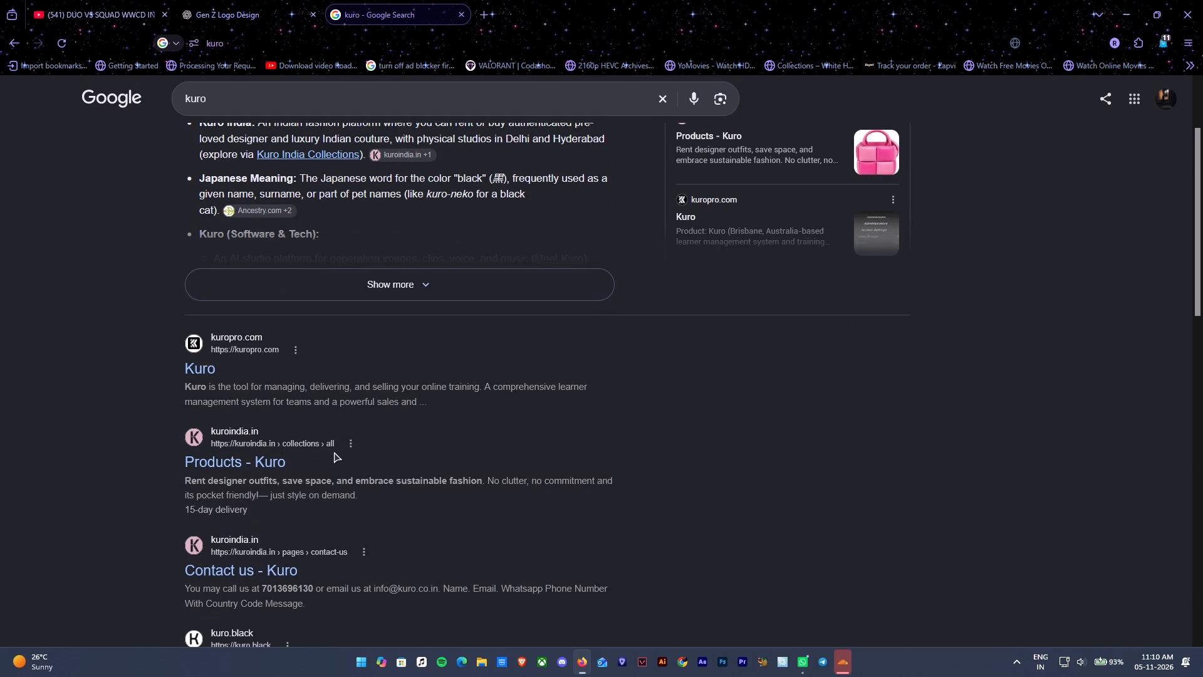
Open the kuropro.com result, return to the "kuro" search results, and look through the listed sites and the AI overview.
left_click(212, 359)
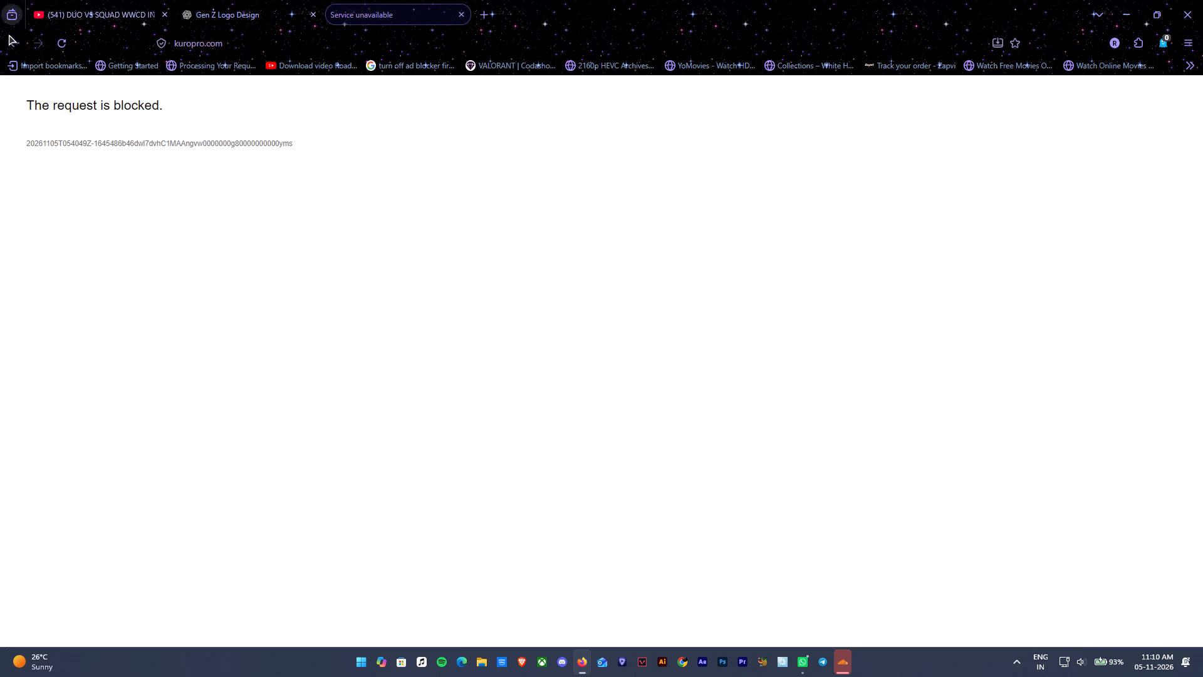
left_click(8, 40)
scroll(377, 367, "down", 2)
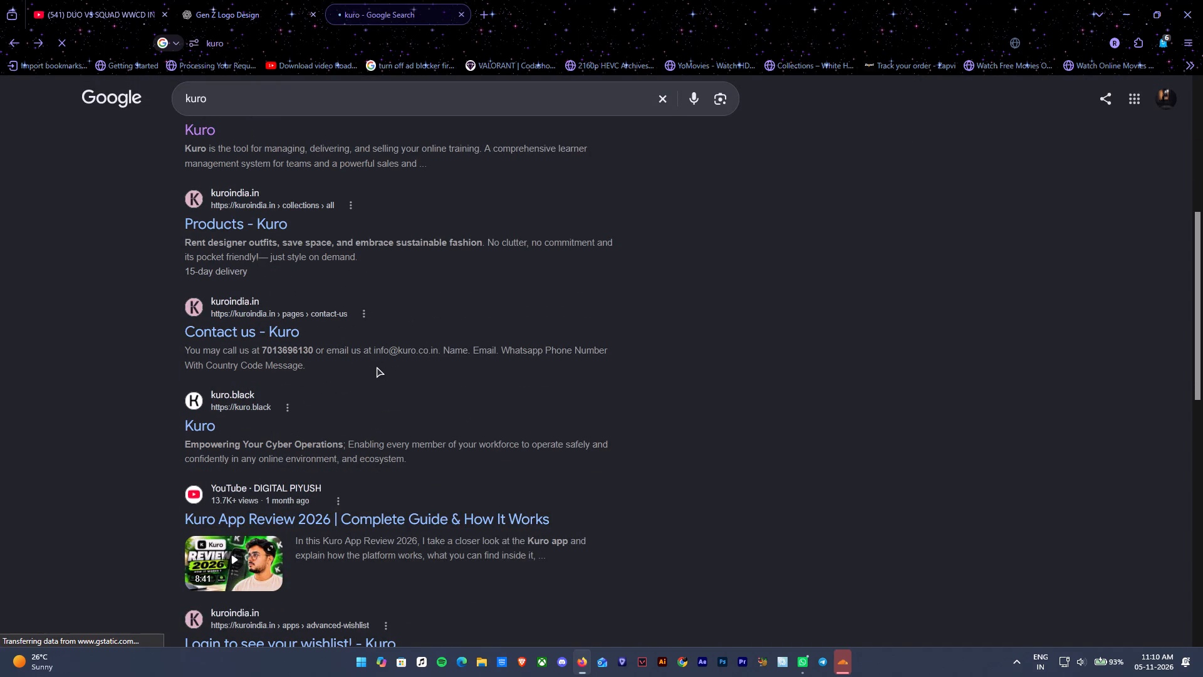
scroll(377, 367, "down", 2)
scroll(377, 367, "up", 1)
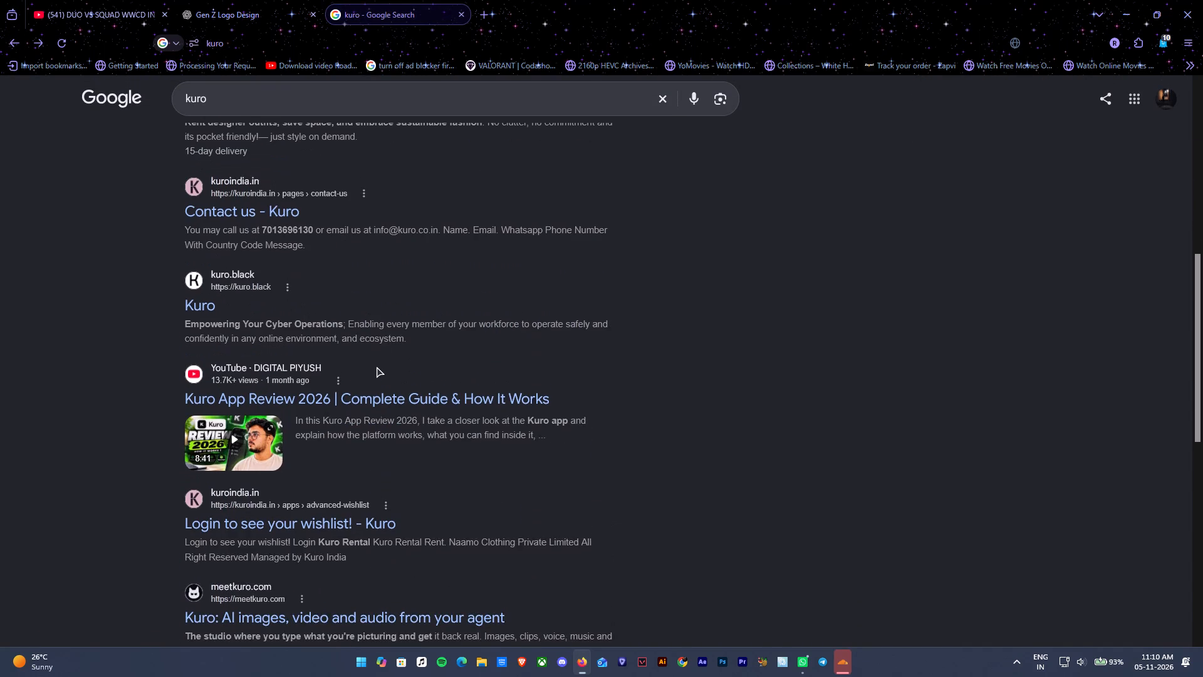
scroll(294, 218, "down", 2)
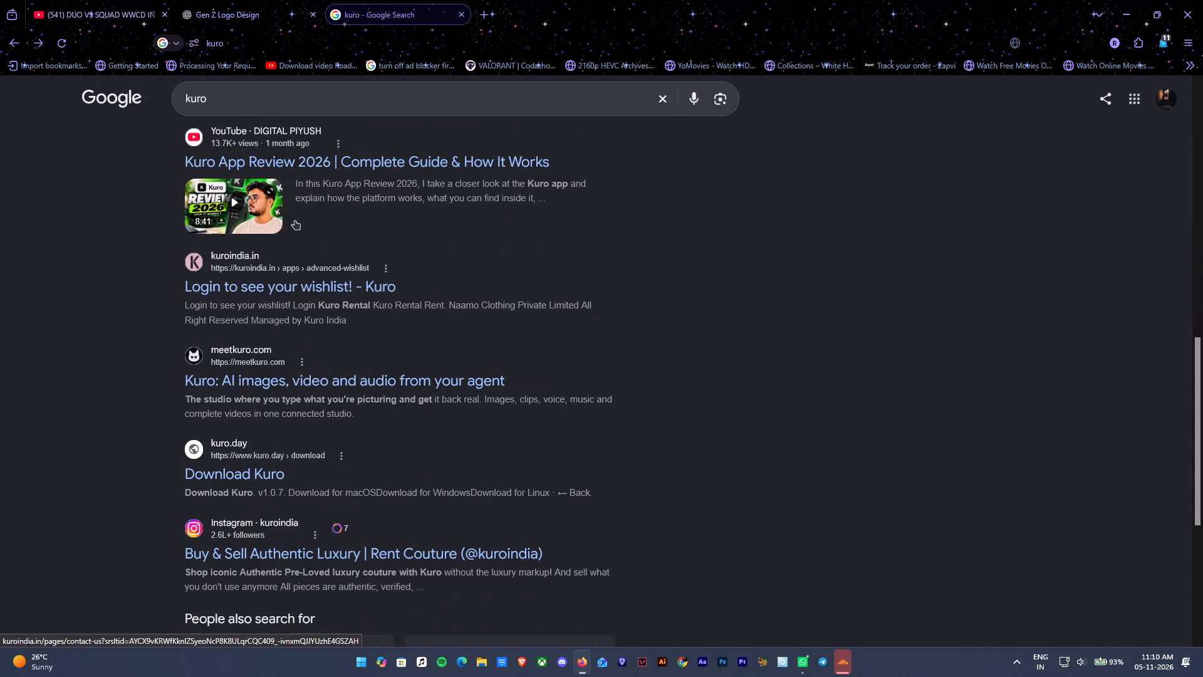
scroll(440, 345, "up", 4)
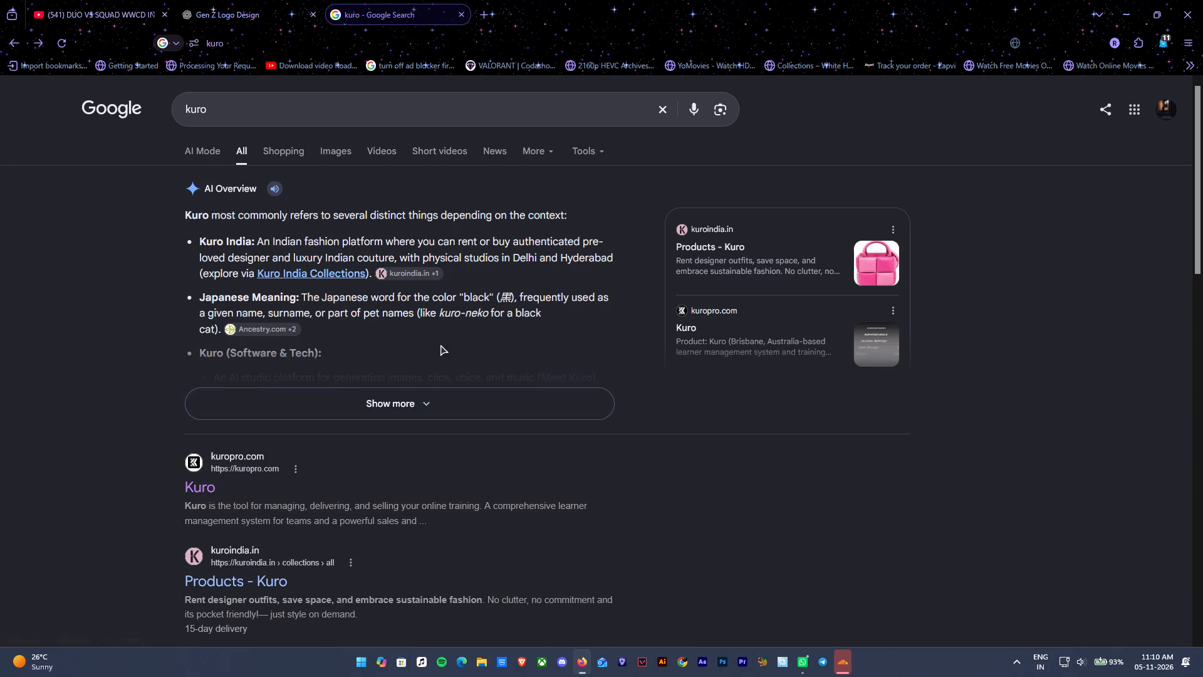
scroll(440, 345, "up", 3)
Open the HDHub4u site from the shortcuts in a new tab.
left_click(474, 28)
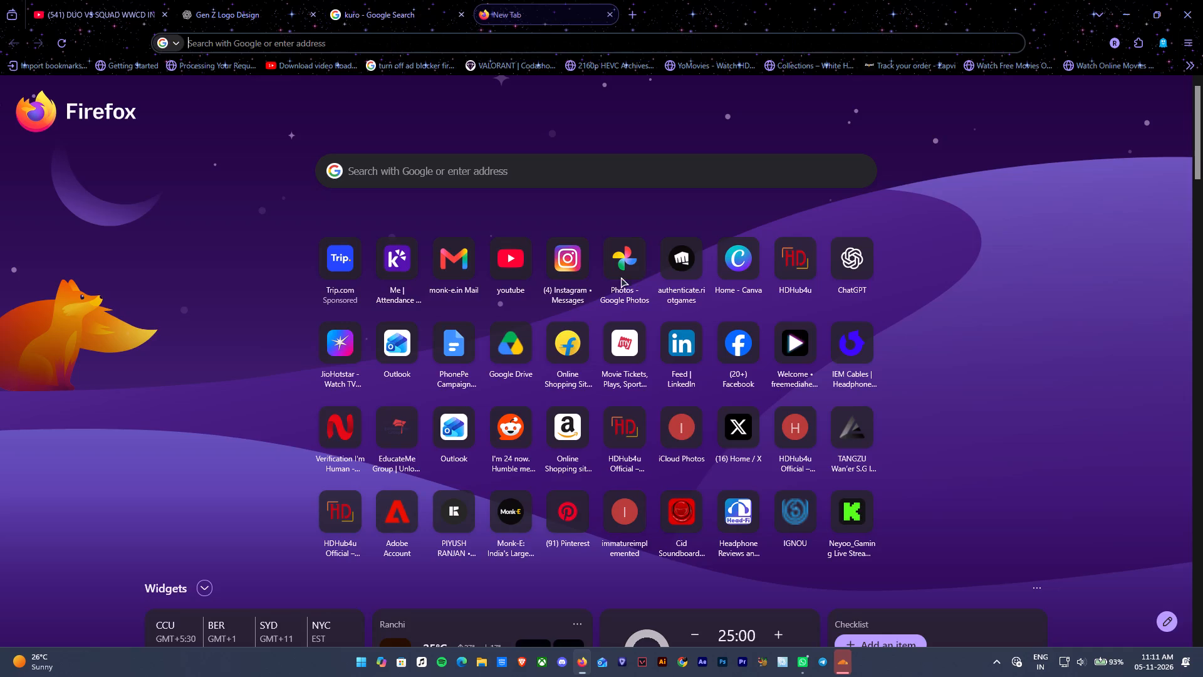
left_click(793, 270)
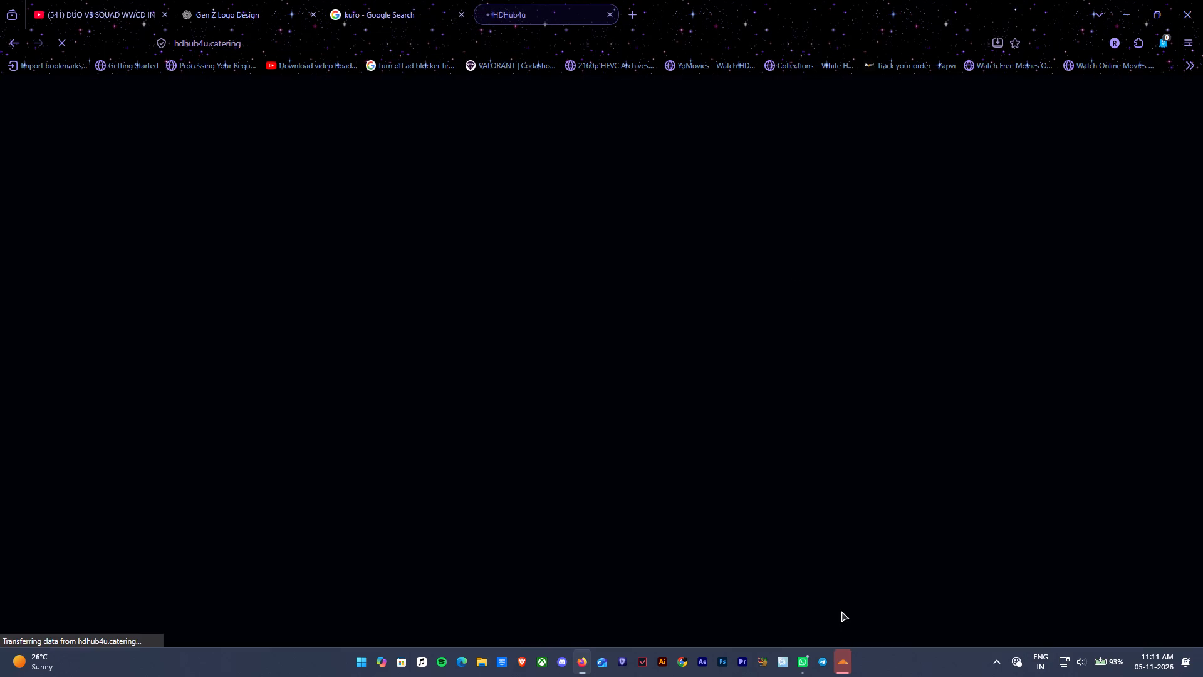
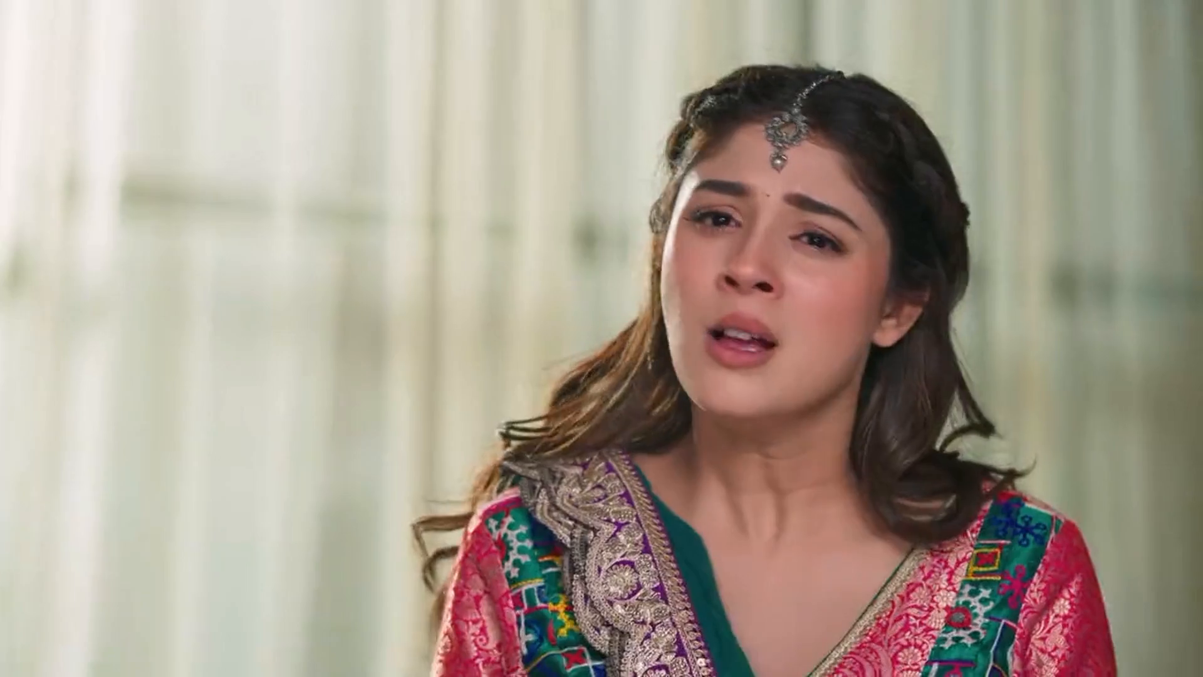
Watch the Anupama episode "Prem Finally Regains Consciousness", skipping ahead in 10-second jumps and pausing and resuming playback.
key("Right")
key("Right")
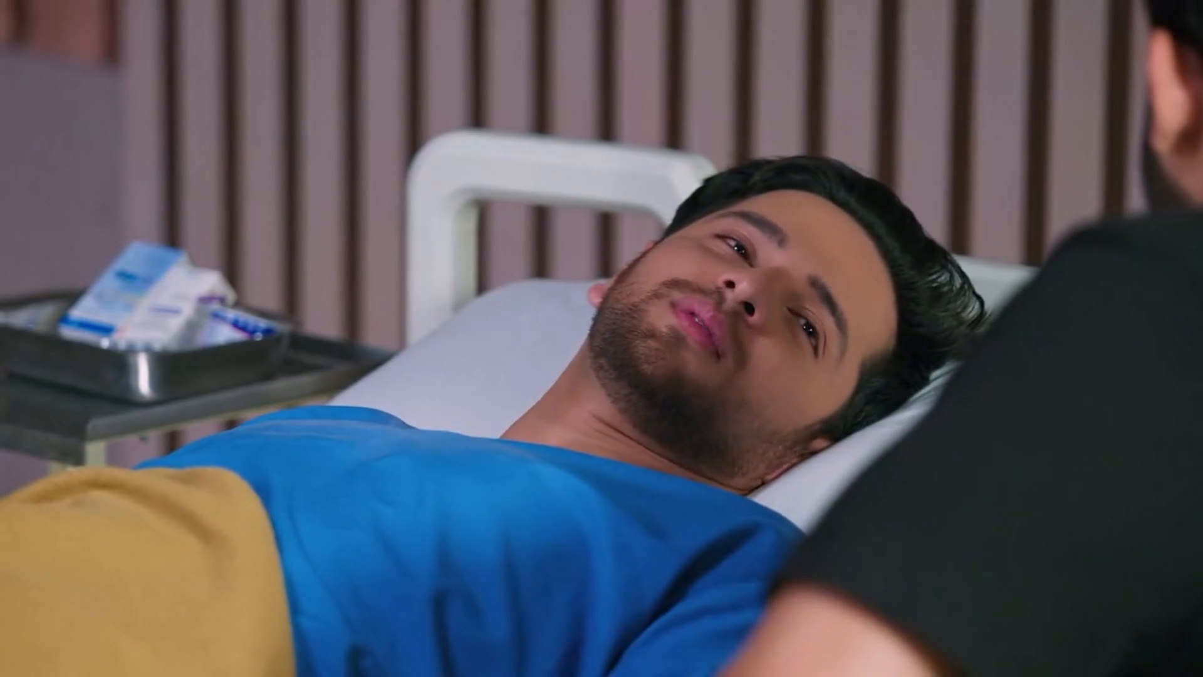
key("Right")
key("space")
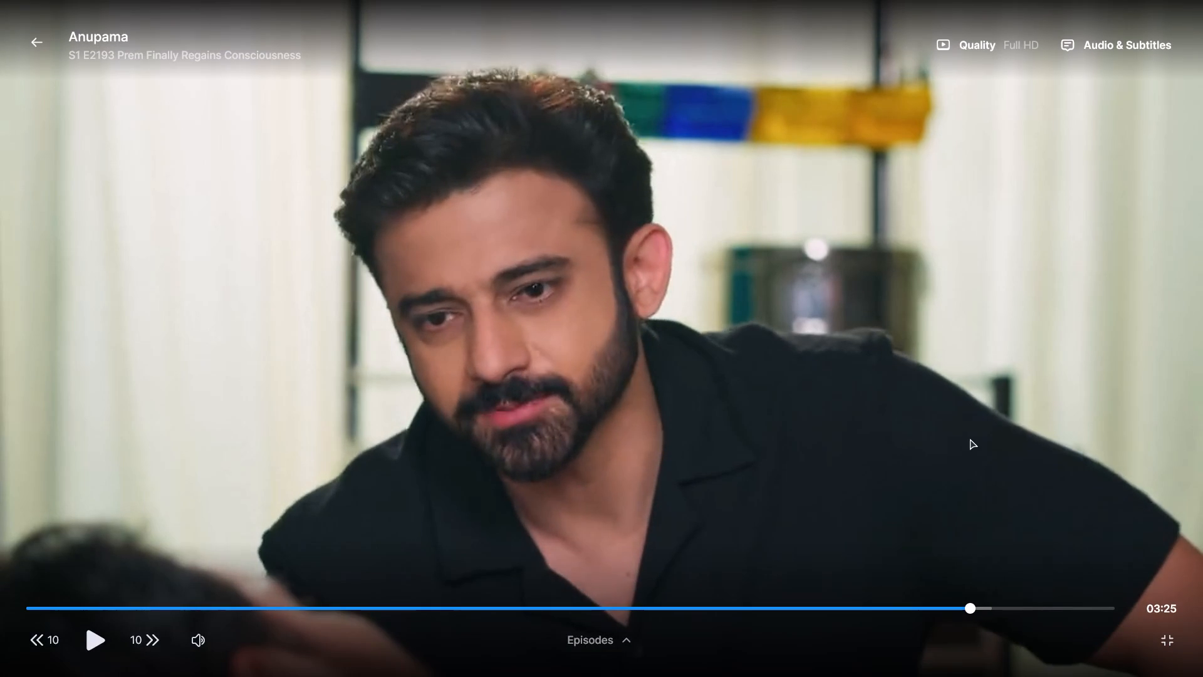
key("space")
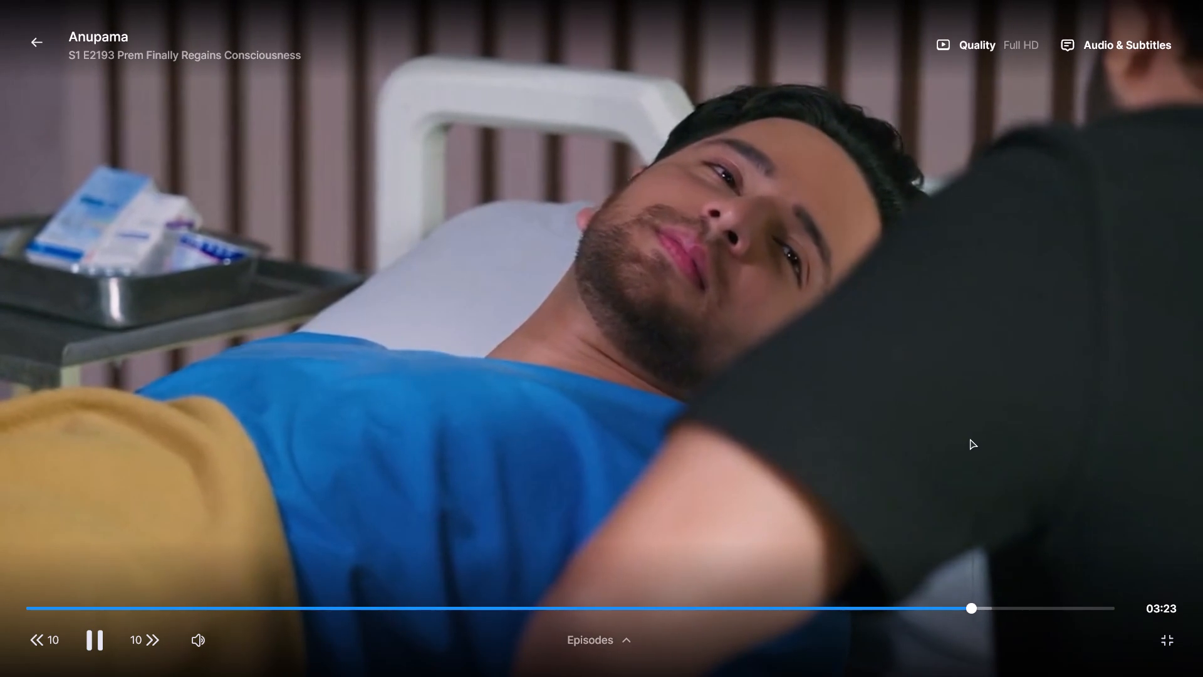
key("space")
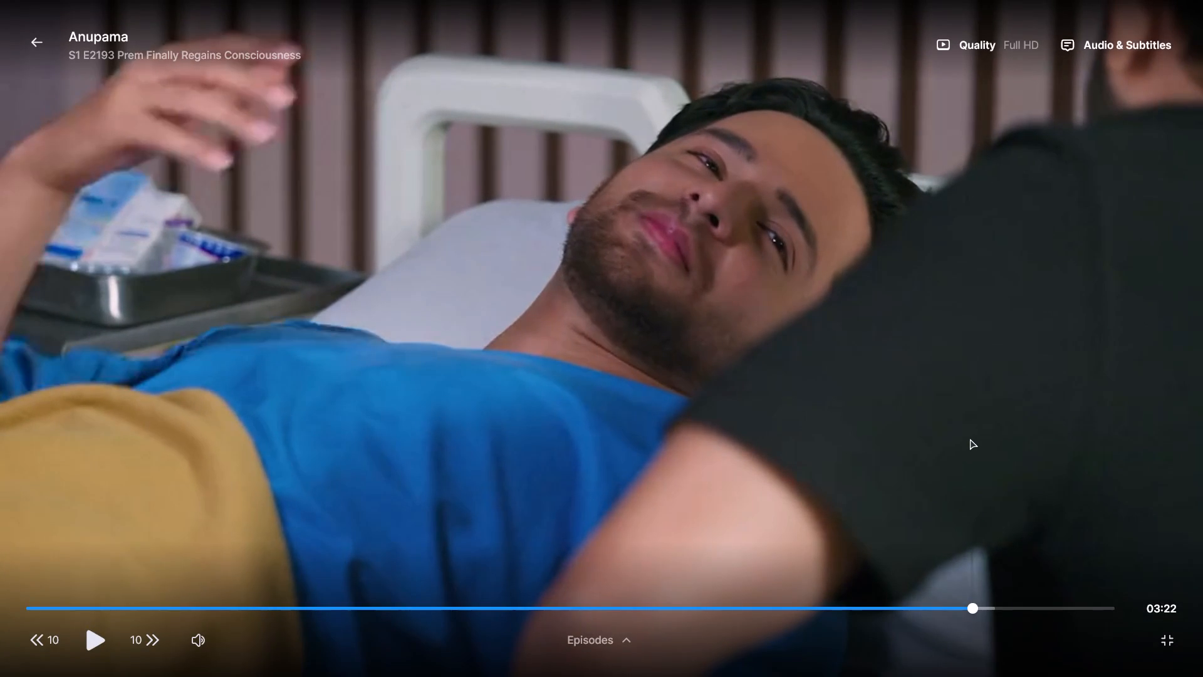
key("space")
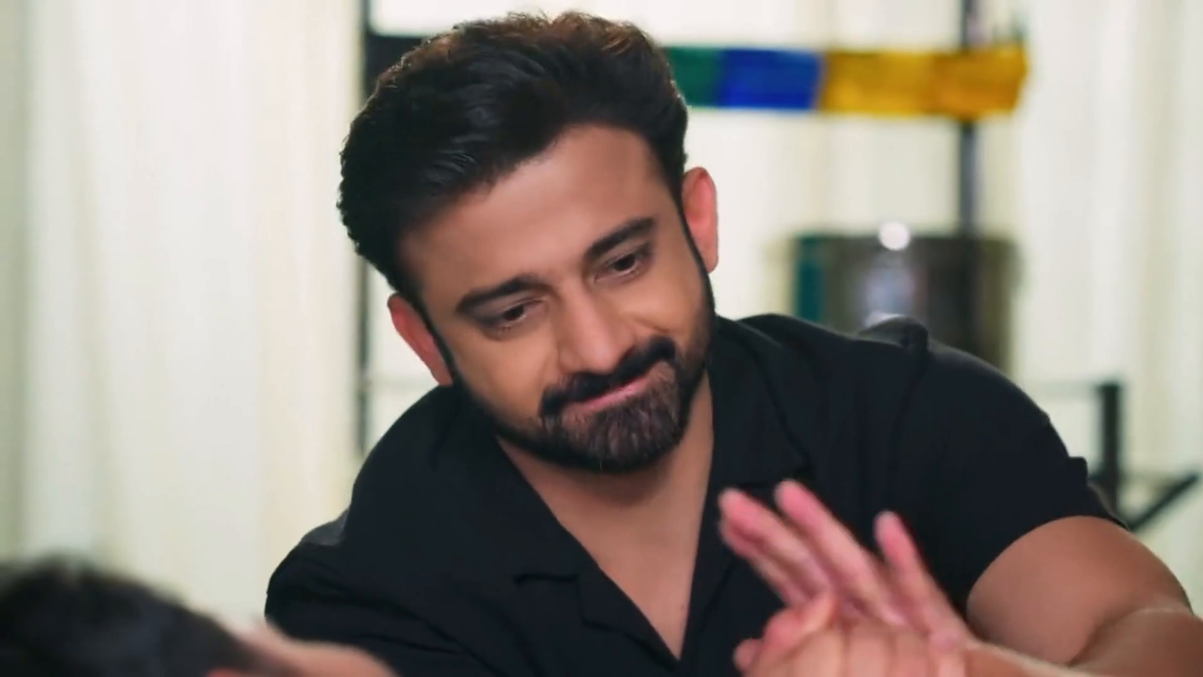
Skip forward in 10-second jumps through the rest of the Anupama episode to the preview at its end.
key("Right")
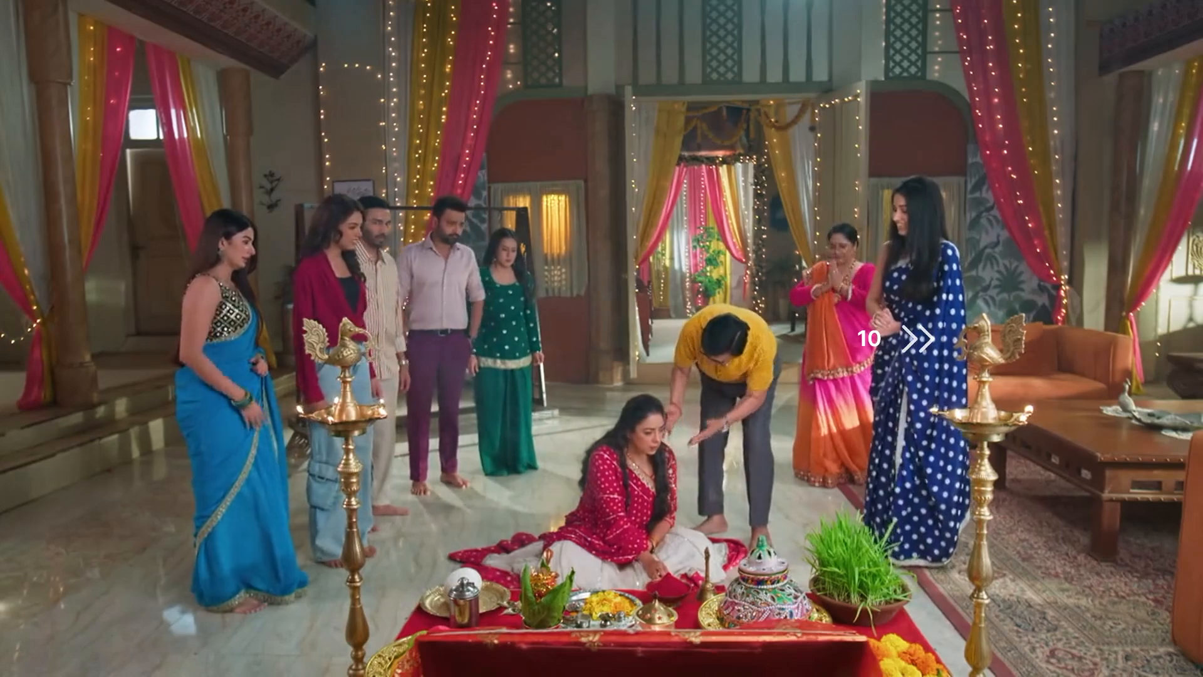
key("Right")
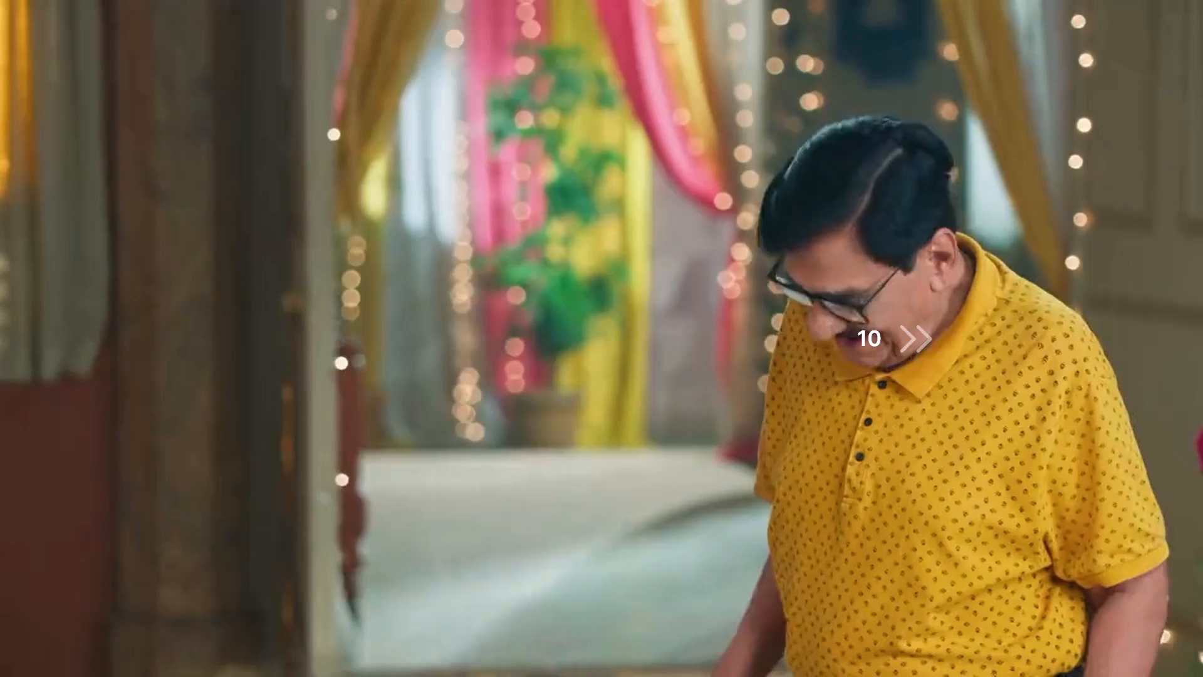
key("Right")
key("Right")
key("Right")
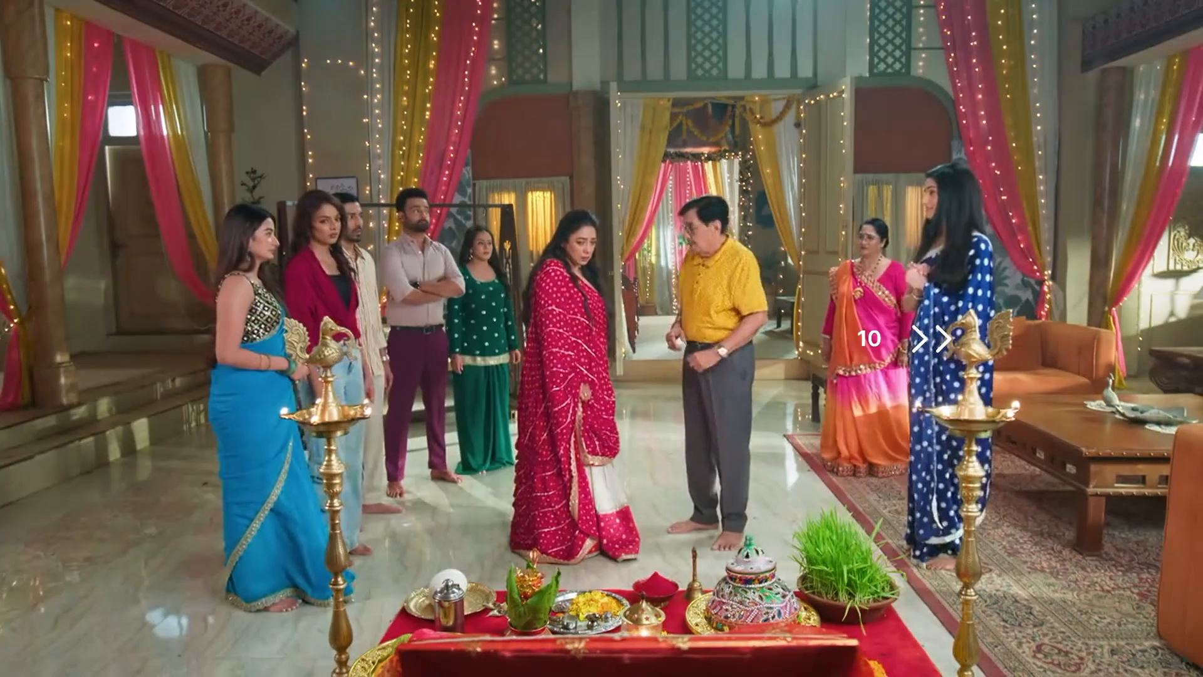
key("Right")
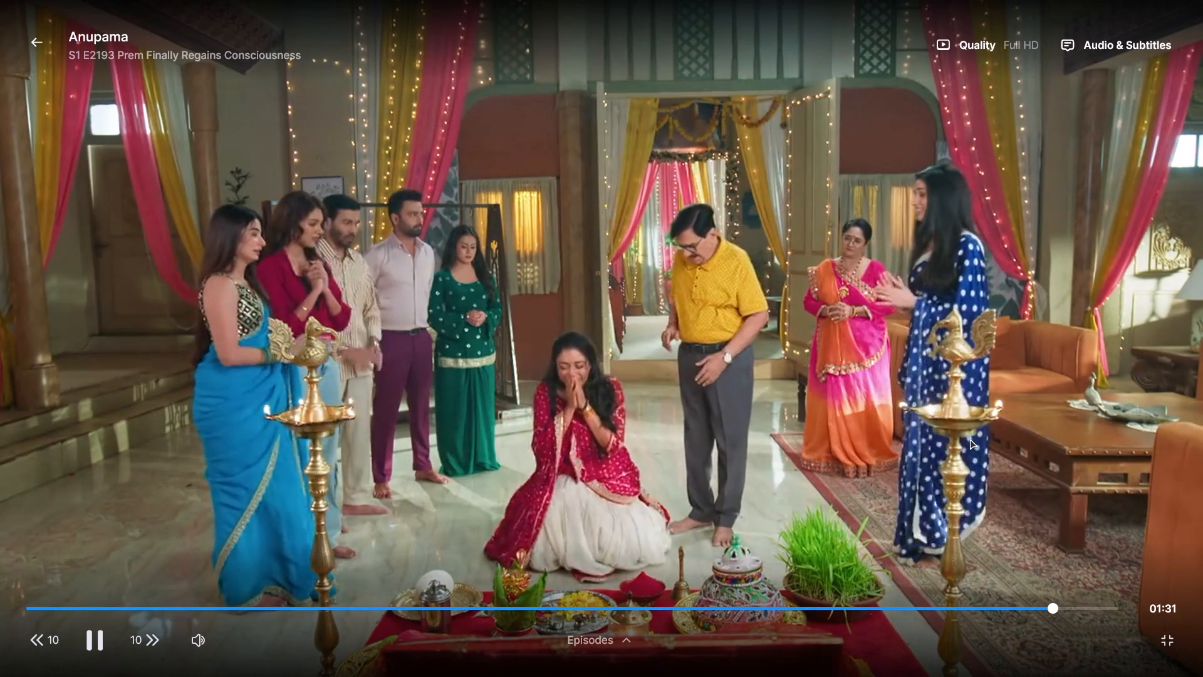
key("Right")
key("Right")
key("Right")
key("Right")
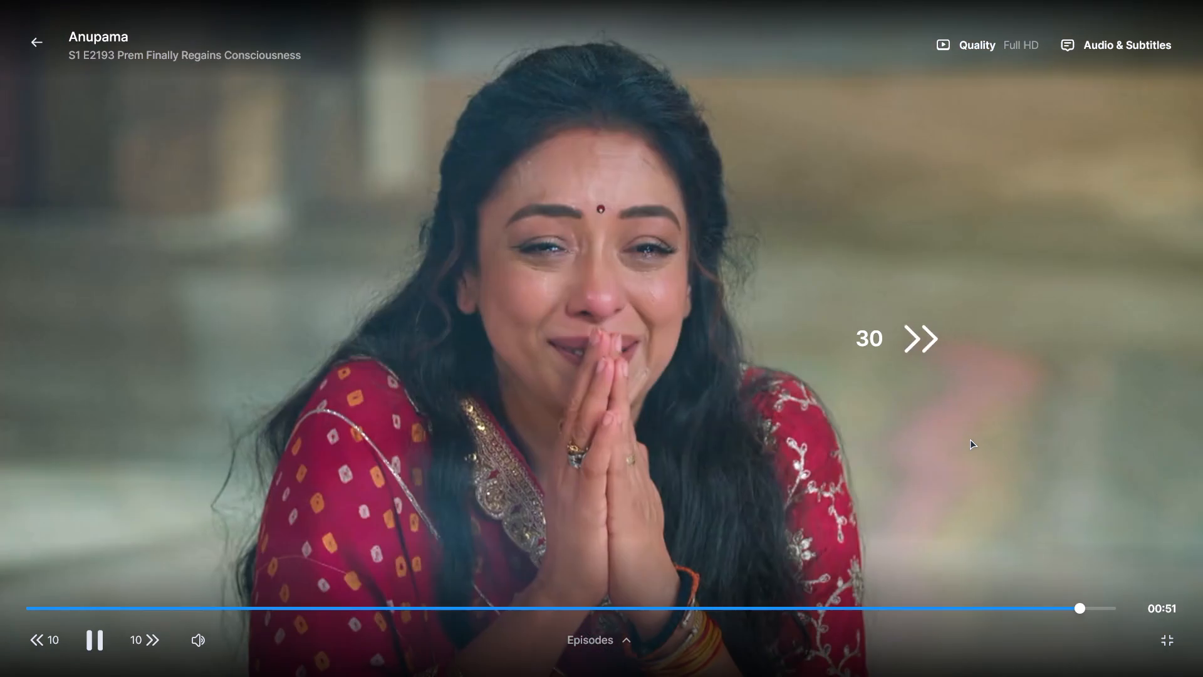
key("Right")
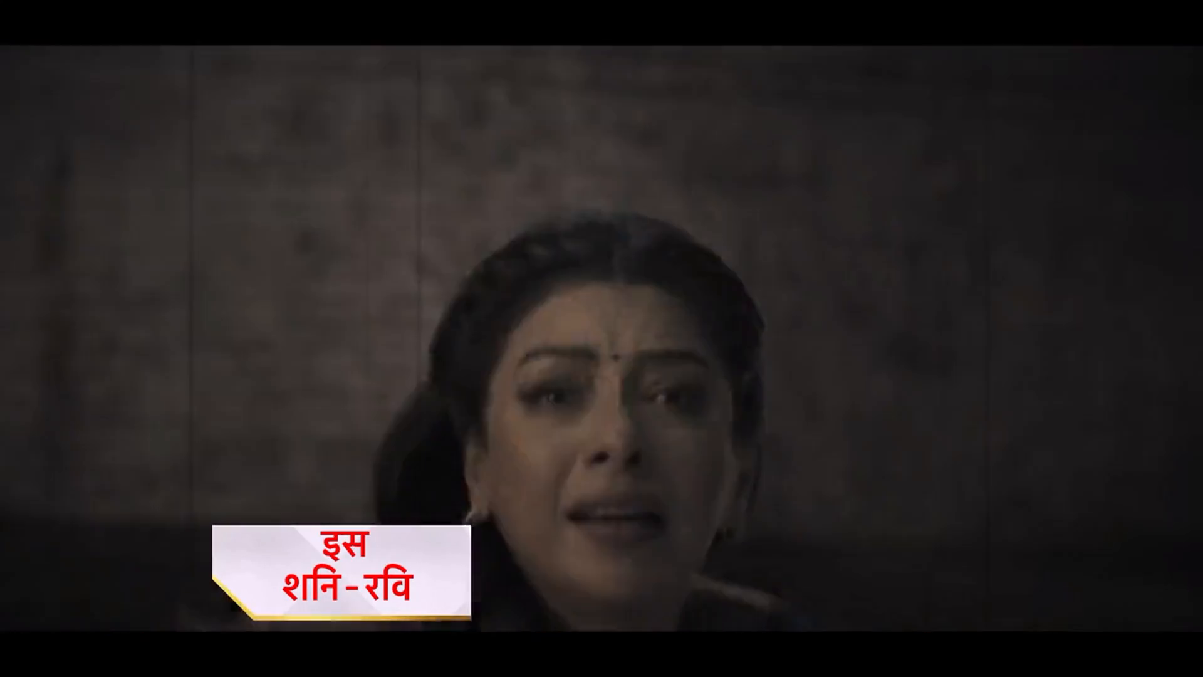
key("Right")
key("Right")
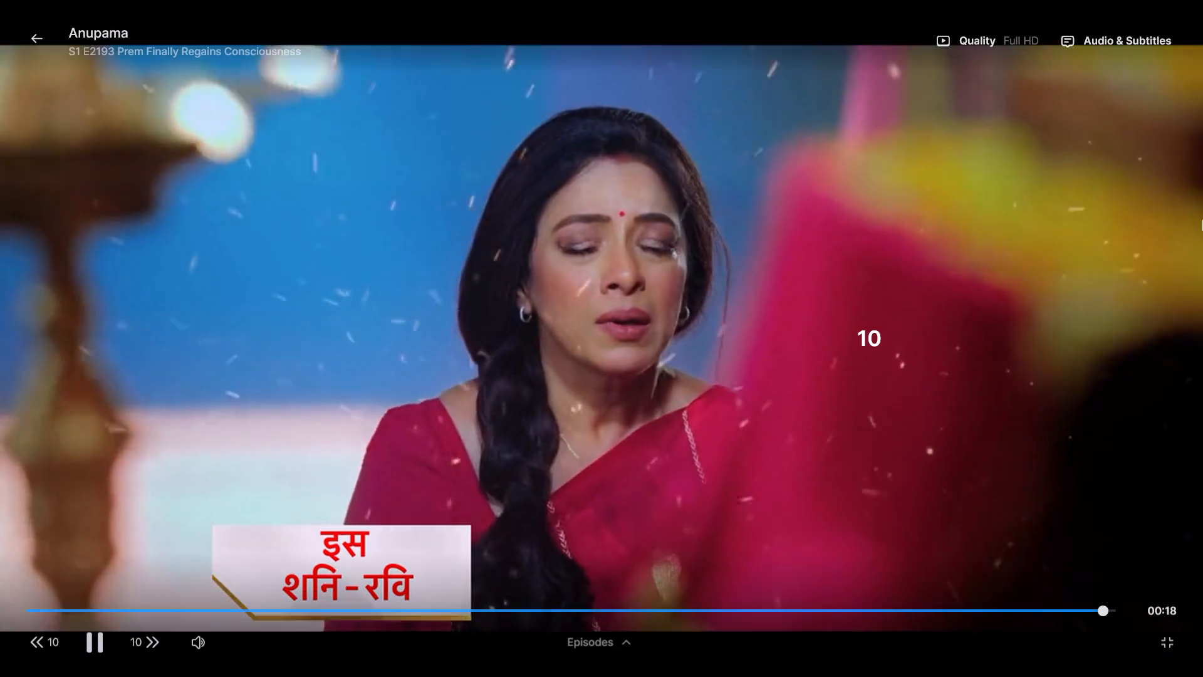
left_click(1168, 643)
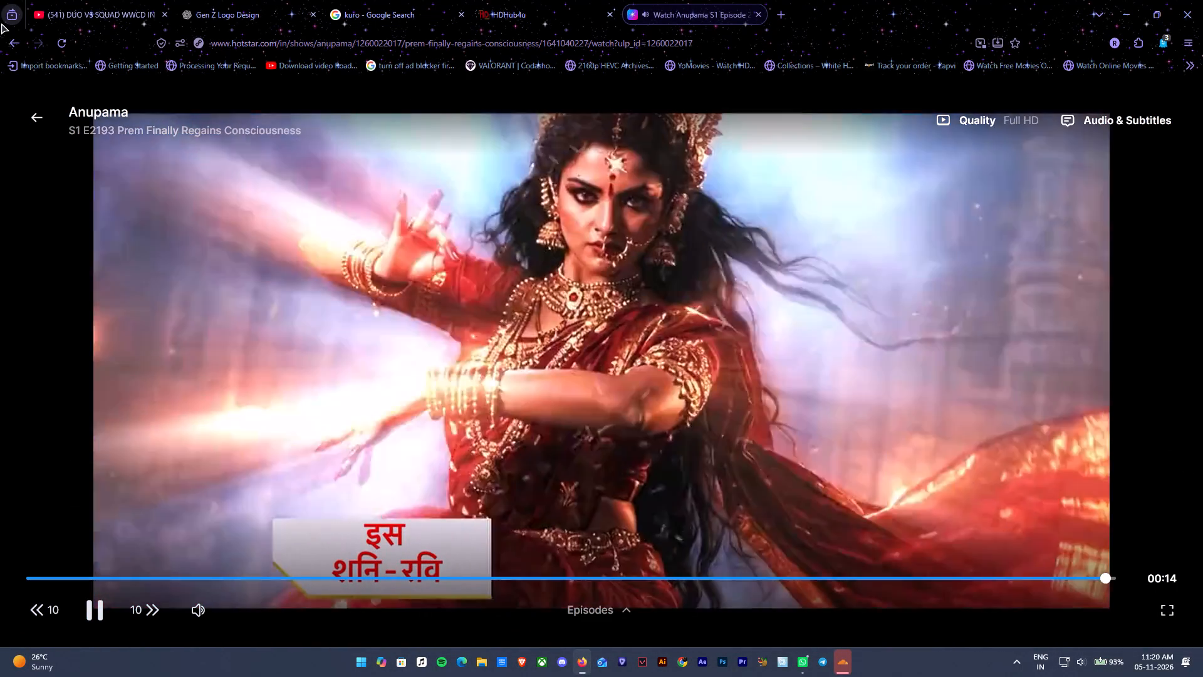
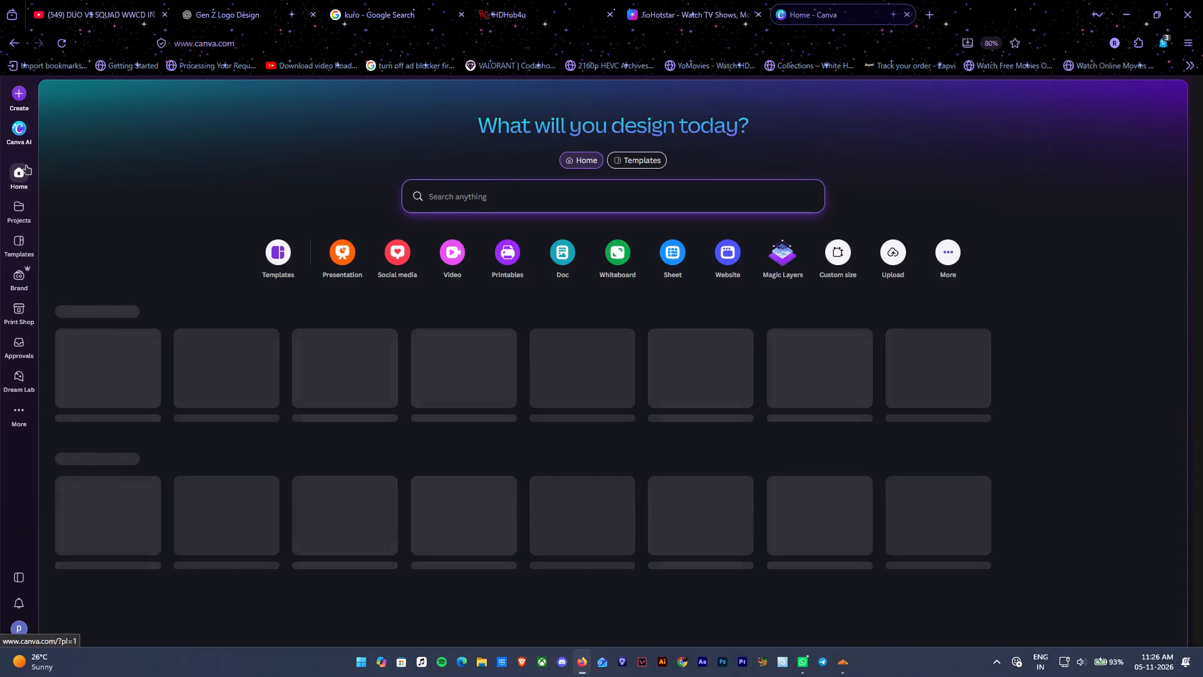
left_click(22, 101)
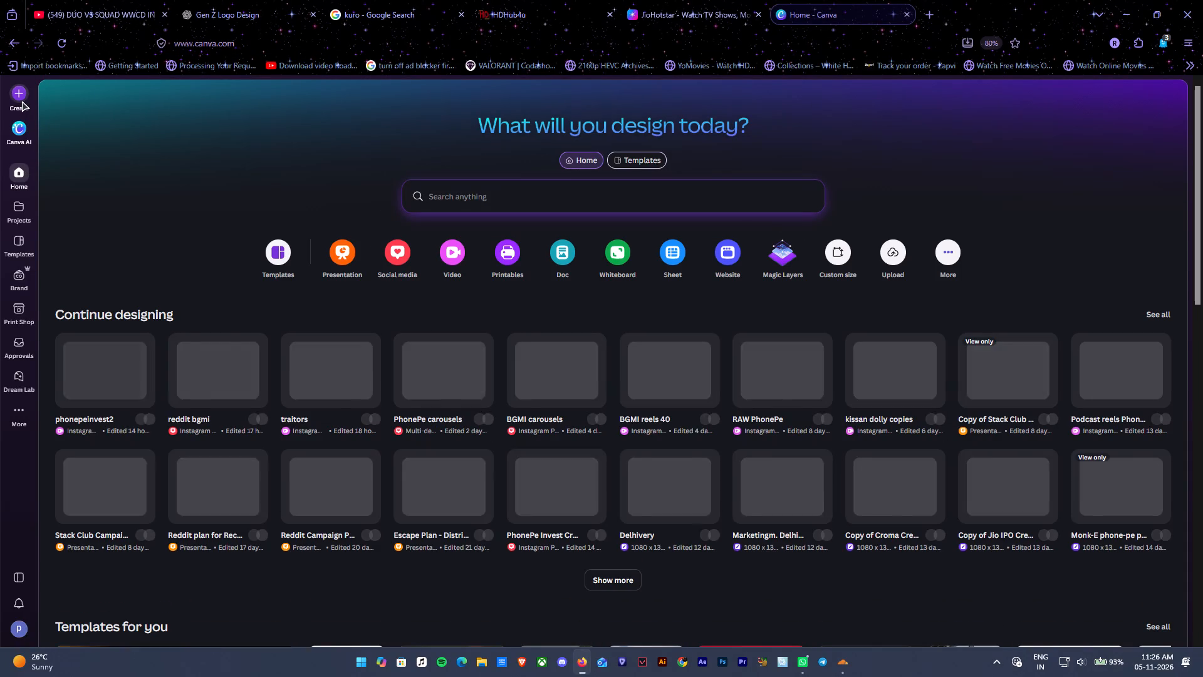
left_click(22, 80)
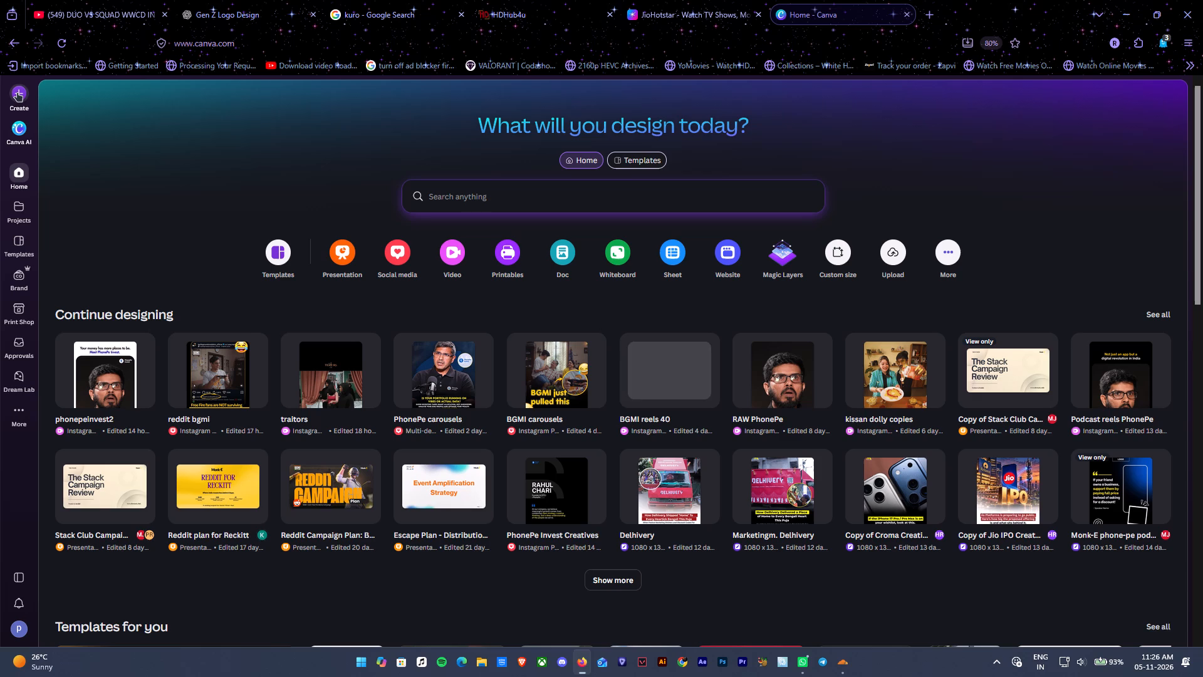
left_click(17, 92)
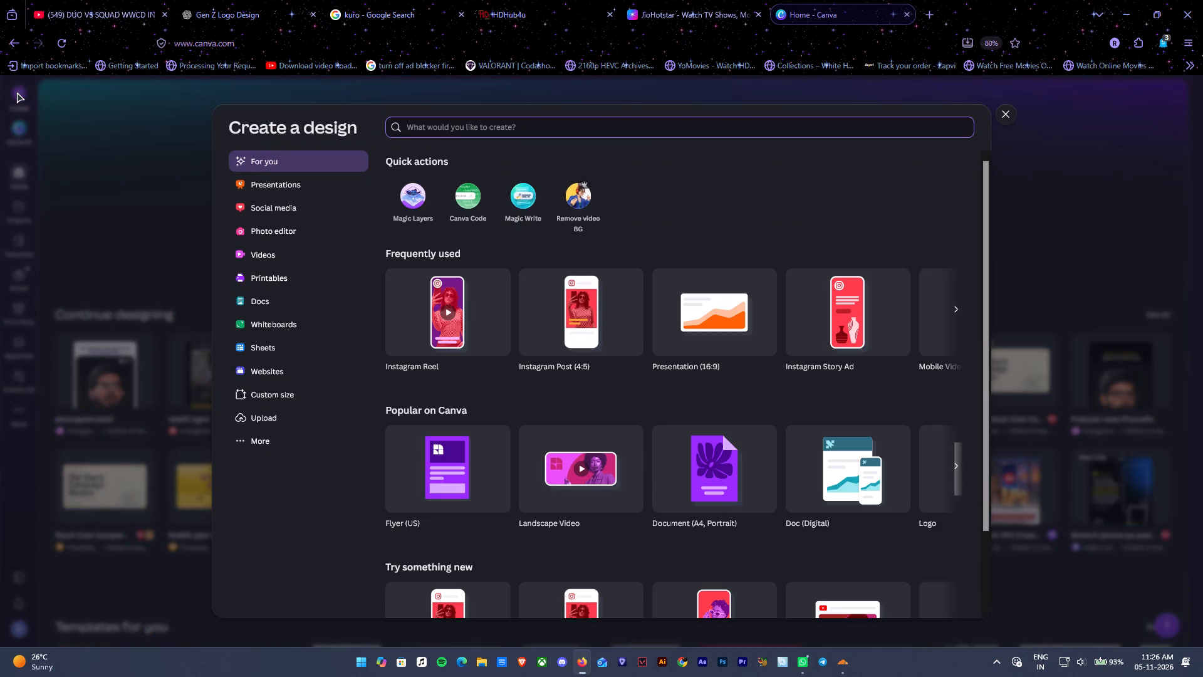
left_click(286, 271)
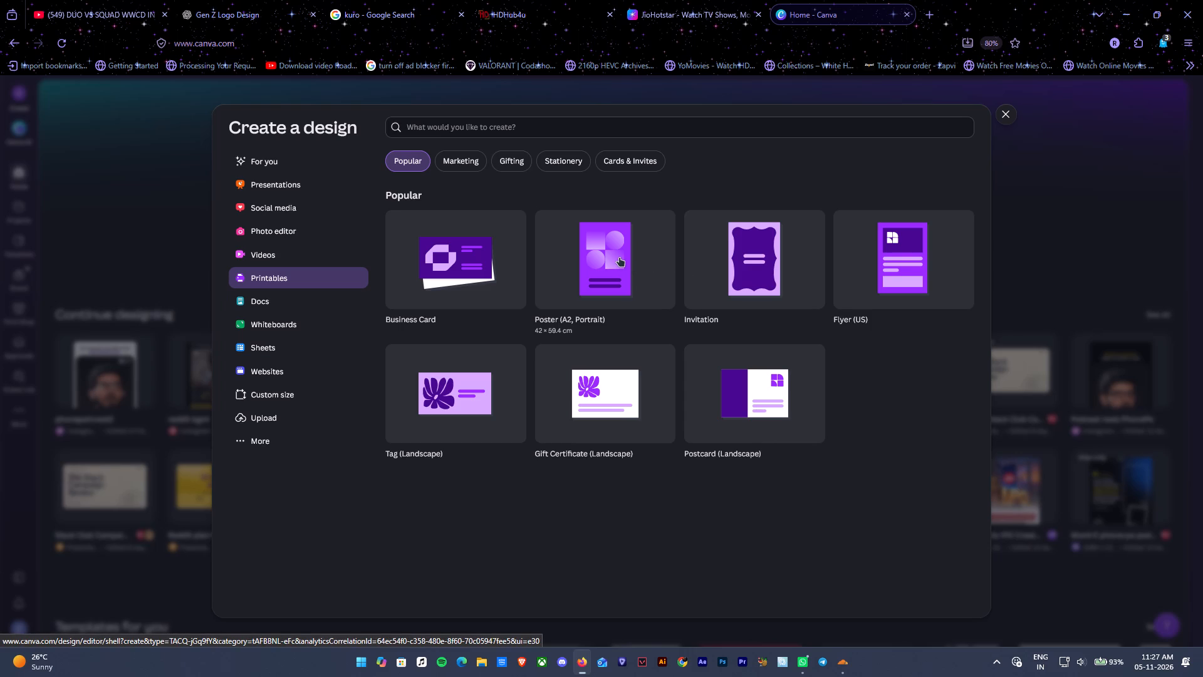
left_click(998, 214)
Search Canva for "logo" and choose the "logo design" suggestion.
left_click(485, 200)
type("logo")
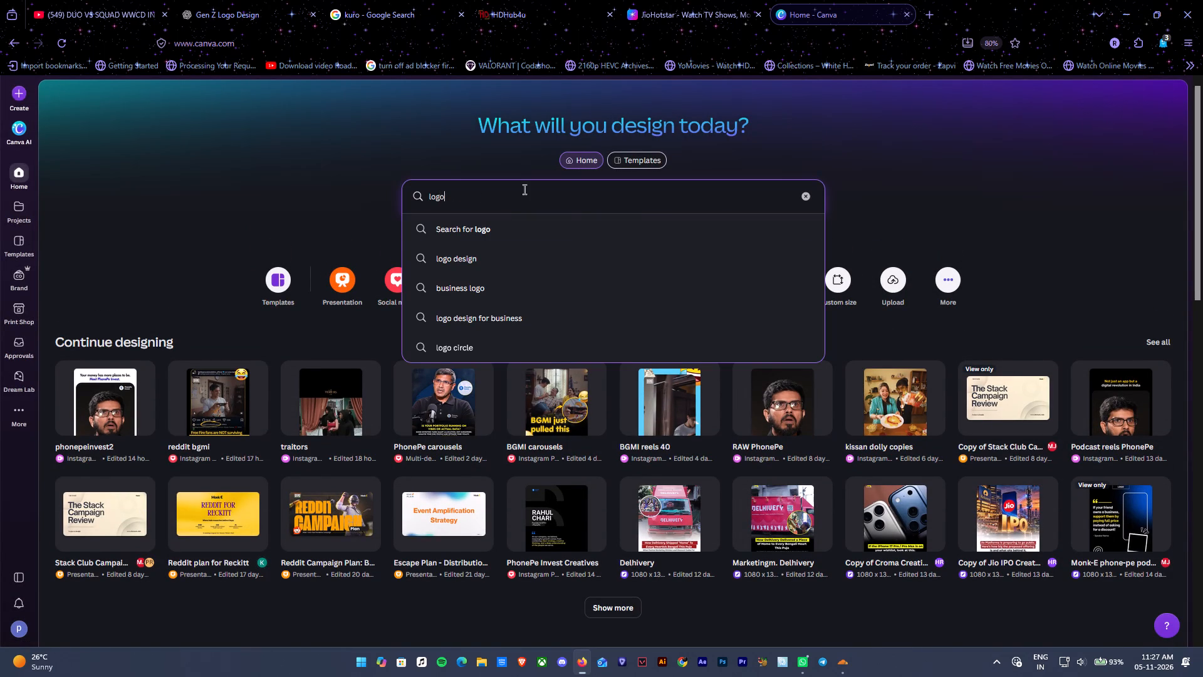
left_click(518, 255)
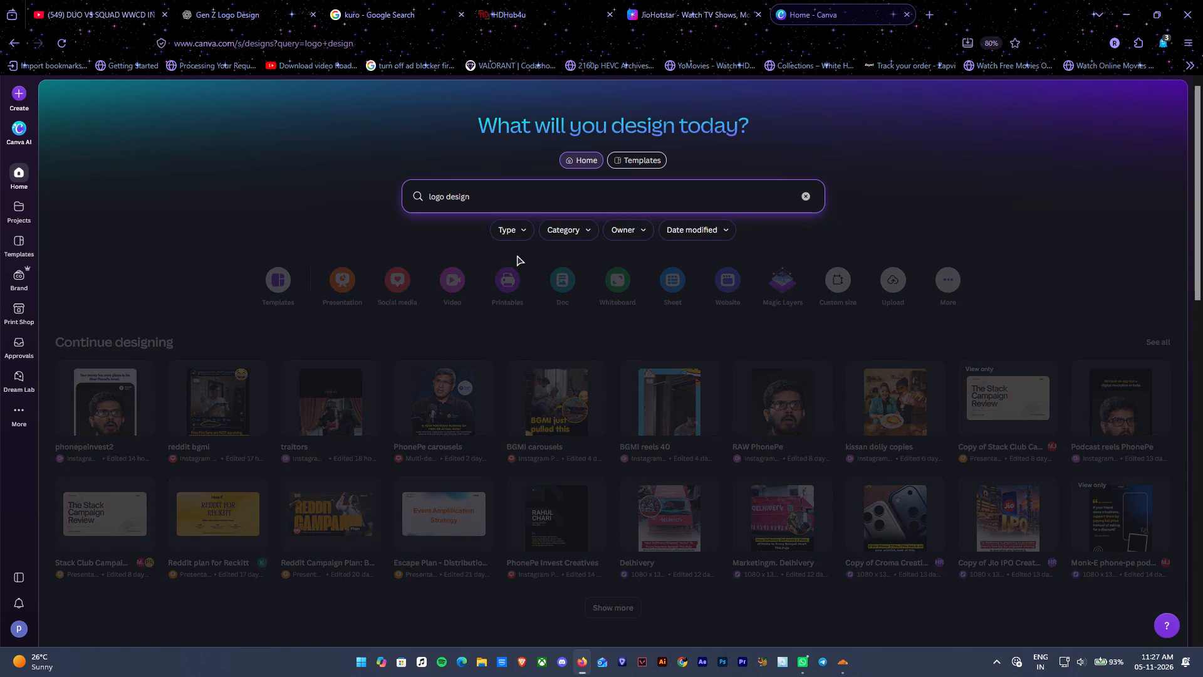
Browse the logo design templates, expanding the list to show more of them.
scroll(837, 248, "down", 2)
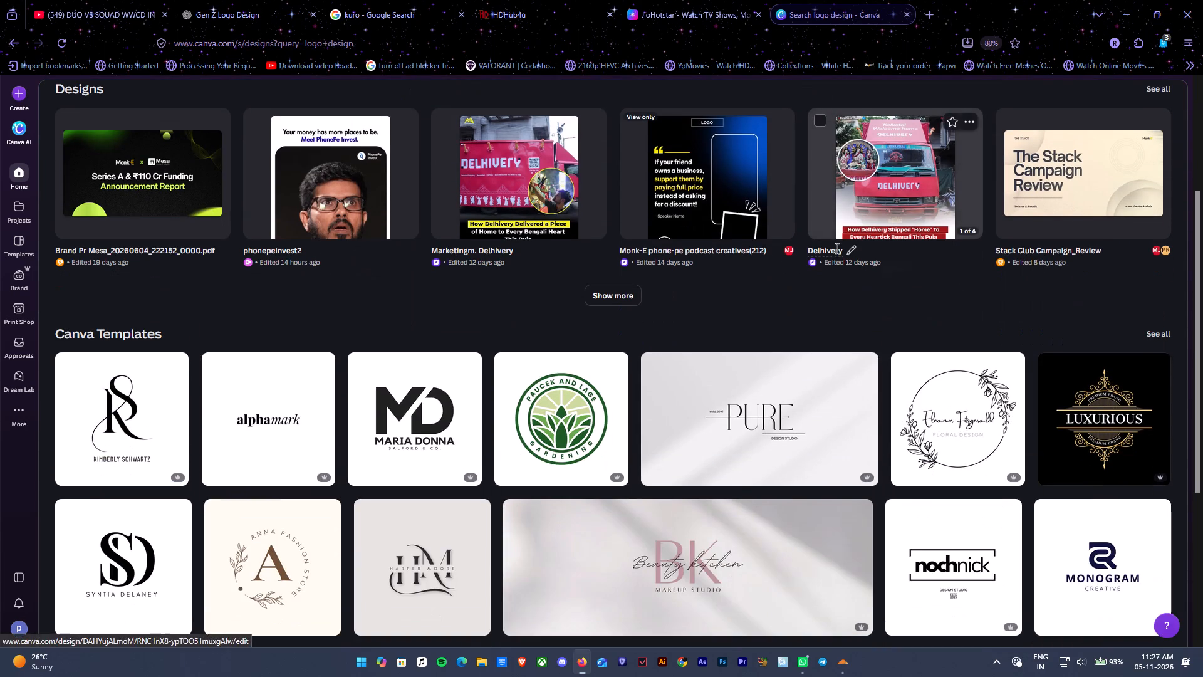
scroll(837, 248, "down", 2)
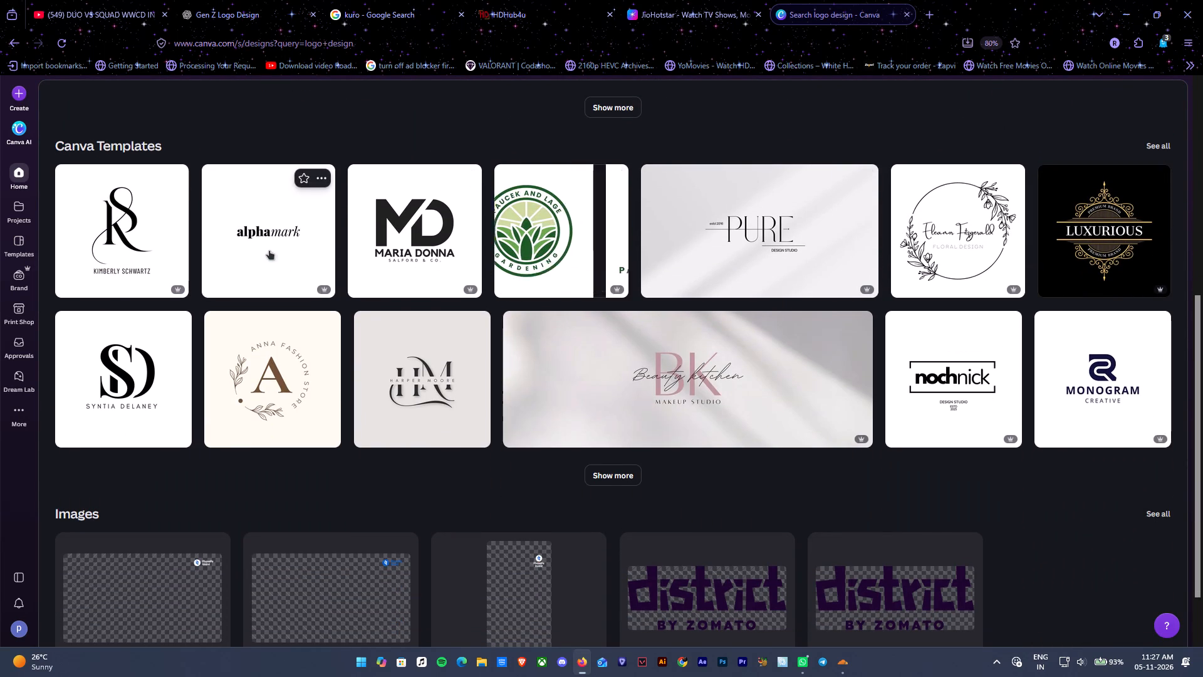
scroll(615, 224, "down", 3)
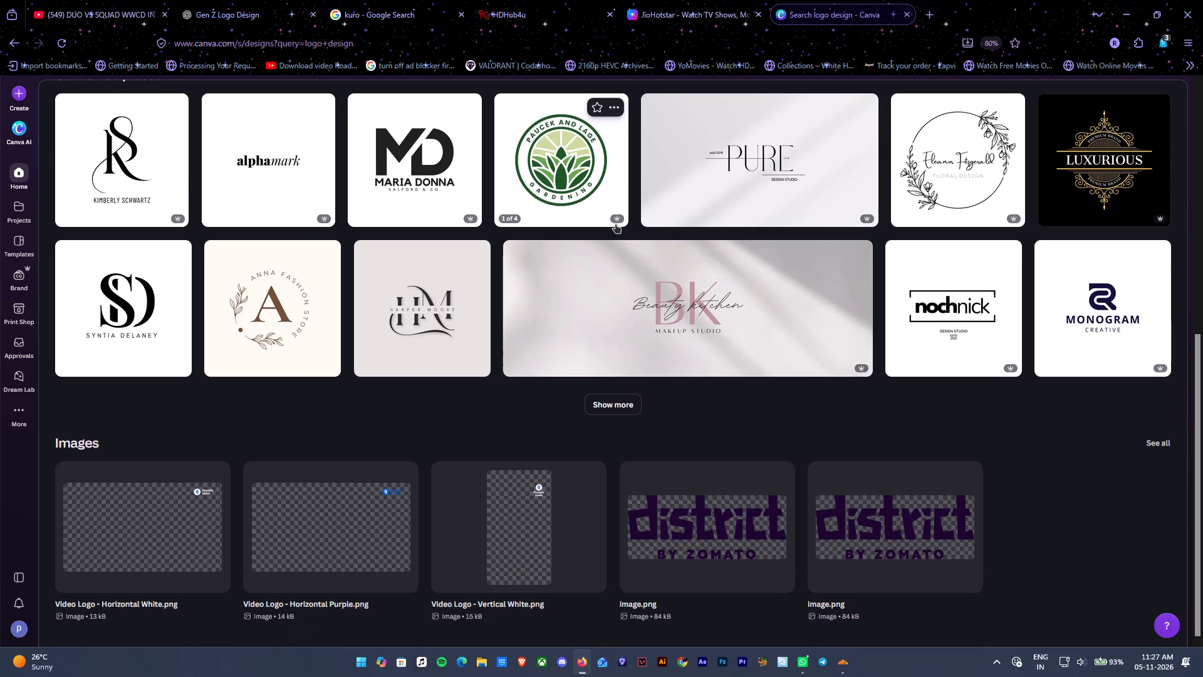
left_click(636, 409)
scroll(643, 378, "down", 2)
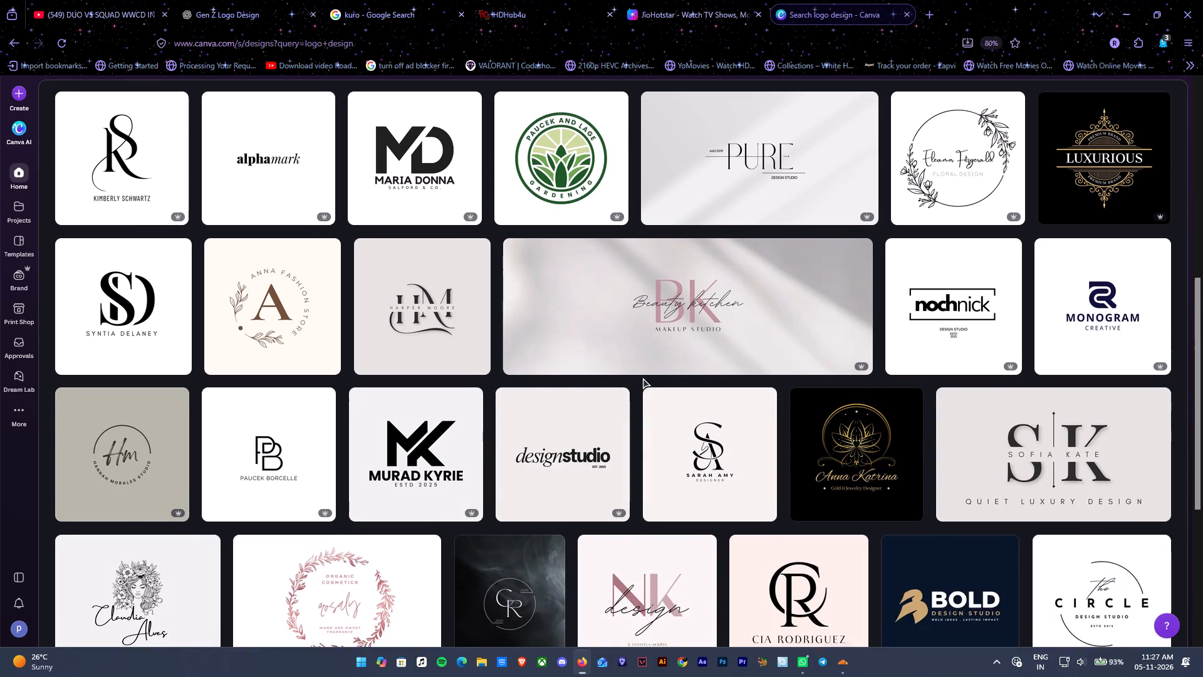
scroll(646, 370, "down", 1)
scroll(646, 370, "up", 9)
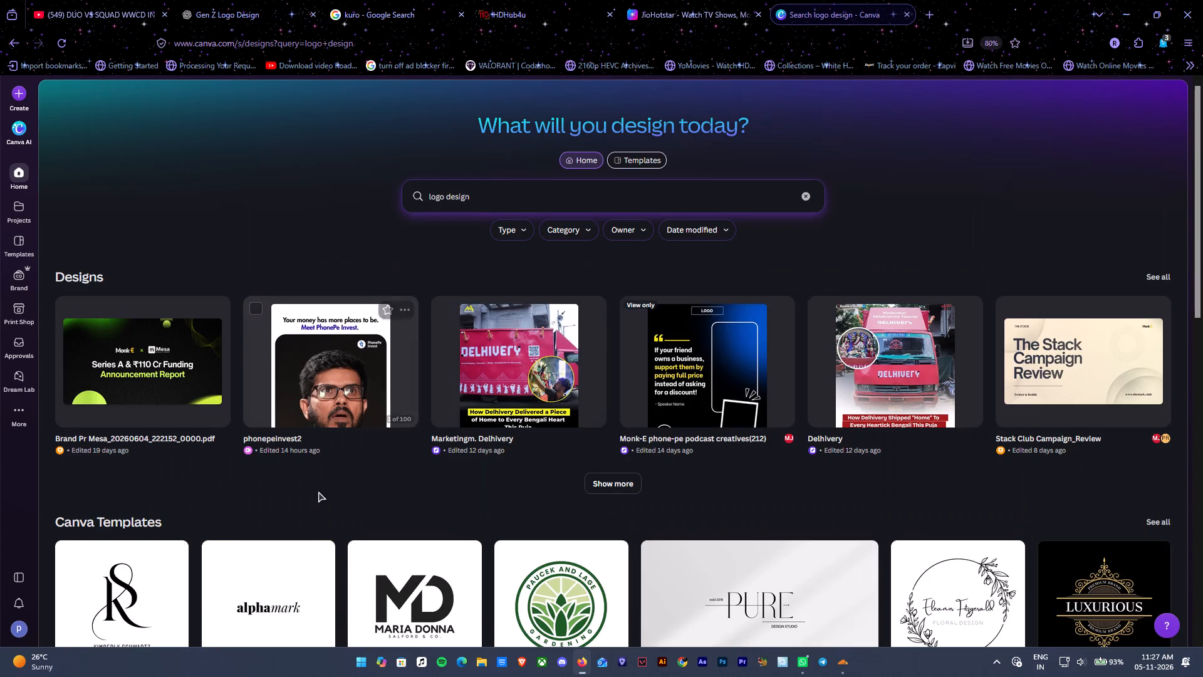
From the alphamark template's similar designs, pick the MAVENEDGE Black White Modern Professional Business Logo and open it for customizing.
scroll(314, 498, "down", 1)
left_click(289, 488)
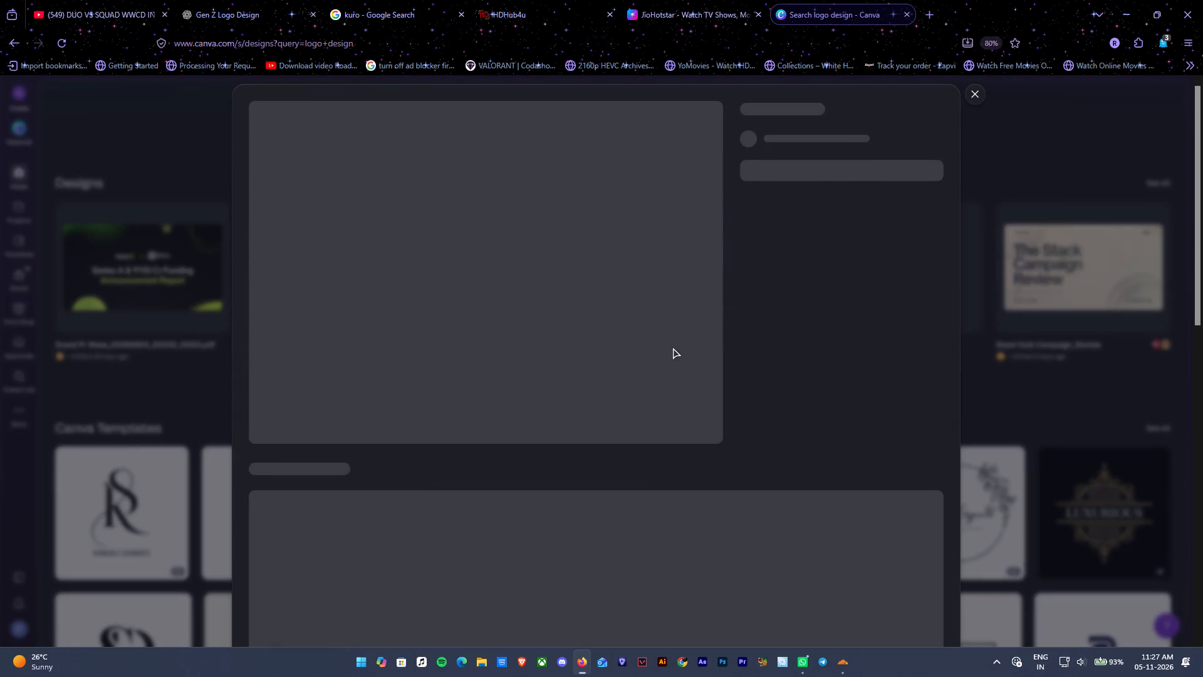
scroll(673, 347, "down", 4)
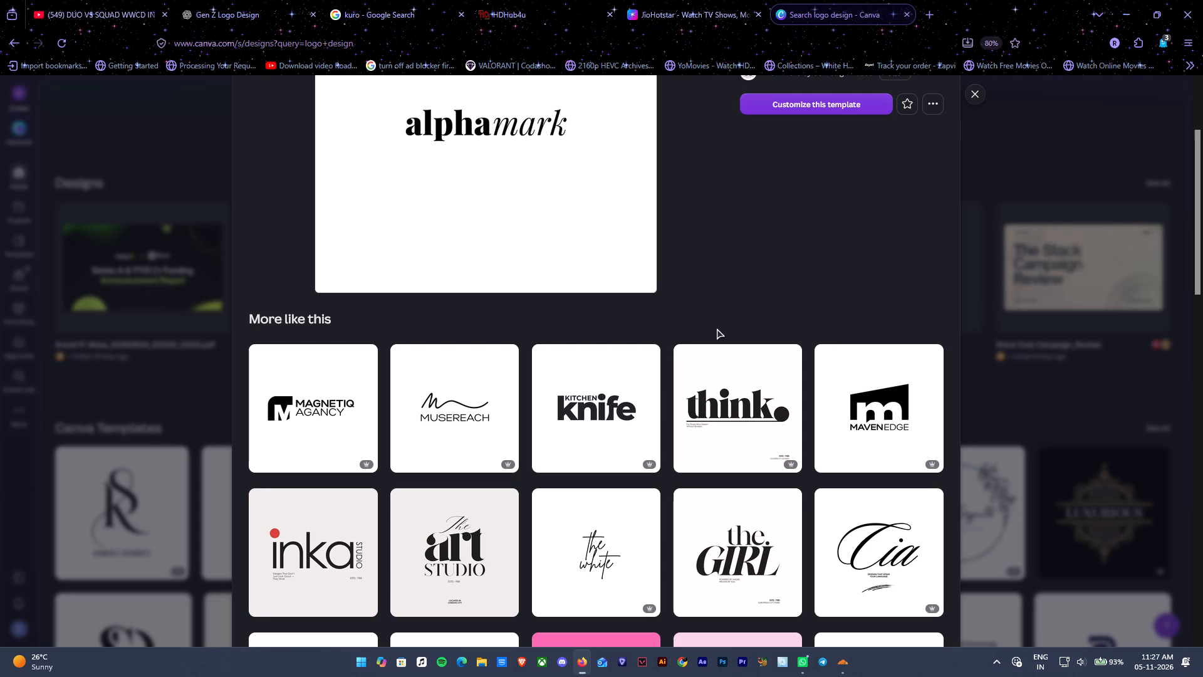
left_click(866, 379)
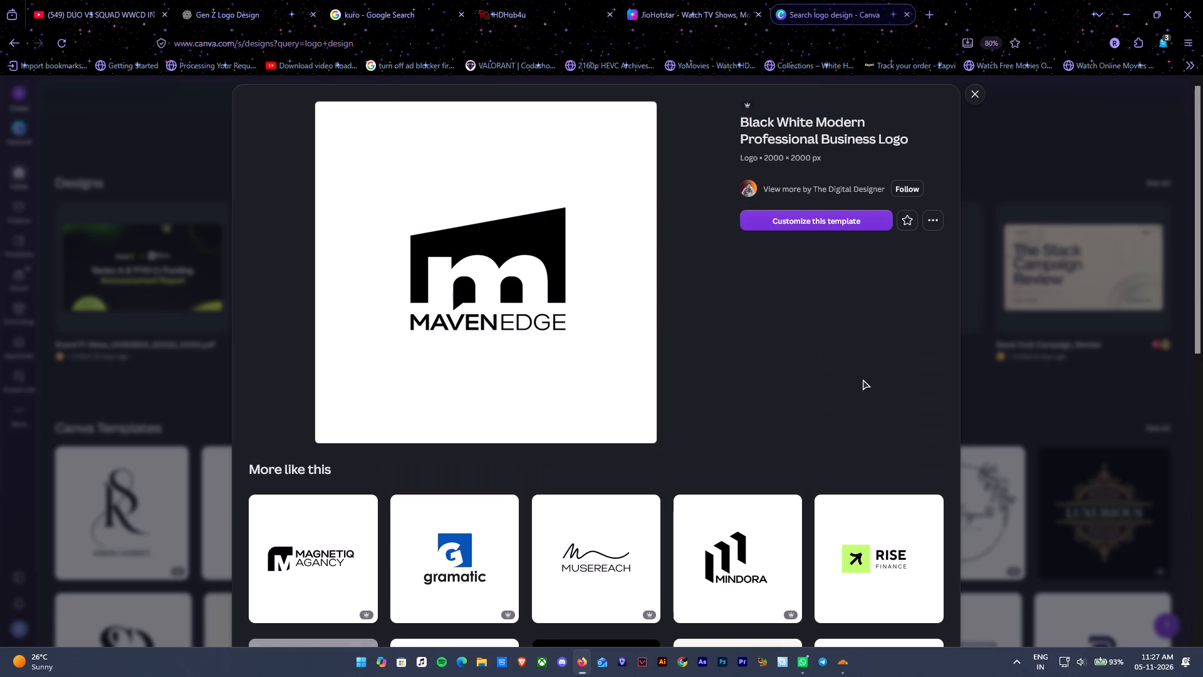
left_click(835, 226)
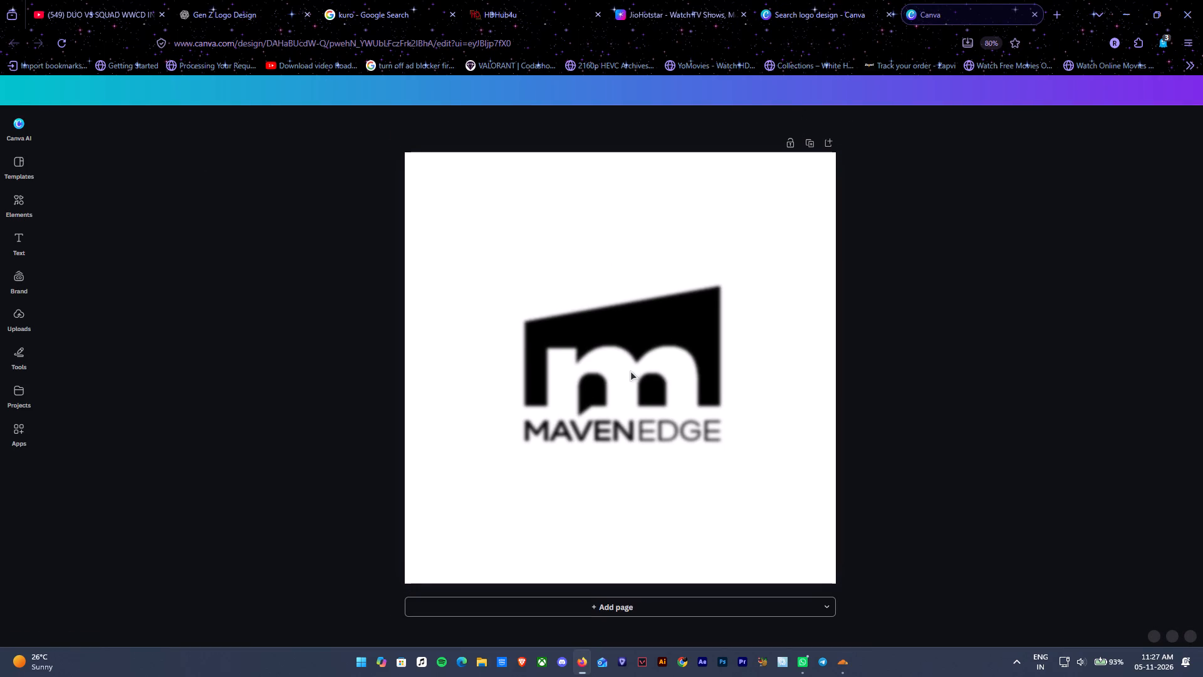
Rename the logo design as MarketingTLDR.
left_click(48, 90)
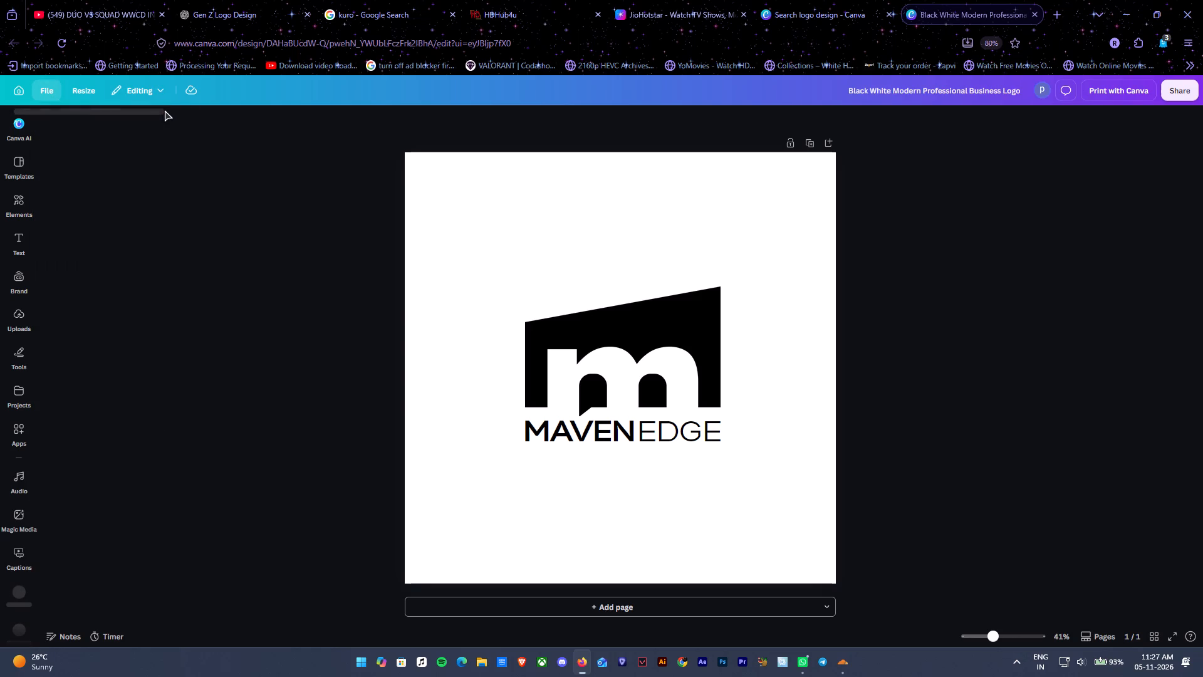
left_click(44, 90)
left_click(48, 91)
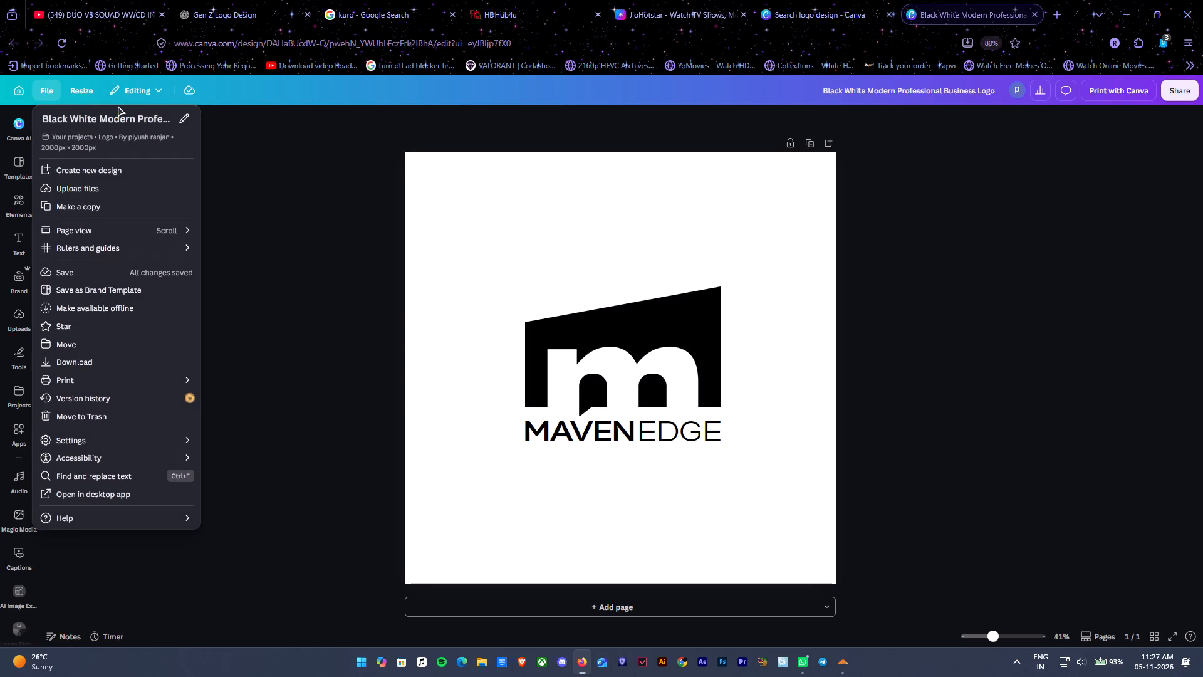
left_click(182, 110)
type("Mar")
type("ketingTLDR")
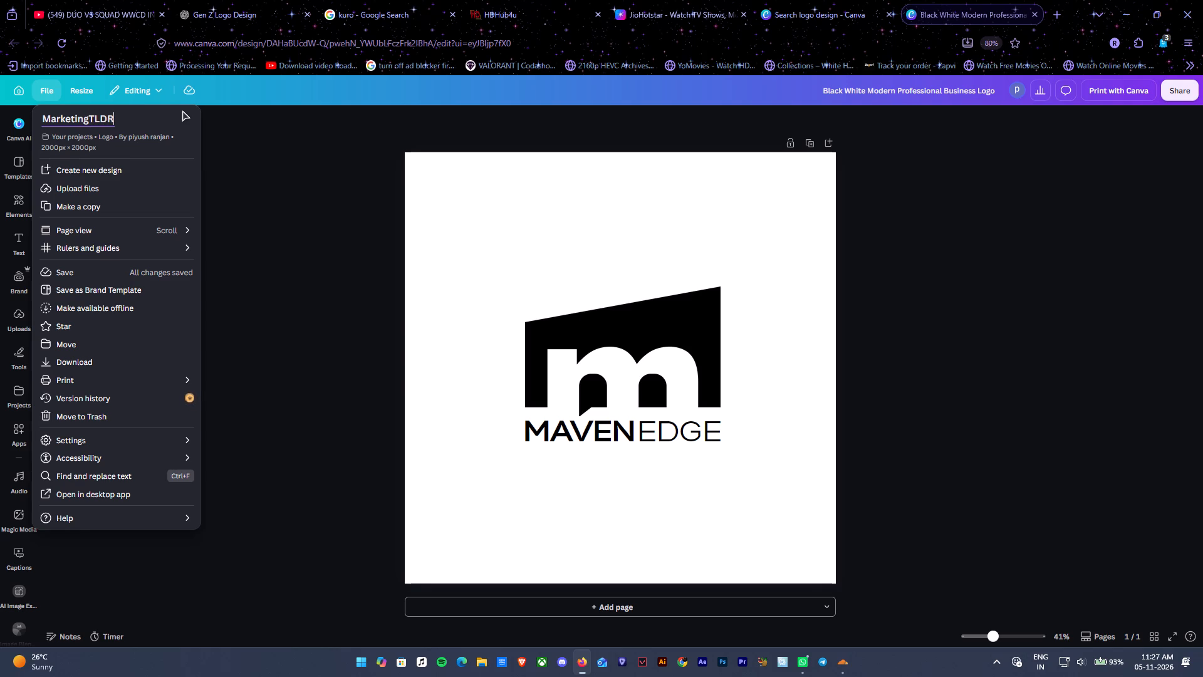
left_click(172, 118)
left_click(326, 181)
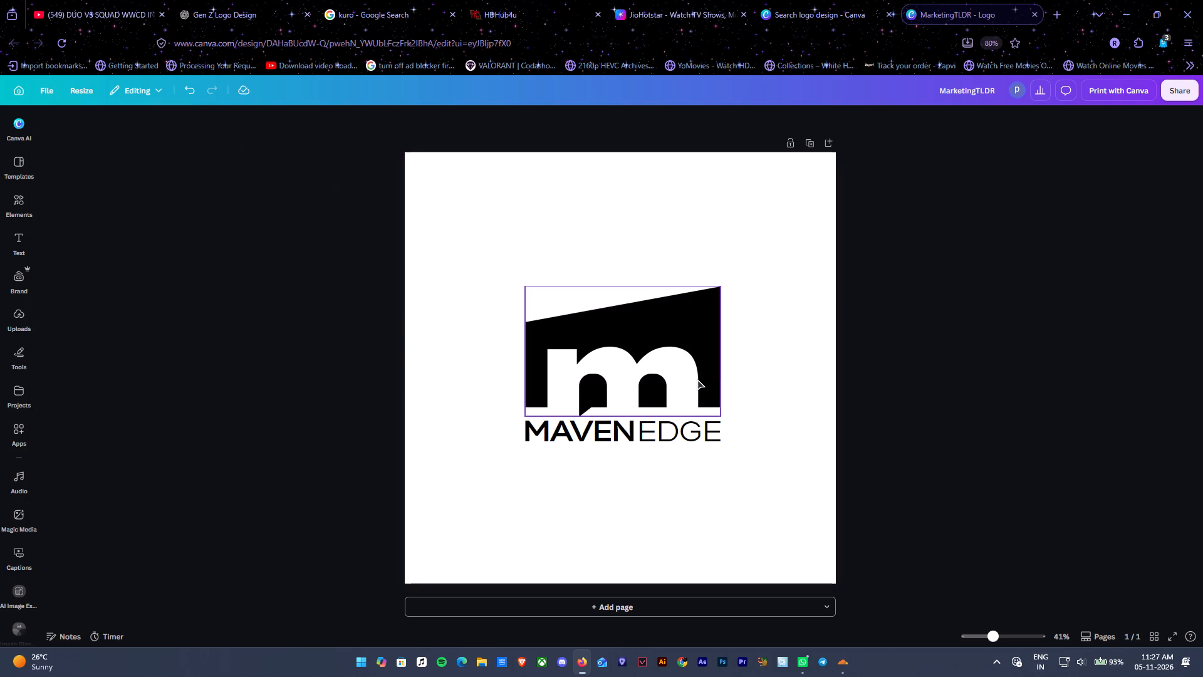
Extend the design's name to MarketingTLDR_LOGO.
left_click(43, 95)
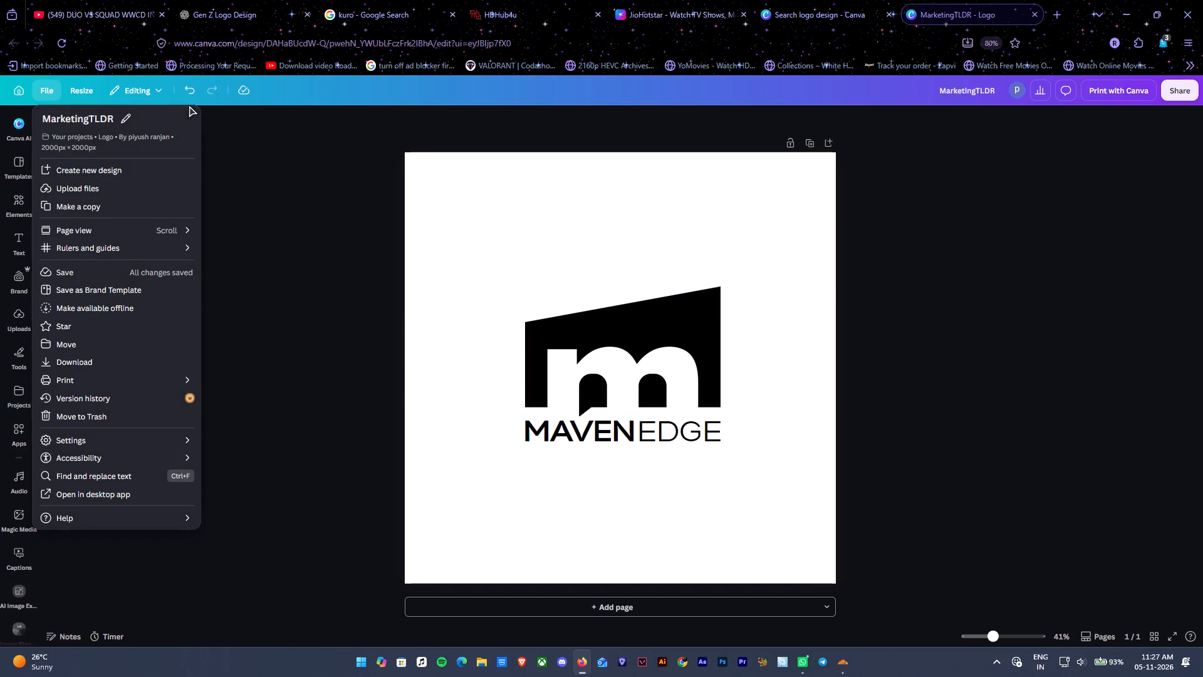
left_click(128, 113)
left_click(114, 118)
type("_")
key("space")
key("BackSpace")
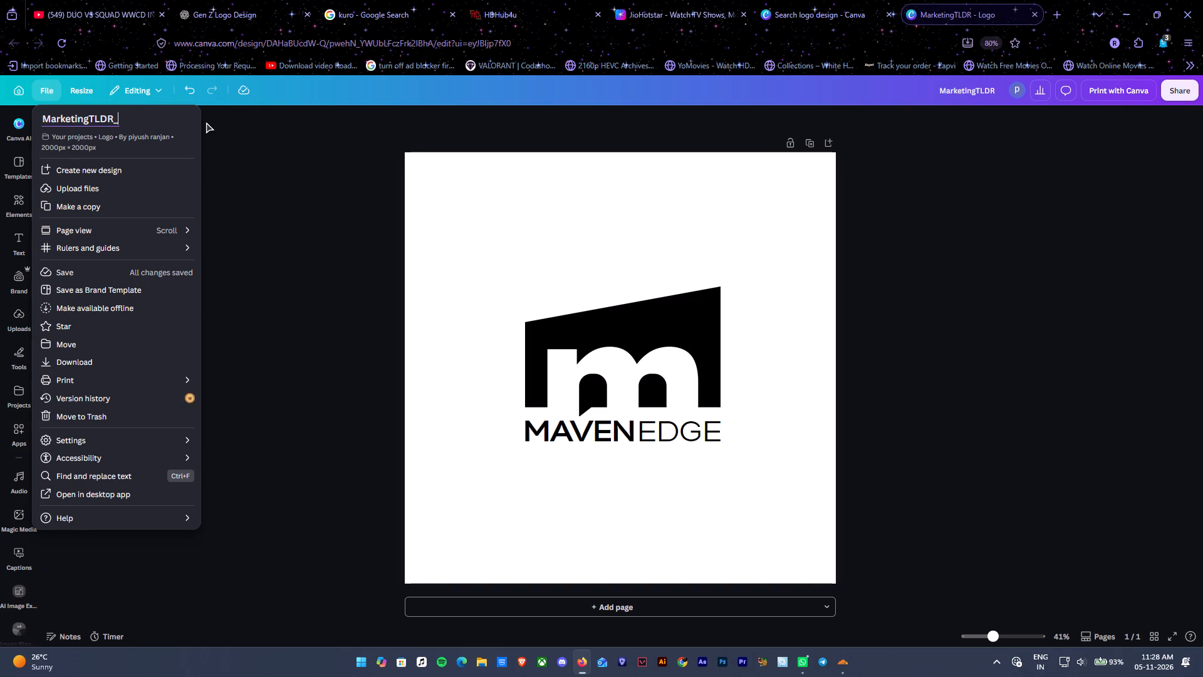
type("LOGO")
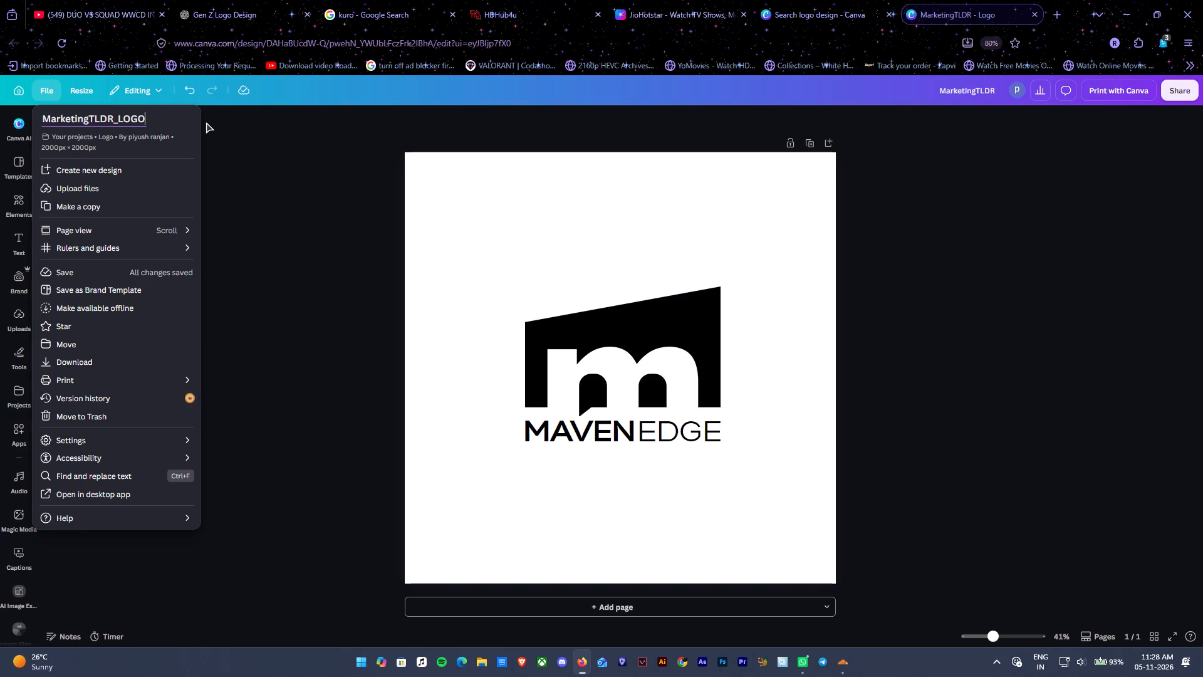
left_click(206, 122)
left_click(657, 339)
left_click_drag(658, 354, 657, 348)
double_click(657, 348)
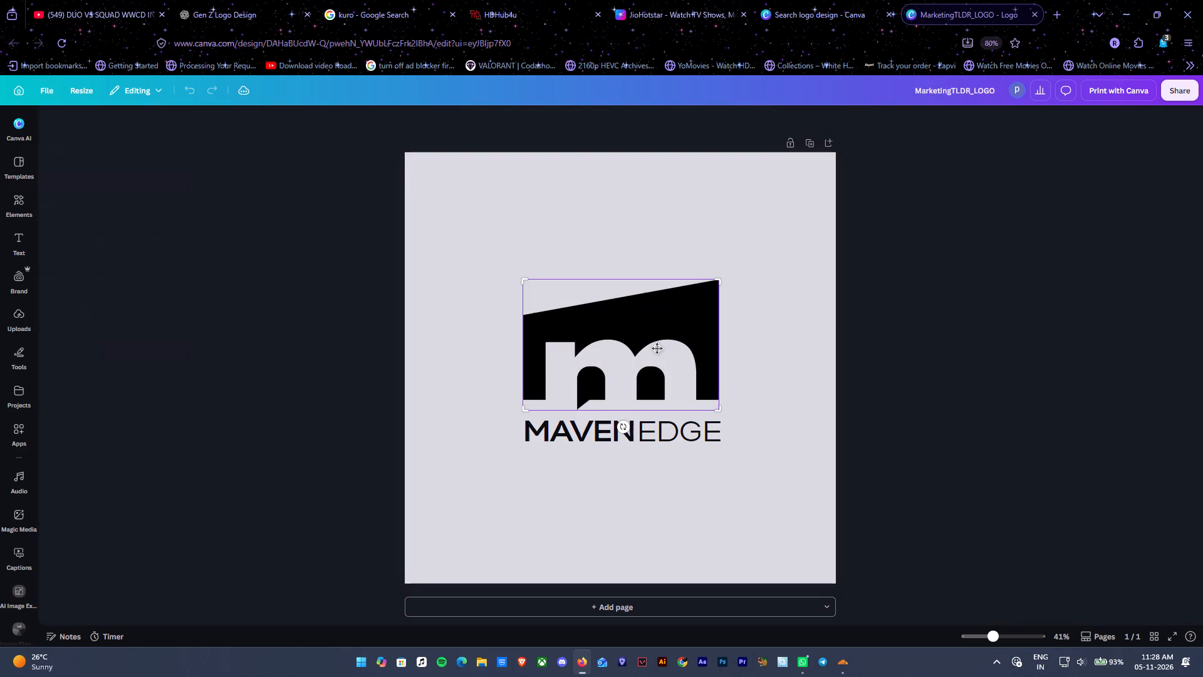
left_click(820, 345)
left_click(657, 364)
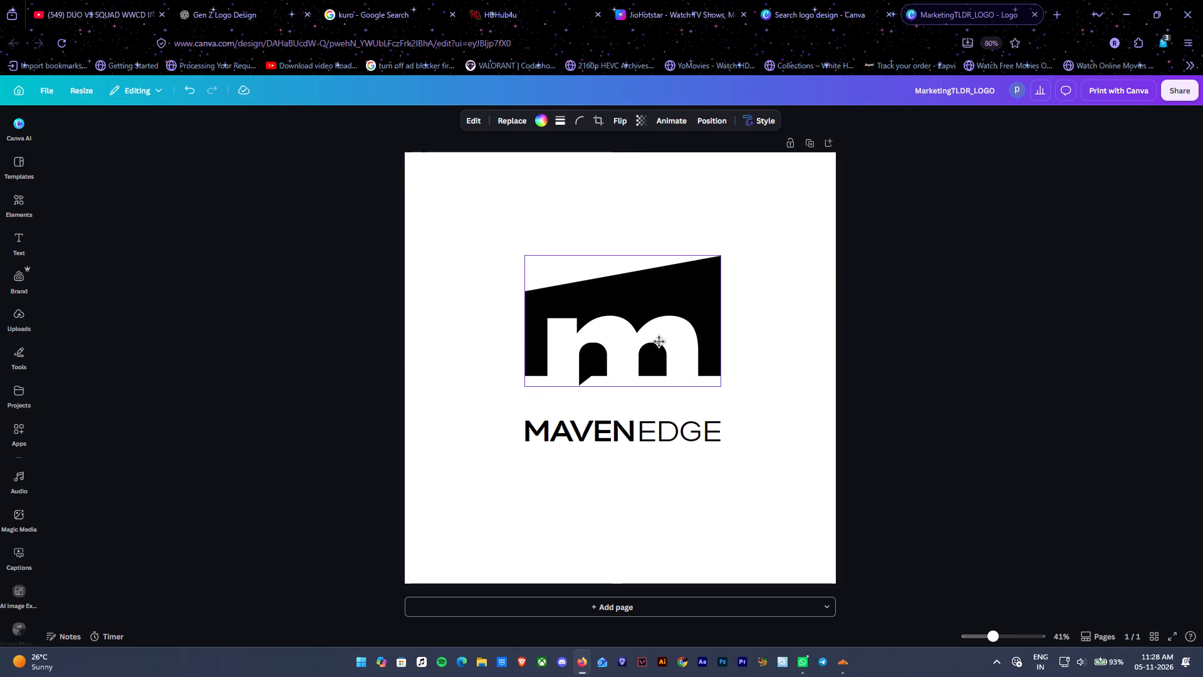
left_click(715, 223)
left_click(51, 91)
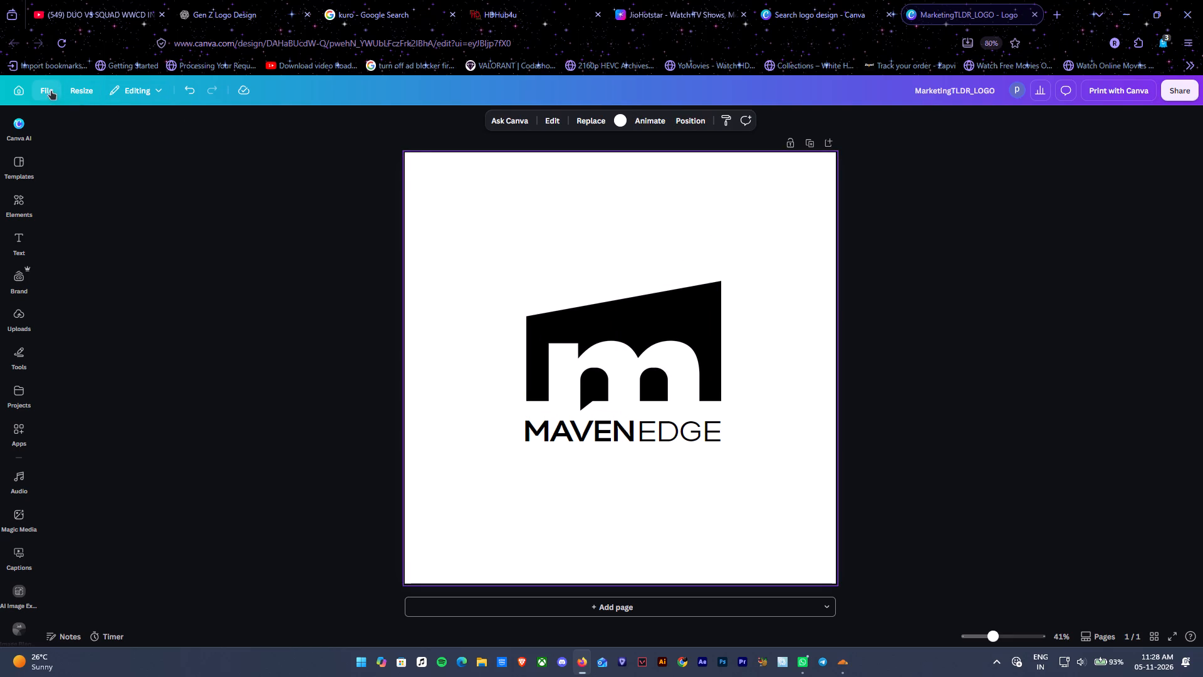
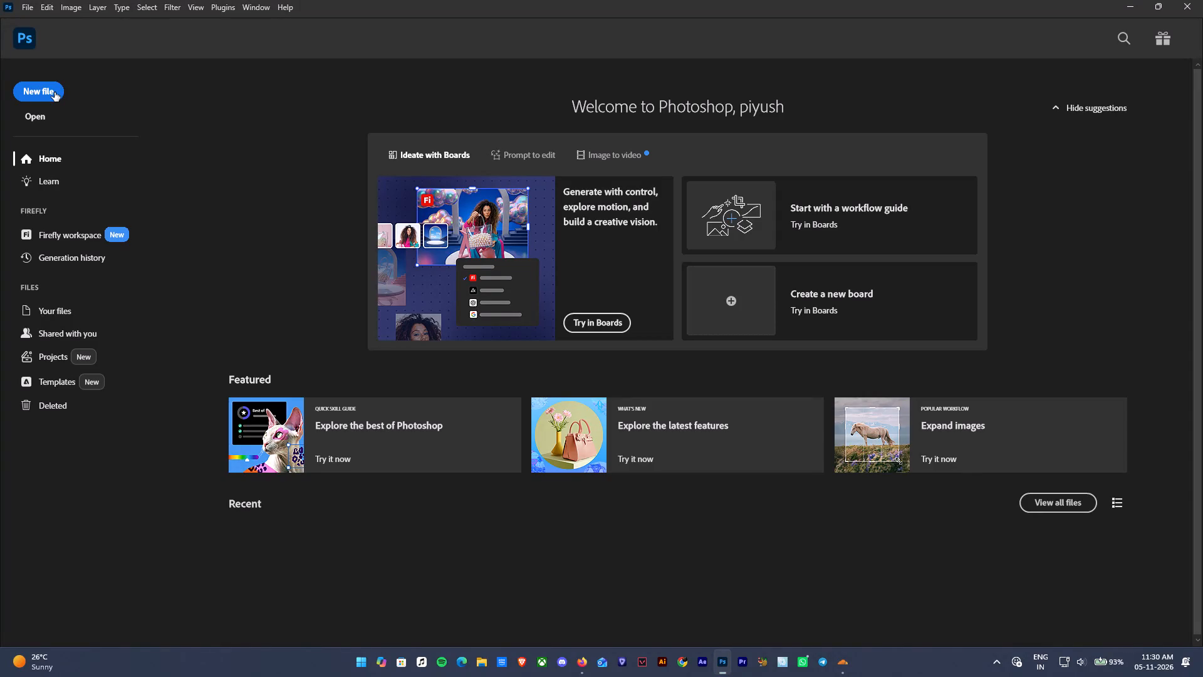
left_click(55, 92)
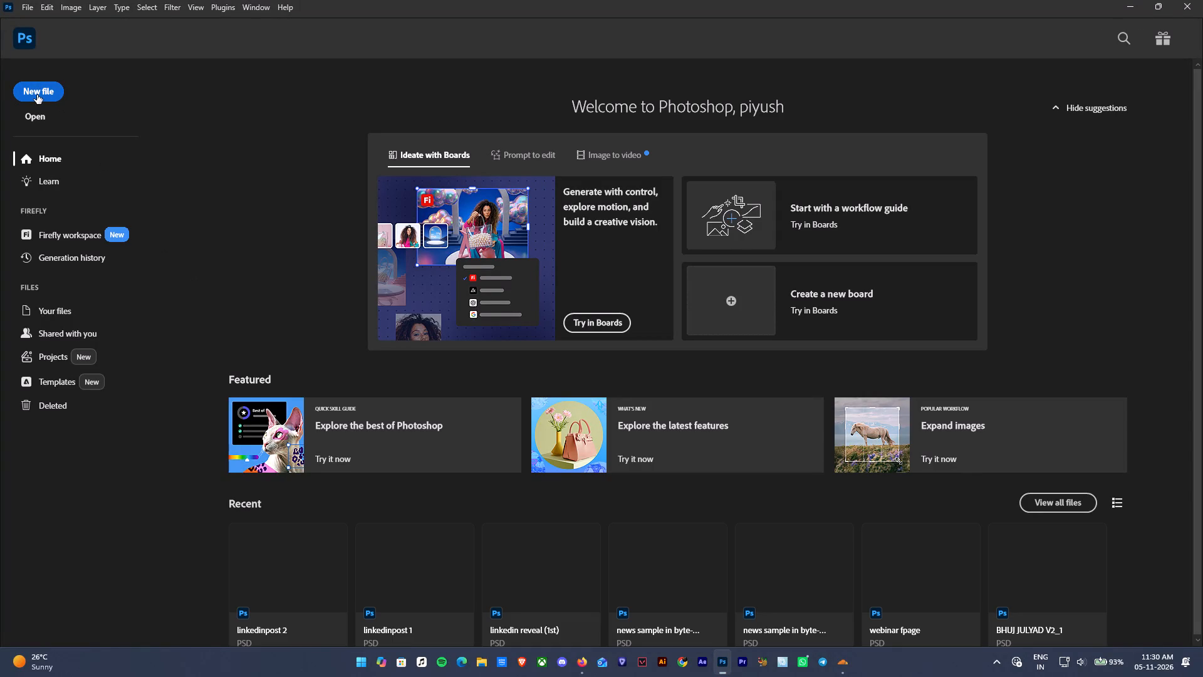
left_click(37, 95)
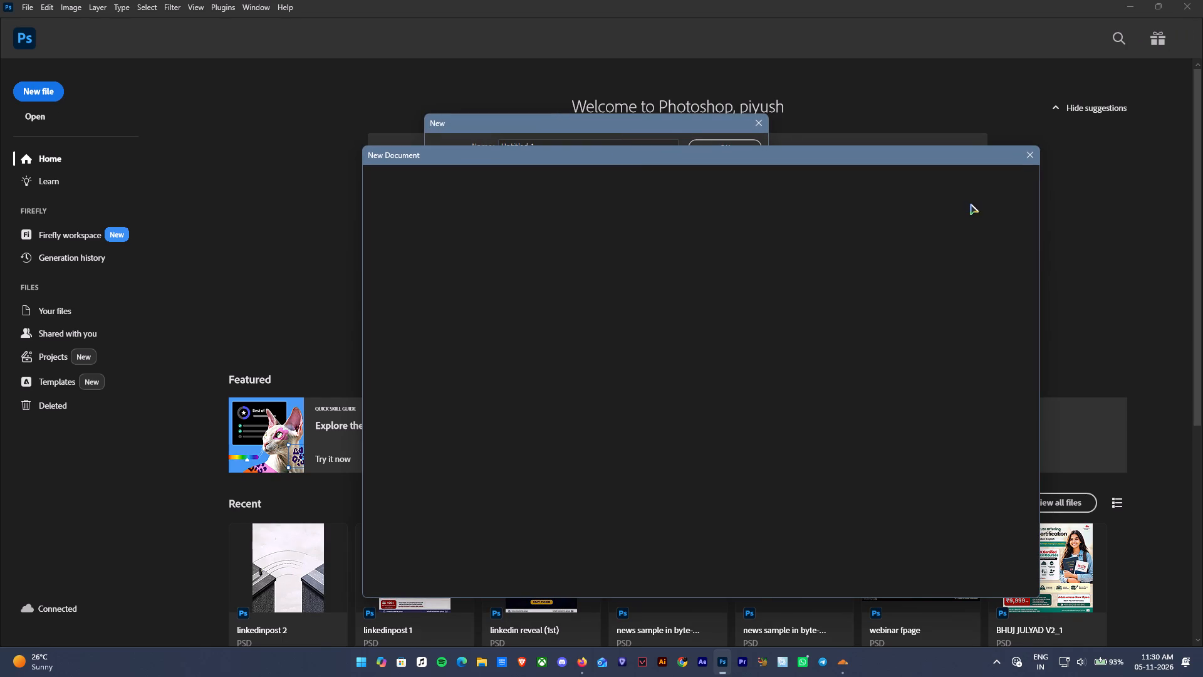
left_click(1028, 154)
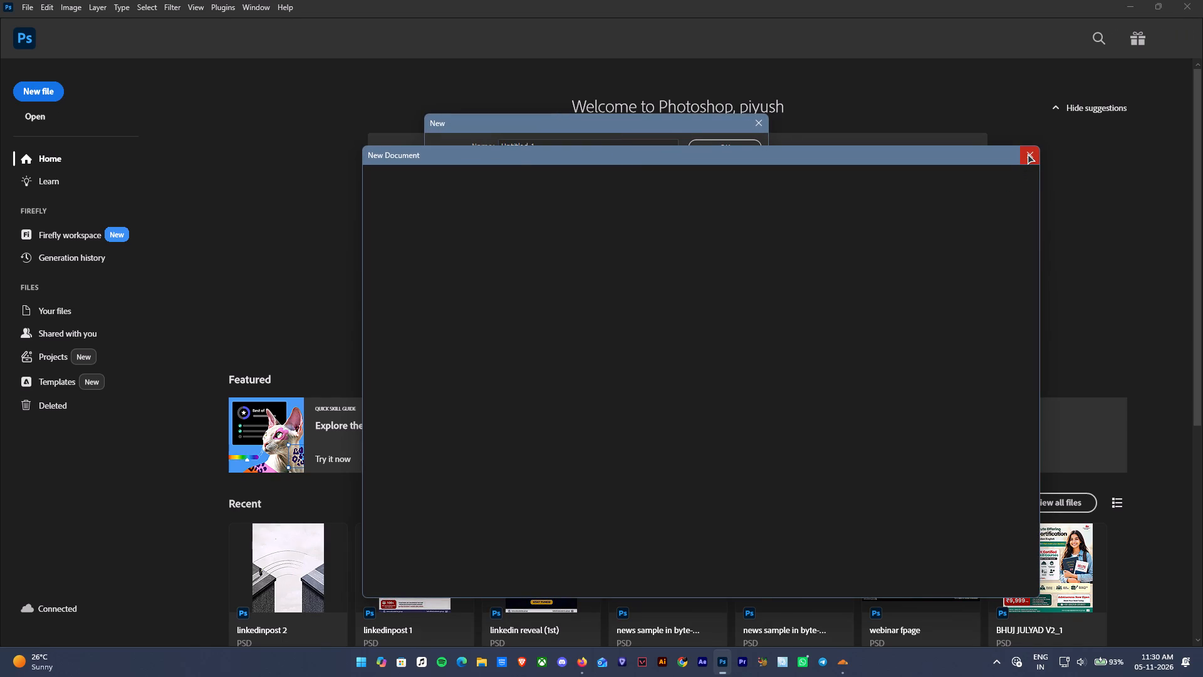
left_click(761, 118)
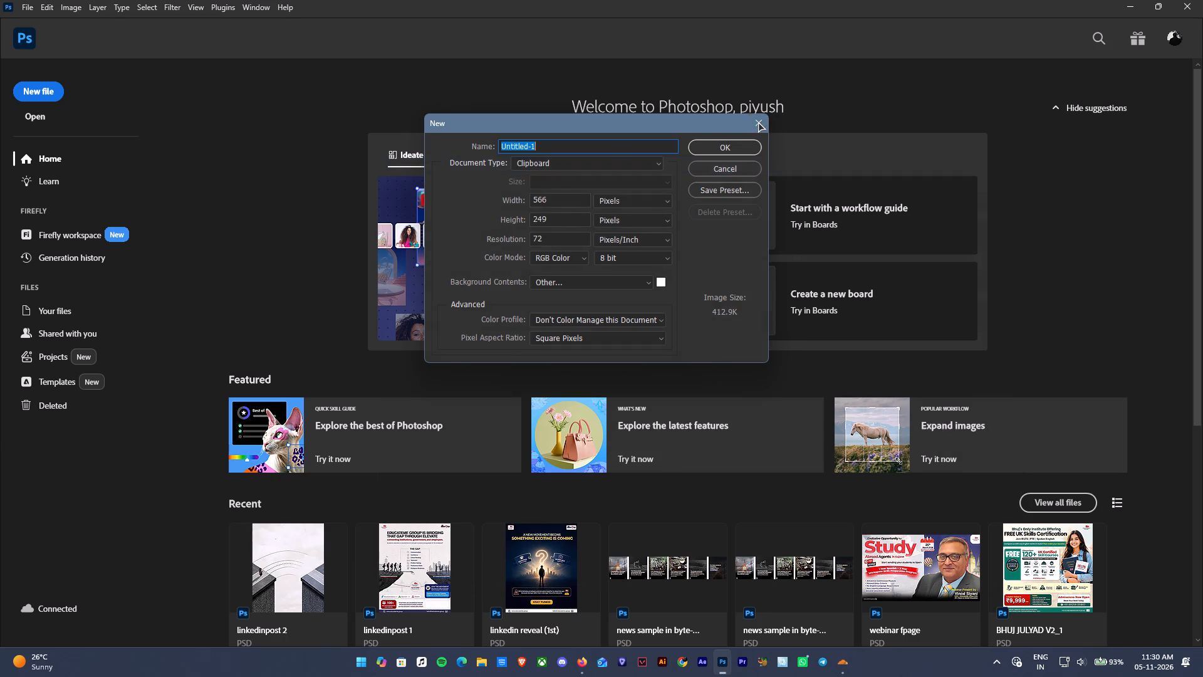
Start a new Photoshop document and name it MarketingTLDR_LOGO.
left_click(31, 94)
type("MarketingT")
type("LDR")
type("LOGO")
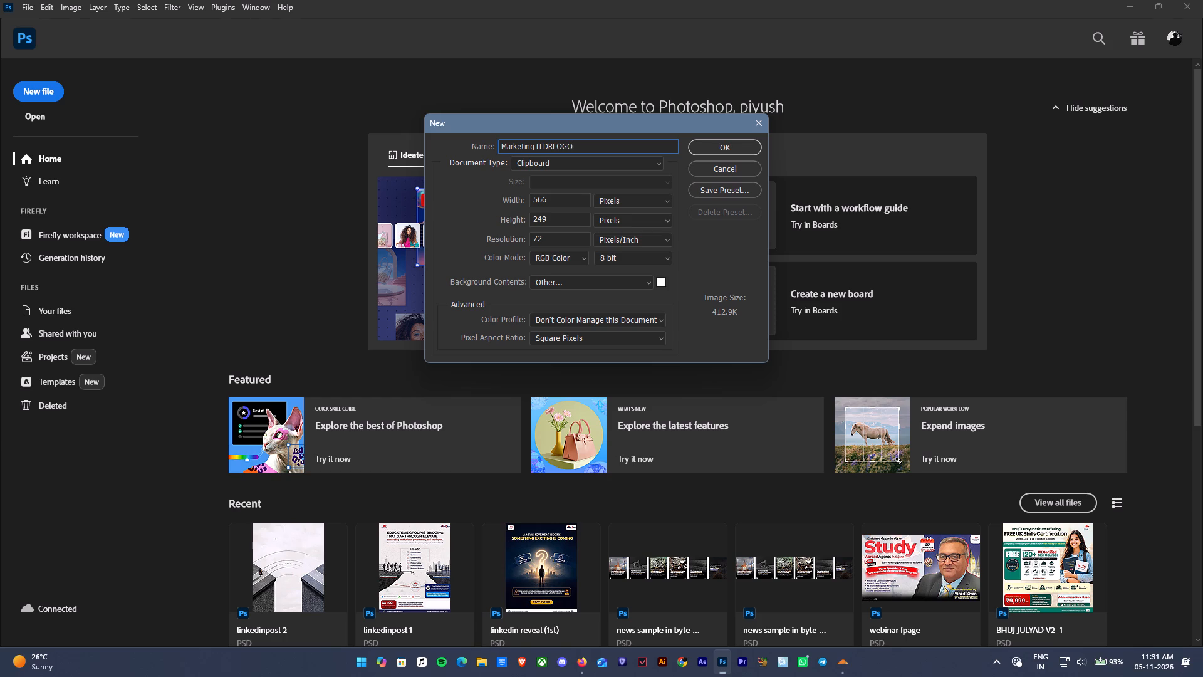
key("BackSpace")
key("BackSpace")
key("BackSpace")
key("BackSpace")
type("_LOGO")
Set the document to 2000 by 2000 pixels at 100 pixels/inch and create it.
left_click_drag(578, 199, 499, 204)
key("2")
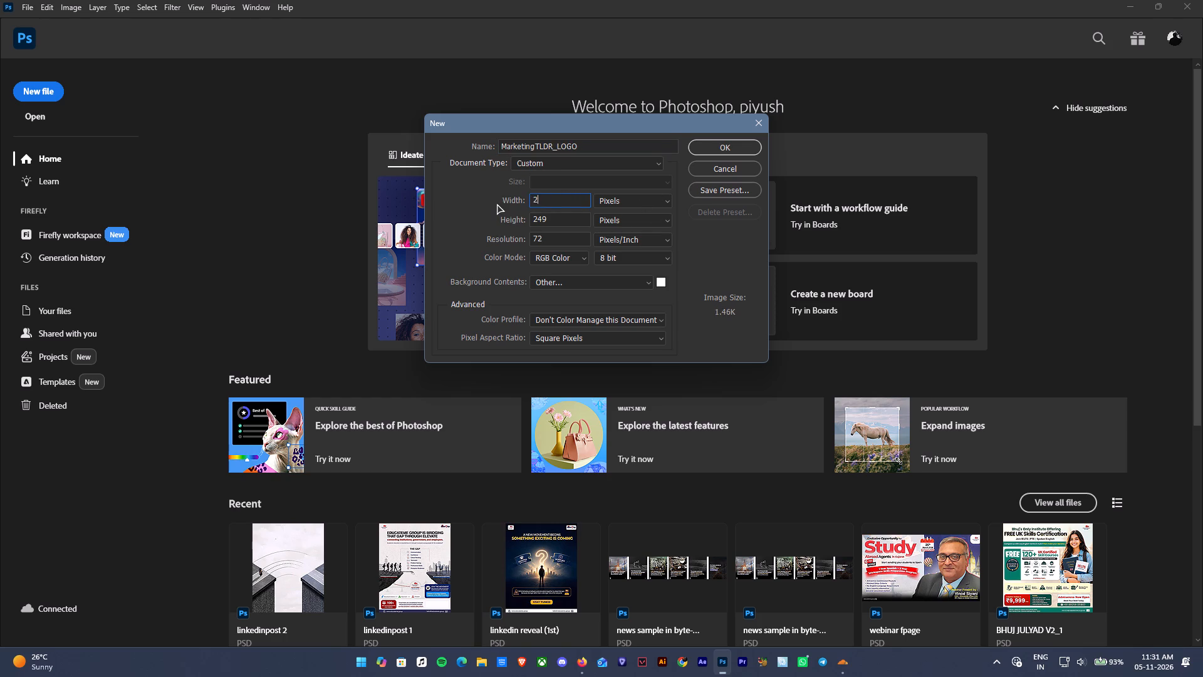
key("0")
key("0")
key("0")
left_click_drag(570, 220, 511, 213)
key("2")
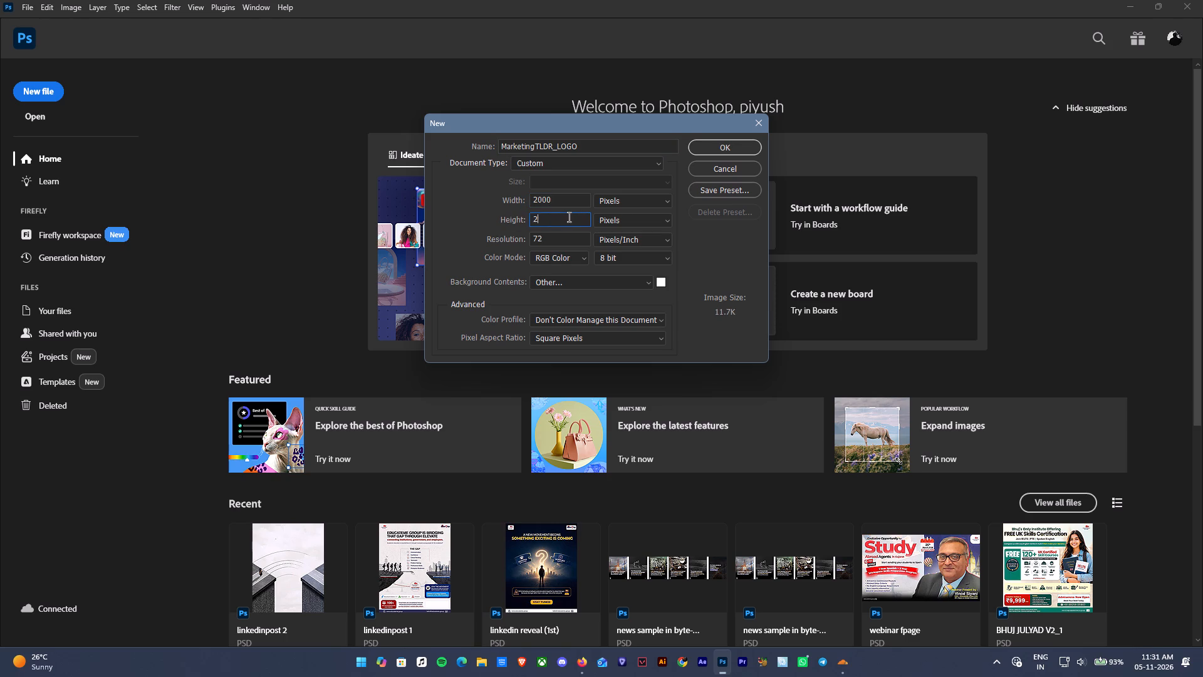
type("00")
key("0")
left_click_drag(563, 240, 506, 240)
key("1")
type("00")
left_click(701, 252)
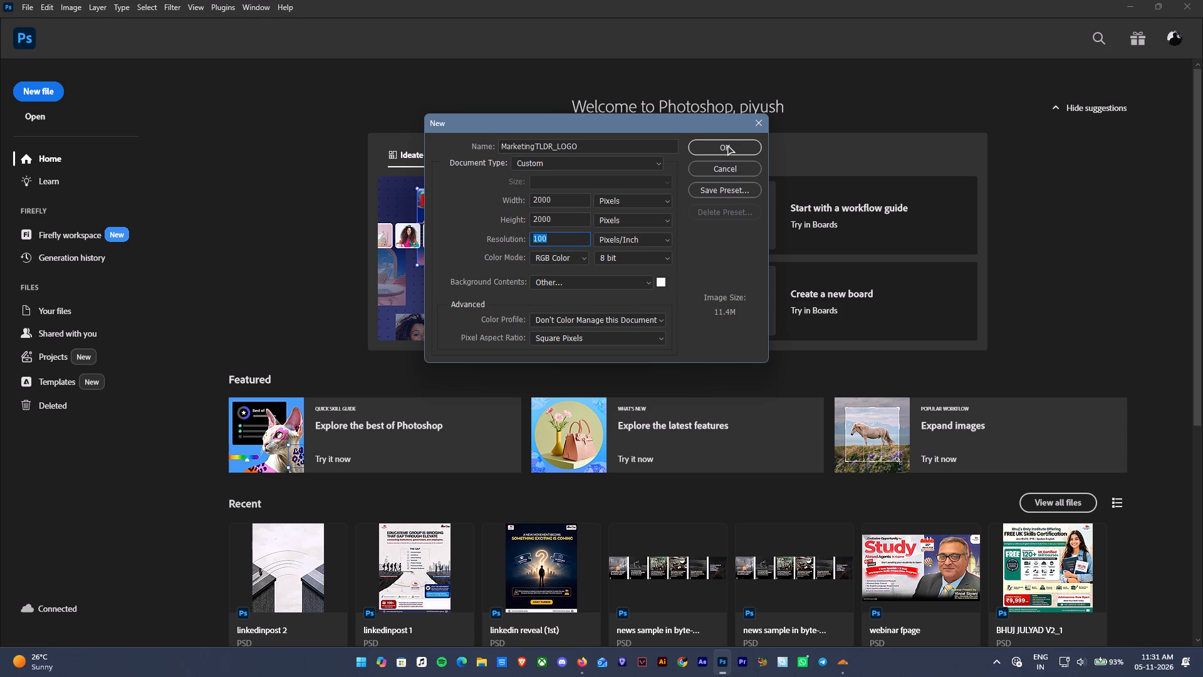
left_click(727, 145)
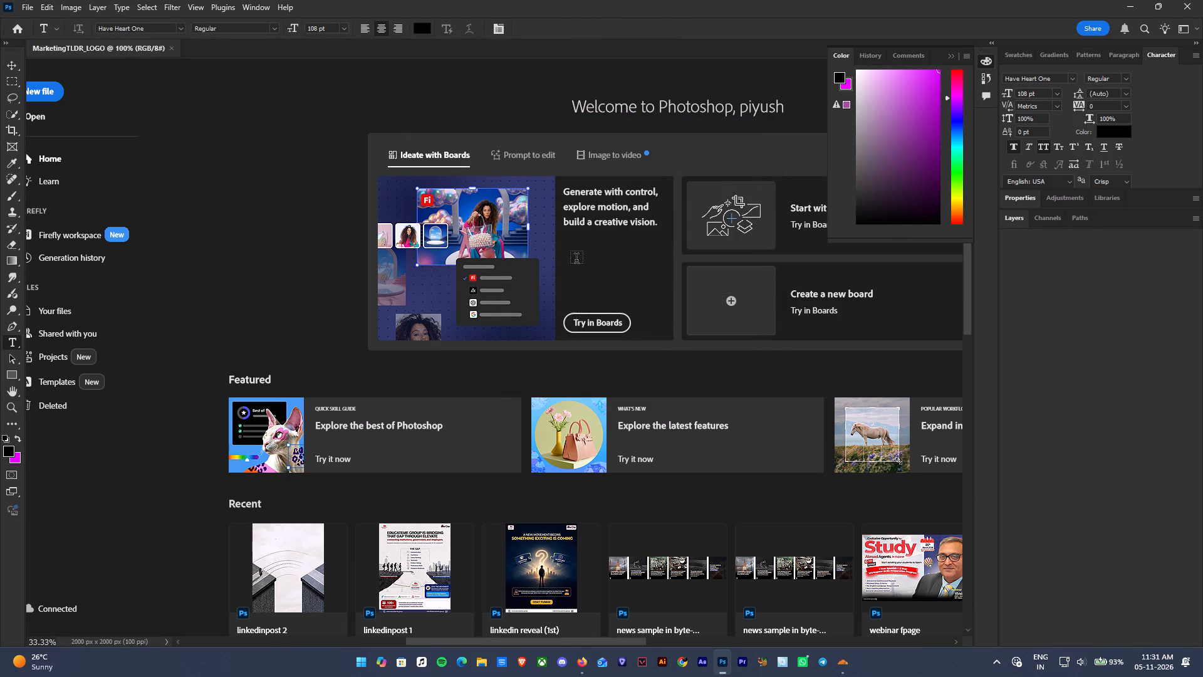
Switch to Firefox and search Google Images for a paper background.
left_click(588, 661)
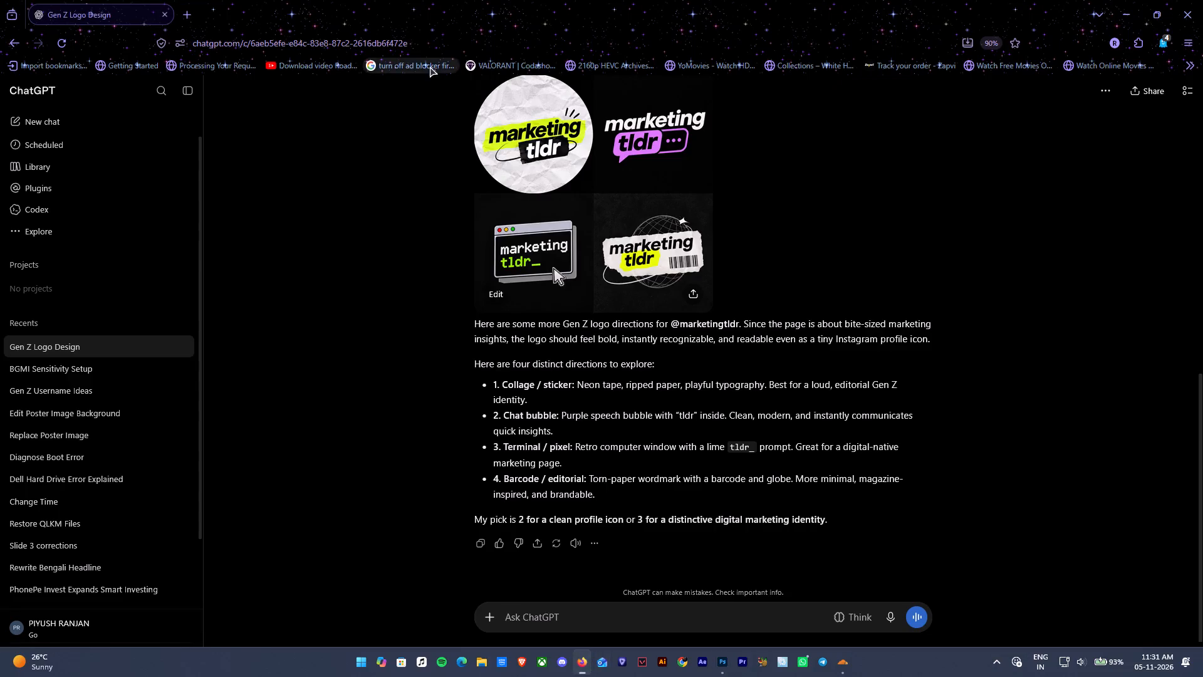
left_click(189, 0)
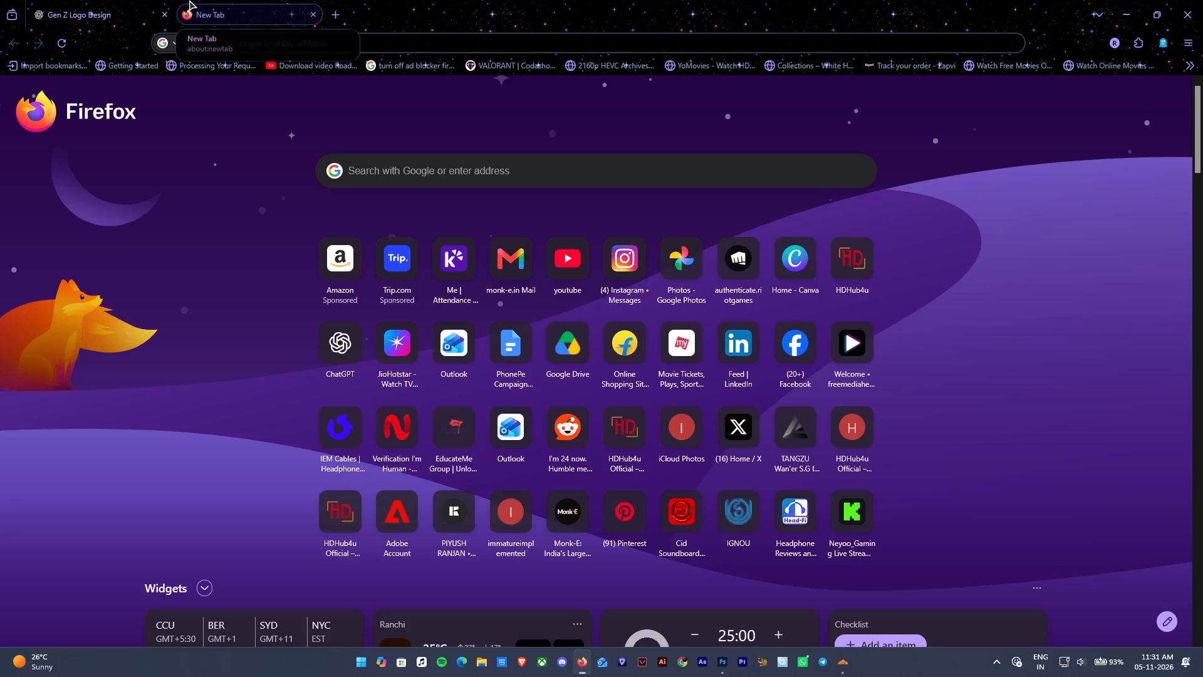
type("paper backround")
key("Return")
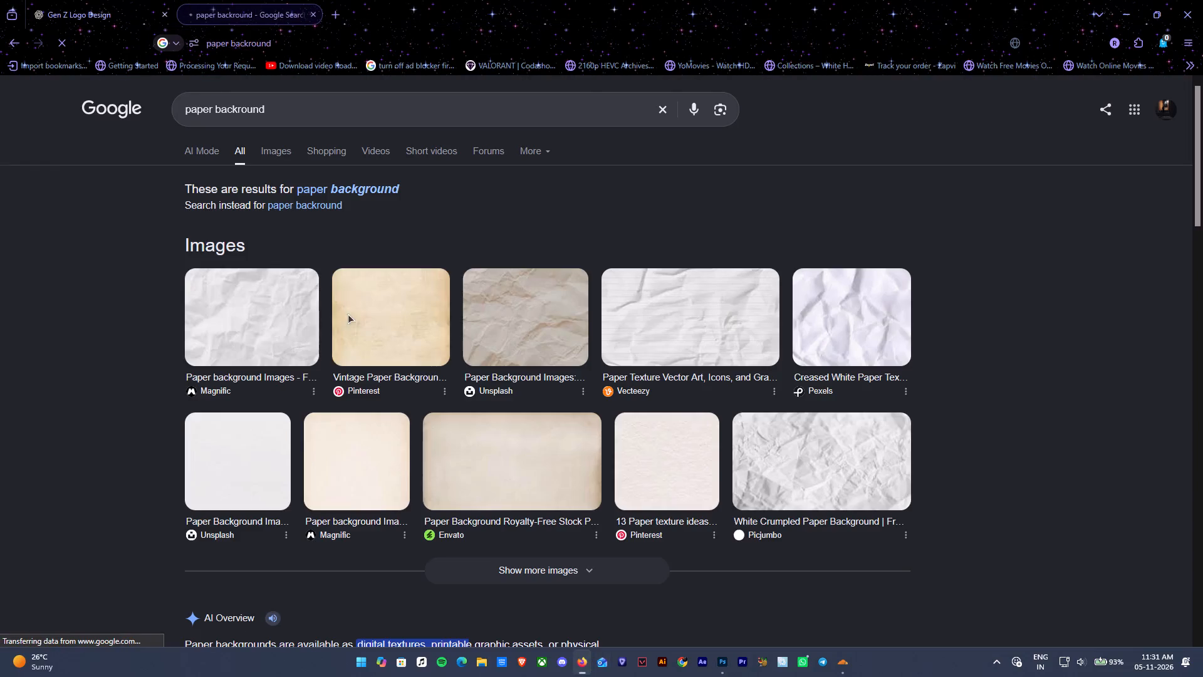
left_click(267, 309)
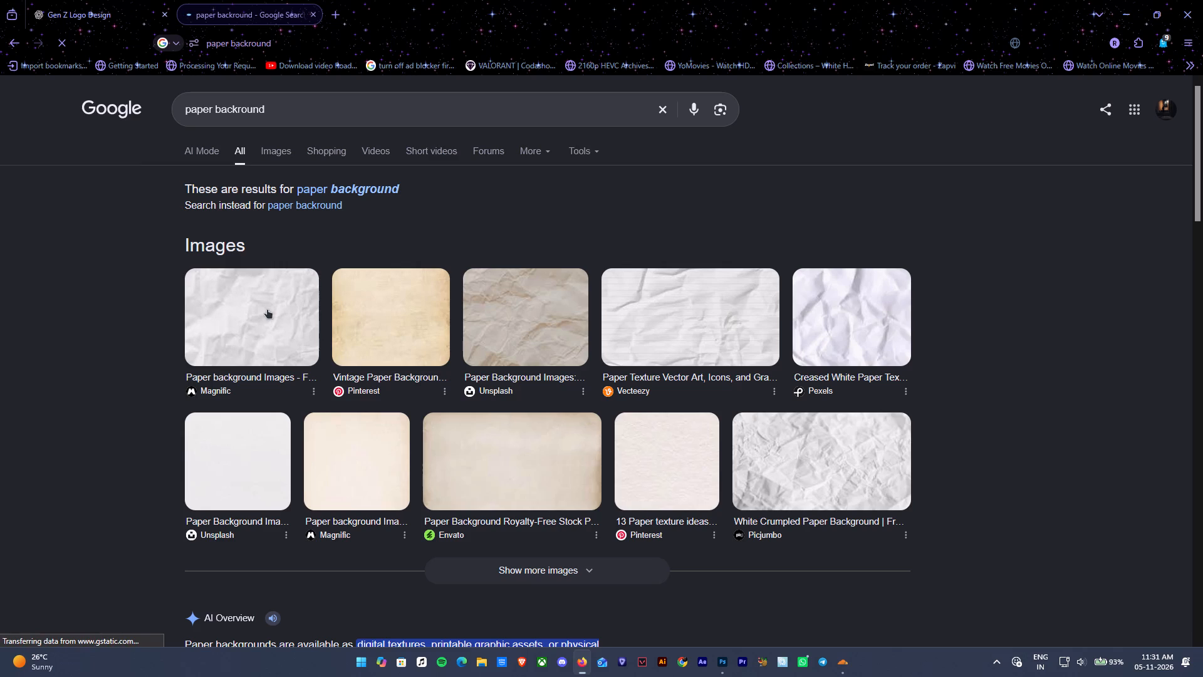
left_click(263, 320)
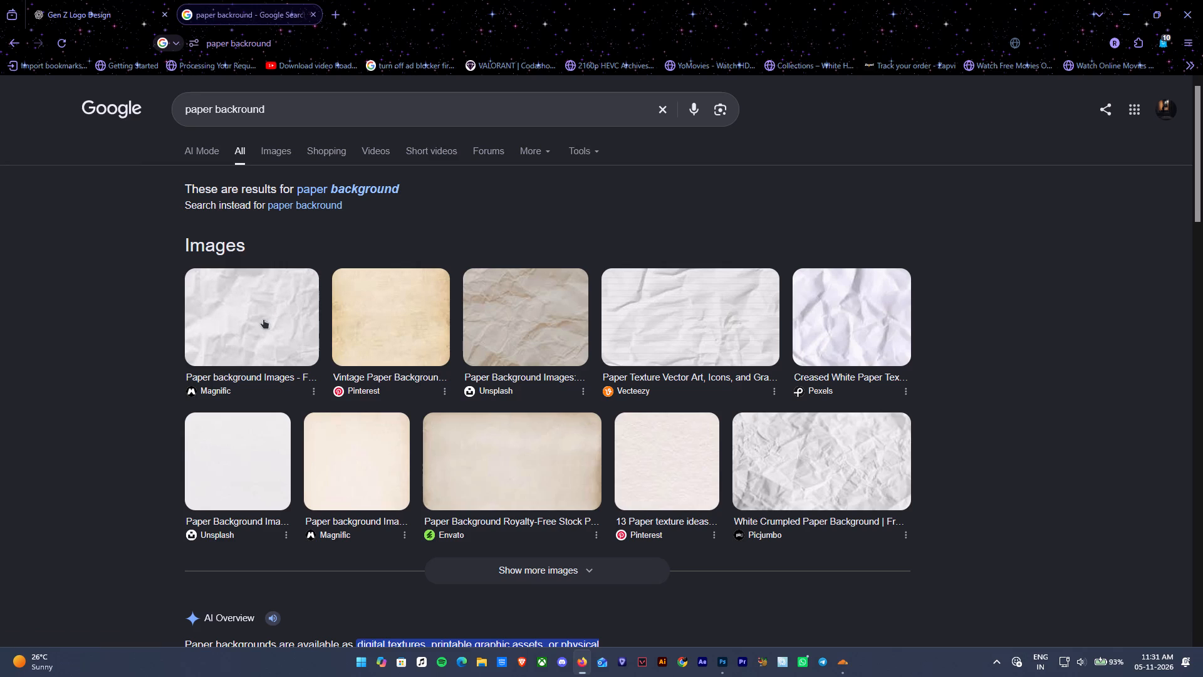
left_click(277, 156)
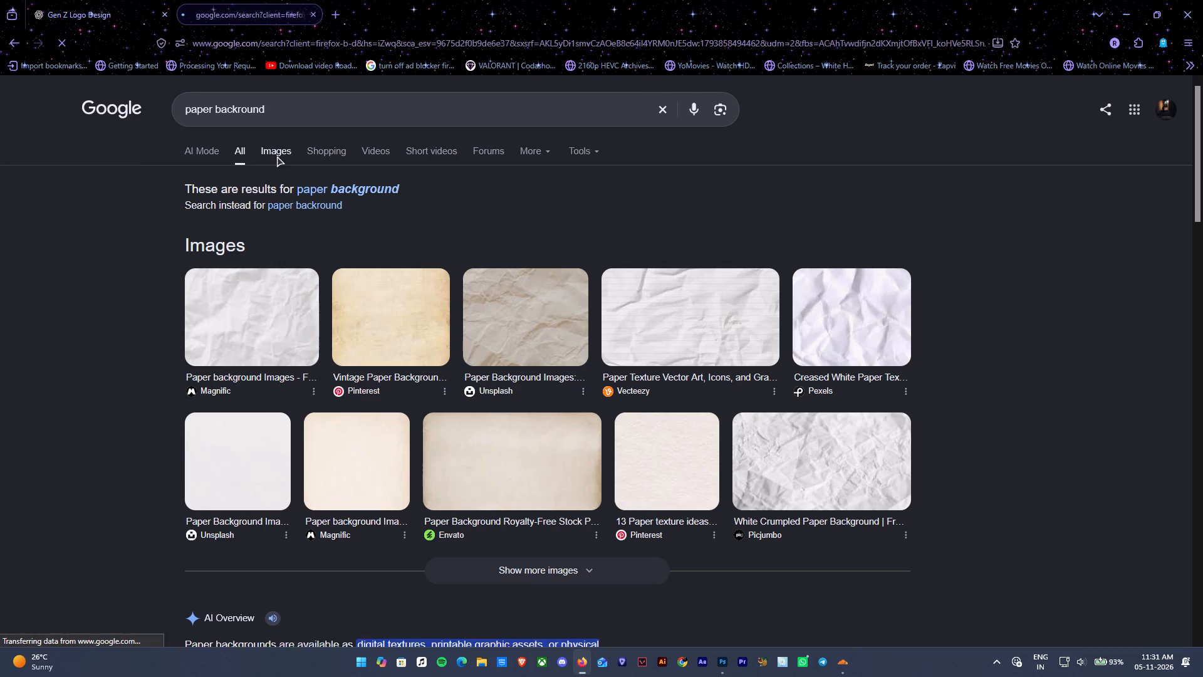
Open the white crumpled paper image from Magnific and copy it.
left_click(79, 320)
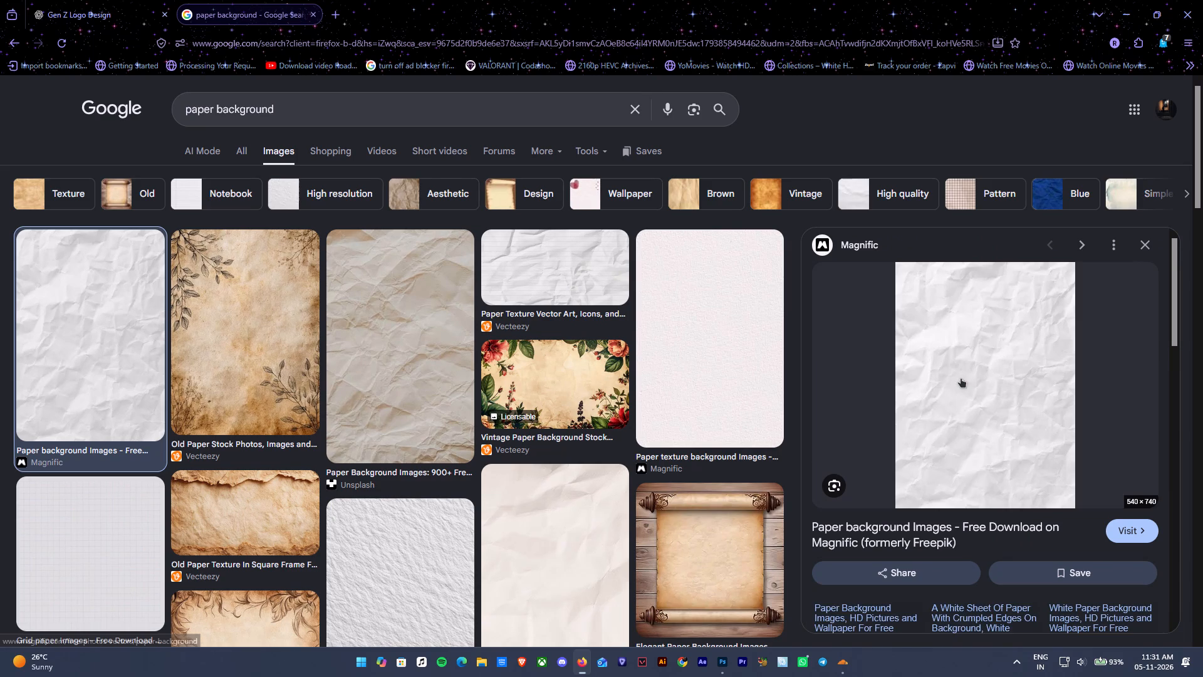
right_click(961, 378)
right_click(940, 368)
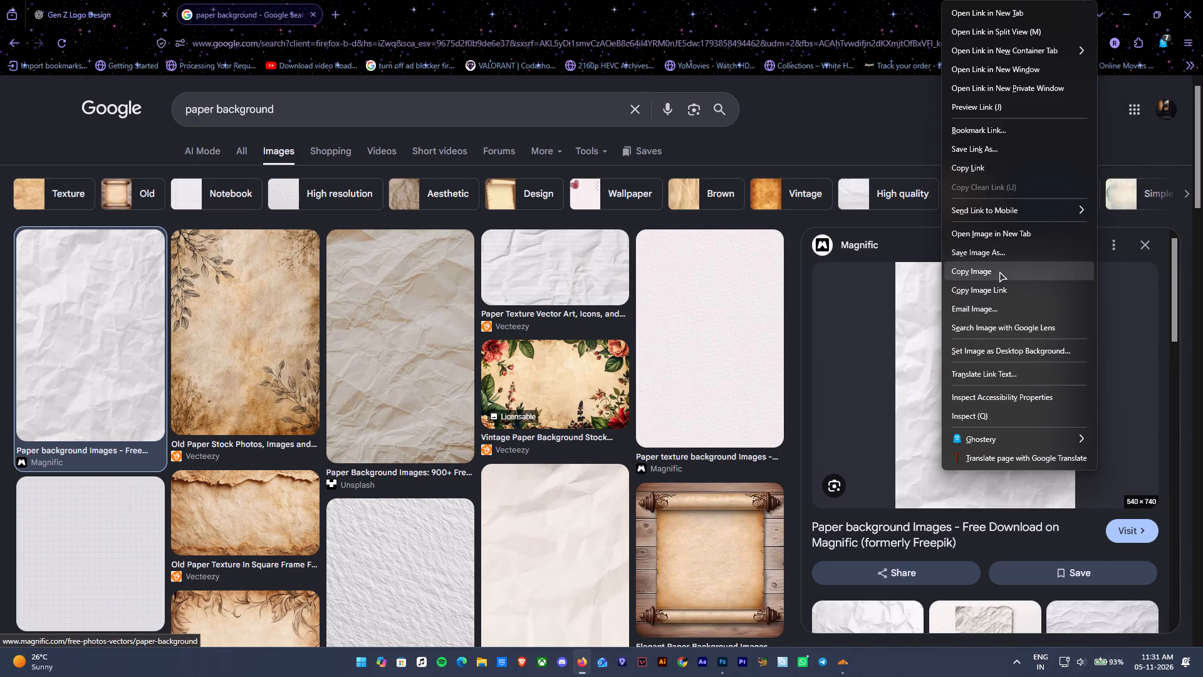
left_click(999, 271)
Switch to Photoshop, place a text layer near the canvas's upper-right corner, and try to hide it.
left_click(1139, 18)
left_click(612, 212)
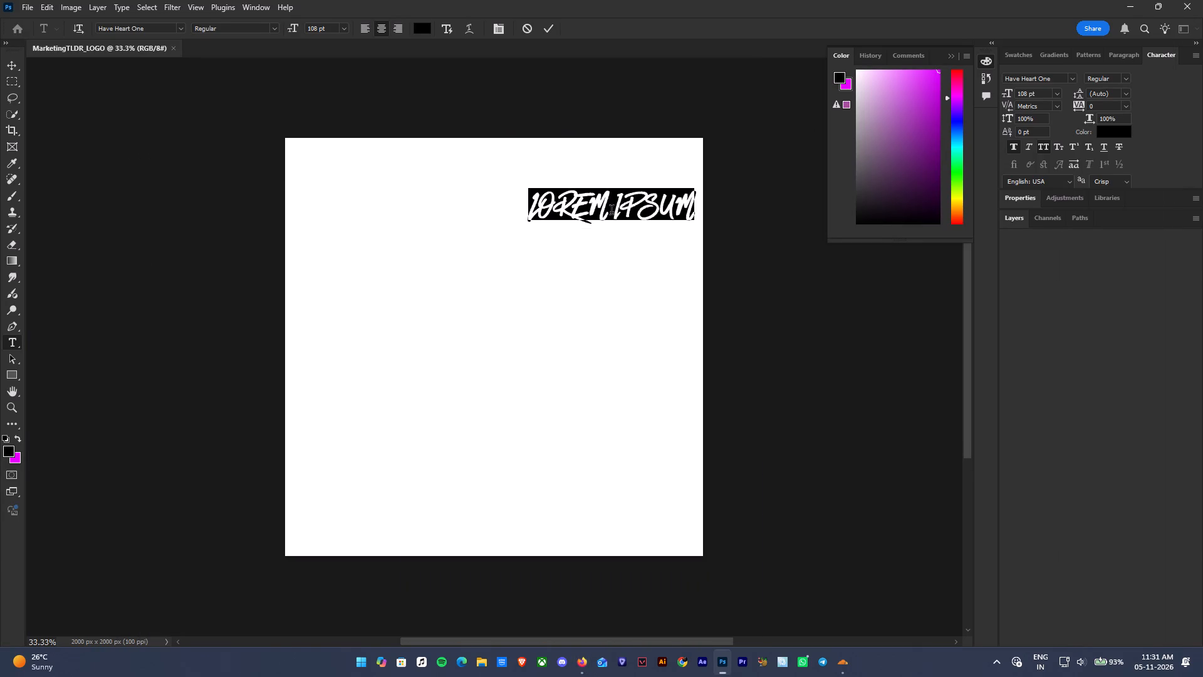
left_click(1021, 217)
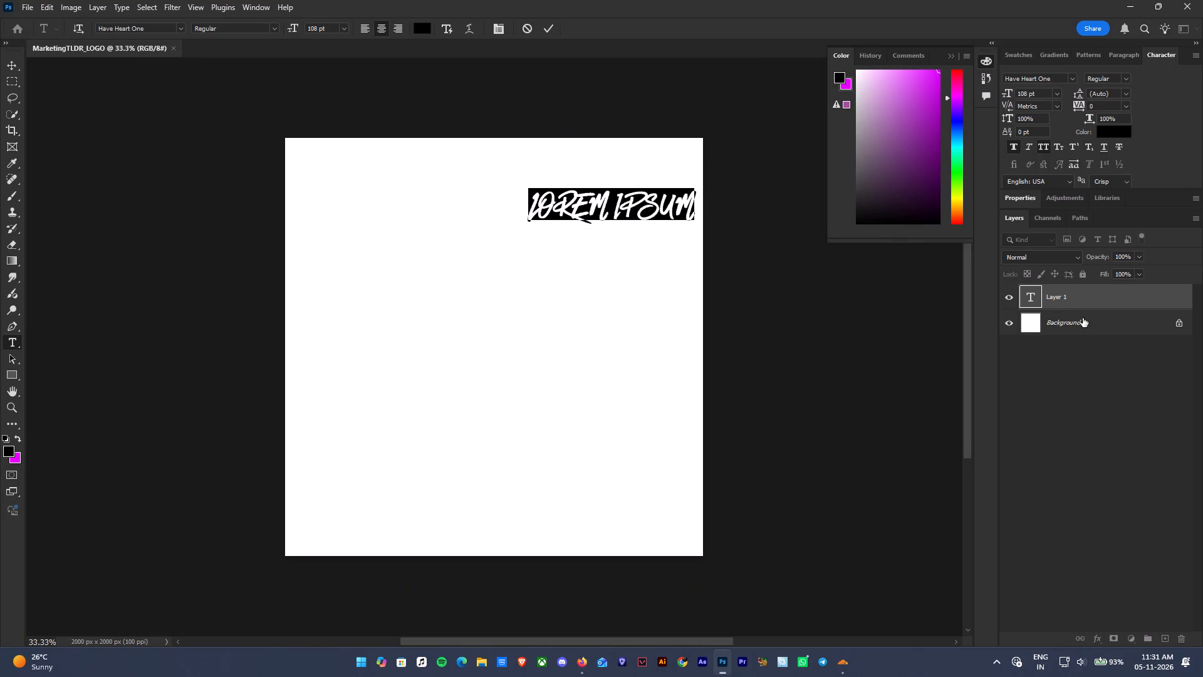
left_click(1083, 318)
left_click(1009, 297)
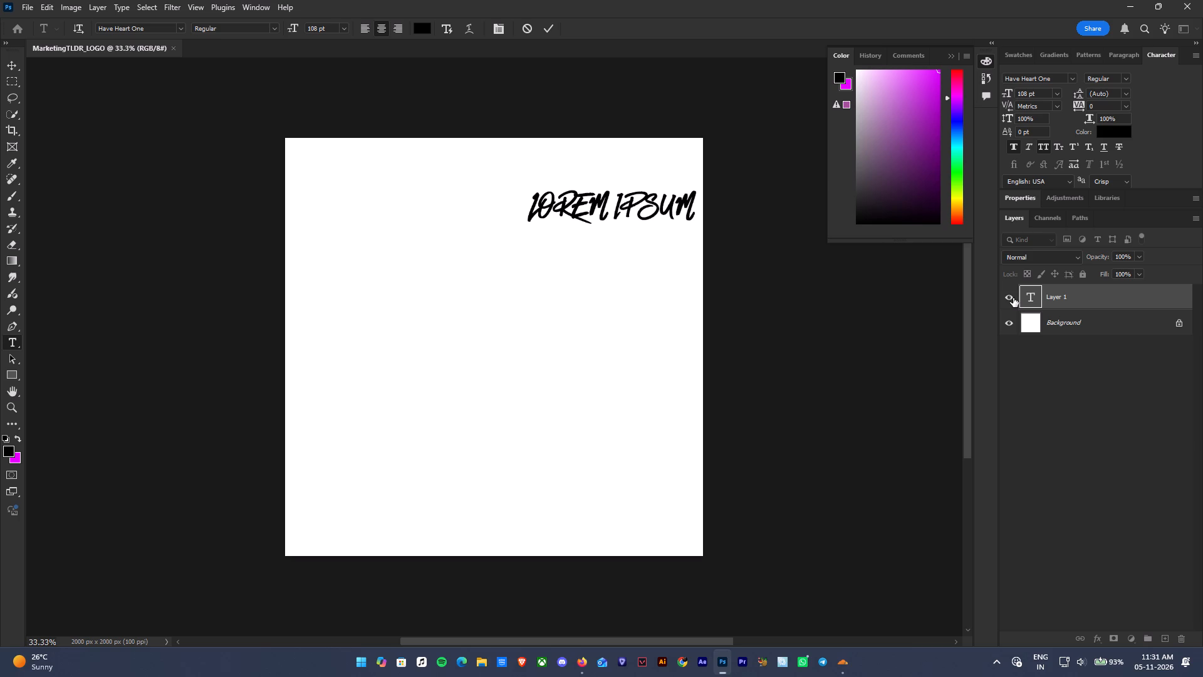
left_click(1013, 298)
left_click(1006, 296)
Close the Cloudflare WARP window and quit the Grammarly and BestProxyVPN background apps.
left_click(897, 552)
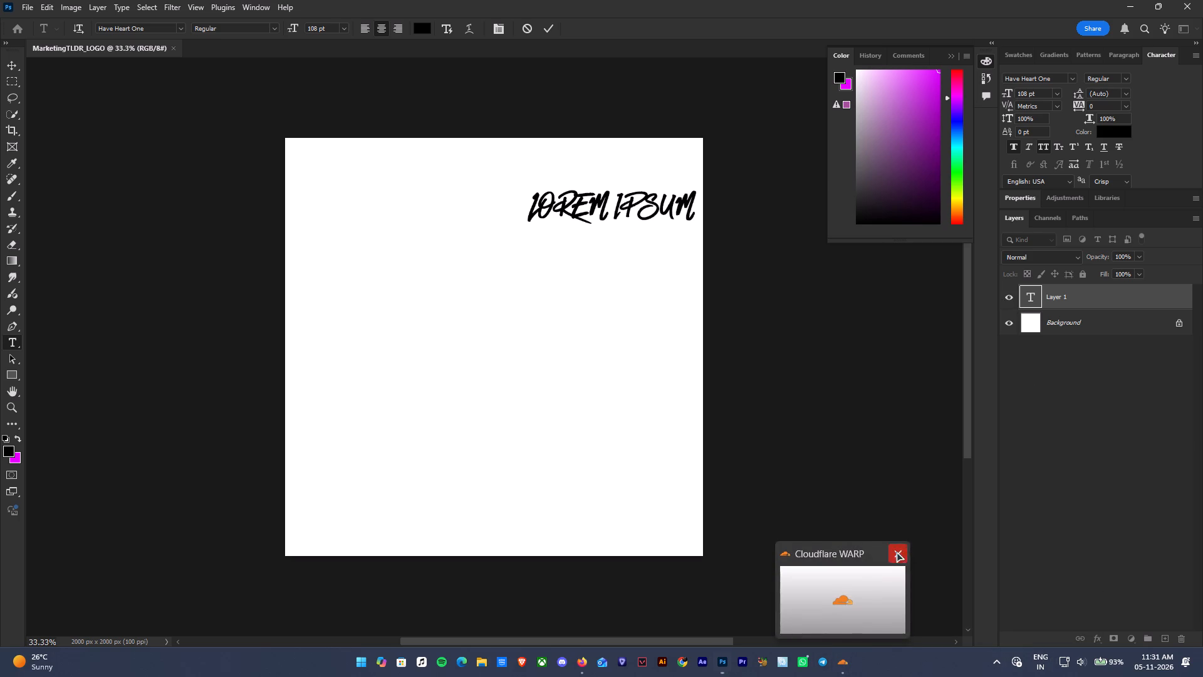
left_click(1051, 328)
left_click(1013, 302)
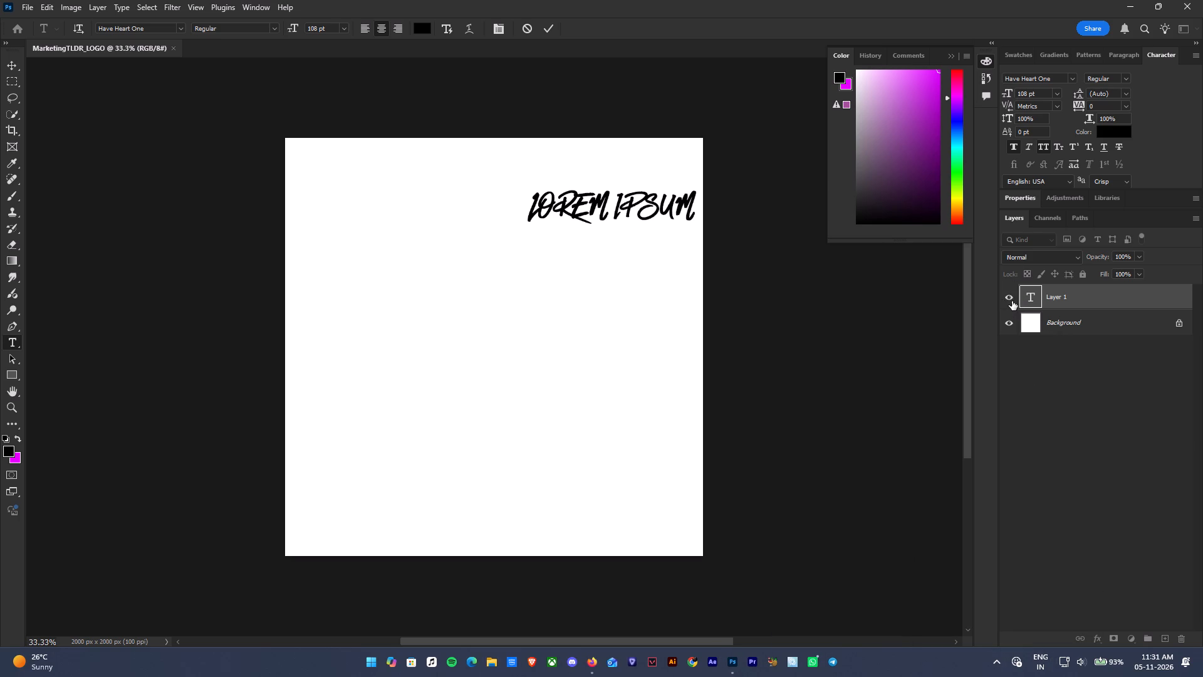
left_click(1003, 662)
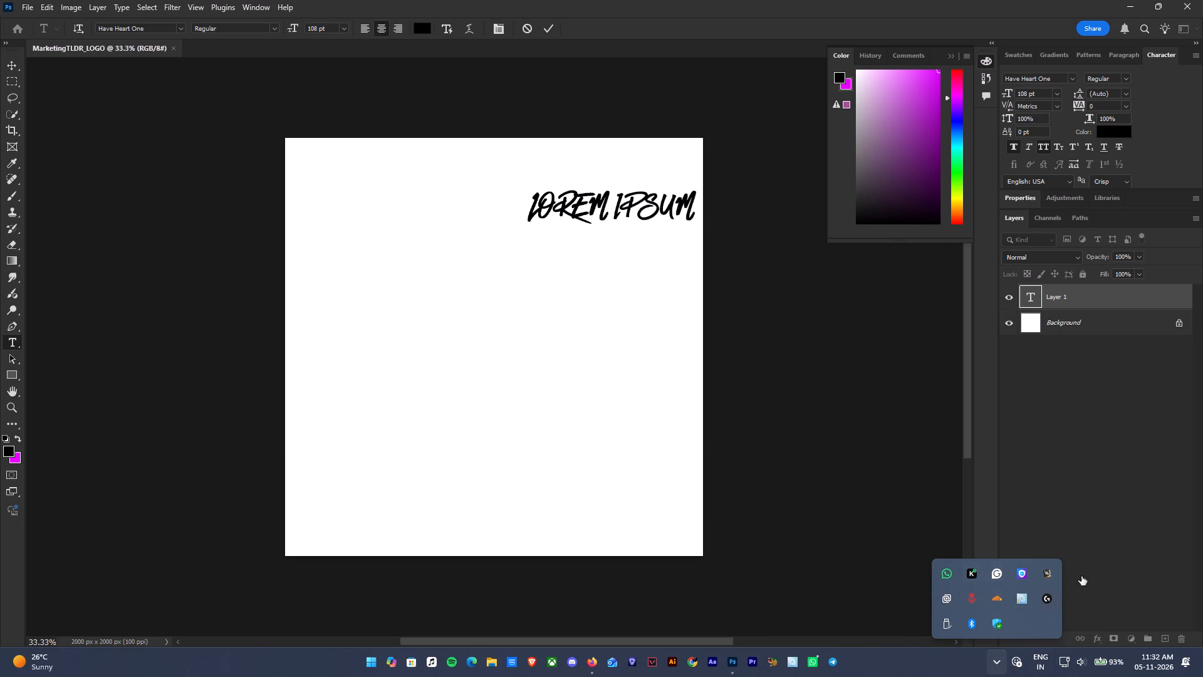
right_click(987, 575)
left_click(967, 566)
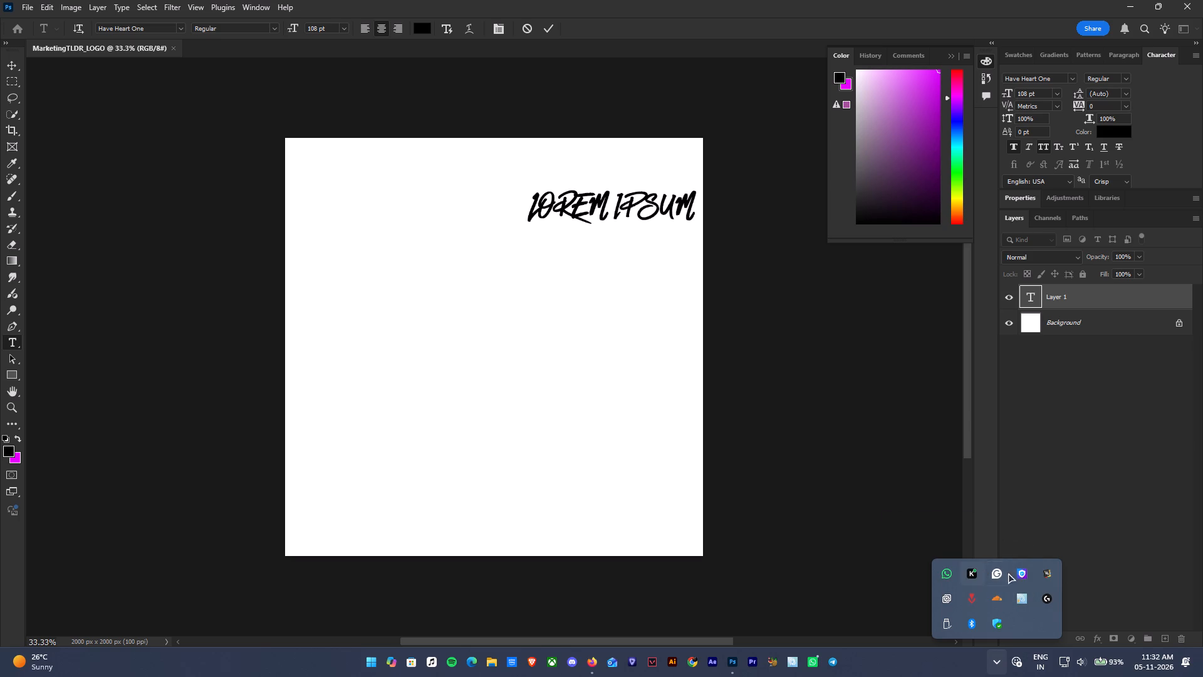
right_click(1023, 576)
right_click(1004, 575)
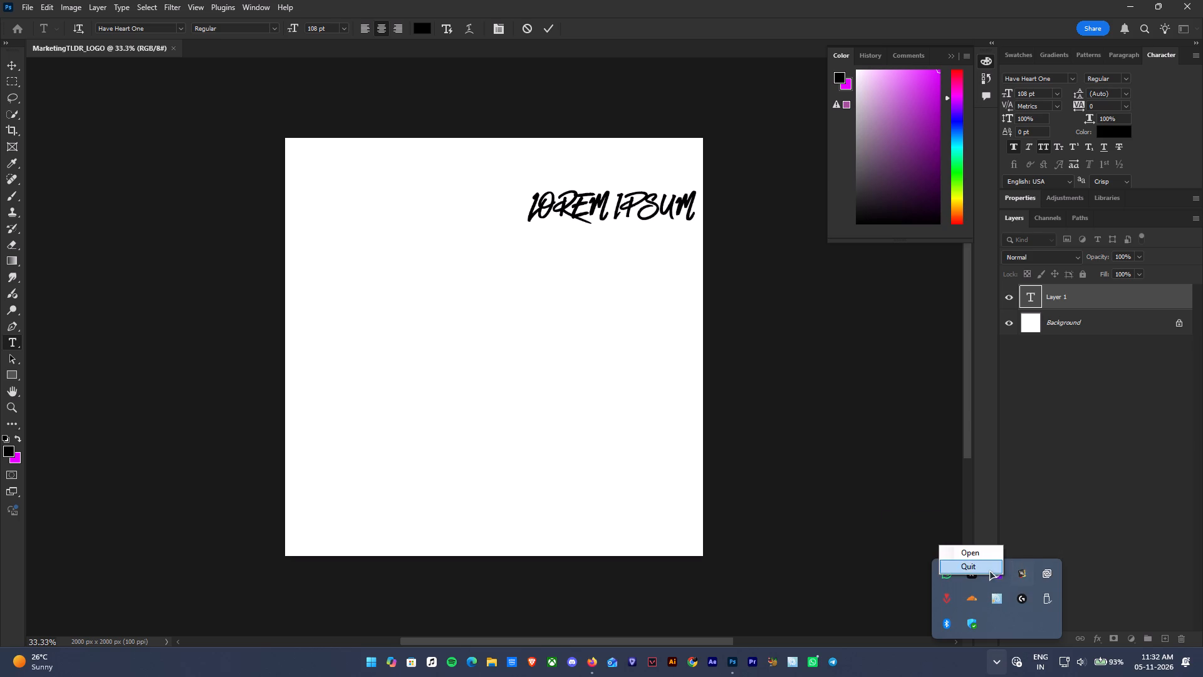
left_click(989, 570)
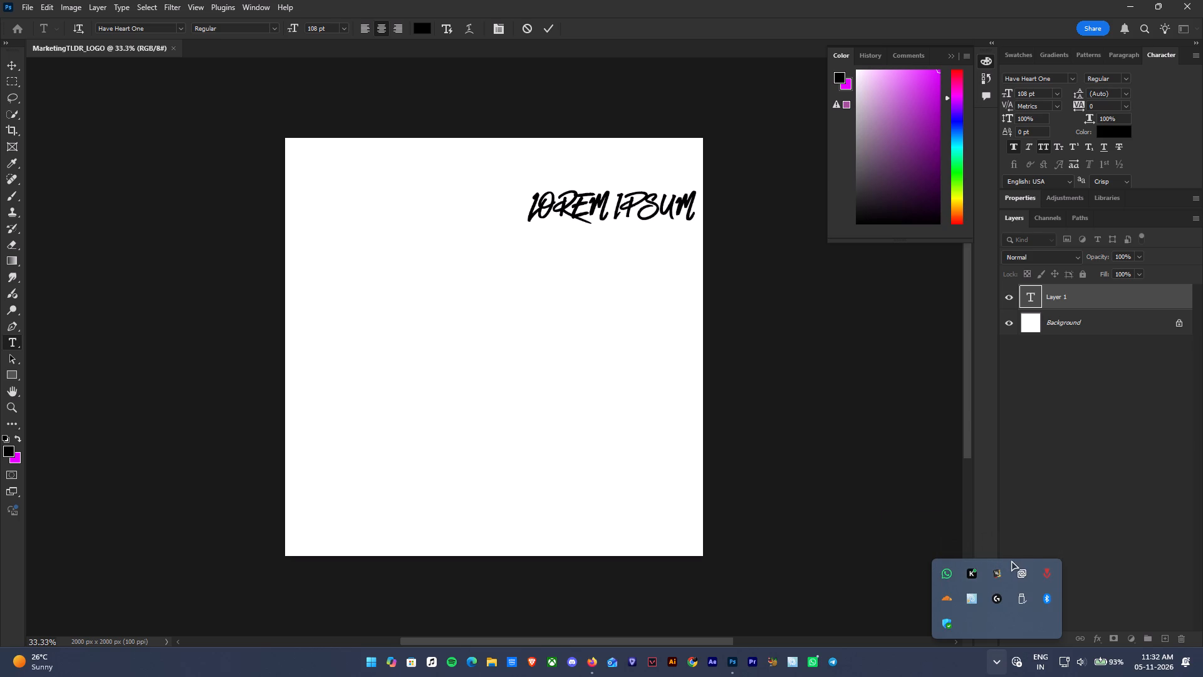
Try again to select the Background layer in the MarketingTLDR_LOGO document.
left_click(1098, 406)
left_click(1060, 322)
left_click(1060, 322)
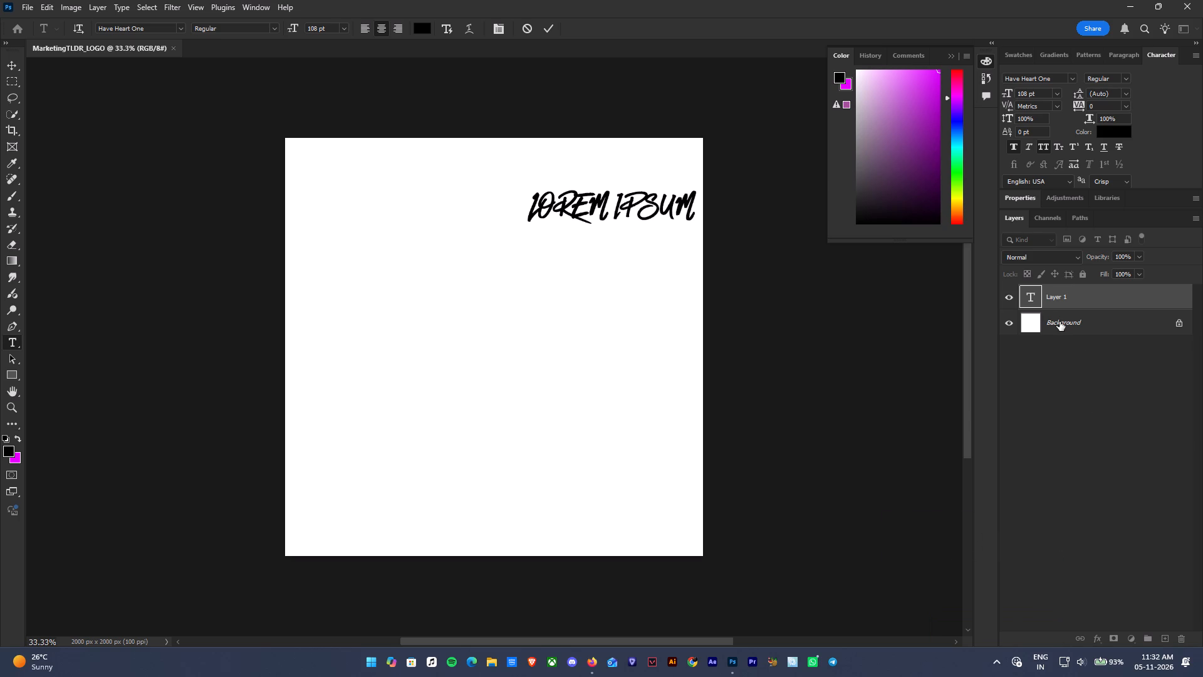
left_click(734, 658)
left_click(591, 668)
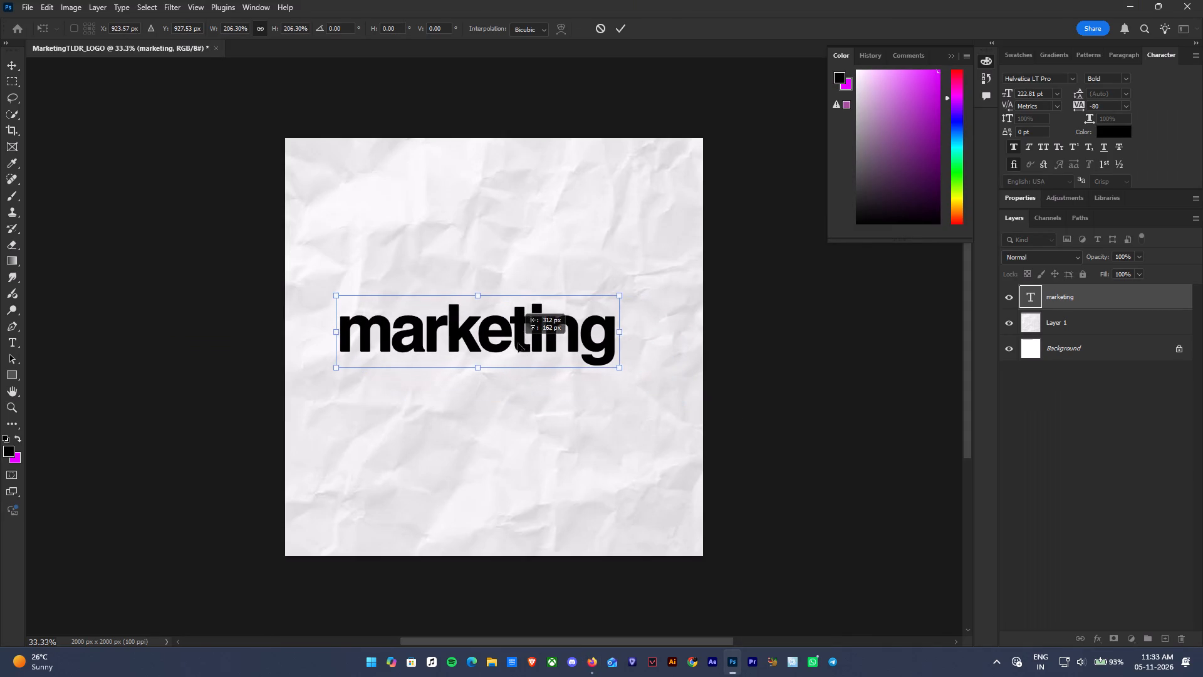
left_click_drag(518, 344, 524, 344)
left_click_drag(633, 370, 608, 352)
left_click_drag(549, 332, 572, 333)
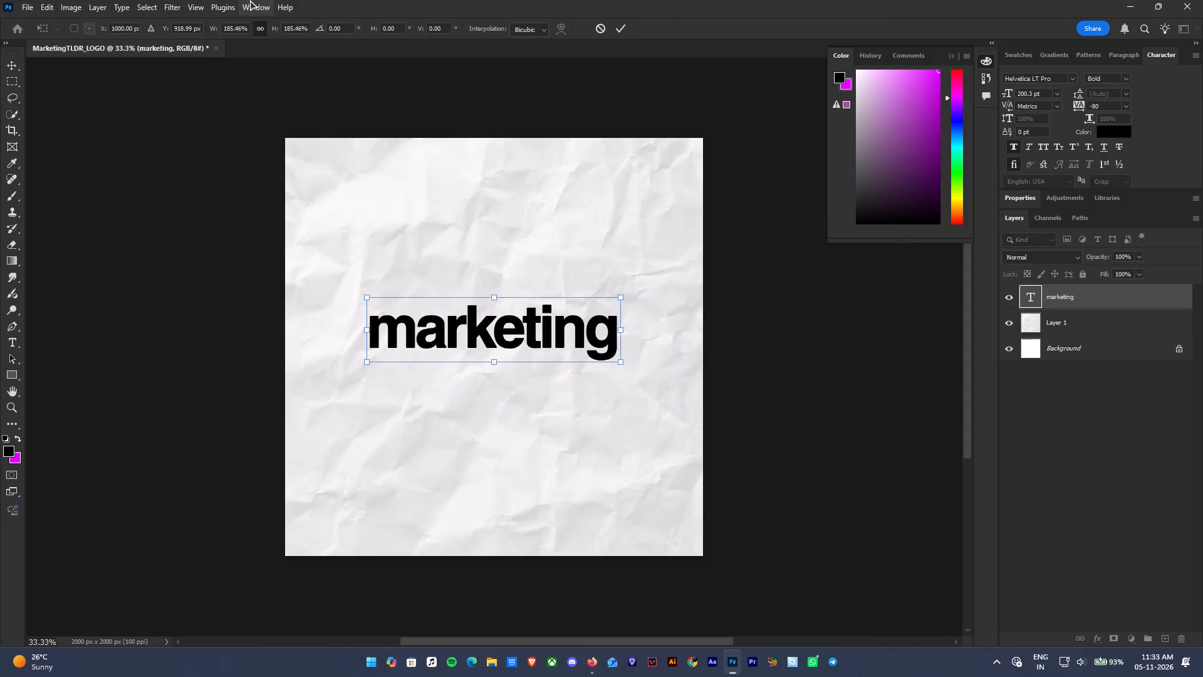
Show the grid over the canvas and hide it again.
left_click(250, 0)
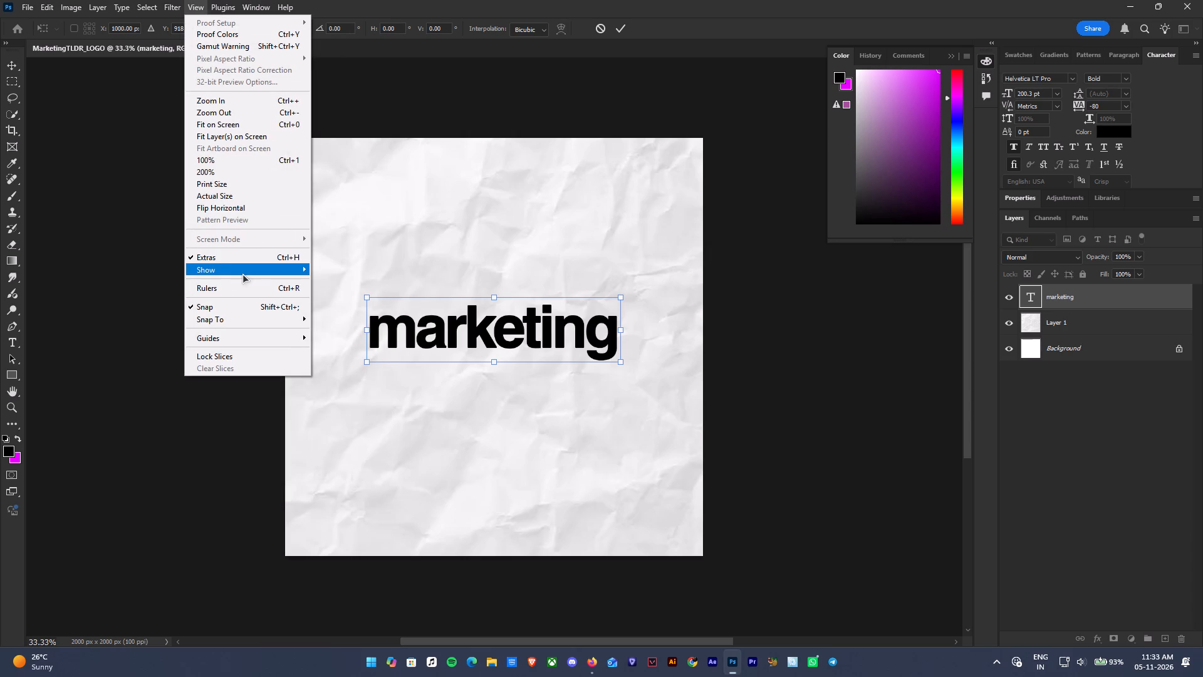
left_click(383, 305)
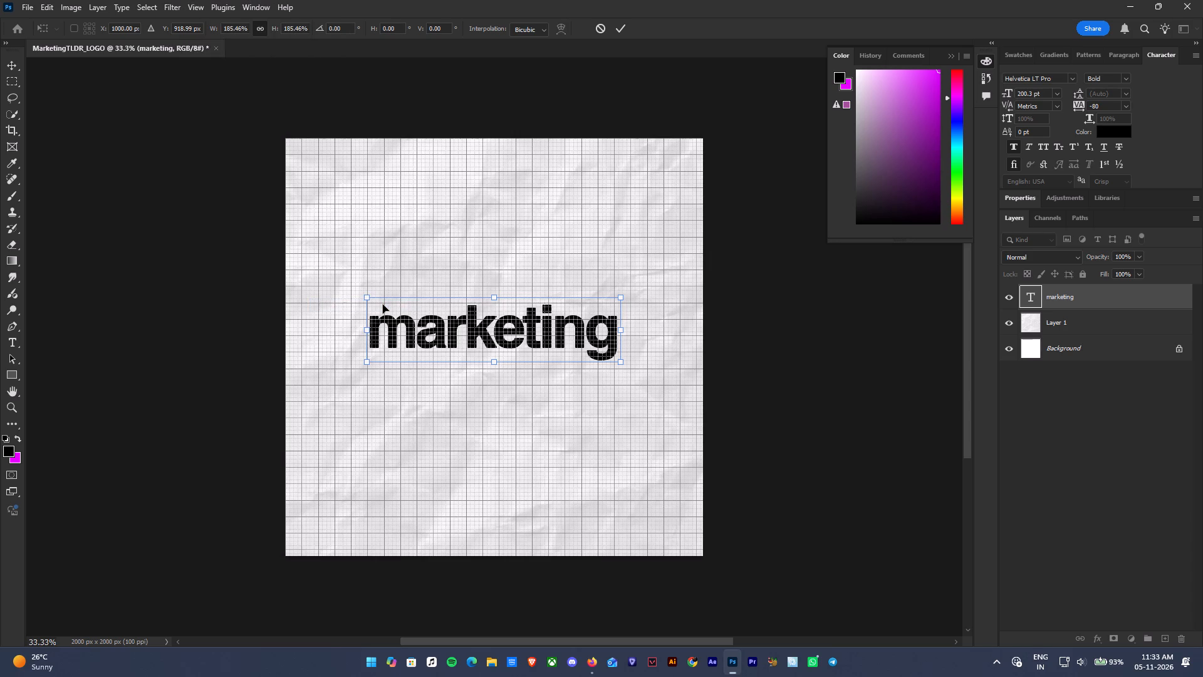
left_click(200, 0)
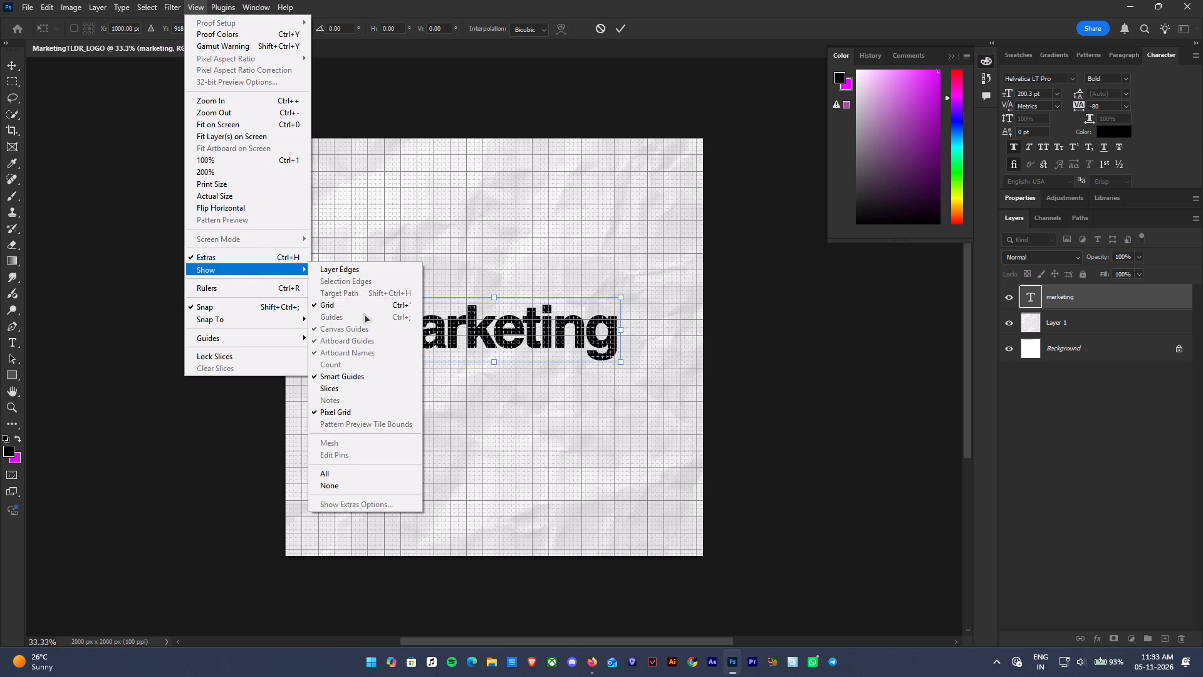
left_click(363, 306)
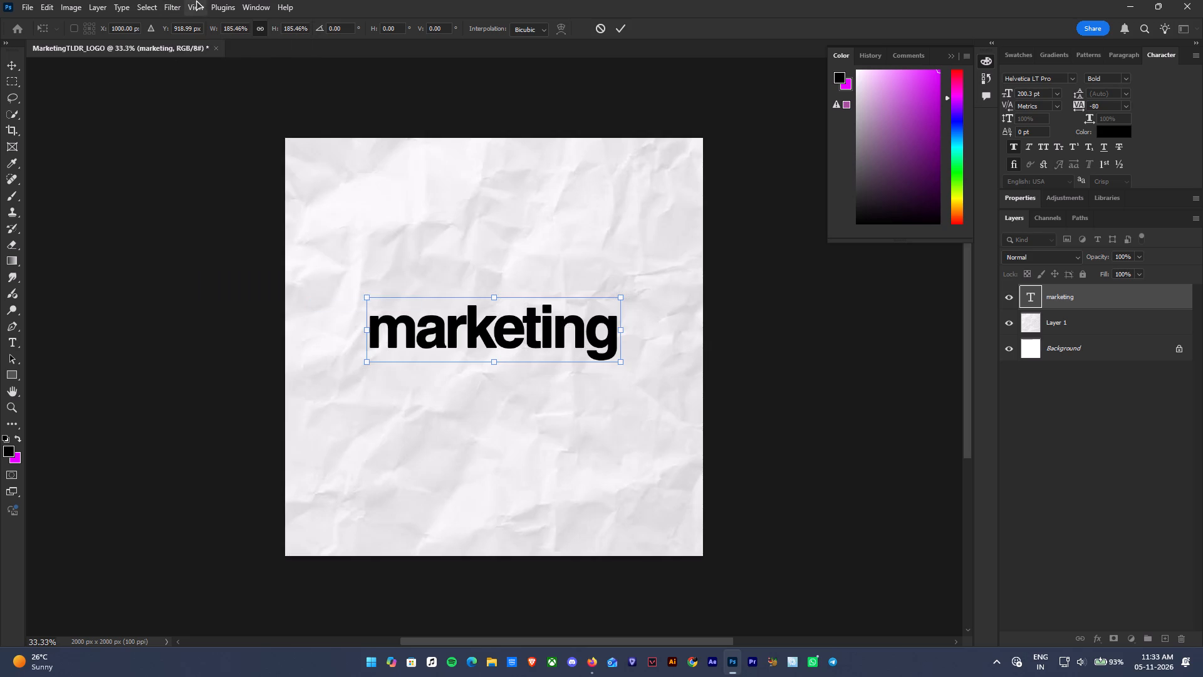
Apply the transform of the marketing text.
left_click(197, 0)
double_click(621, 30)
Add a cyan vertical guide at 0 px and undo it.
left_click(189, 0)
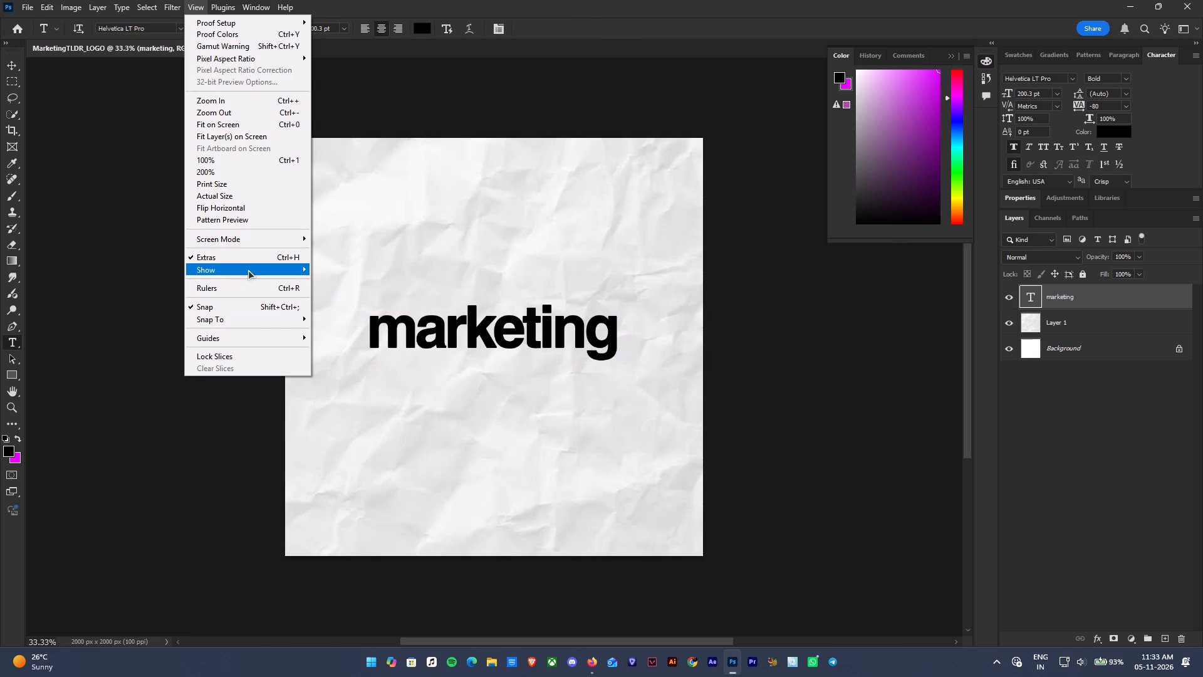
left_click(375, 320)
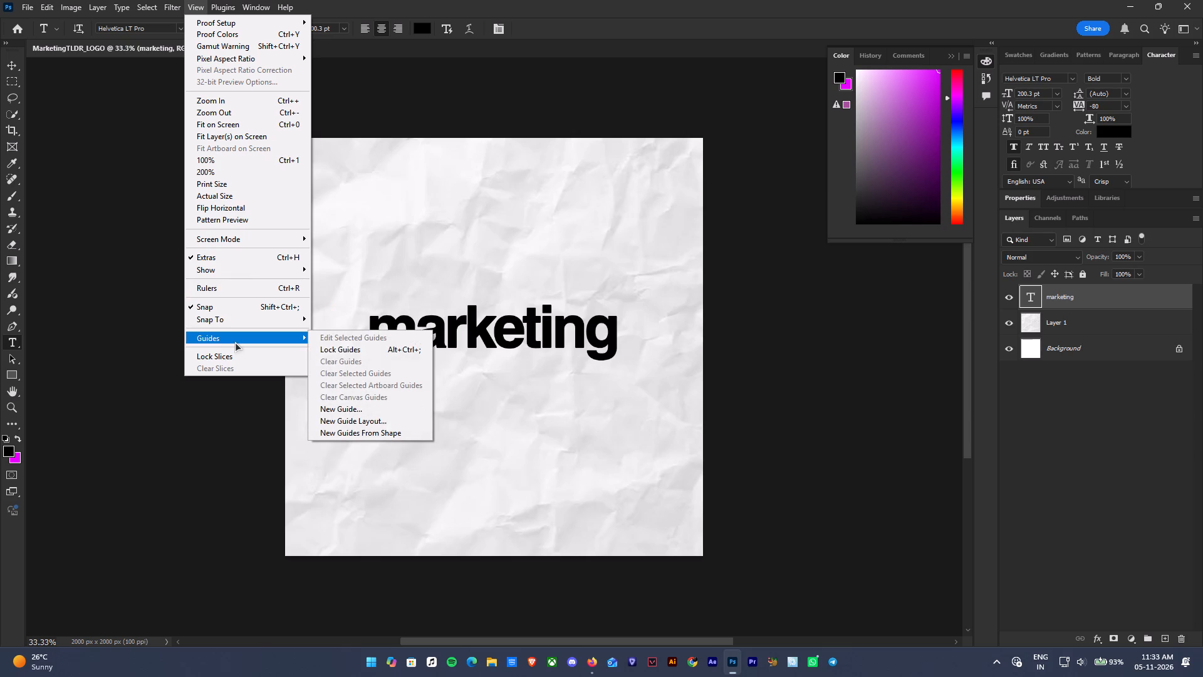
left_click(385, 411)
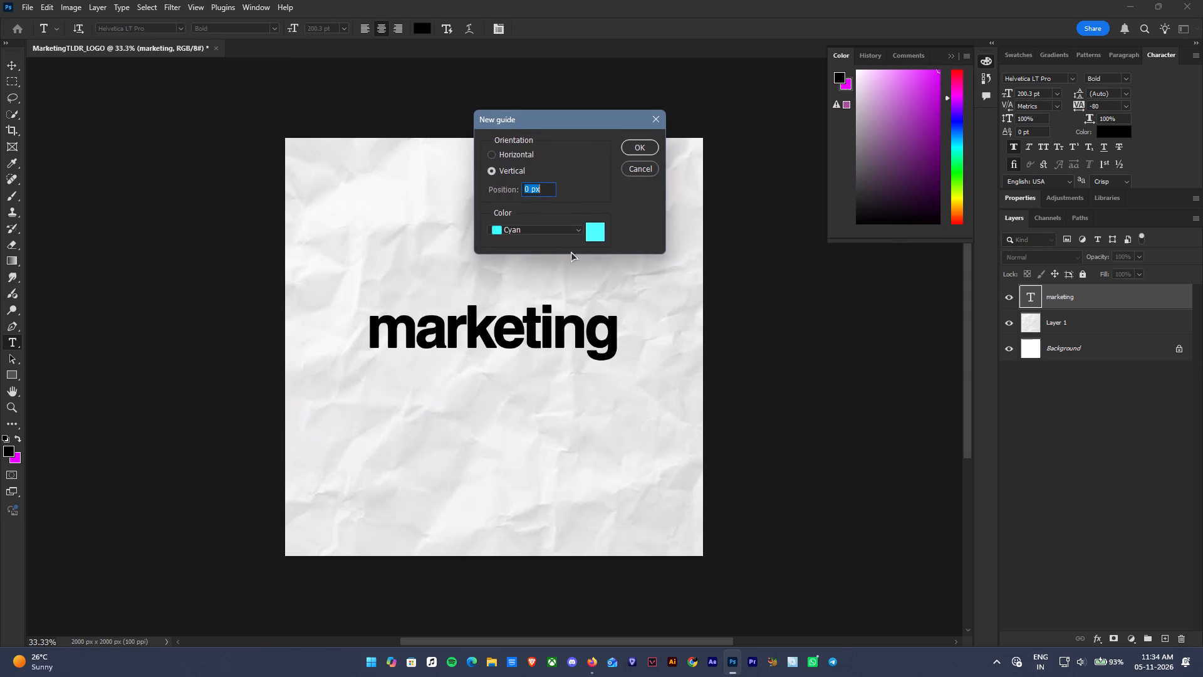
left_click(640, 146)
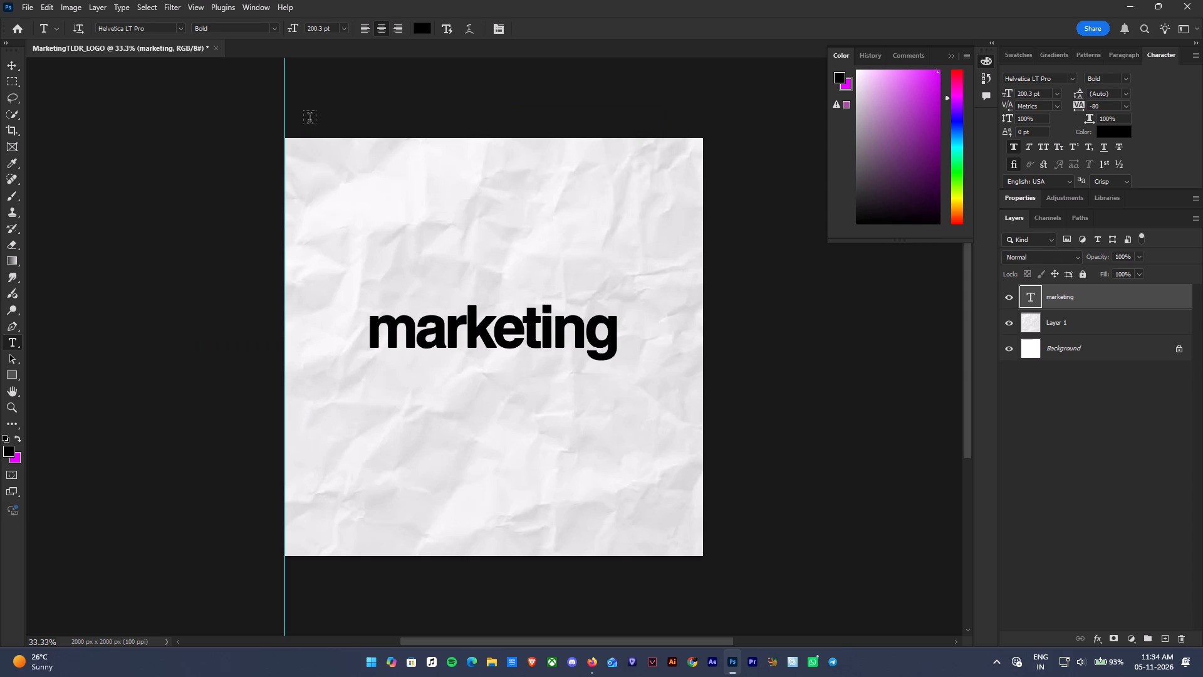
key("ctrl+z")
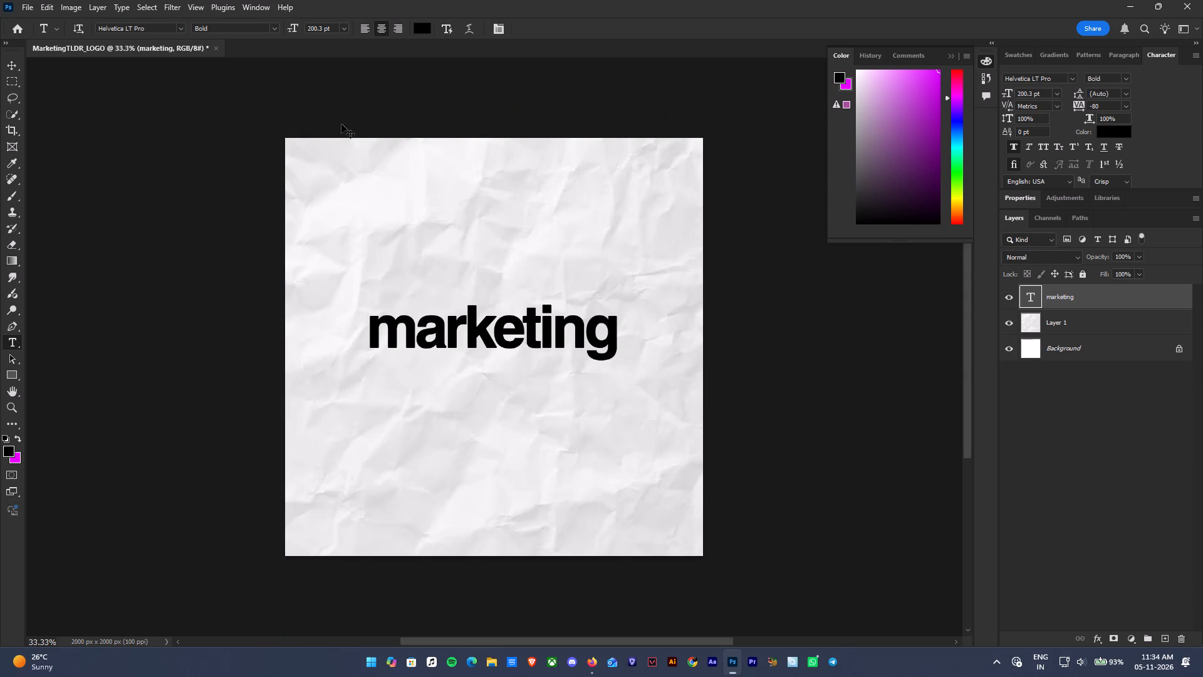
Skew the marketing text so its baseline rises toward the right by about 2.75° and its letters slant about 4.4°.
key("ctrl+t")
left_click_drag(649, 333, 653, 326)
left_click(492, 296, "ctrl")
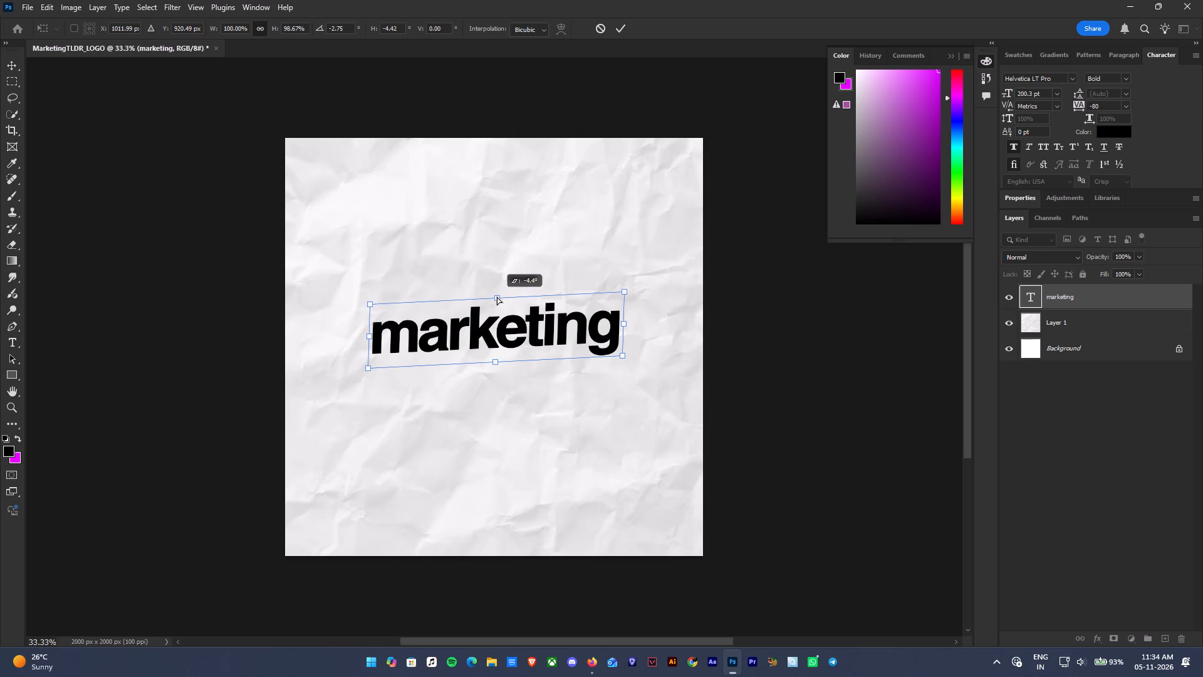
Enlarge the skewed marketing text to about 128% and centre it horizontally, slightly above the canvas's middle.
left_click_drag(544, 324, 534, 324)
left_click_drag(616, 354, 650, 360)
left_click_drag(583, 340, 571, 340)
left_click_drag(639, 362, 669, 370)
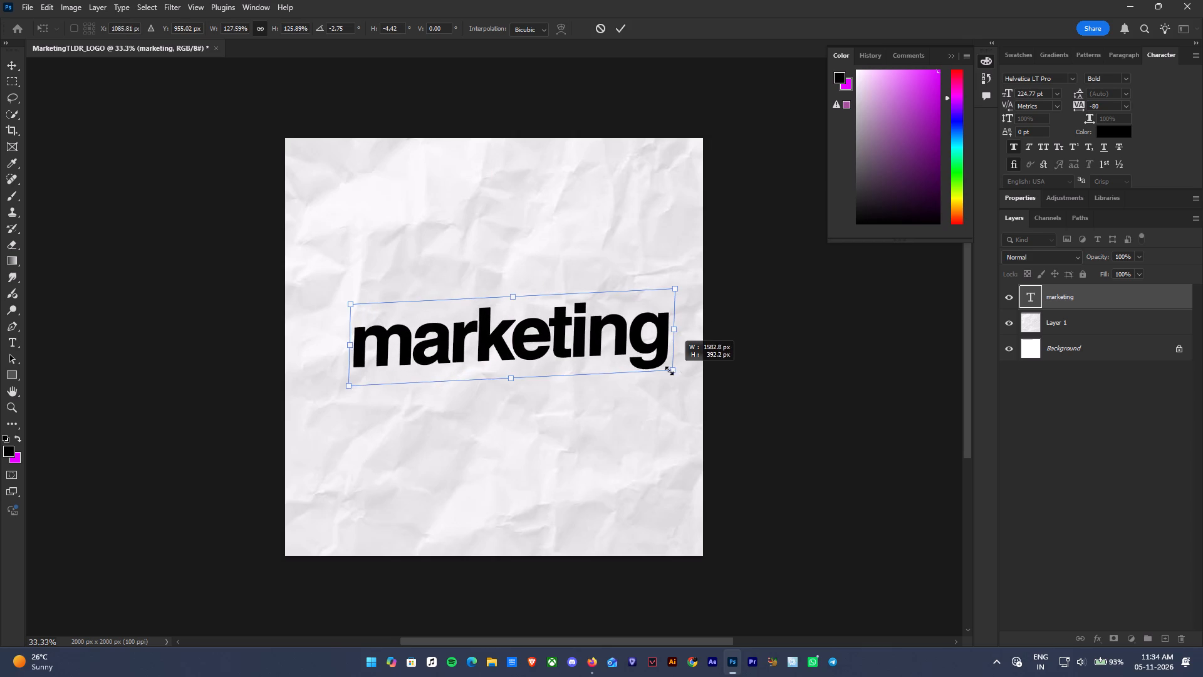
left_click_drag(669, 370, 657, 370)
left_click_drag(607, 350, 600, 353)
left_click_drag(642, 369, 662, 372)
left_click_drag(627, 355, 608, 350)
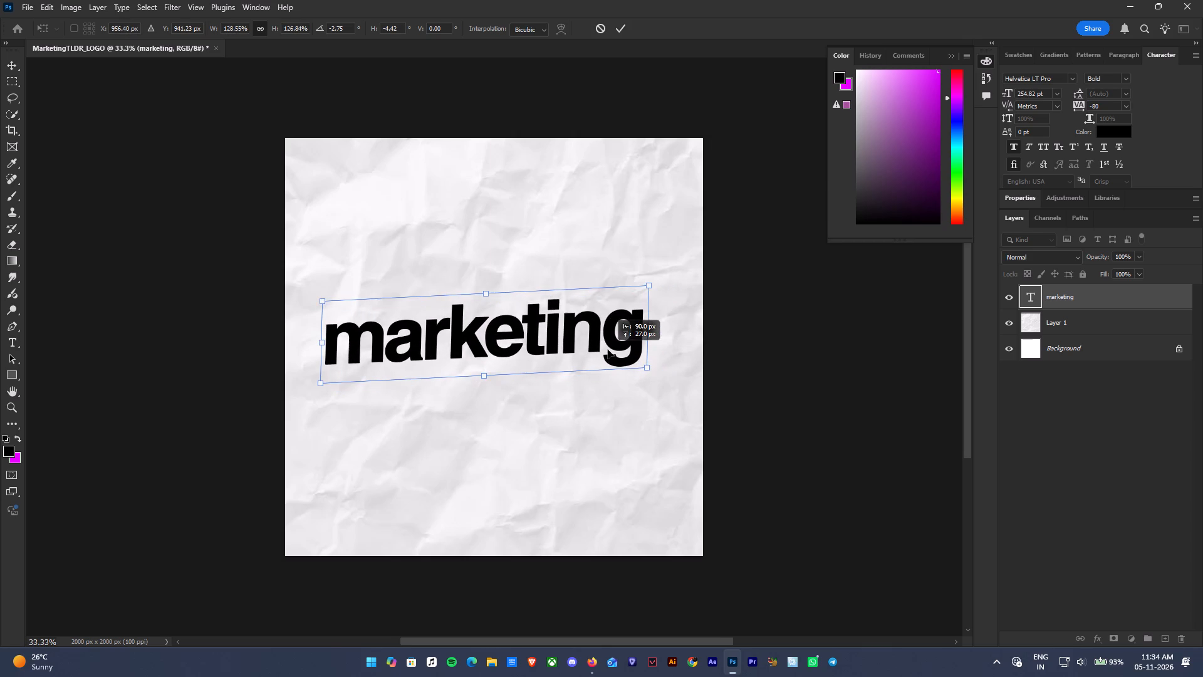
left_click_drag(608, 350, 618, 349)
key("Return")
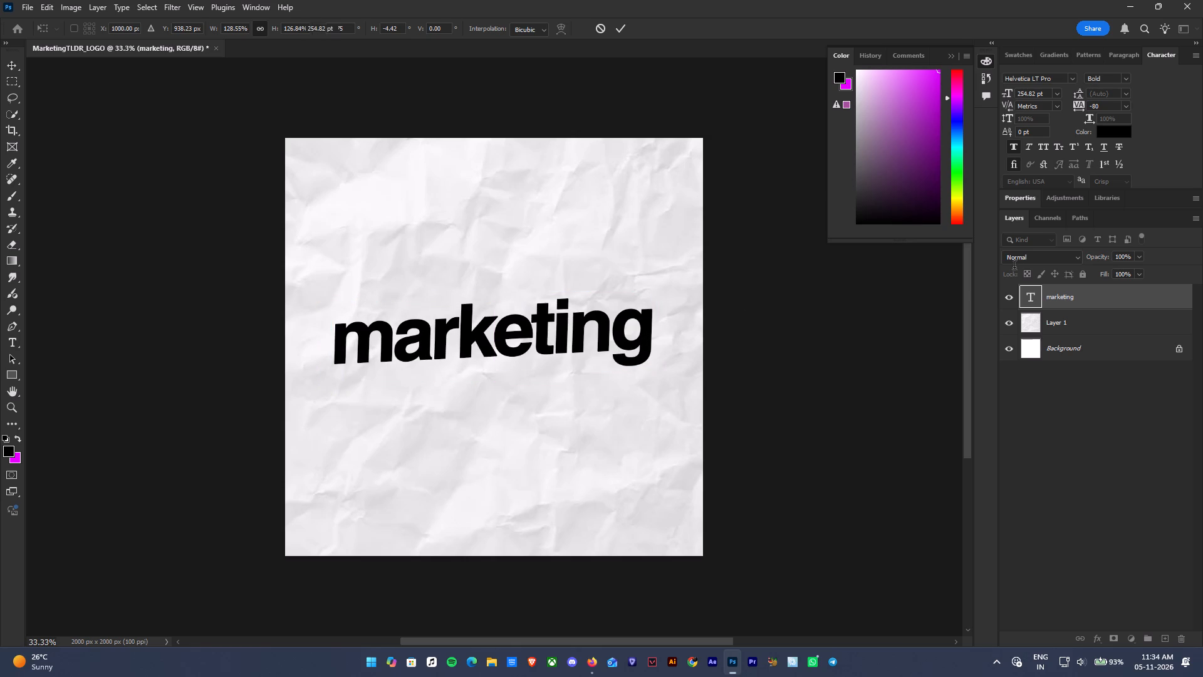
Tighten the tracking of the marketing text to -120.
double_click(1028, 292)
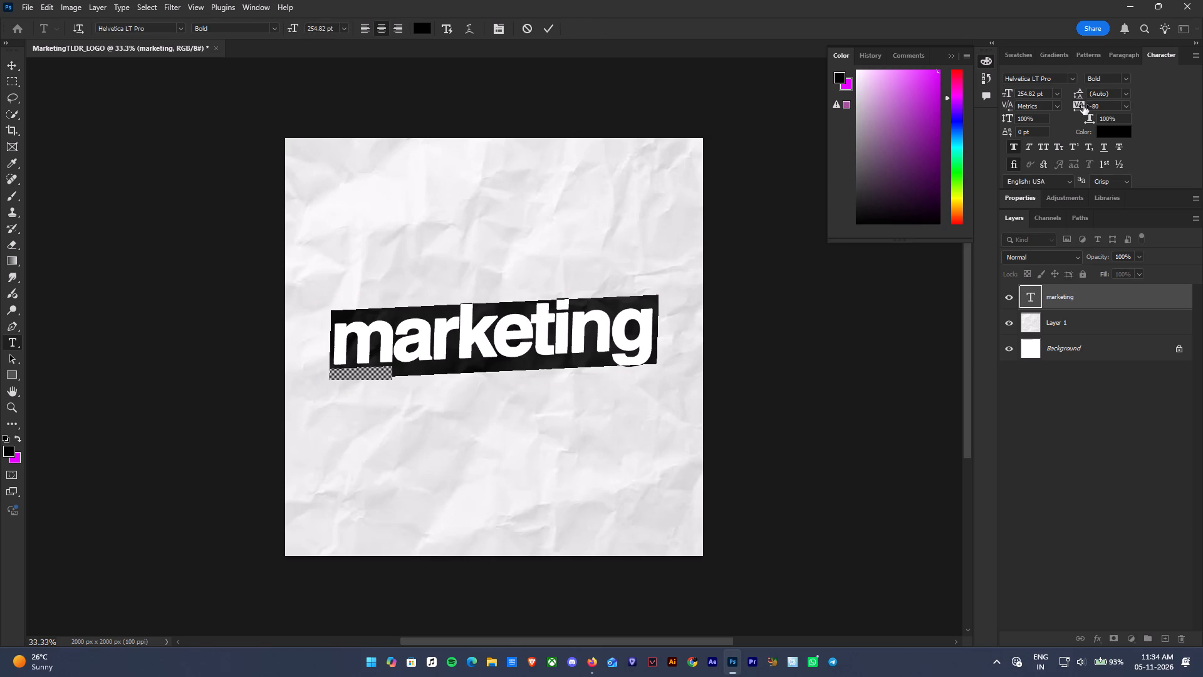
left_click(1080, 105)
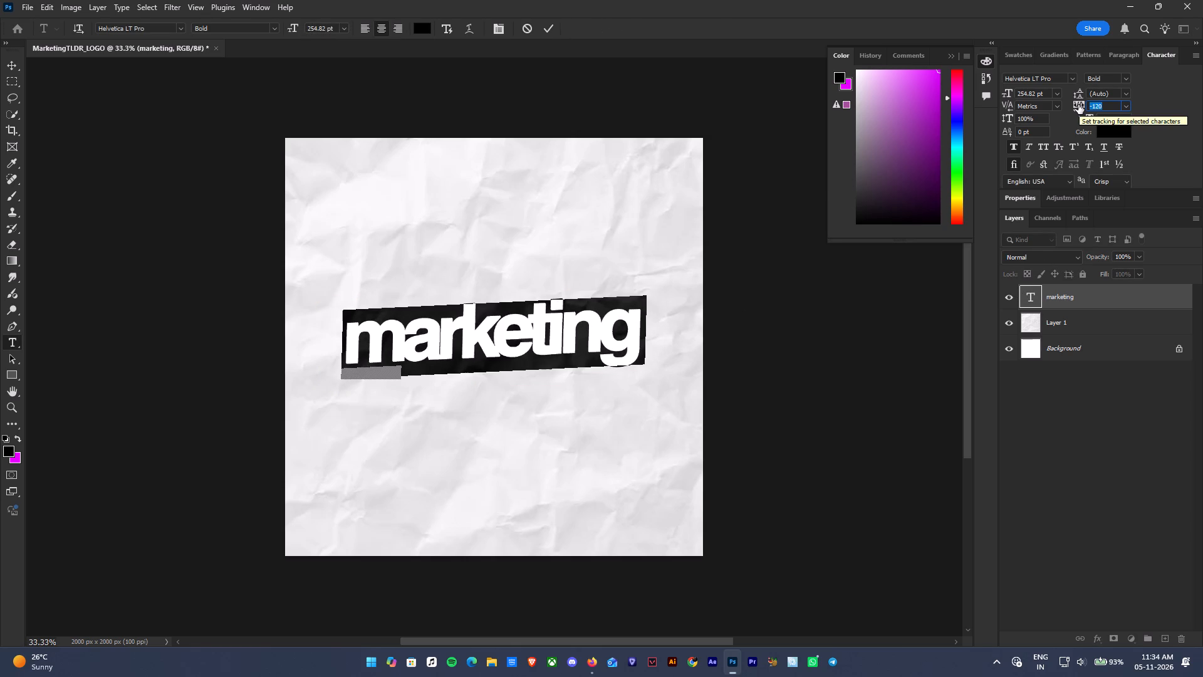
left_click(550, 33)
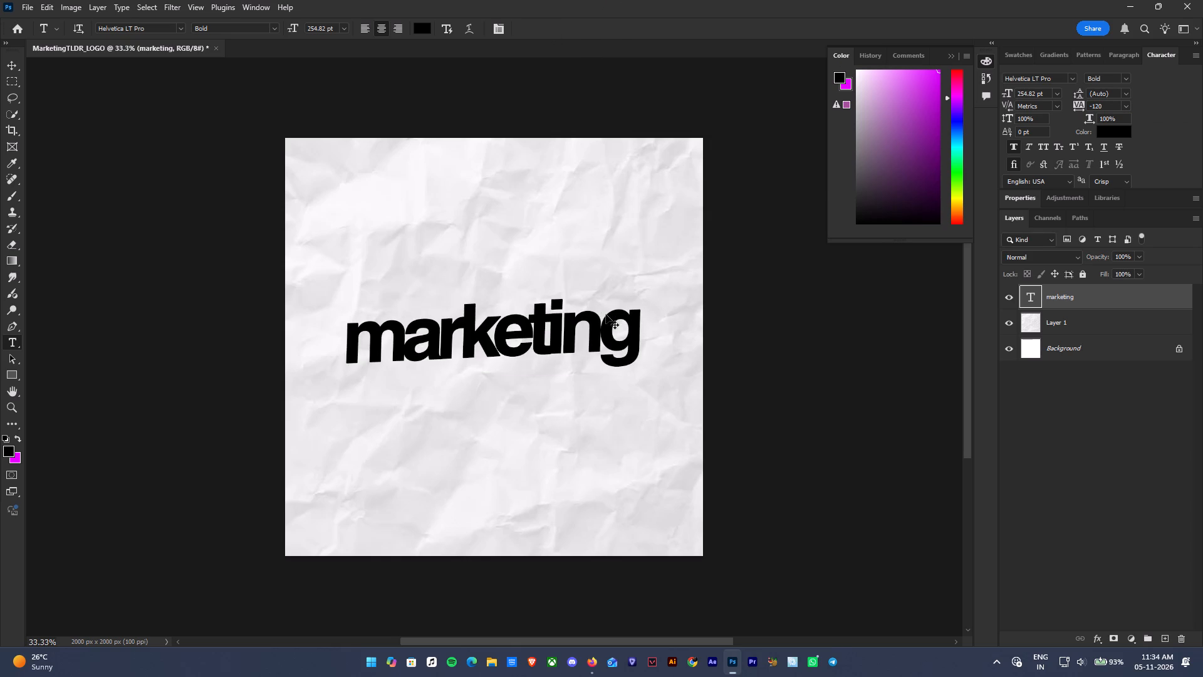
Scale the marketing text to about 103%, keep it centred horizontally and lower it to about Y 967 px.
key("ctrl+t")
left_click_drag(646, 389, 656, 392)
left_click_drag(615, 356, 608, 355)
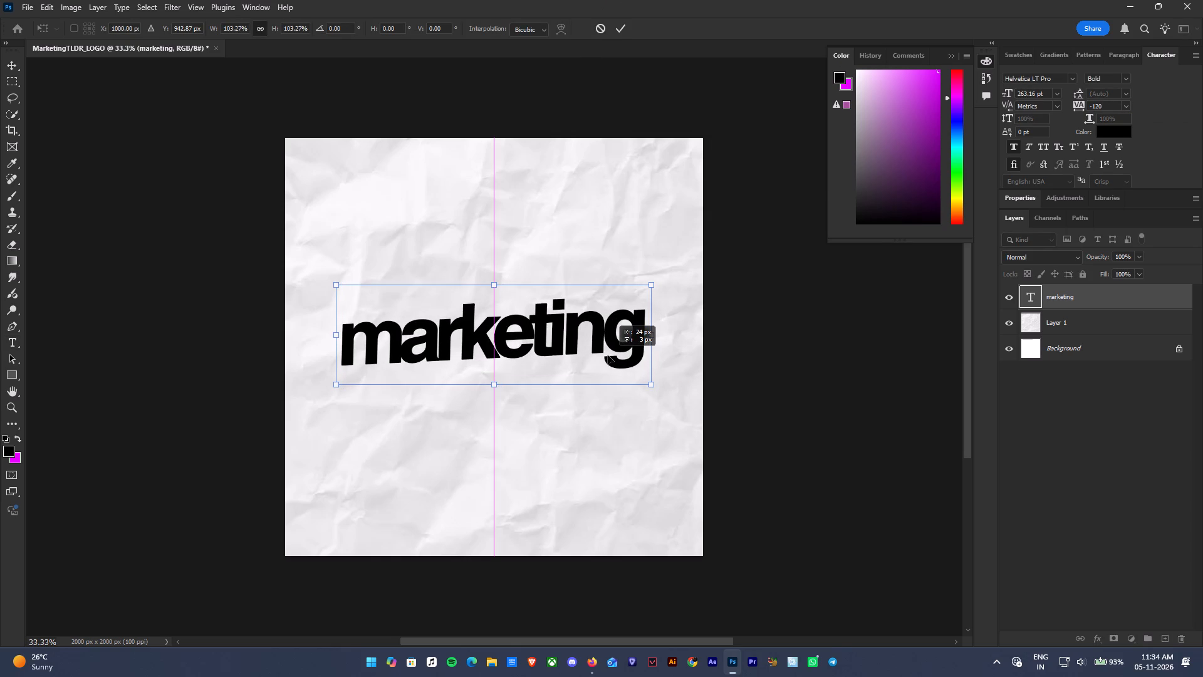
left_click_drag(608, 355, 608, 360)
key("Return")
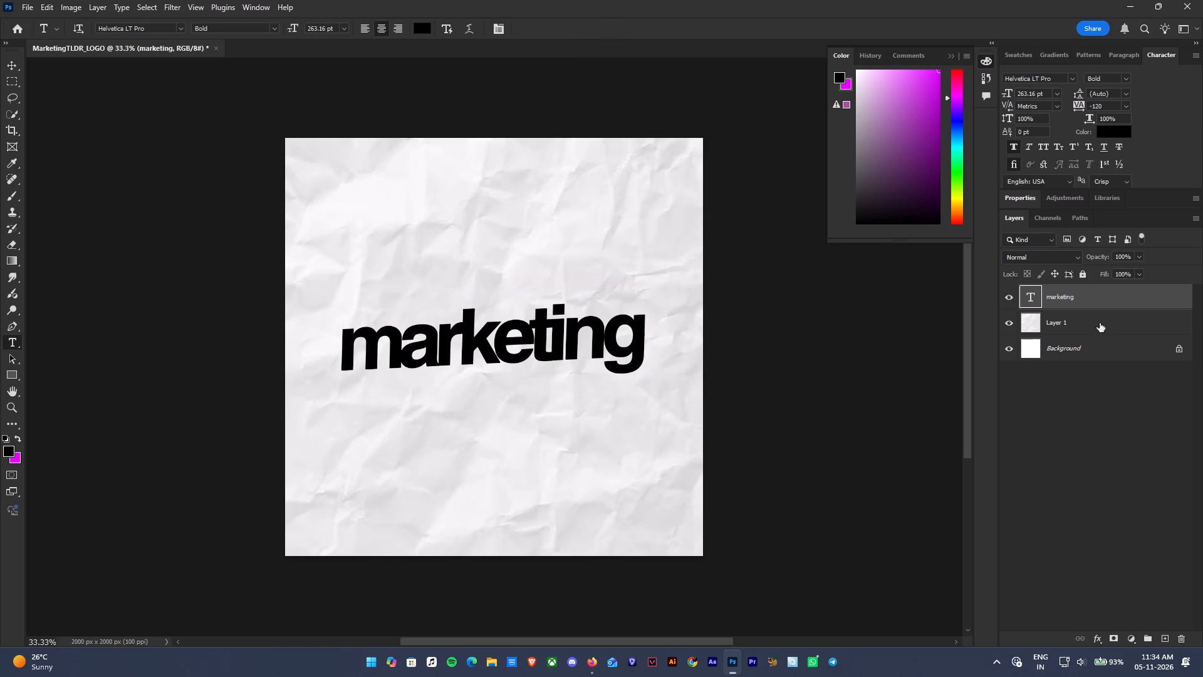
Change the marketing text's colour to white.
double_click(1036, 293)
left_click(1111, 134)
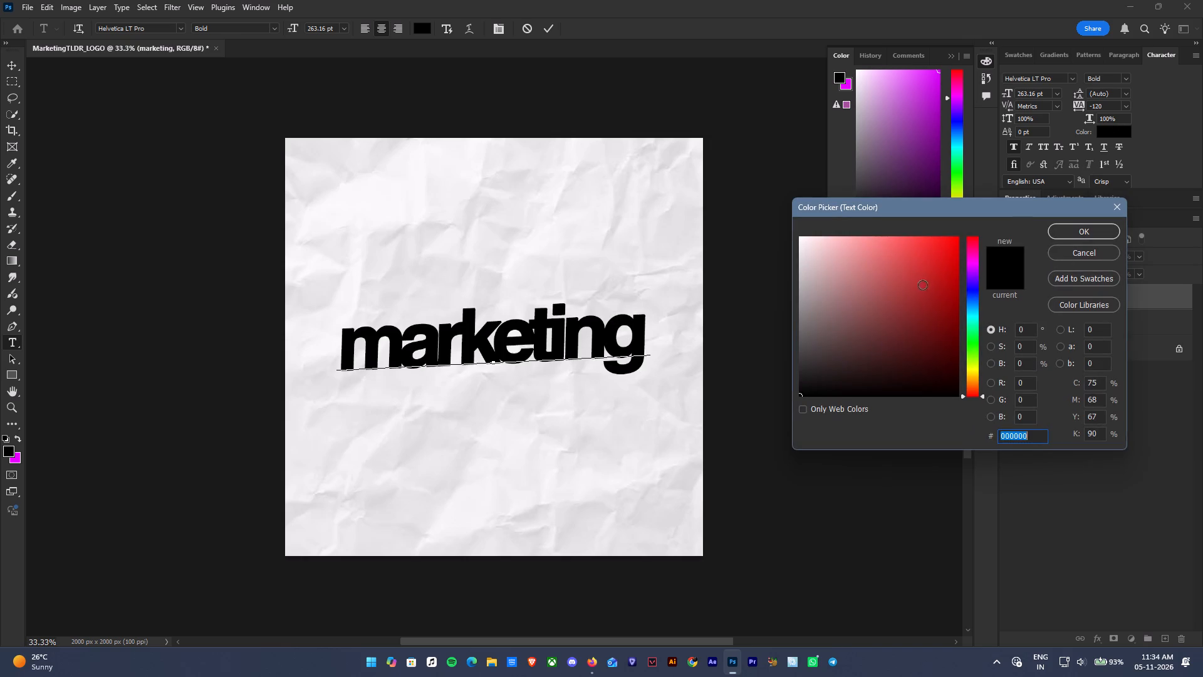
left_click_drag(922, 285, 580, 158)
left_click(1078, 235)
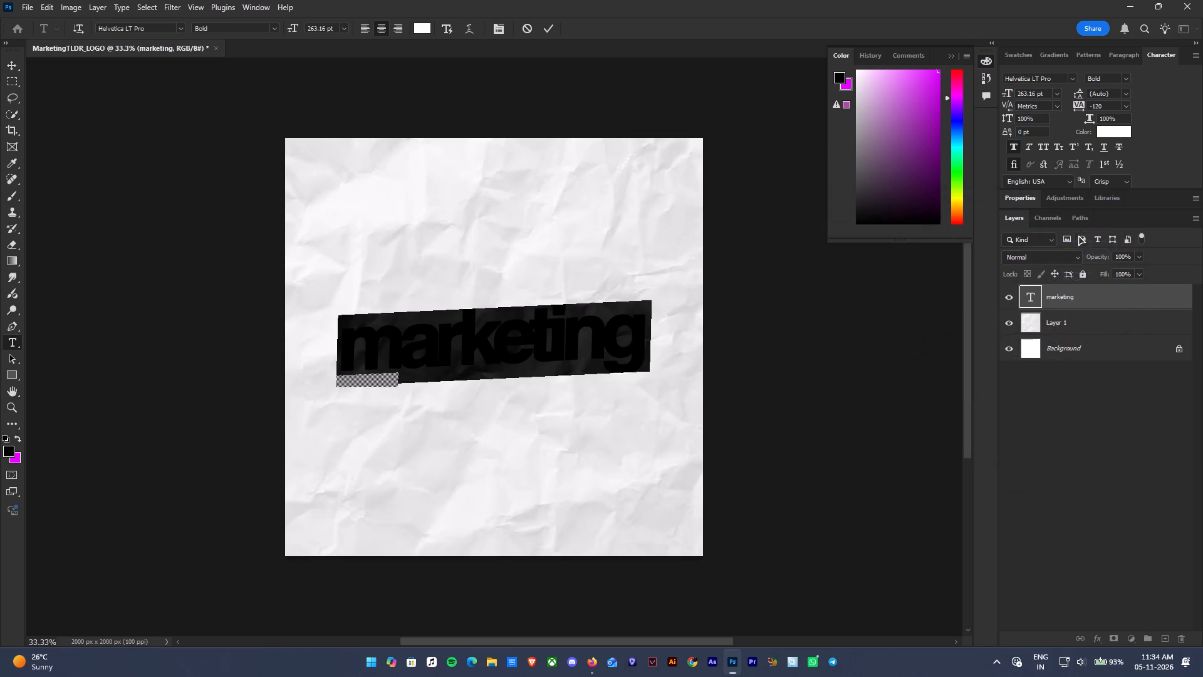
left_click(551, 27)
key("ctrl+t")
left_click_drag(509, 351, 509, 350)
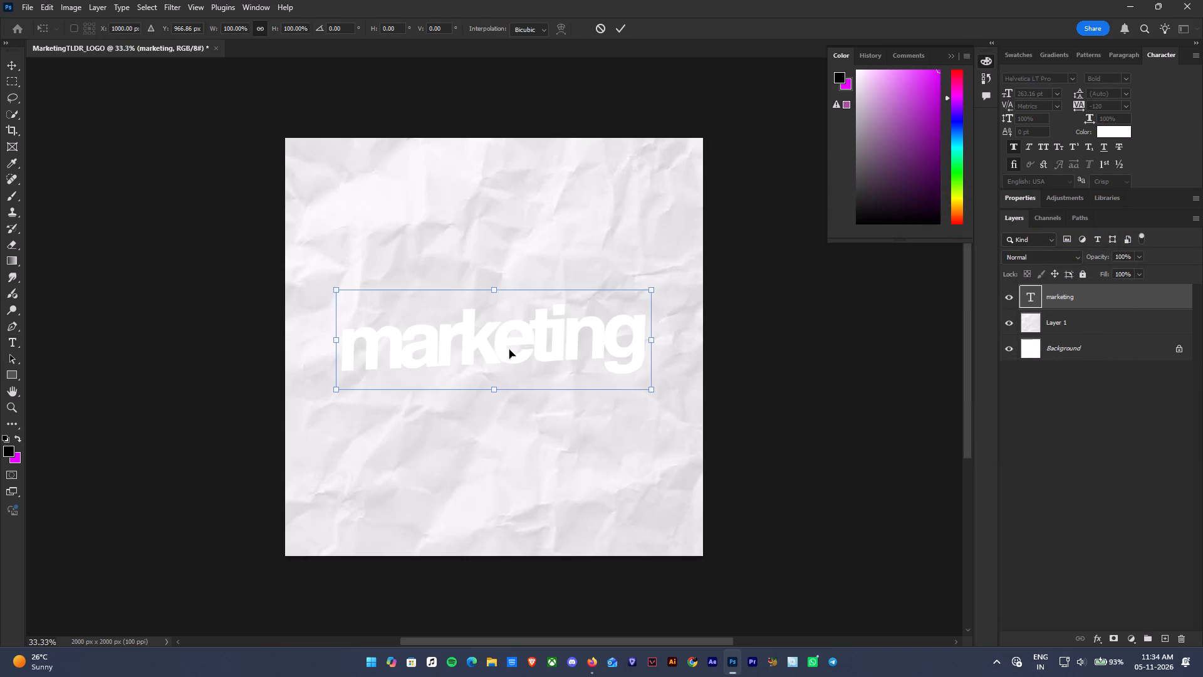
left_click_drag(509, 350, 510, 342)
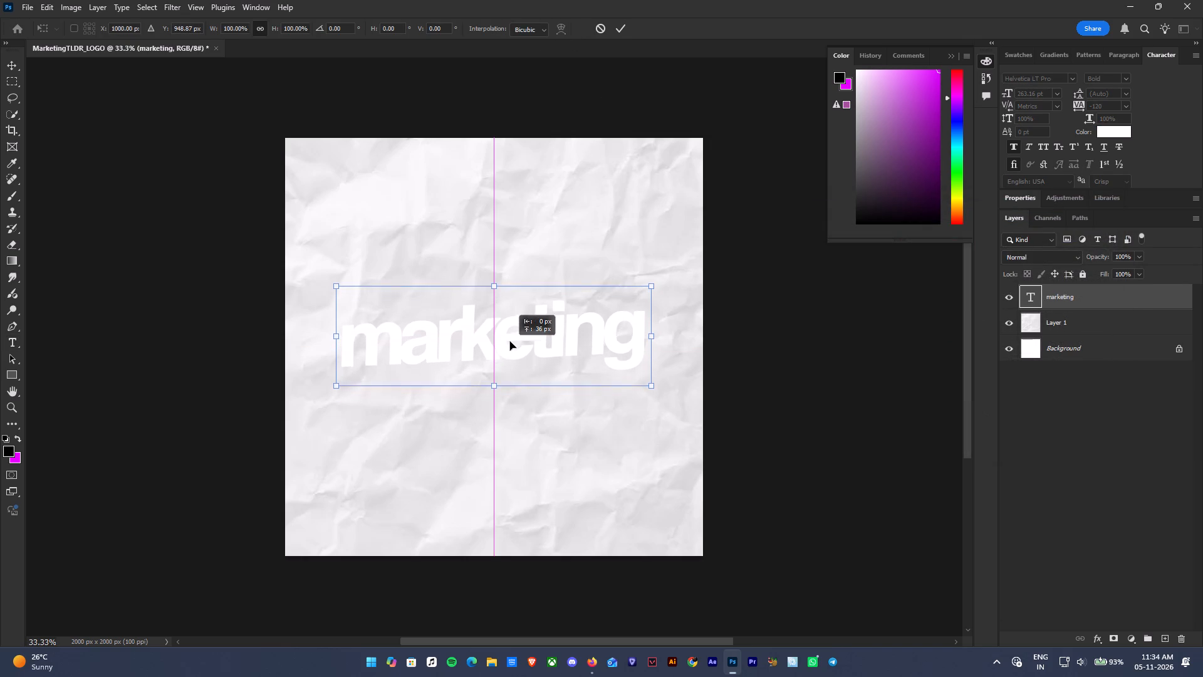
left_click_drag(510, 342, 510, 344)
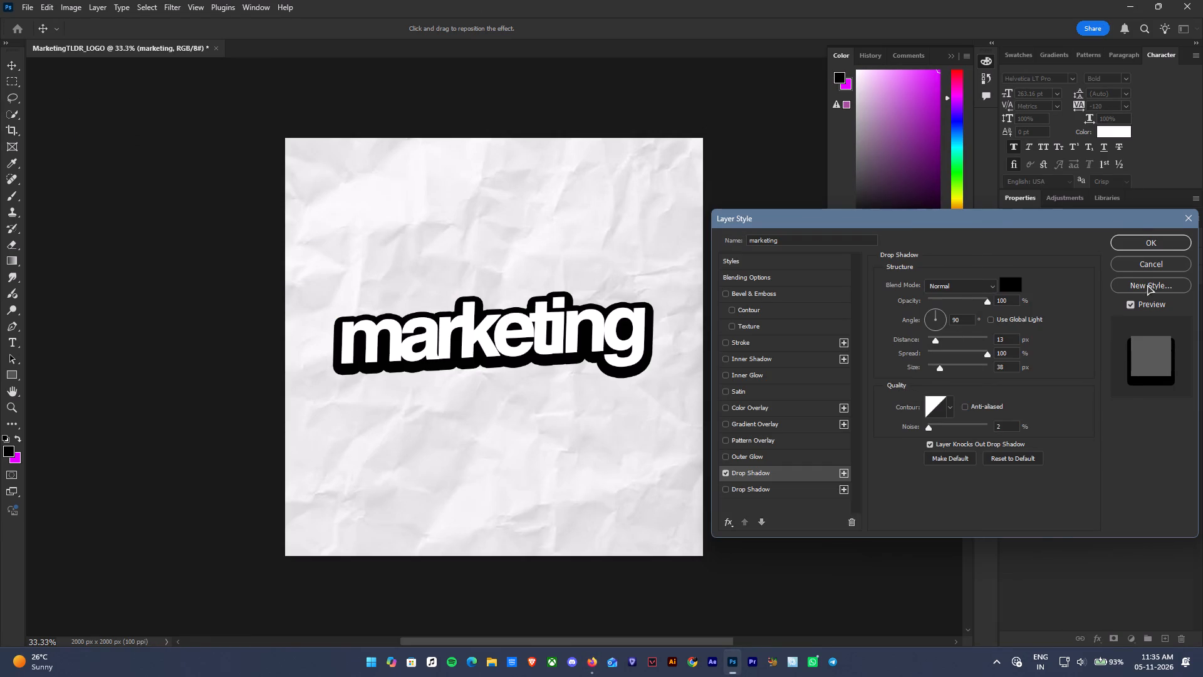
left_click(1167, 243)
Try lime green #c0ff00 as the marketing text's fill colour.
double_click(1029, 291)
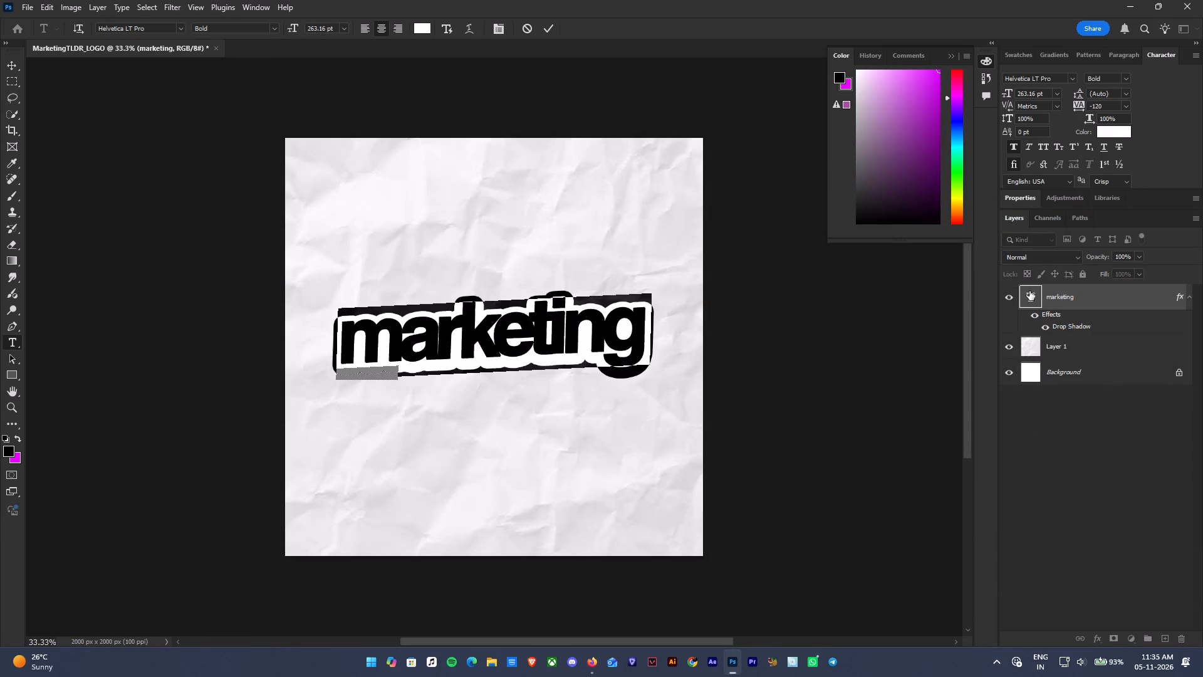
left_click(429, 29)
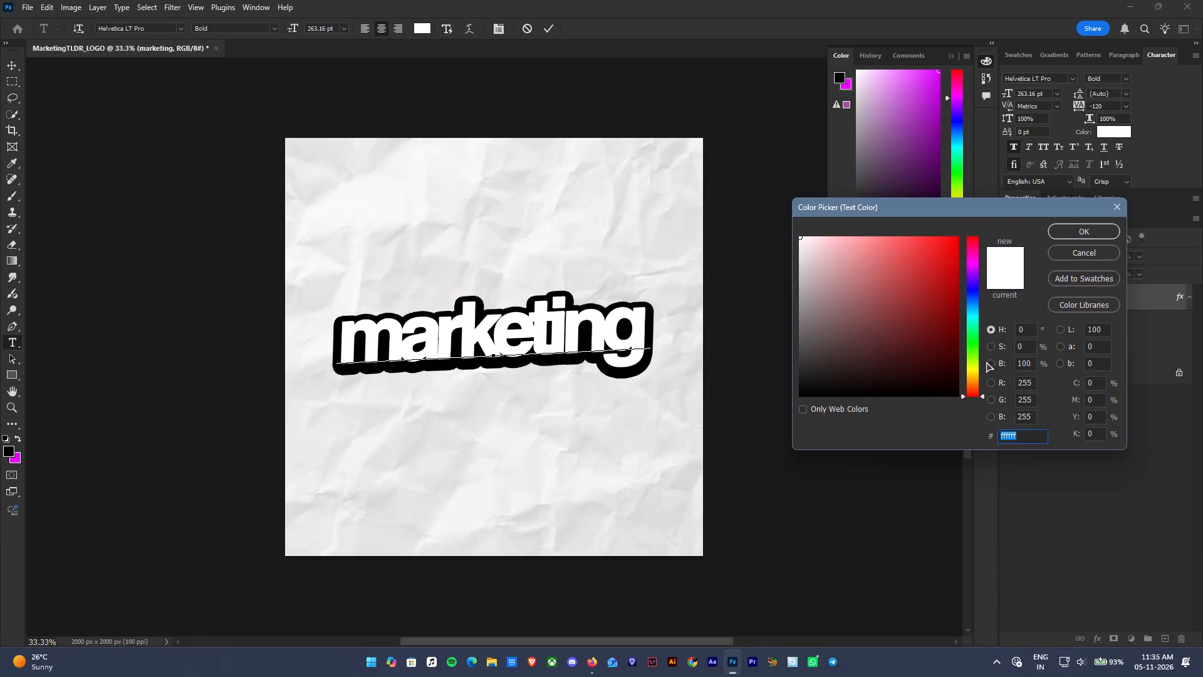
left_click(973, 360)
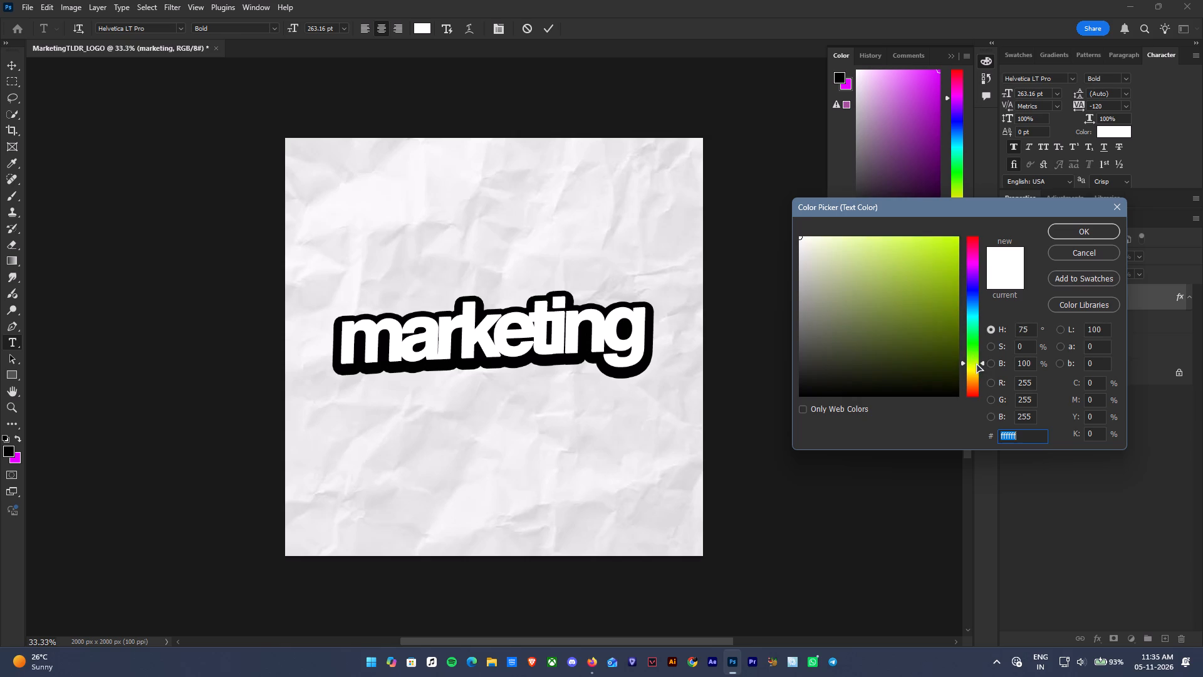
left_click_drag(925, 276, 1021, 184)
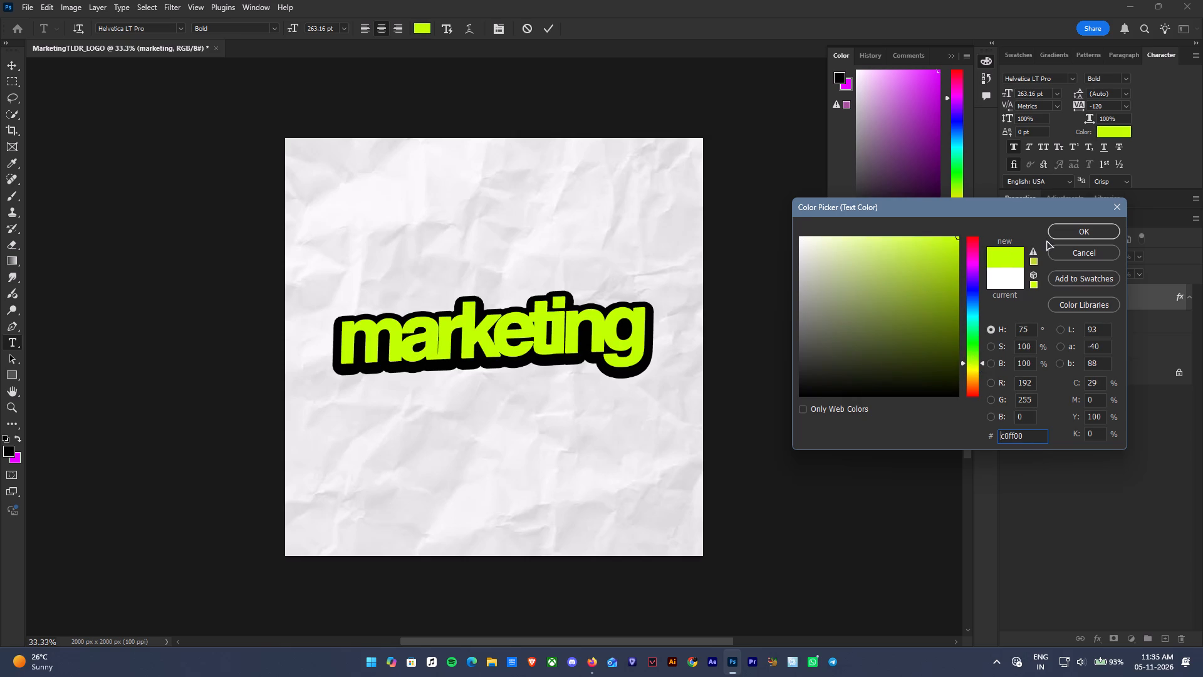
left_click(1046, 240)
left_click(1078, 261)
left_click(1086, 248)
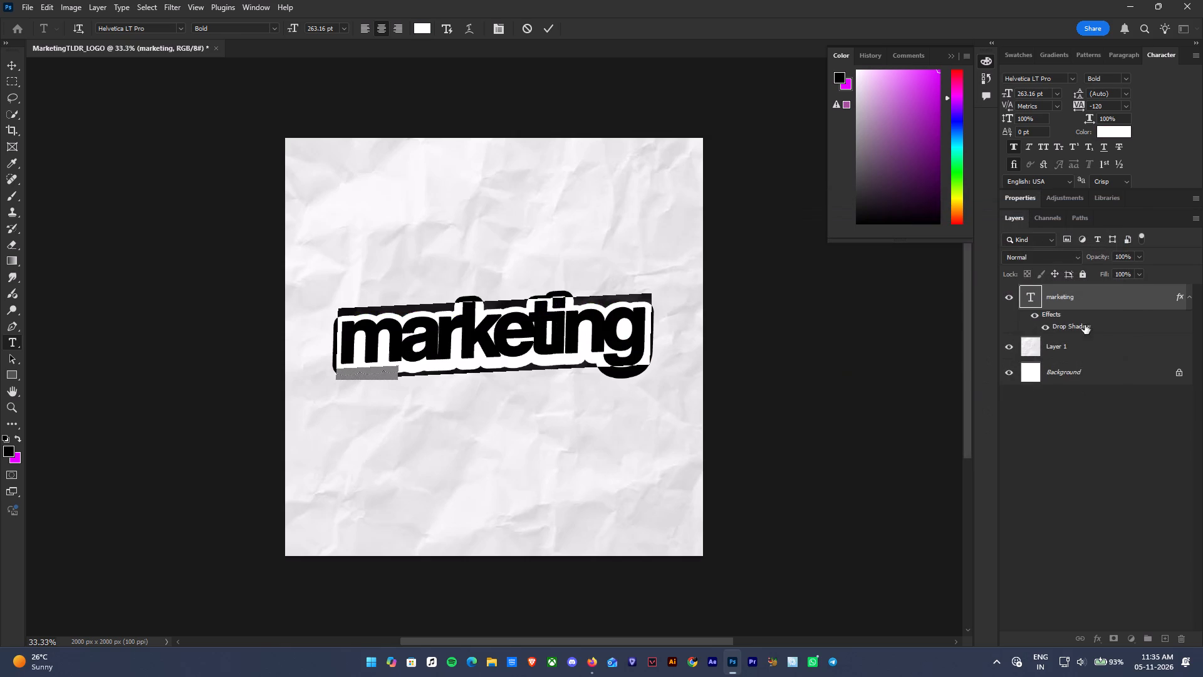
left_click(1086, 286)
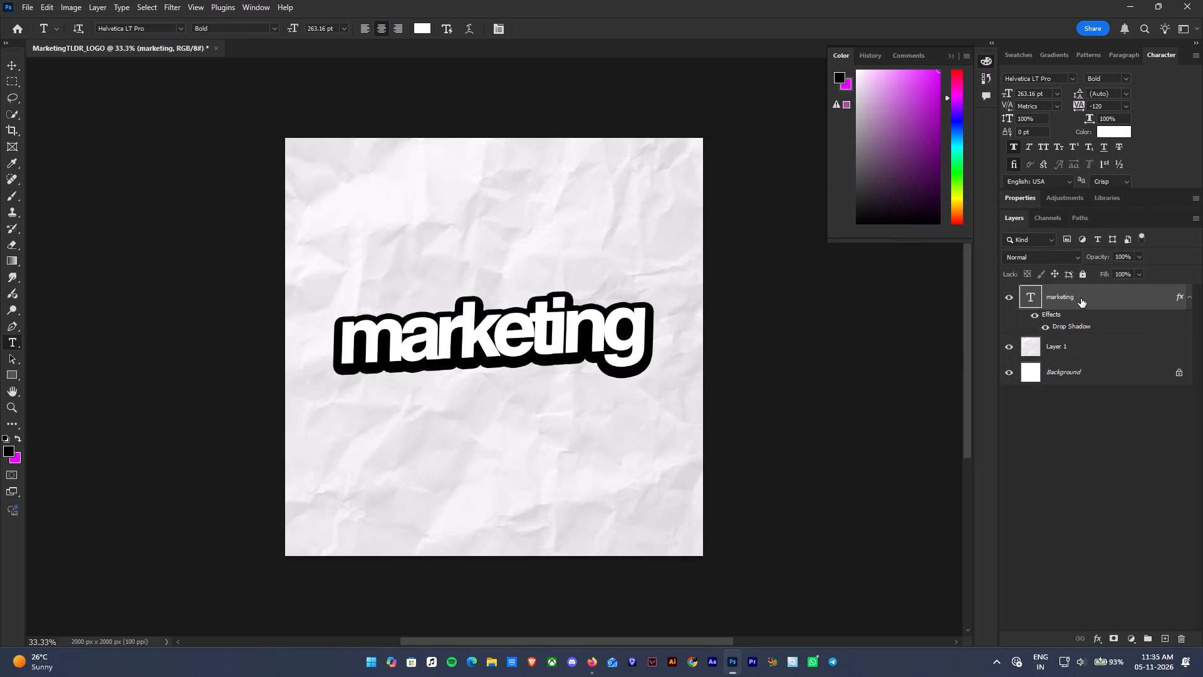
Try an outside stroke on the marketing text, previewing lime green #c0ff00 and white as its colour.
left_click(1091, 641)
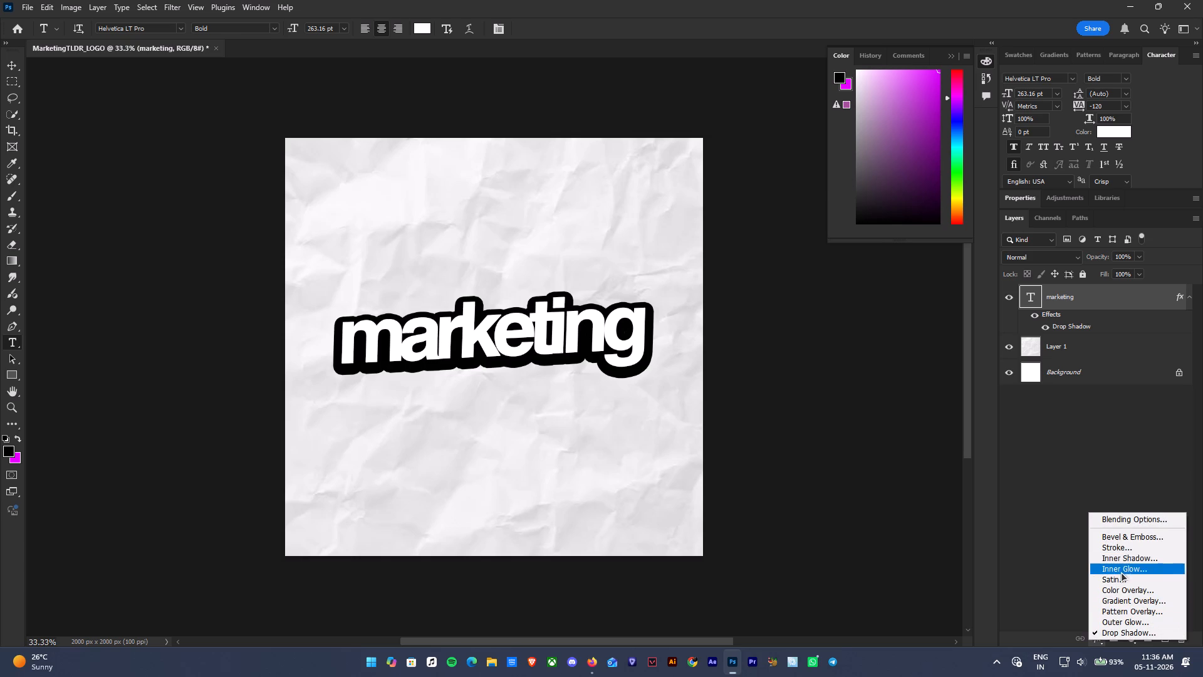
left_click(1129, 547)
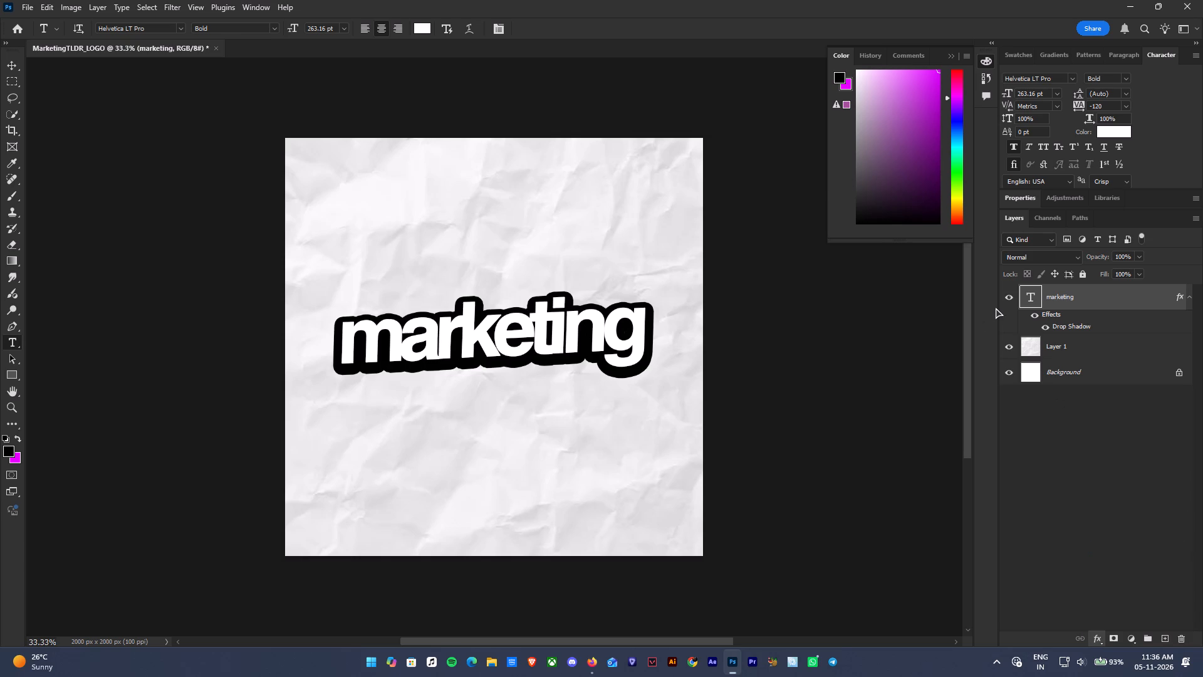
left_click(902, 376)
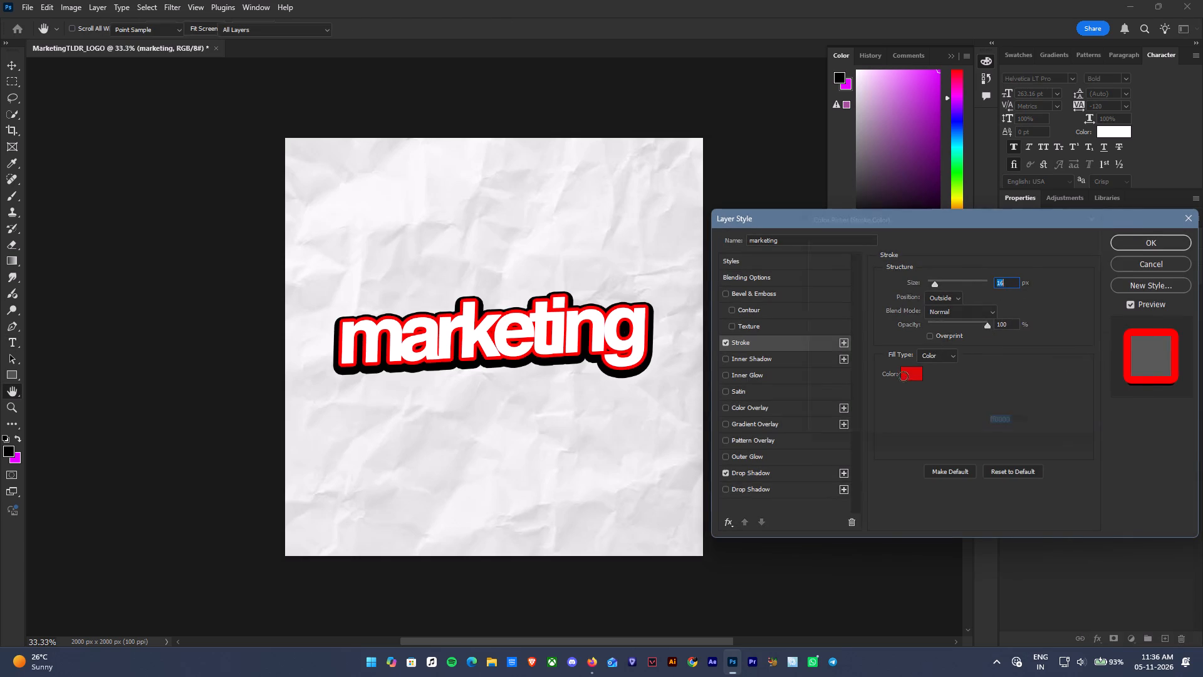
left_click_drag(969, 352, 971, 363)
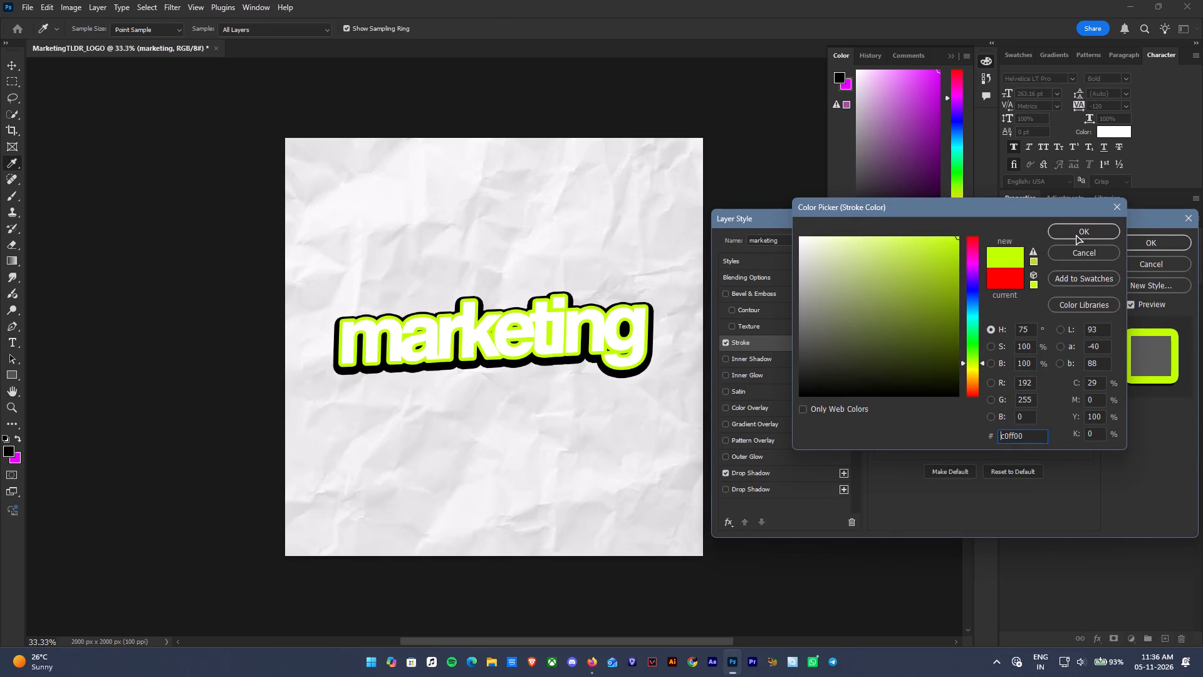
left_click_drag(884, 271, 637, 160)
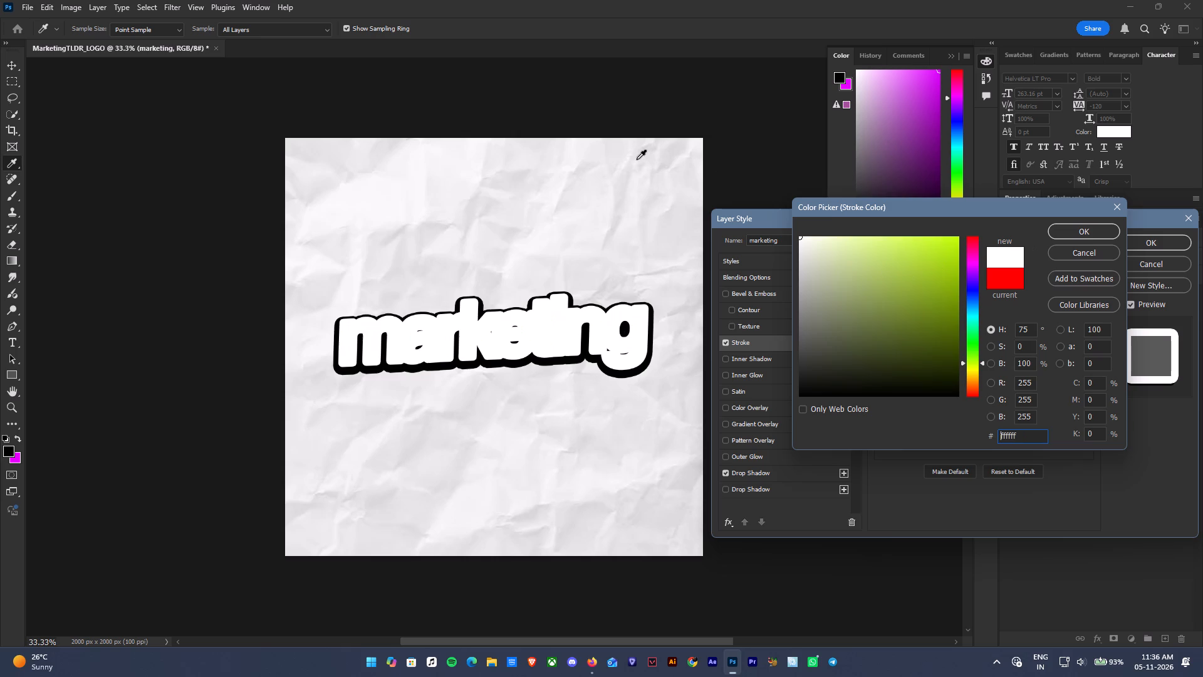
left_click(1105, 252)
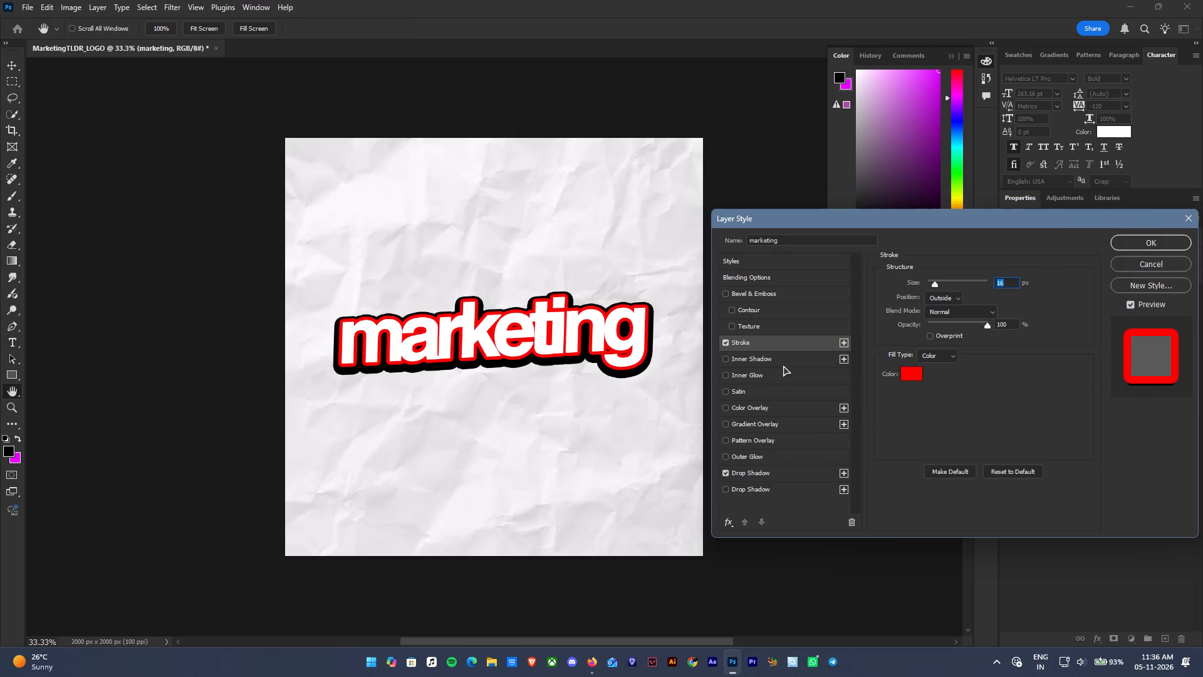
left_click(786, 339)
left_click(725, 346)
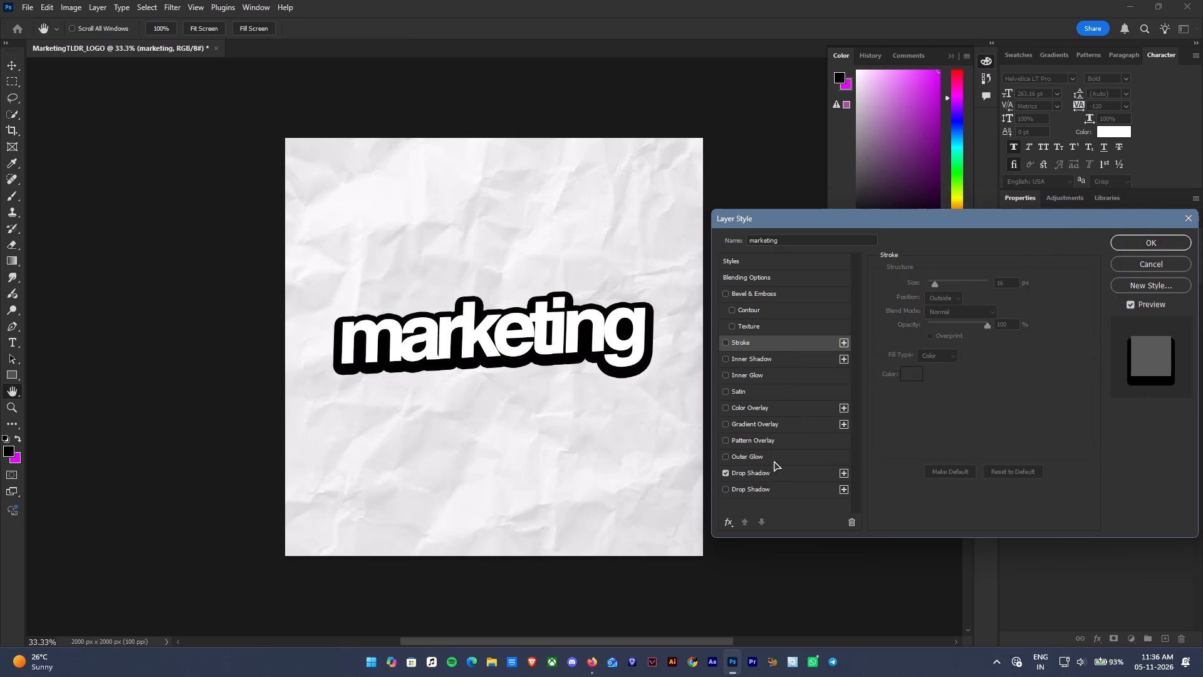
Add a second drop shadow to the marketing text in lime green #a2ff00, with distance 14 px, spread 100% and size 57 px.
left_click(764, 486)
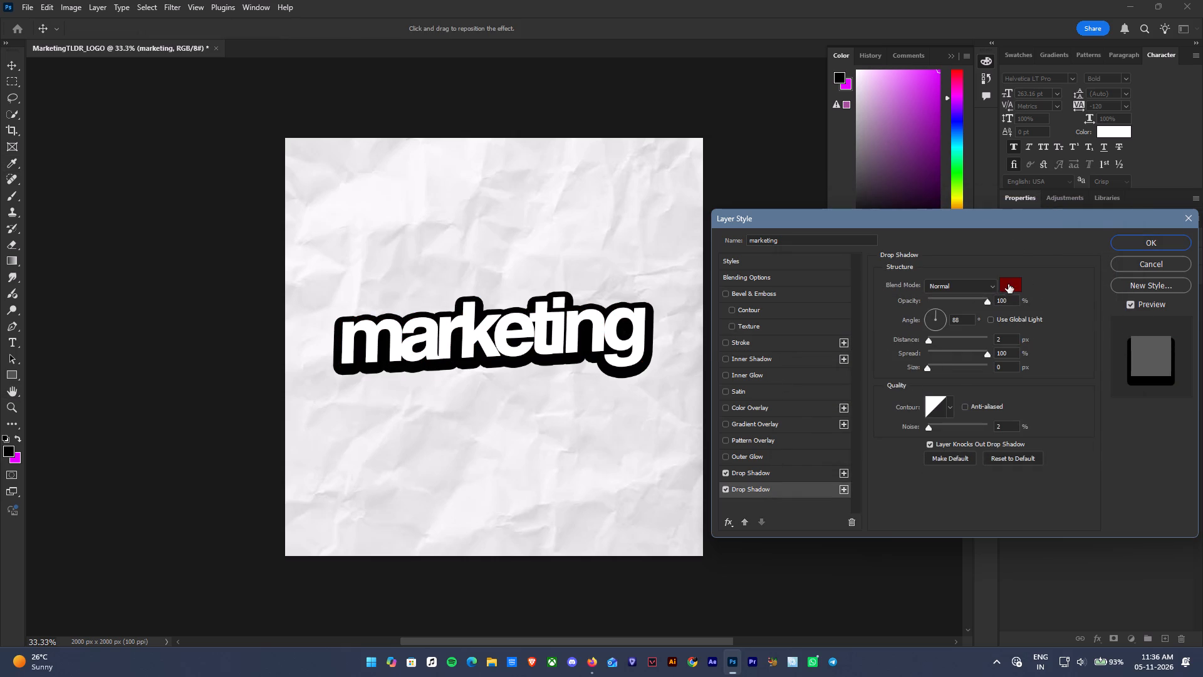
left_click(1015, 291)
left_click(850, 295)
left_click_drag(975, 350, 976, 350)
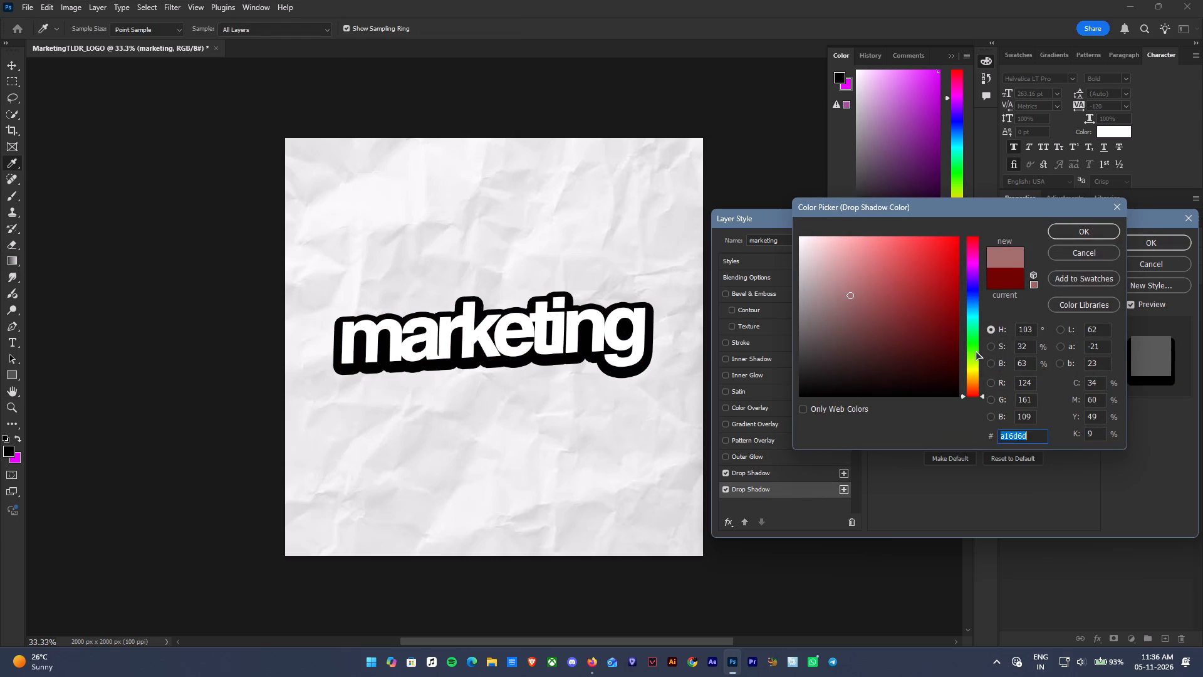
left_click_drag(976, 350, 977, 360)
left_click_drag(921, 271, 1050, 176)
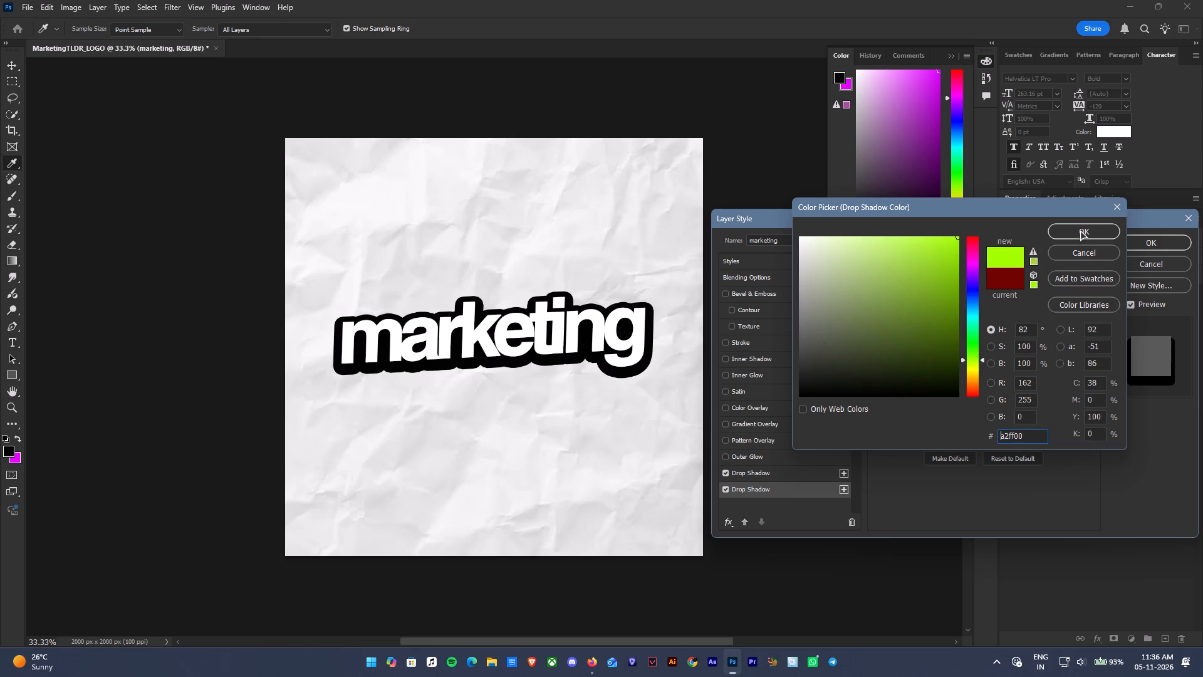
left_click(1080, 231)
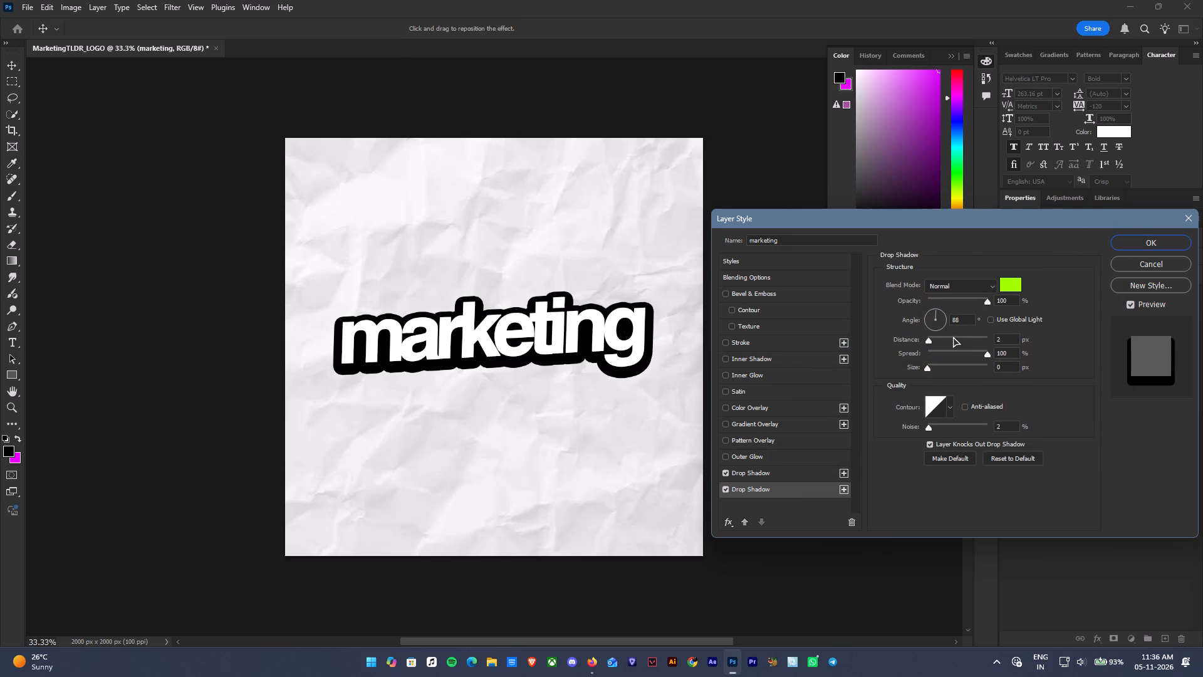
left_click_drag(938, 338, 946, 340)
left_click_drag(946, 340, 945, 340)
left_click(940, 367)
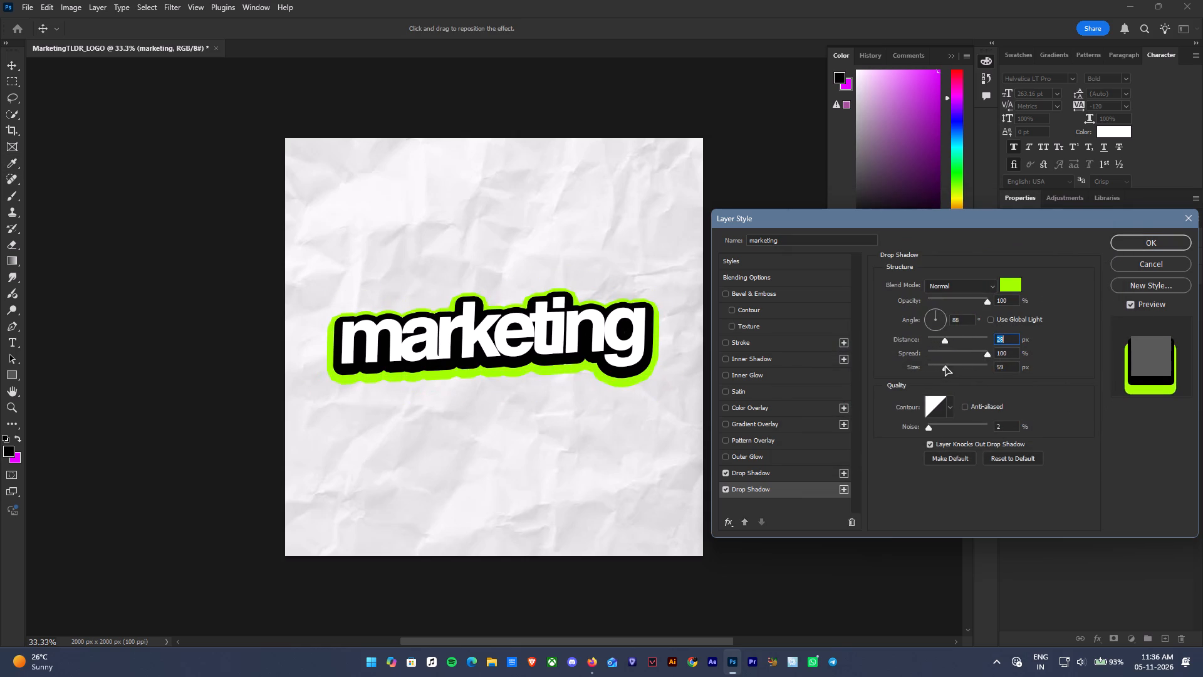
left_click_drag(963, 351, 992, 354)
left_click_drag(947, 339, 937, 337)
Refine the lime drop shadow to colour #baff00, distance 16 px and size 65 px.
left_click(1006, 288)
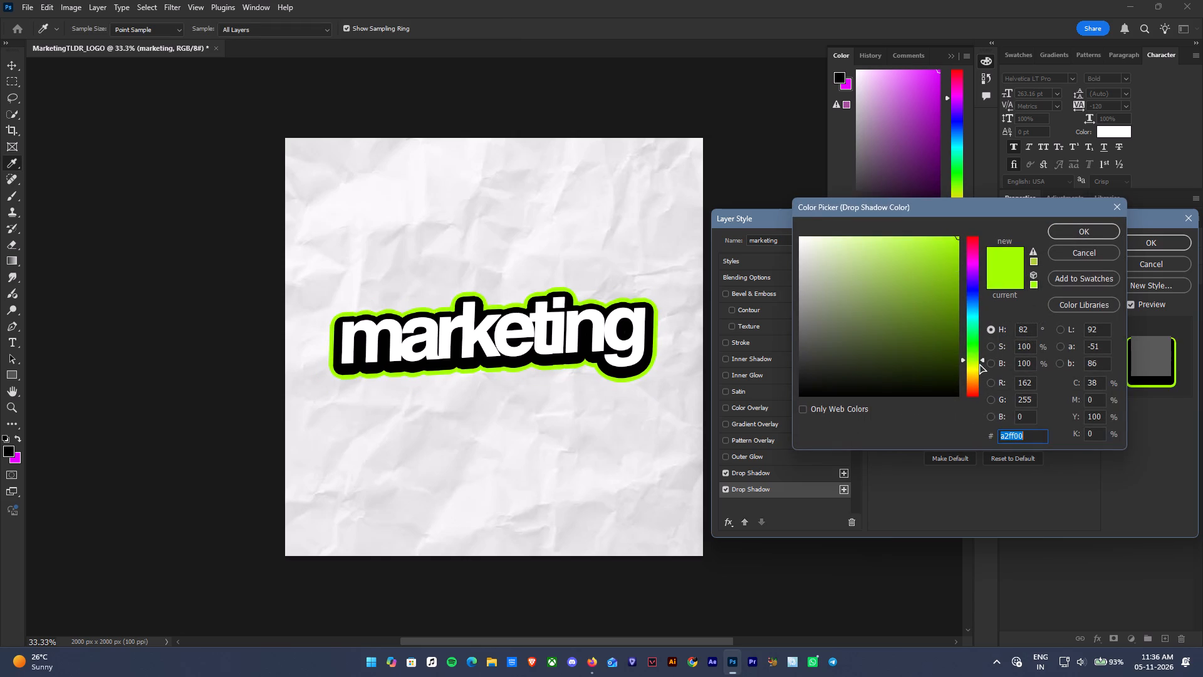
left_click_drag(979, 362, 985, 362)
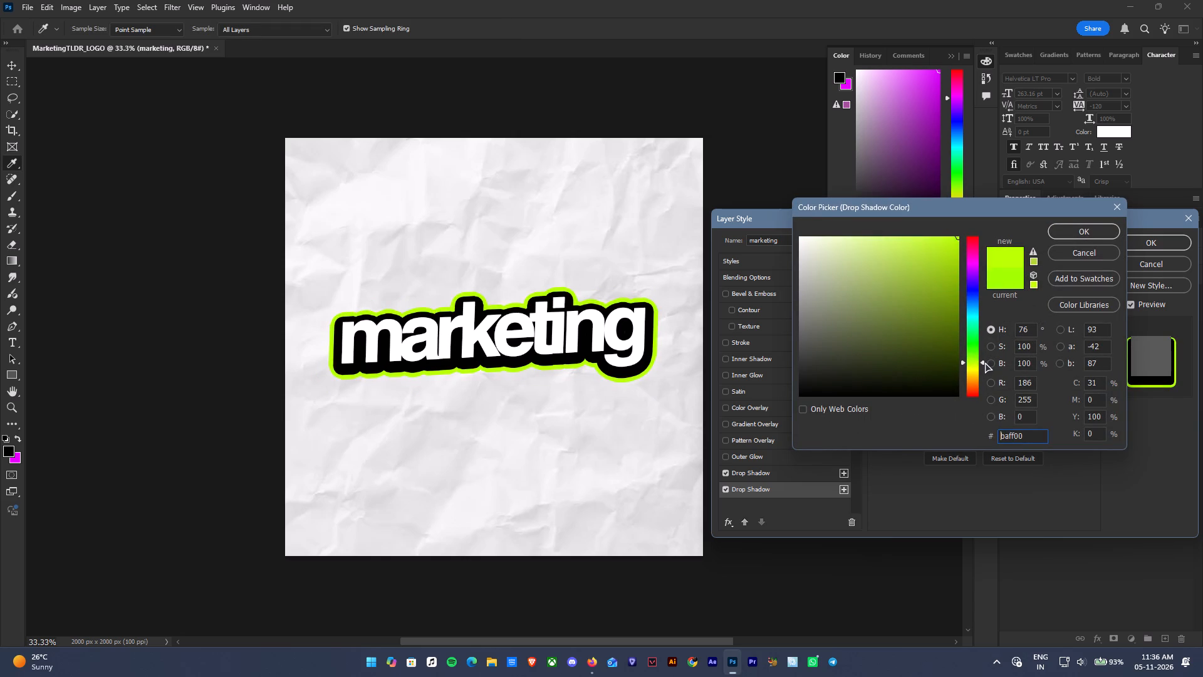
left_click(1075, 232)
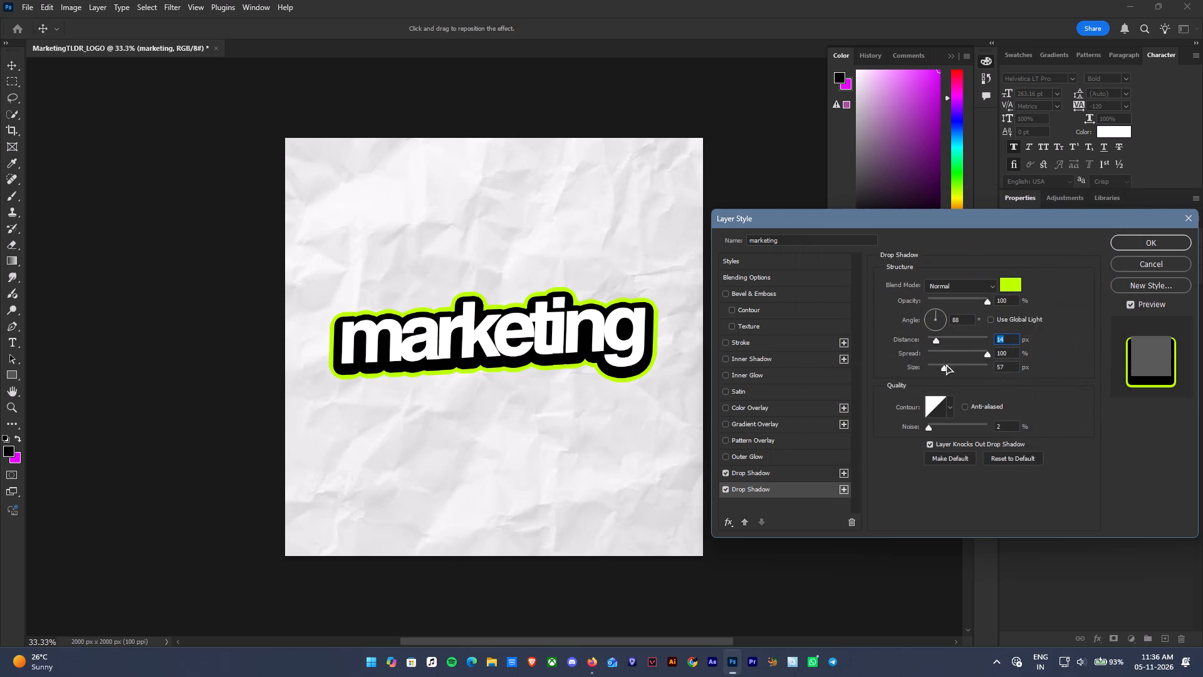
left_click(948, 369)
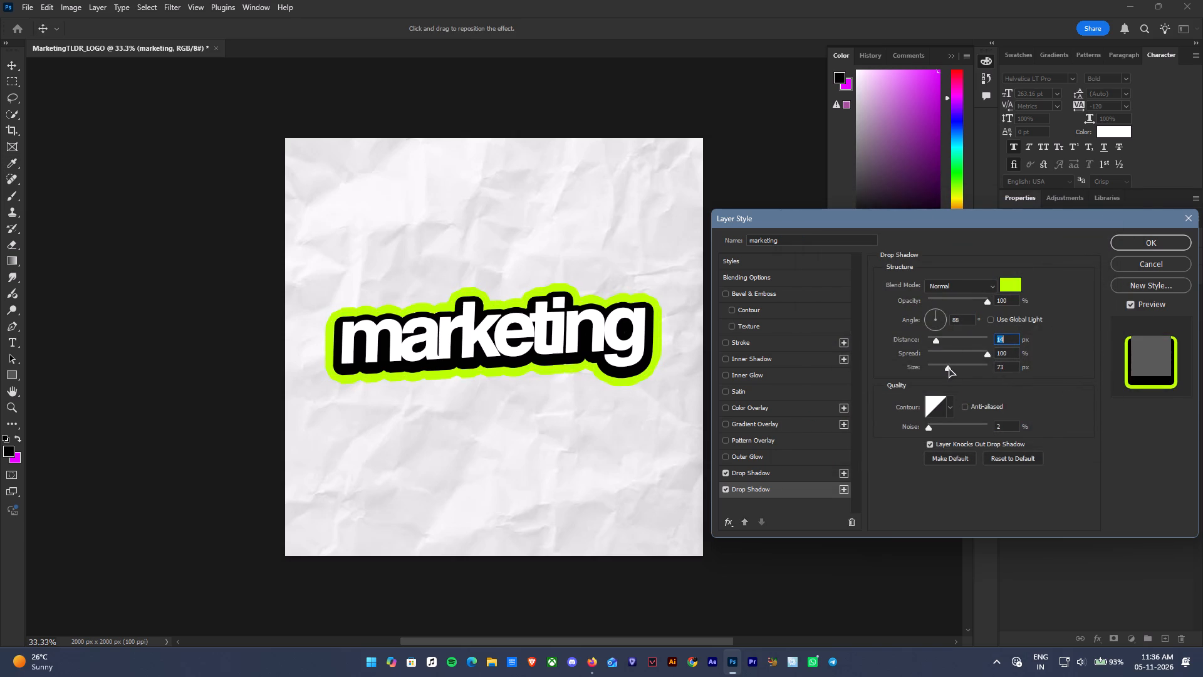
left_click(938, 339)
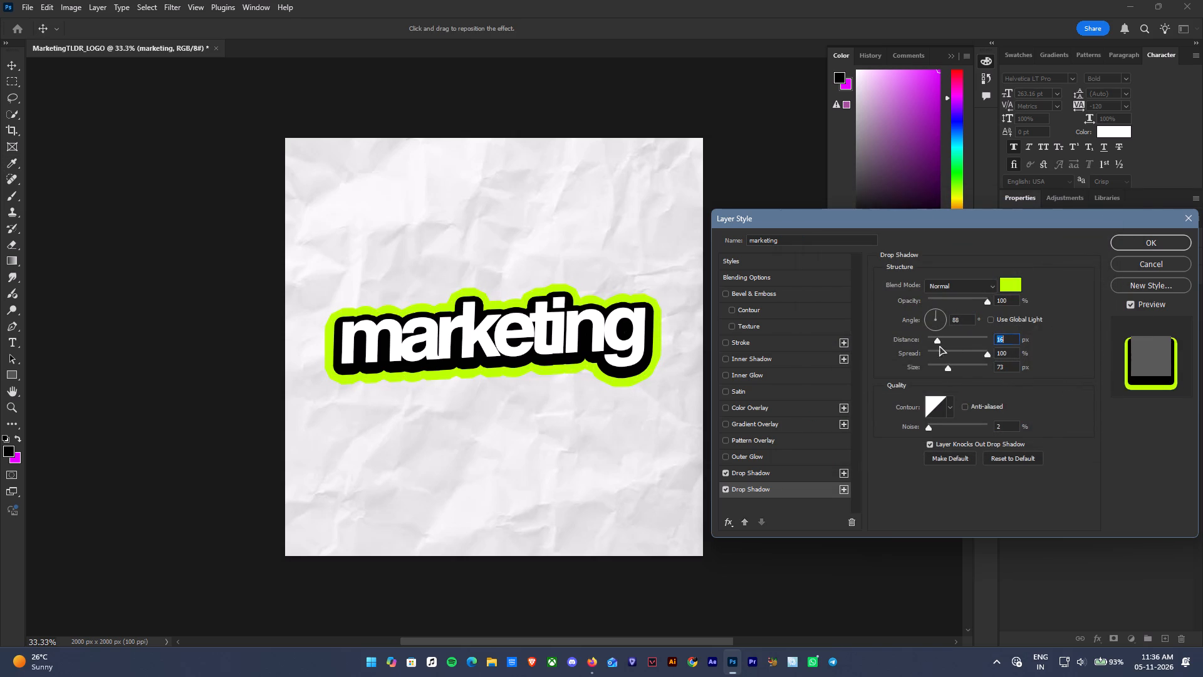
left_click(949, 372)
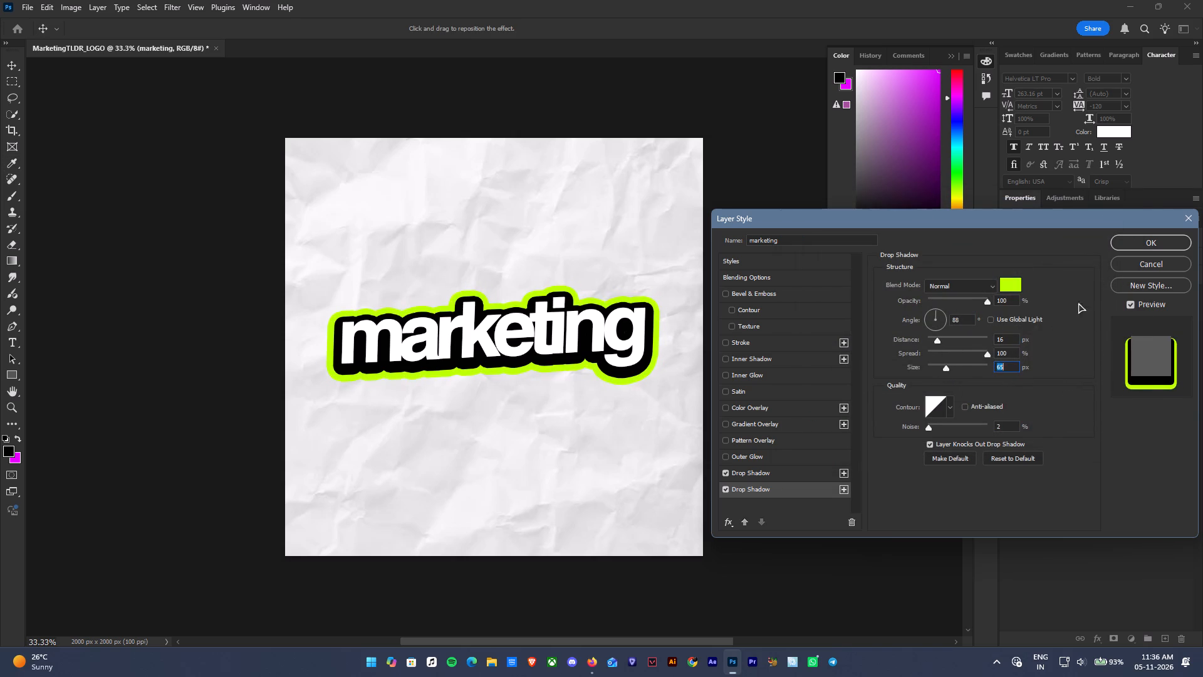
left_click(1144, 238)
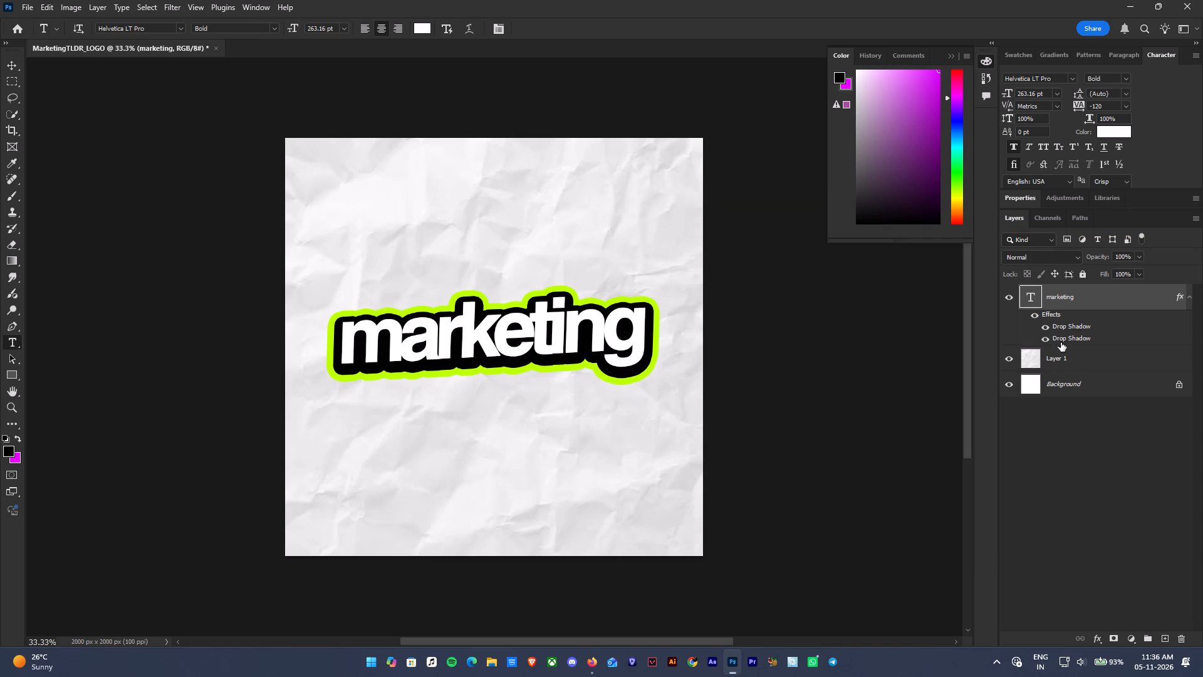
Duplicate the marketing text's black drop shadow and set the lower copy to dark green #496e01 with a distance of 28 px.
double_click(1075, 325)
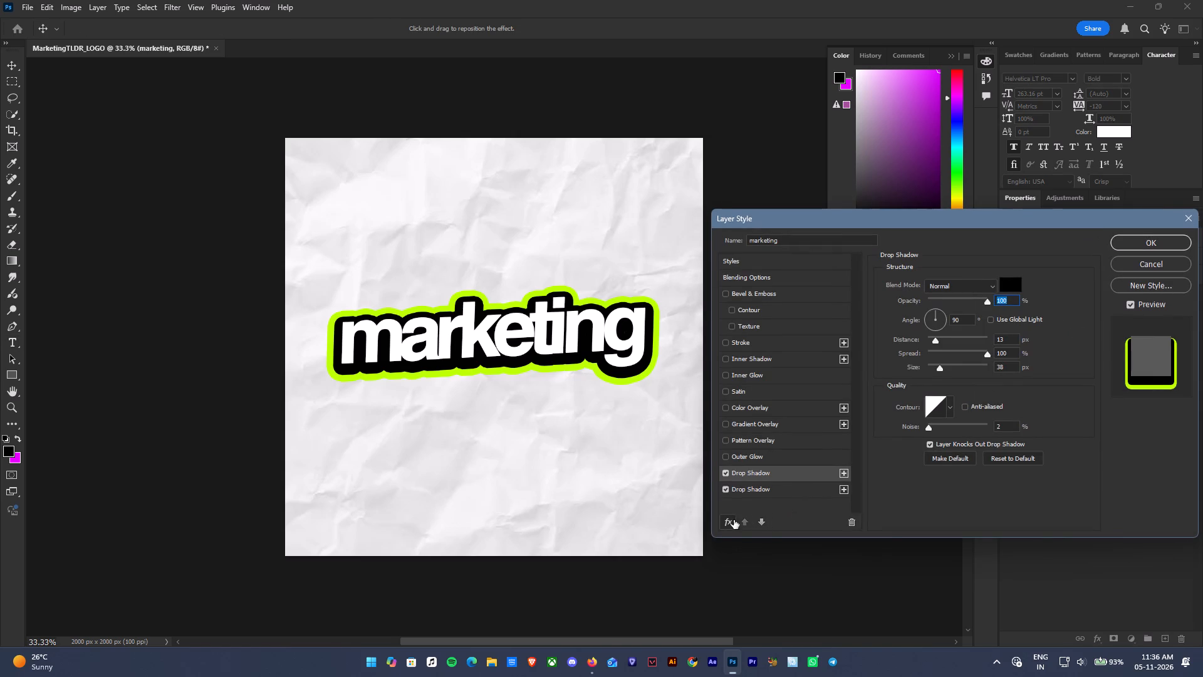
left_click(848, 473)
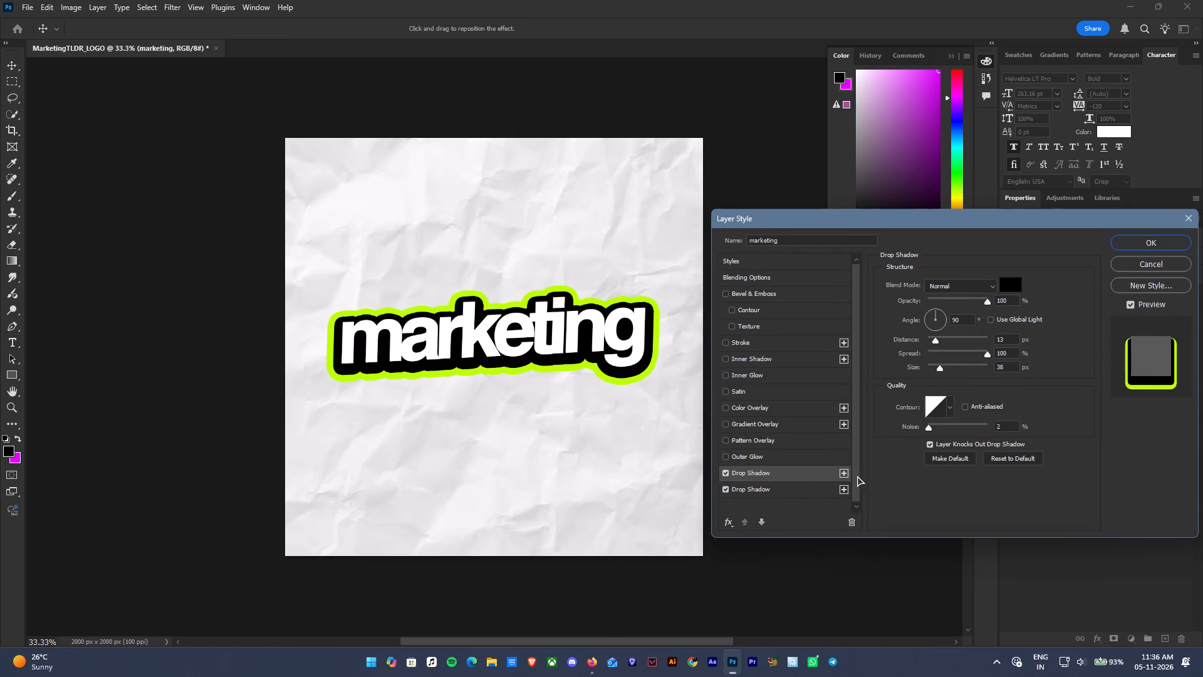
left_click(842, 473)
left_click(801, 490)
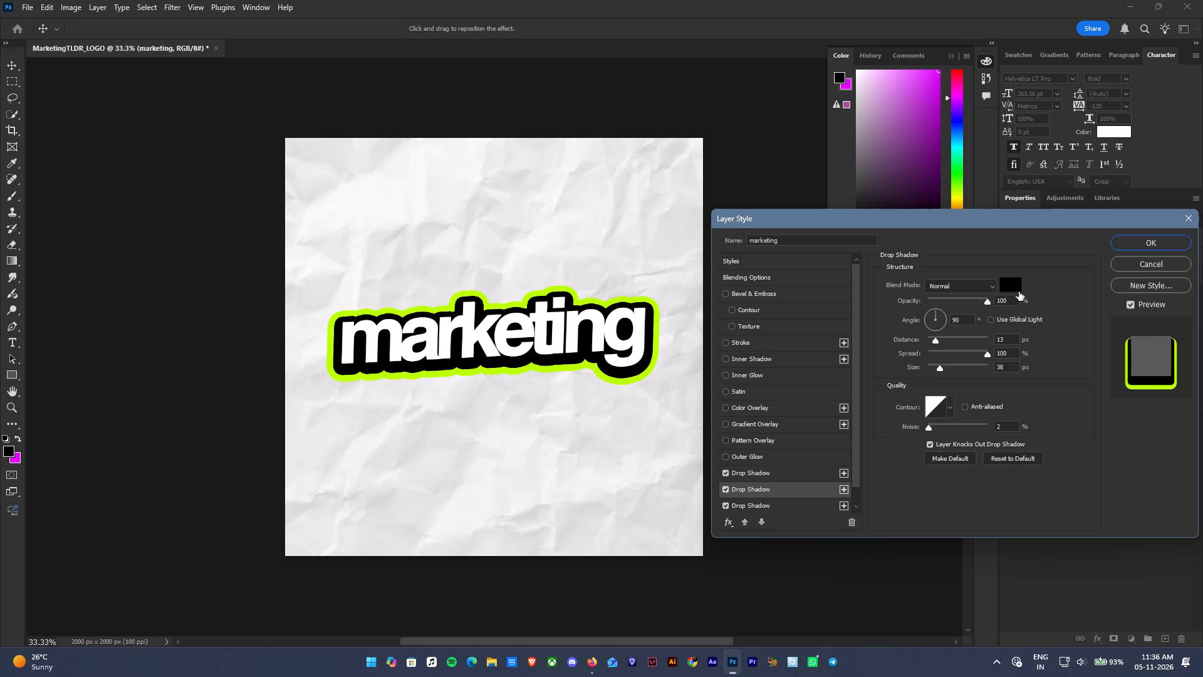
left_click(1021, 286)
left_click_drag(974, 330, 981, 359)
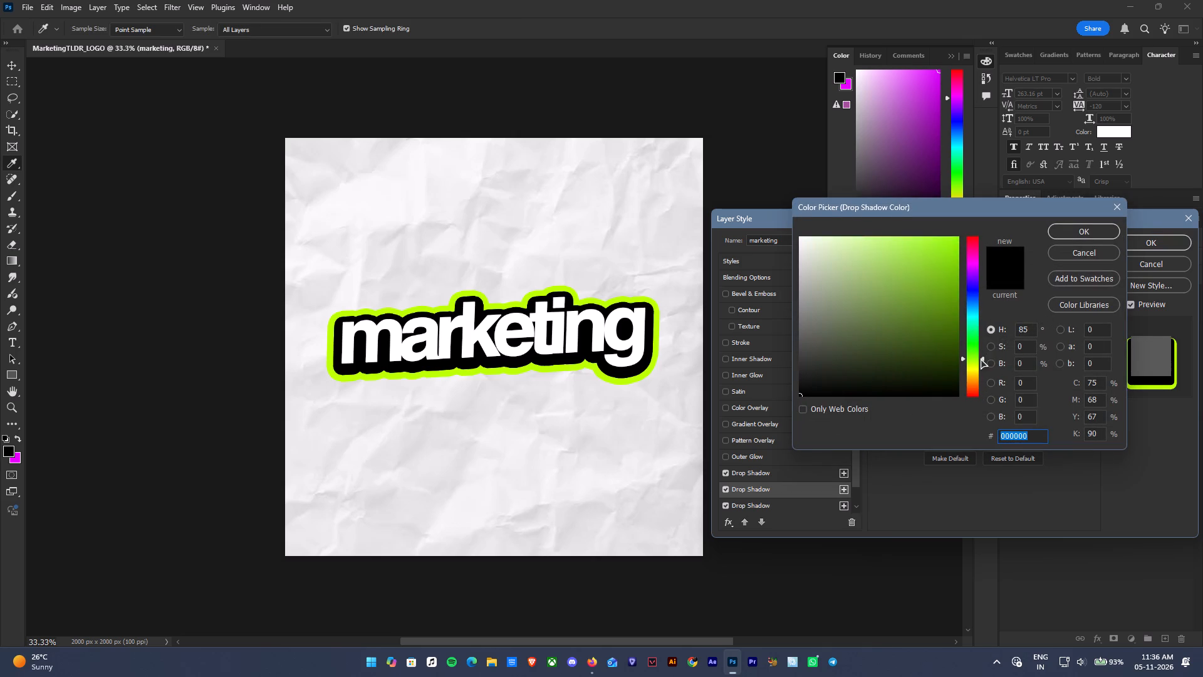
left_click_drag(981, 359, 981, 355)
left_click_drag(933, 290, 1004, 213)
left_click_drag(952, 291, 956, 332)
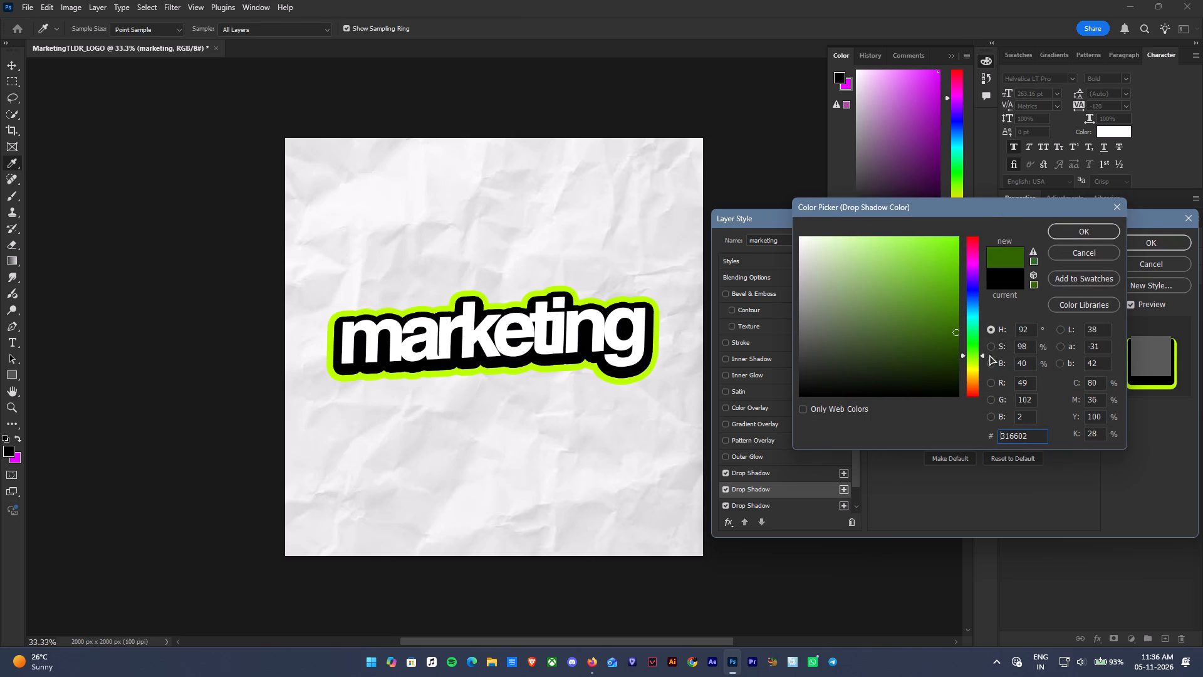
left_click_drag(974, 354, 978, 360)
left_click(957, 327)
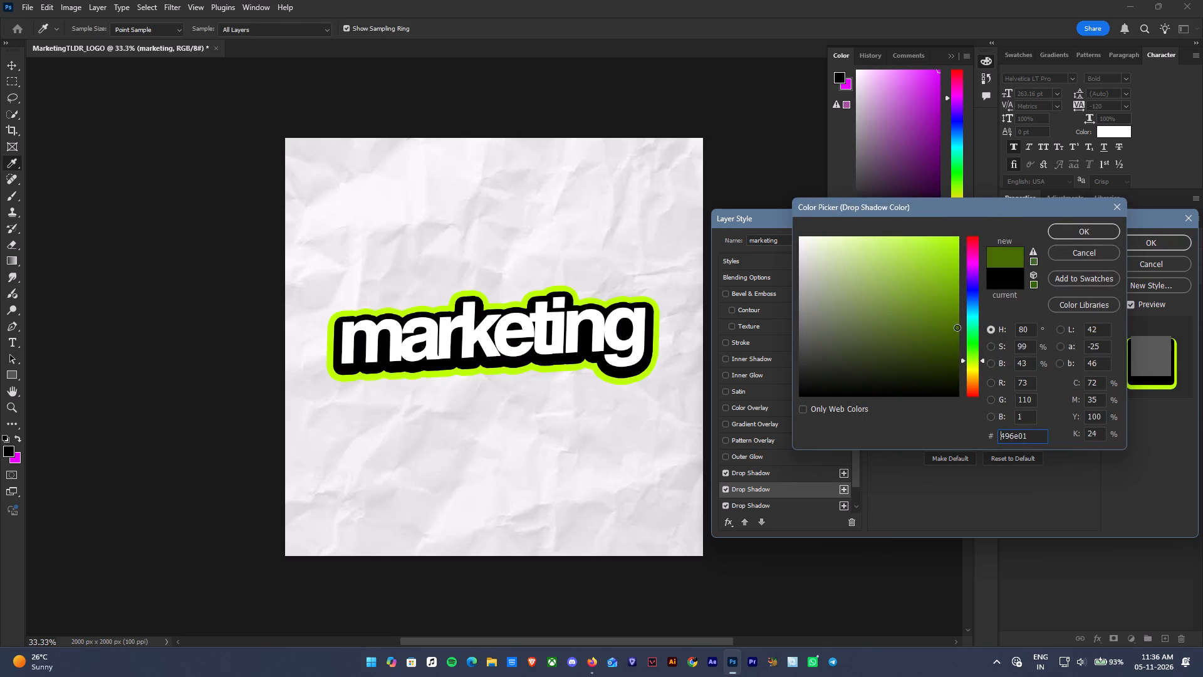
left_click(1080, 224)
left_click_drag(935, 343, 950, 342)
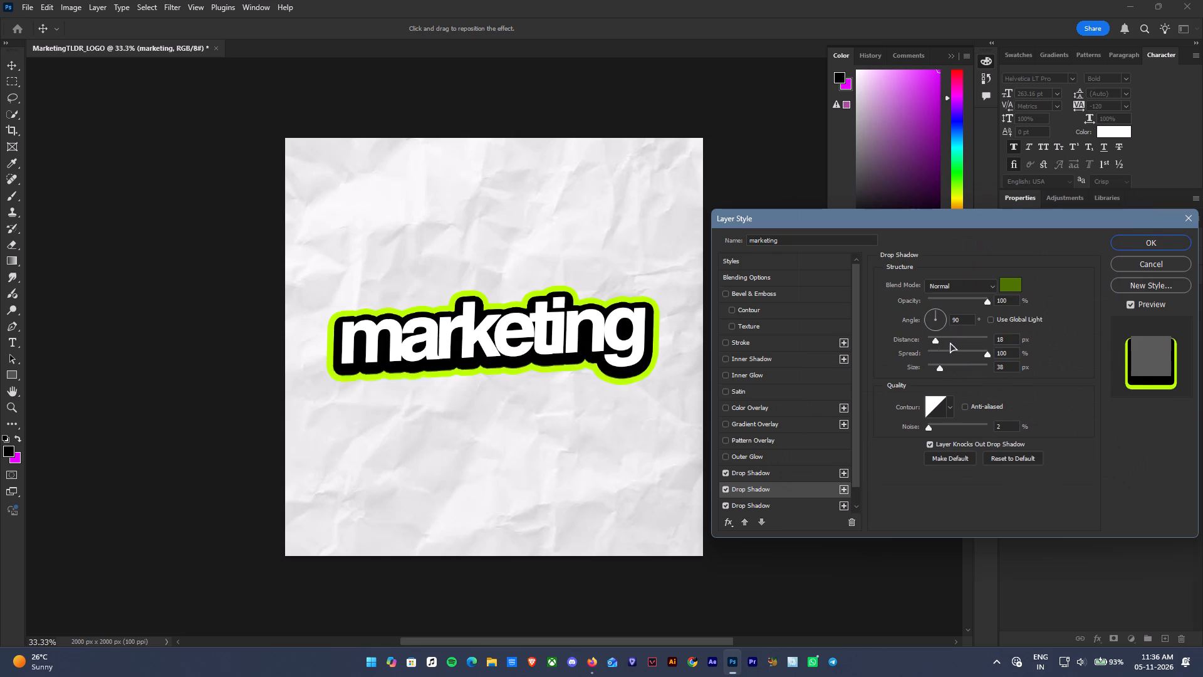
left_click_drag(950, 342, 945, 338)
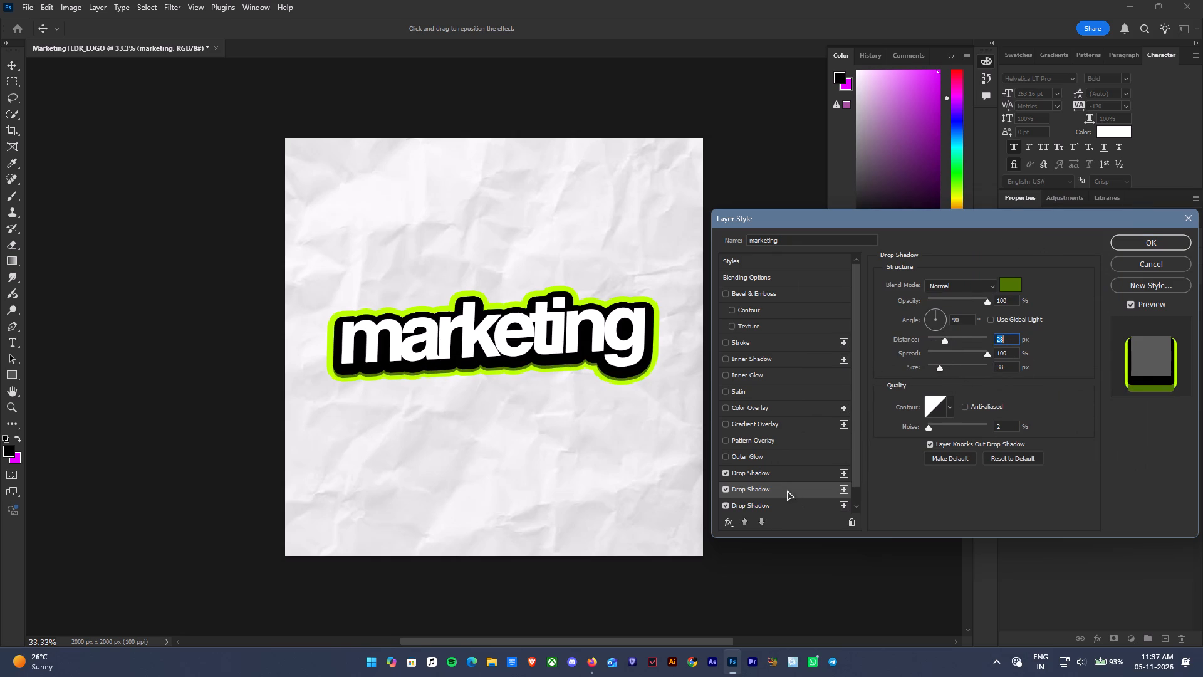
Set the topmost black drop shadow's distance to 18 px and its size to about 29 px.
left_click(784, 468)
left_click(935, 339)
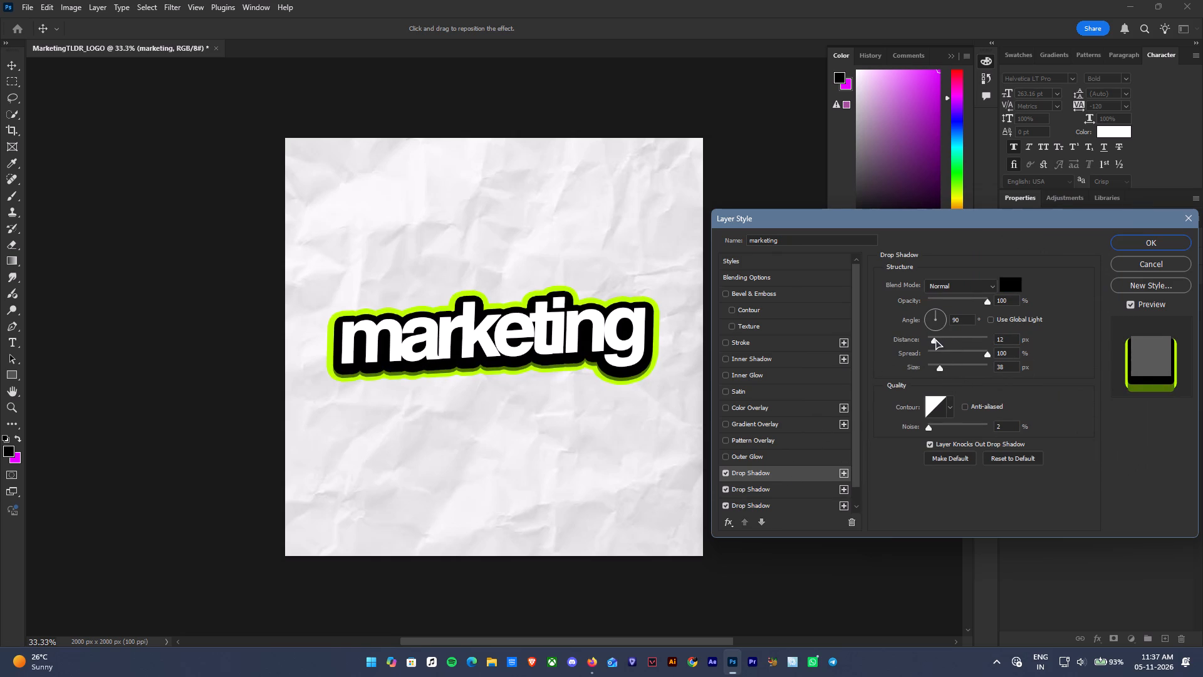
left_click(941, 367)
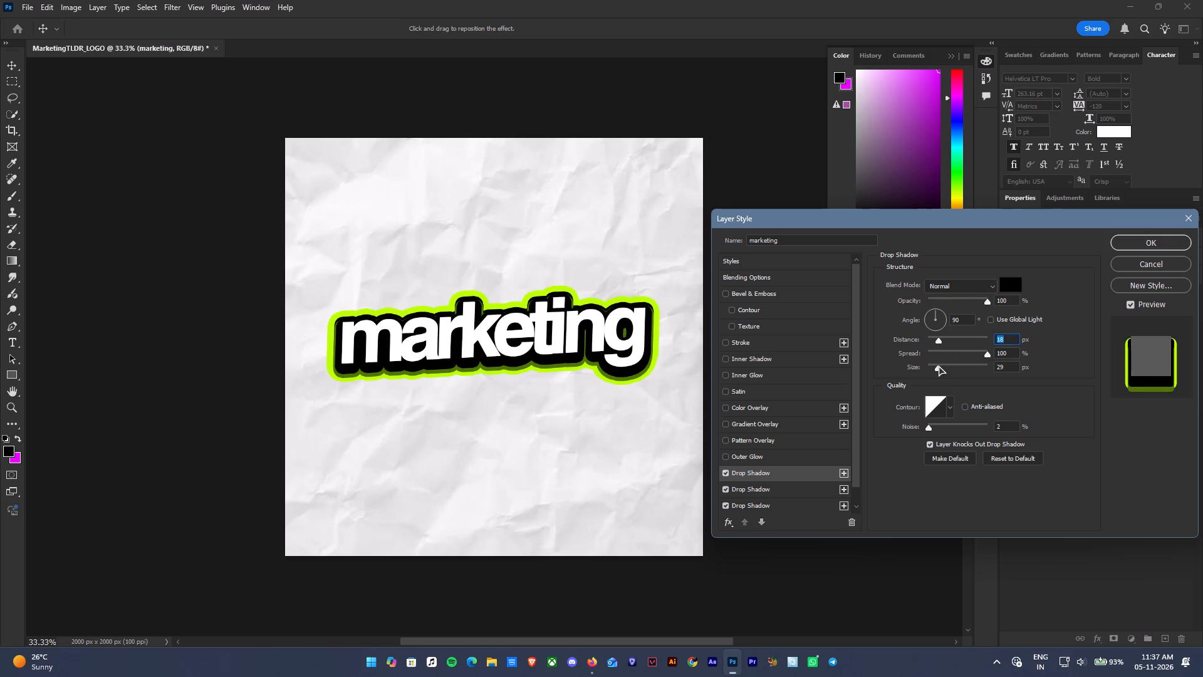
Recolour the dark green drop shadow to #7aa505 and set its distance to 29 px.
left_click(771, 491)
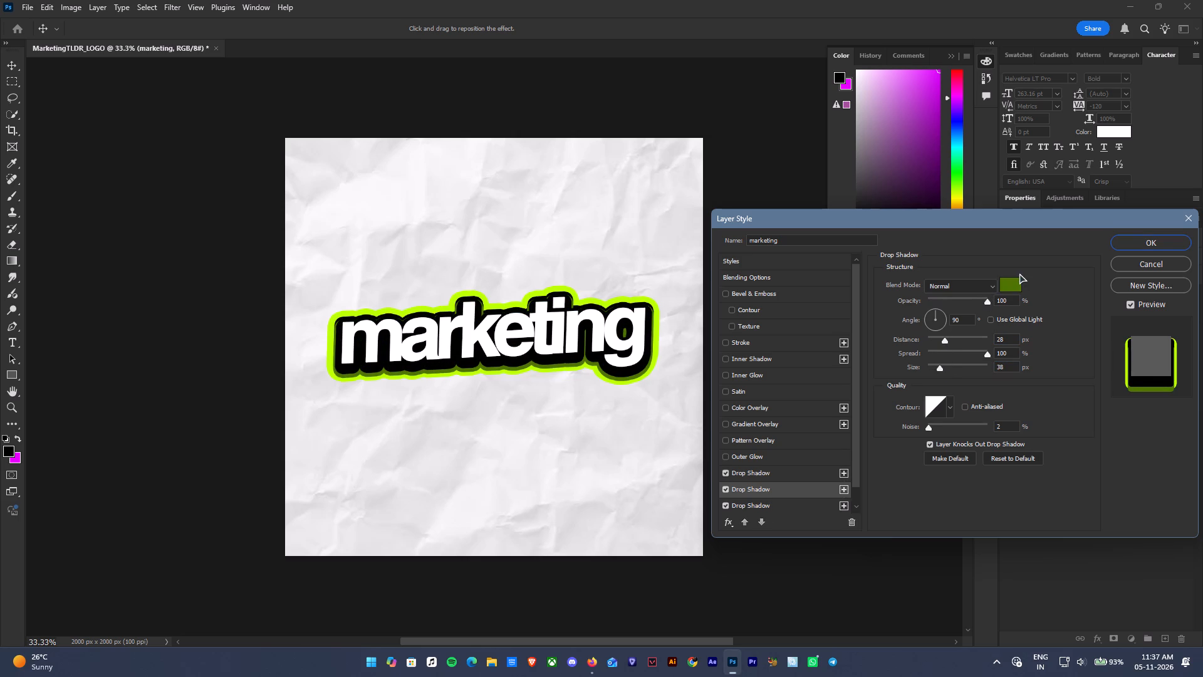
left_click(1011, 283)
left_click_drag(950, 318, 957, 295)
left_click_drag(957, 295, 958, 290)
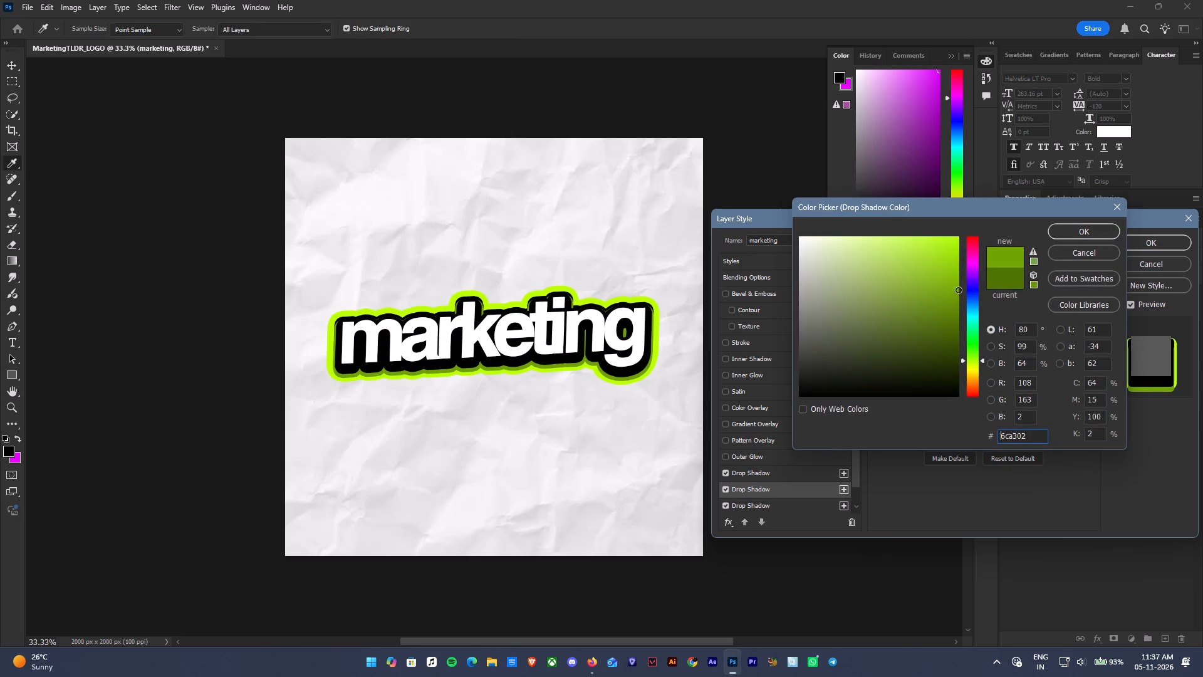
left_click_drag(958, 290, 959, 288)
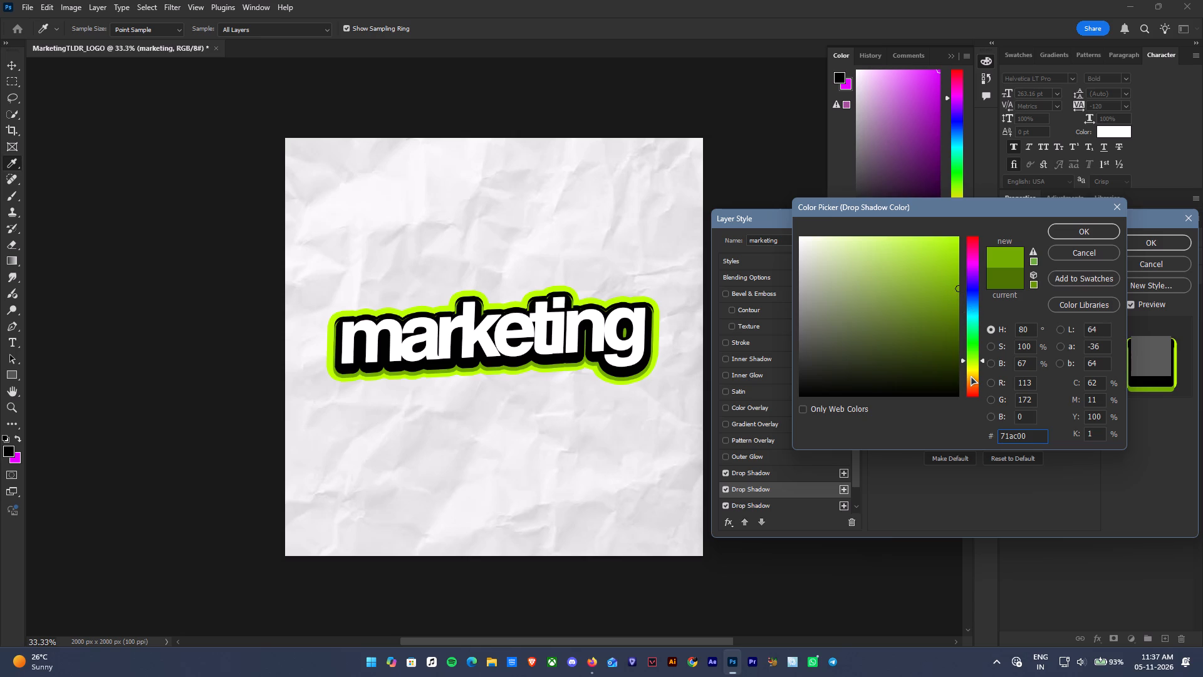
left_click(971, 375)
left_click_drag(949, 308, 994, 219)
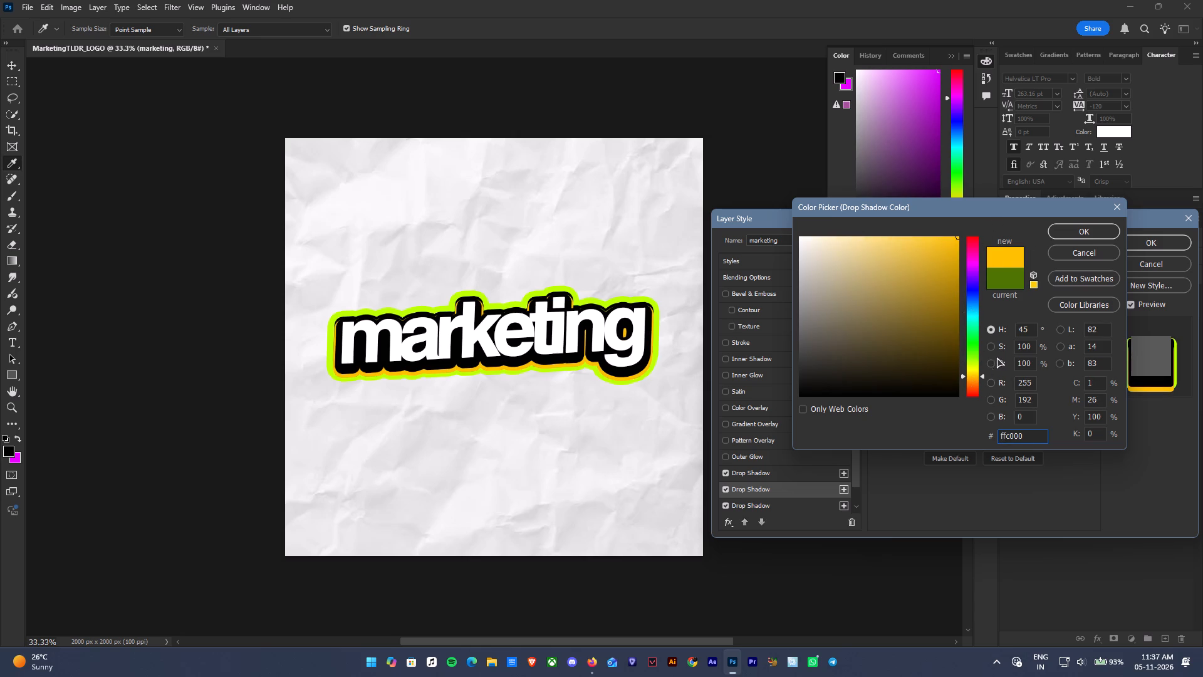
left_click(974, 374)
left_click(974, 369)
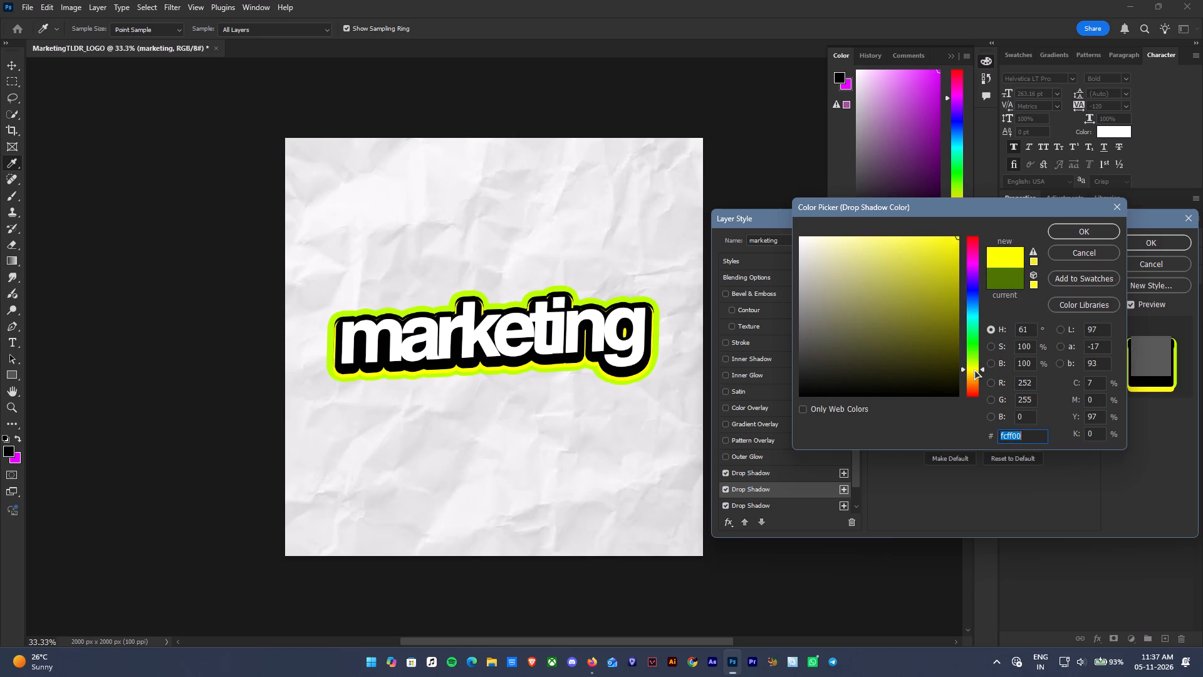
left_click(618, 300)
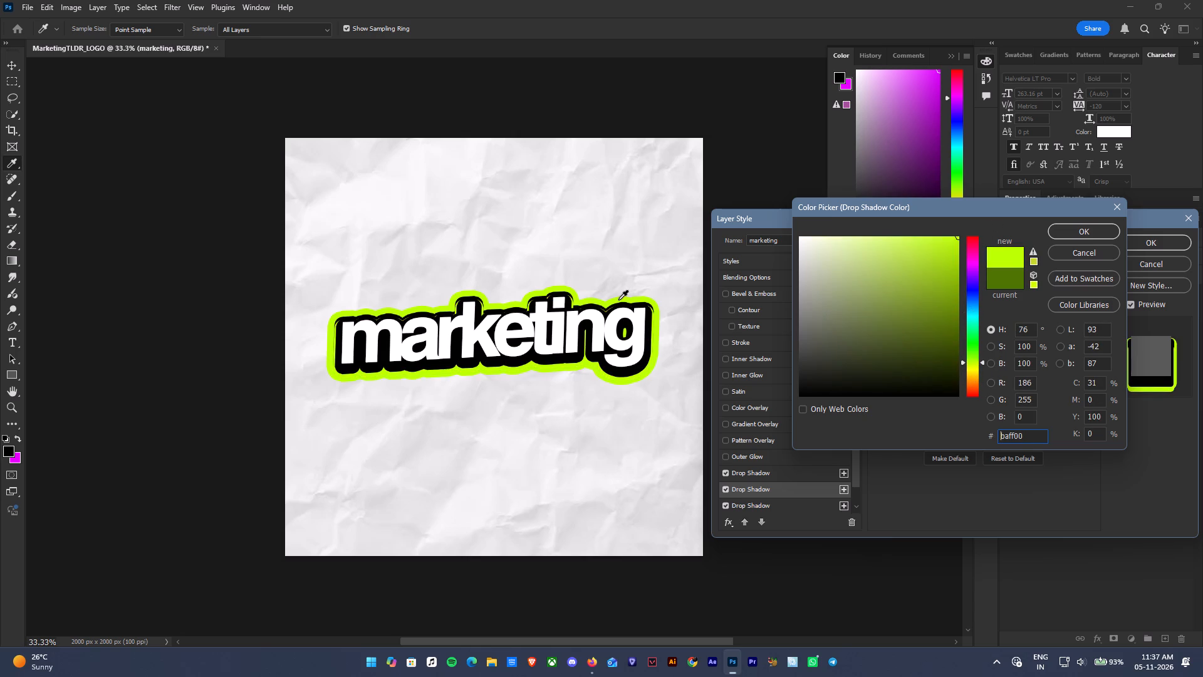
left_click_drag(952, 286, 954, 293)
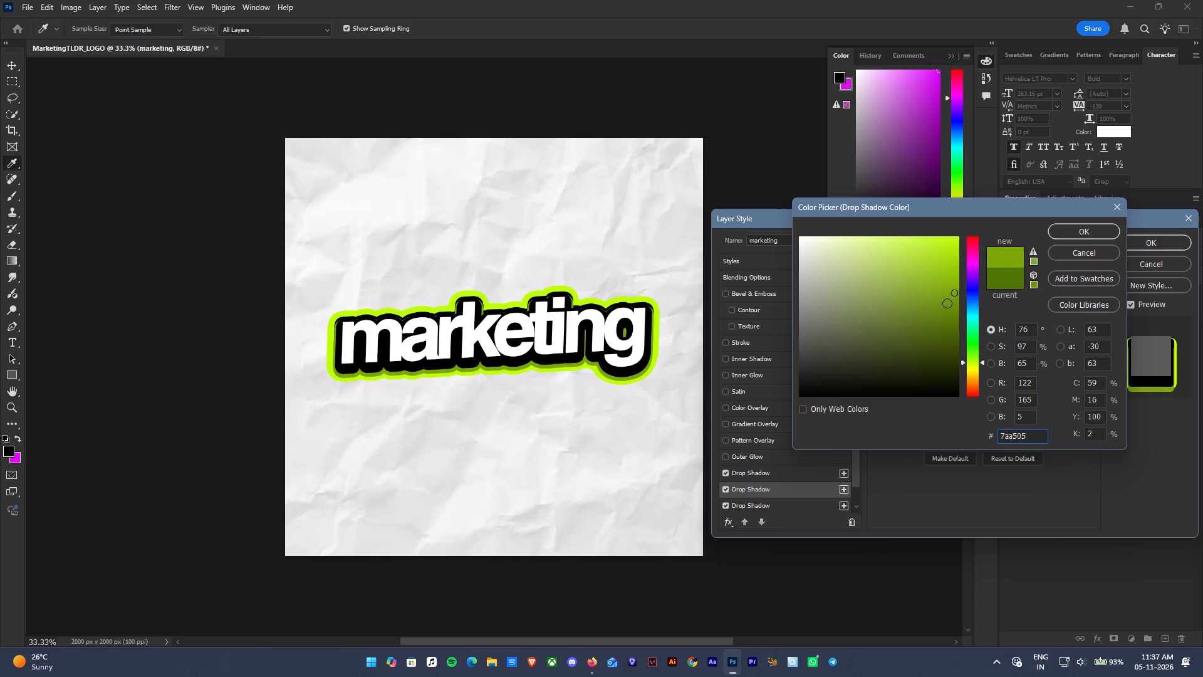
left_click(1084, 231)
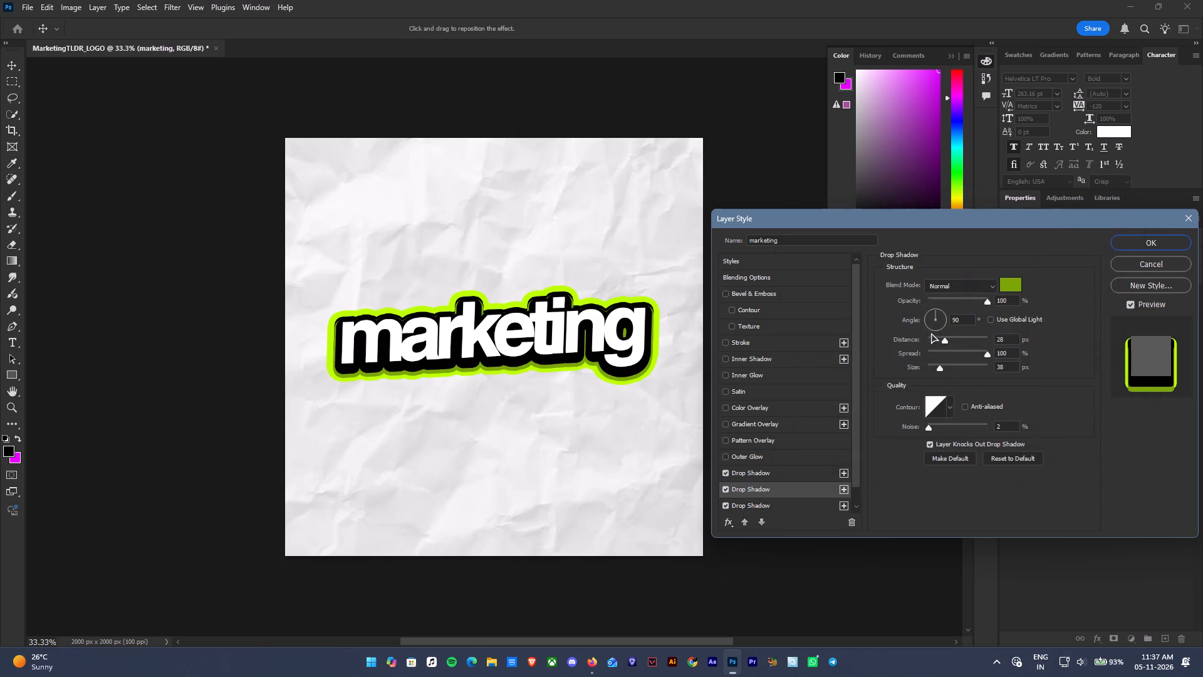
left_click(942, 340)
Check the stacked drop shadows and delete the redundant black one beneath the green shadow.
left_click(788, 506)
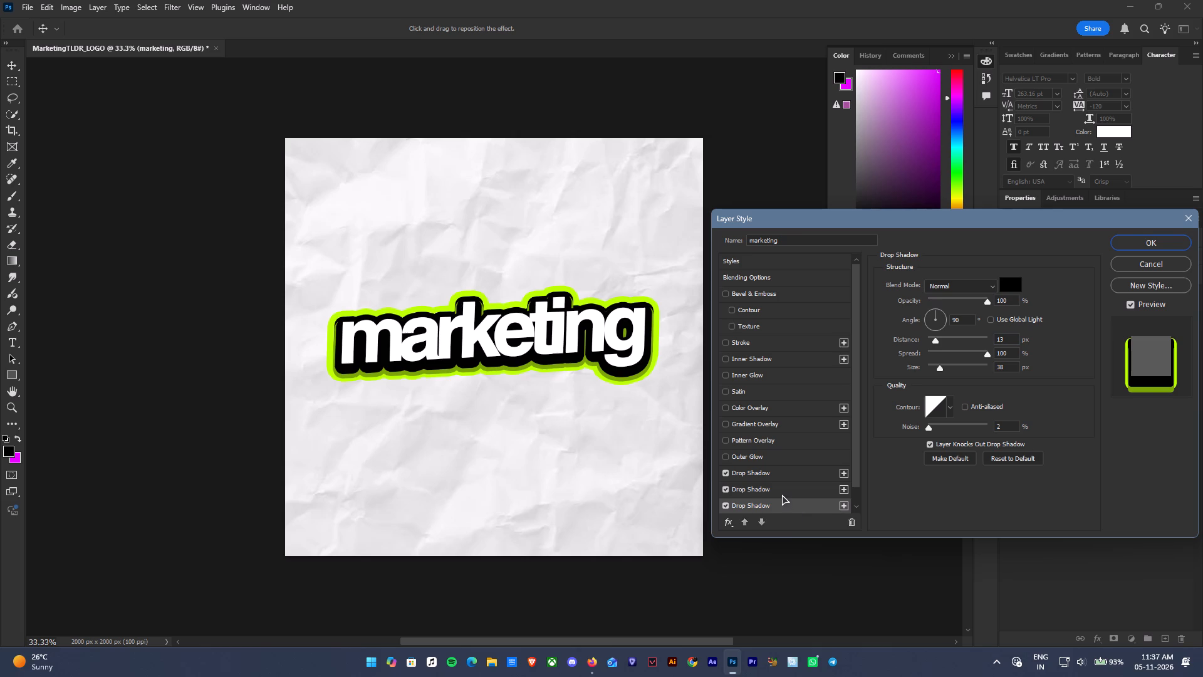
left_click(782, 495)
left_click(784, 508)
left_click(784, 491)
left_click(784, 484)
left_click_drag(788, 470, 786, 476)
left_click(781, 491)
left_click(783, 505)
left_click(727, 508)
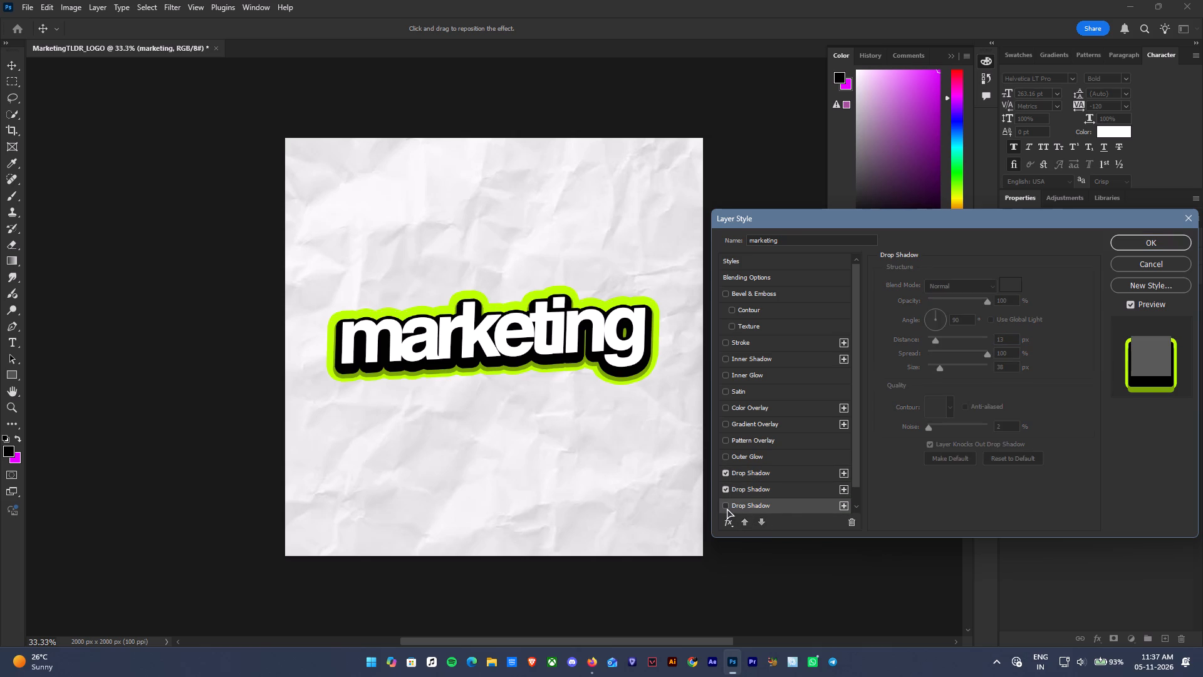
left_click(727, 508)
left_click(727, 508)
left_click(801, 508)
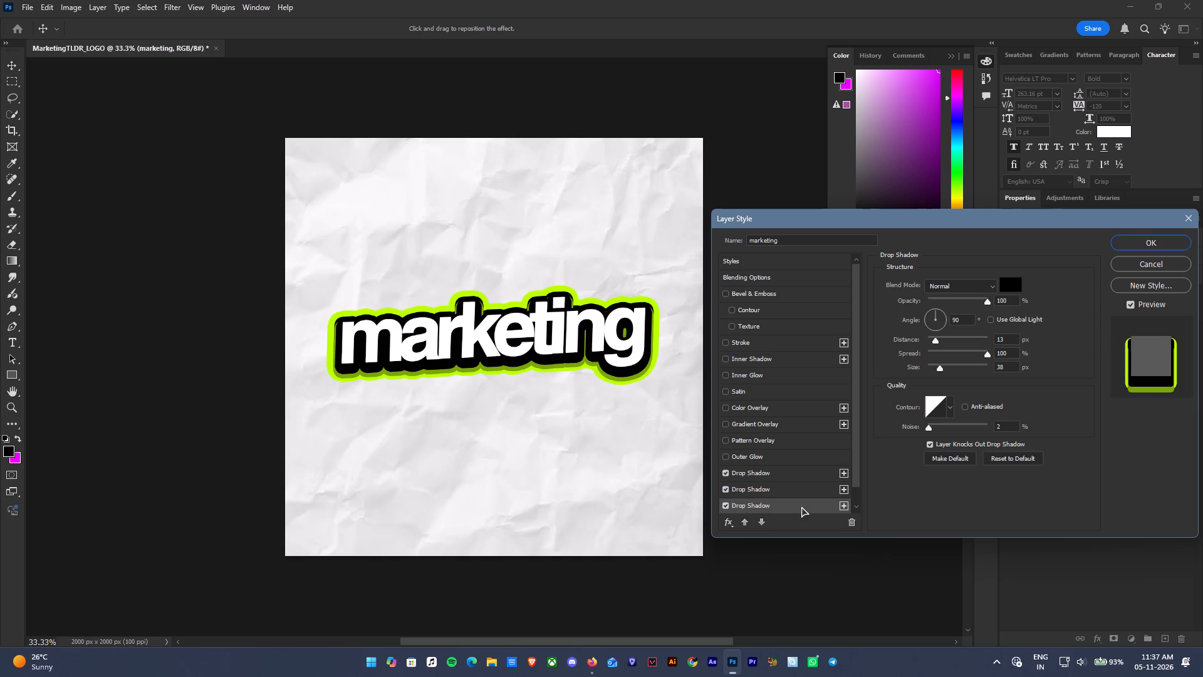
left_click(801, 506)
key("Delete")
left_click(801, 506)
left_click(848, 520)
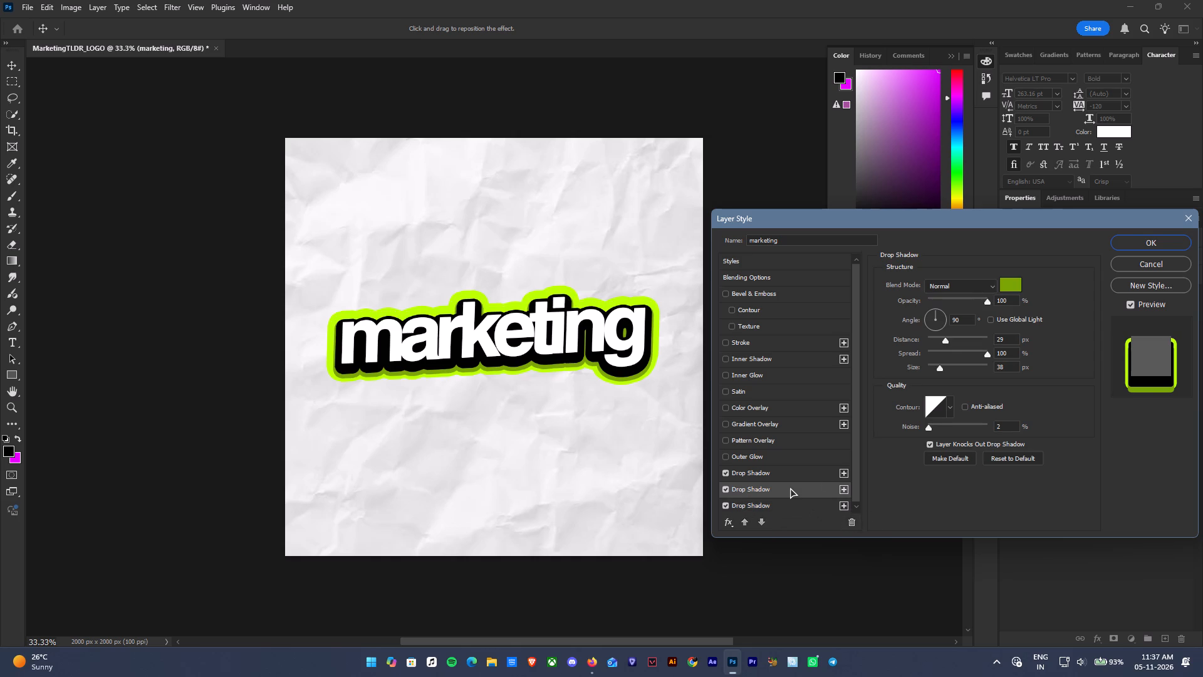
Set the green drop shadow's distance to 25 px and the lime drop shadow's distance to 26 px.
left_click(940, 339)
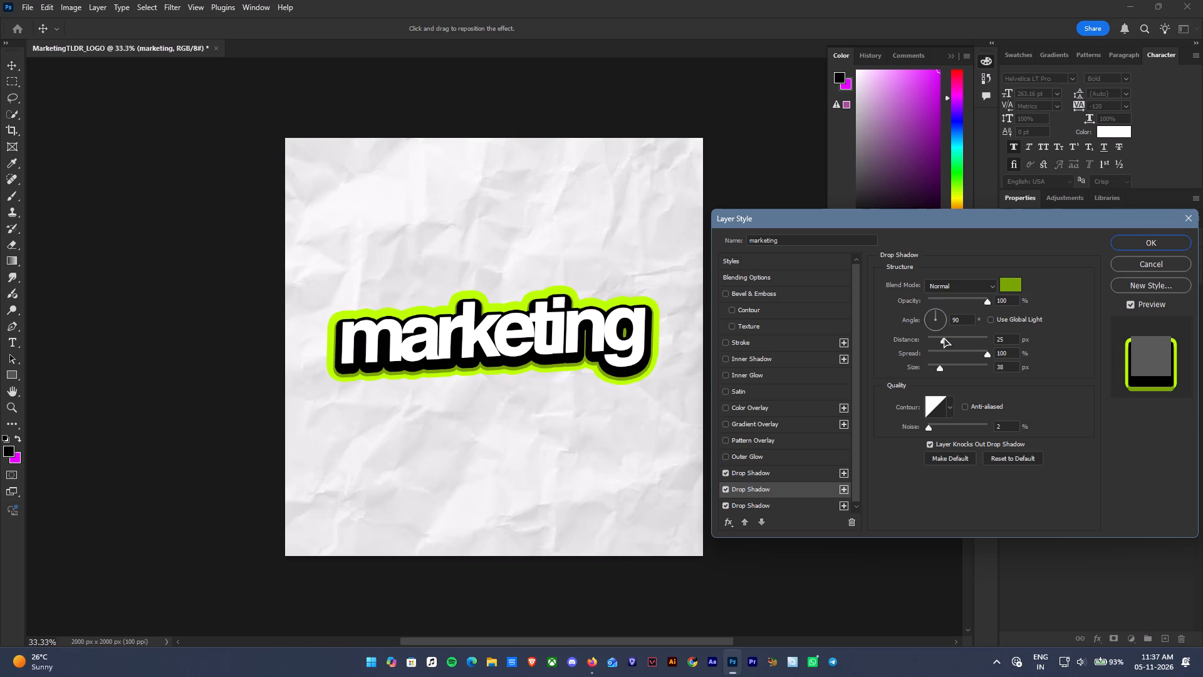
left_click(792, 503)
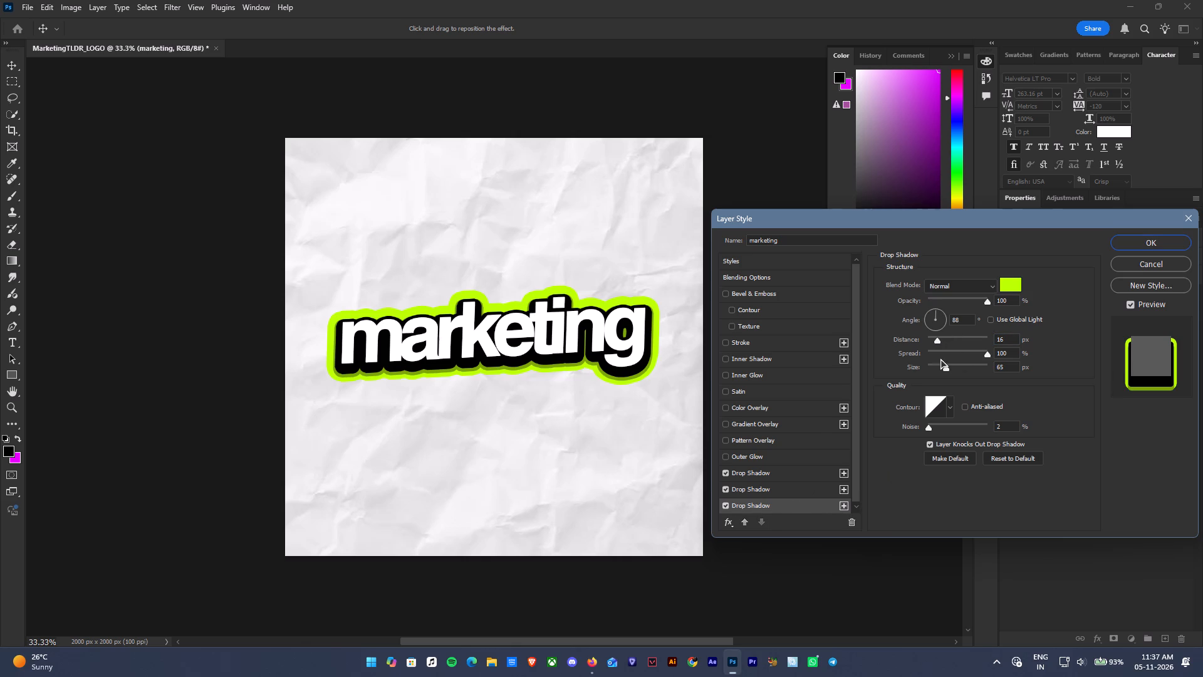
left_click(943, 339)
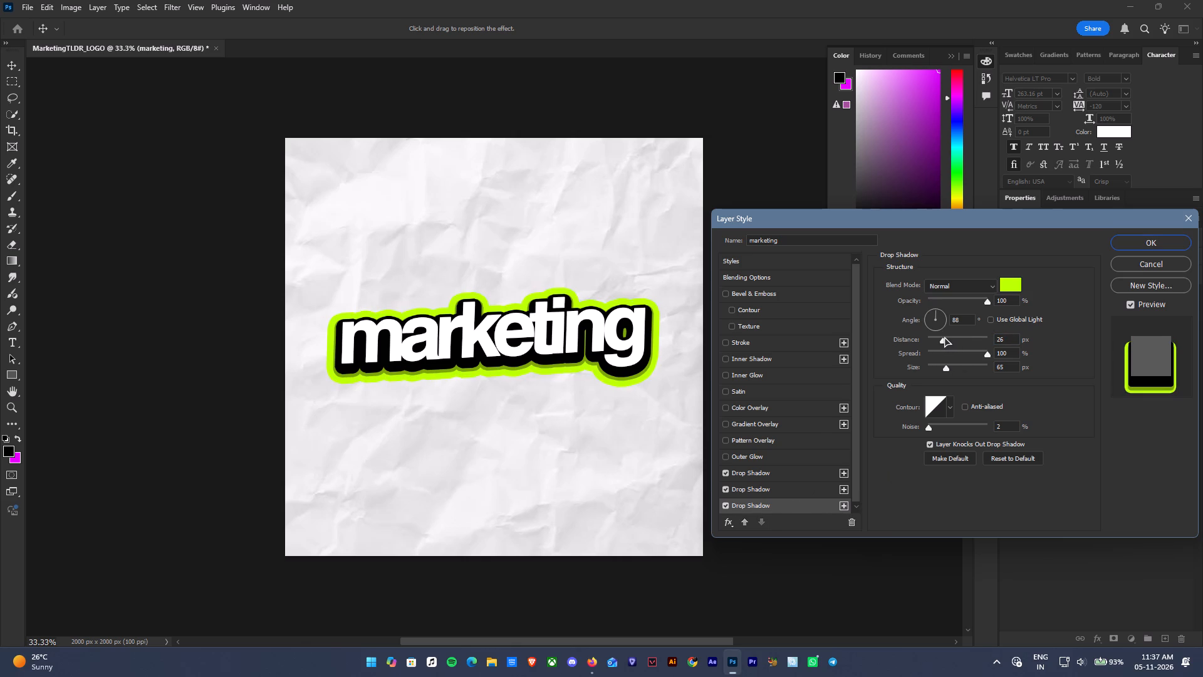
Duplicate the green drop shadow and set the lower copy to darker green #3e5502 with a distance of 42 px.
left_click(779, 496)
left_click(845, 489)
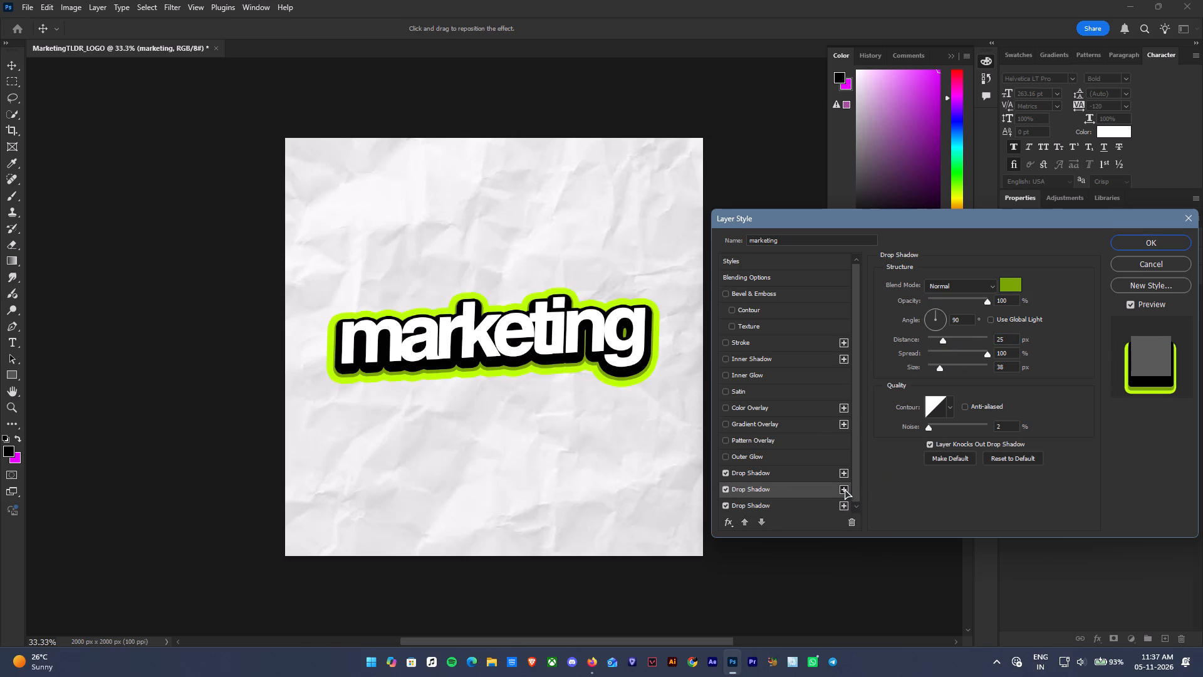
left_click(799, 505)
scroll(920, 395, "down", 2)
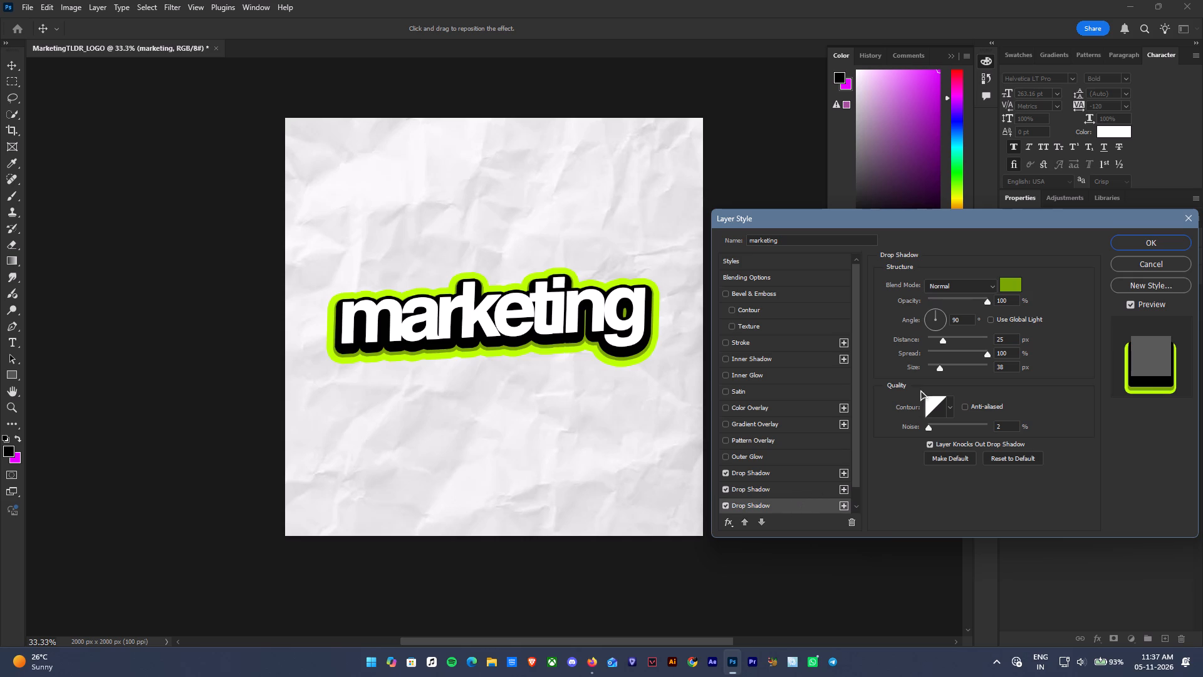
scroll(667, 379, "down", 2)
scroll(672, 382, "up", 2)
left_click(1006, 280)
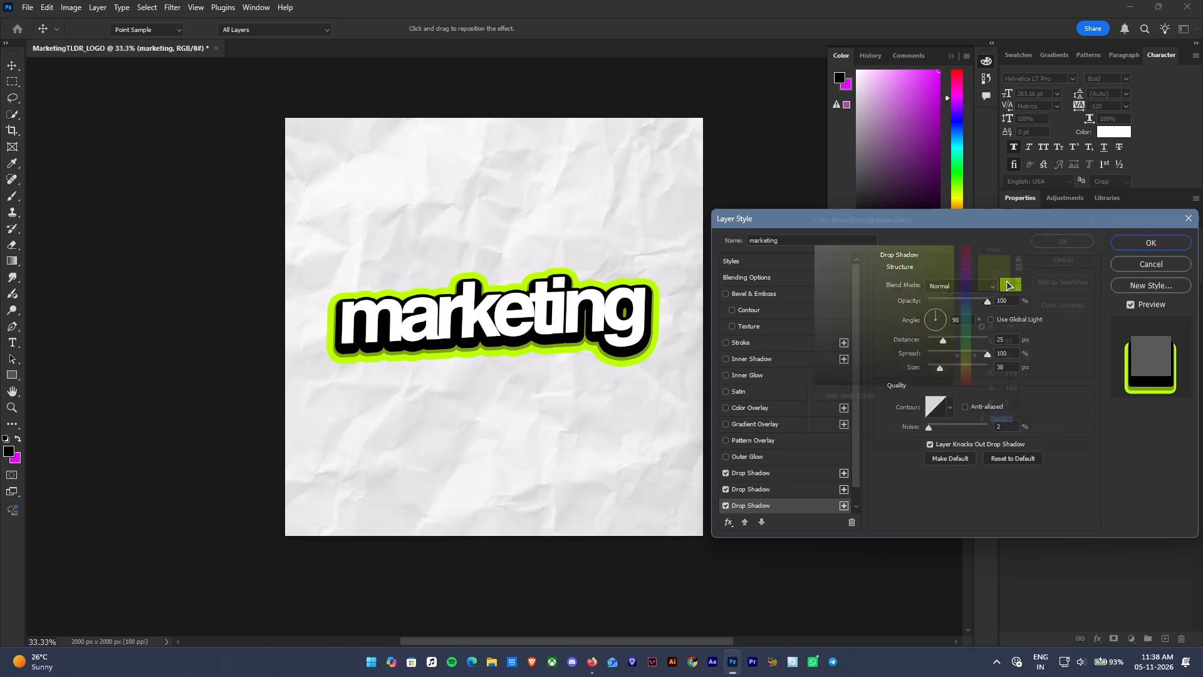
left_click_drag(955, 336, 956, 343)
left_click(1078, 230)
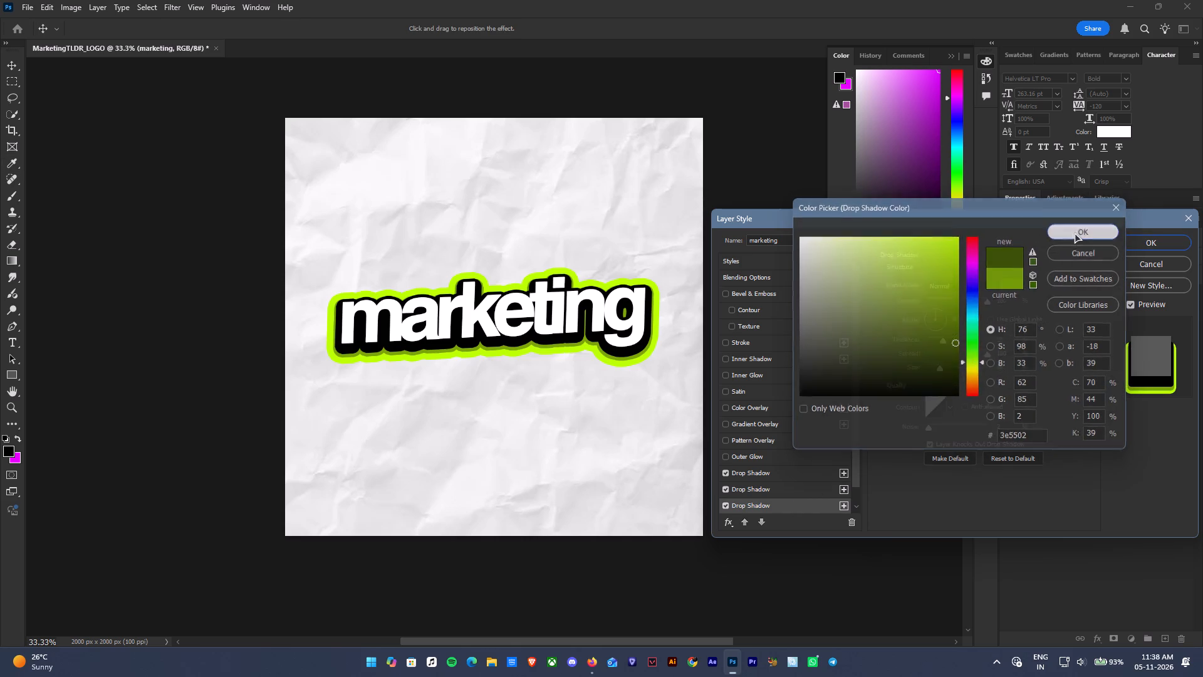
left_click_drag(943, 338, 955, 337)
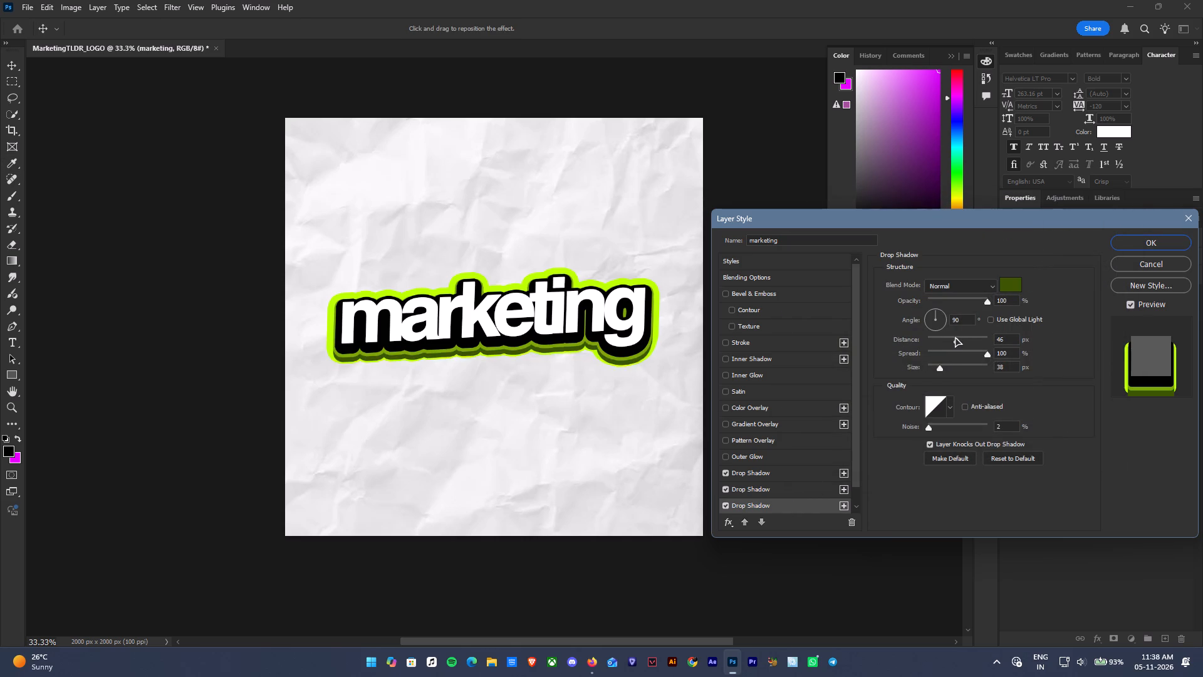
left_click_drag(955, 337, 954, 337)
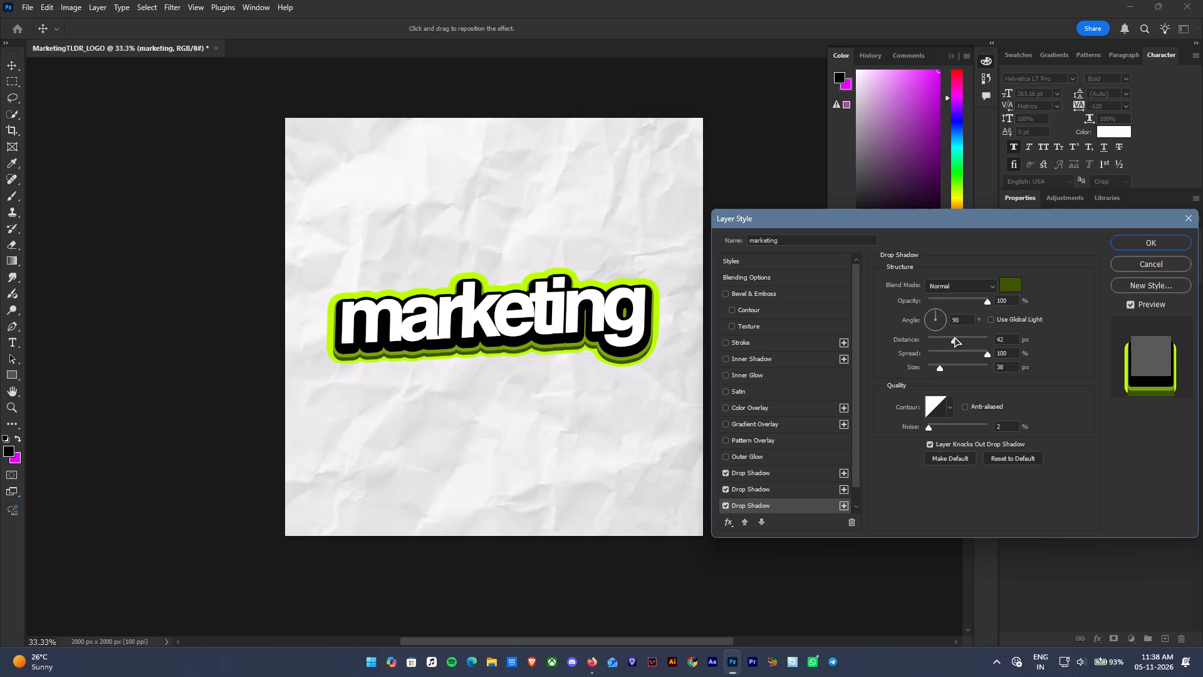
left_click_drag(954, 337, 954, 336)
Set the outermost lime drop shadow's distance to 36 px and its size to 84 px.
scroll(791, 487, "down", 1)
left_click(774, 500)
left_click(951, 337)
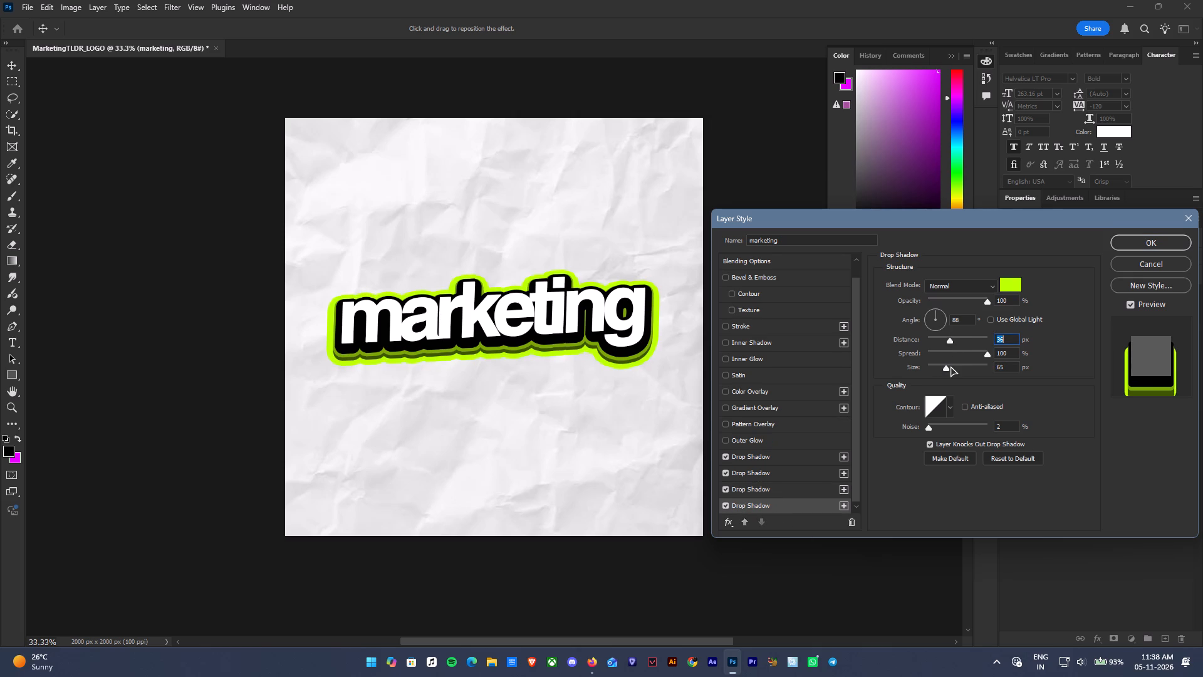
left_click(950, 367)
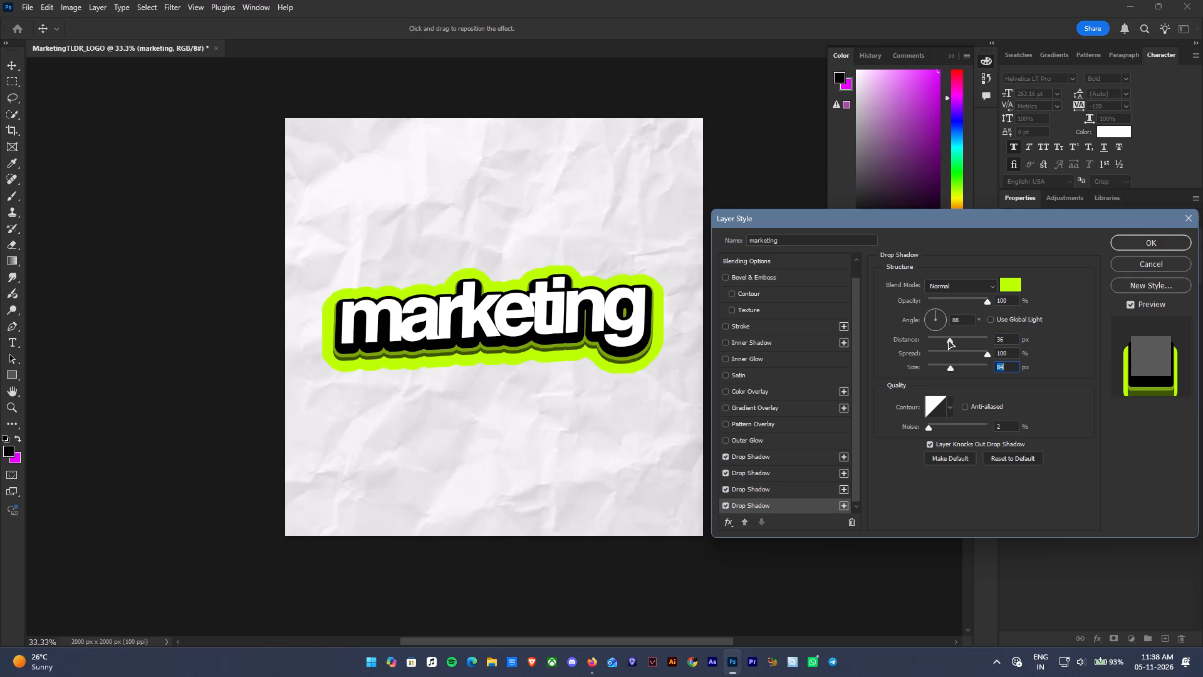
left_click(949, 340)
Reduce the dark green drop shadow's distance to about 37 px and the lighter green one's to about 18 px.
left_click(776, 487)
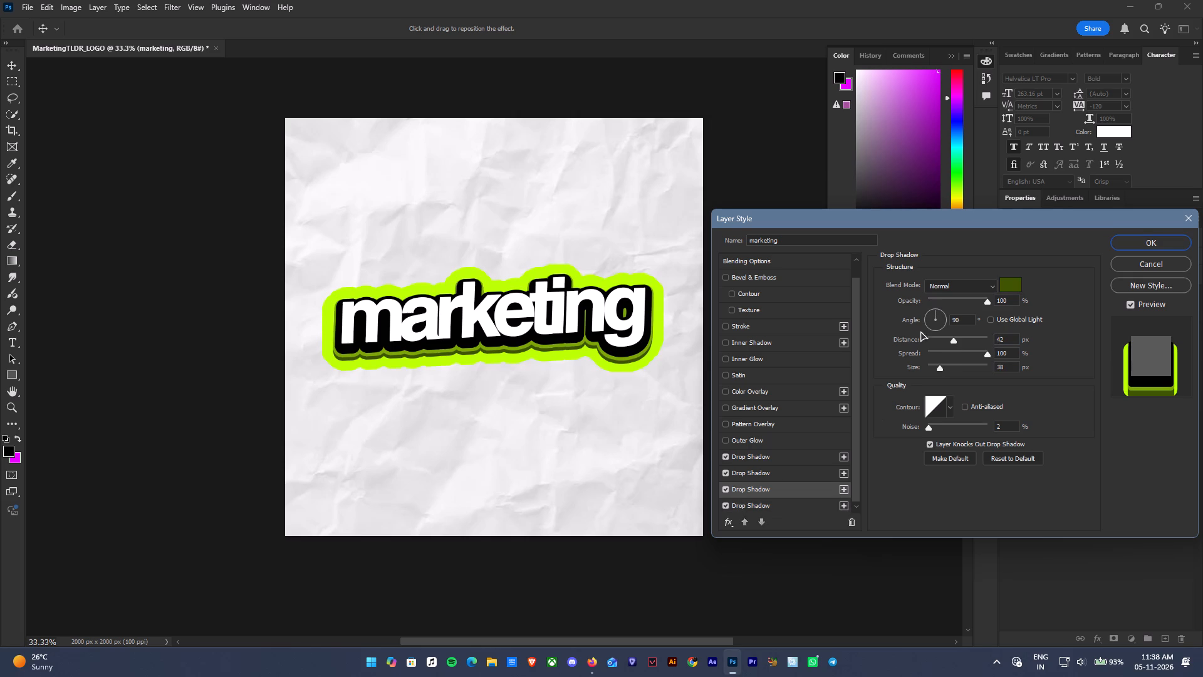
left_click(951, 338)
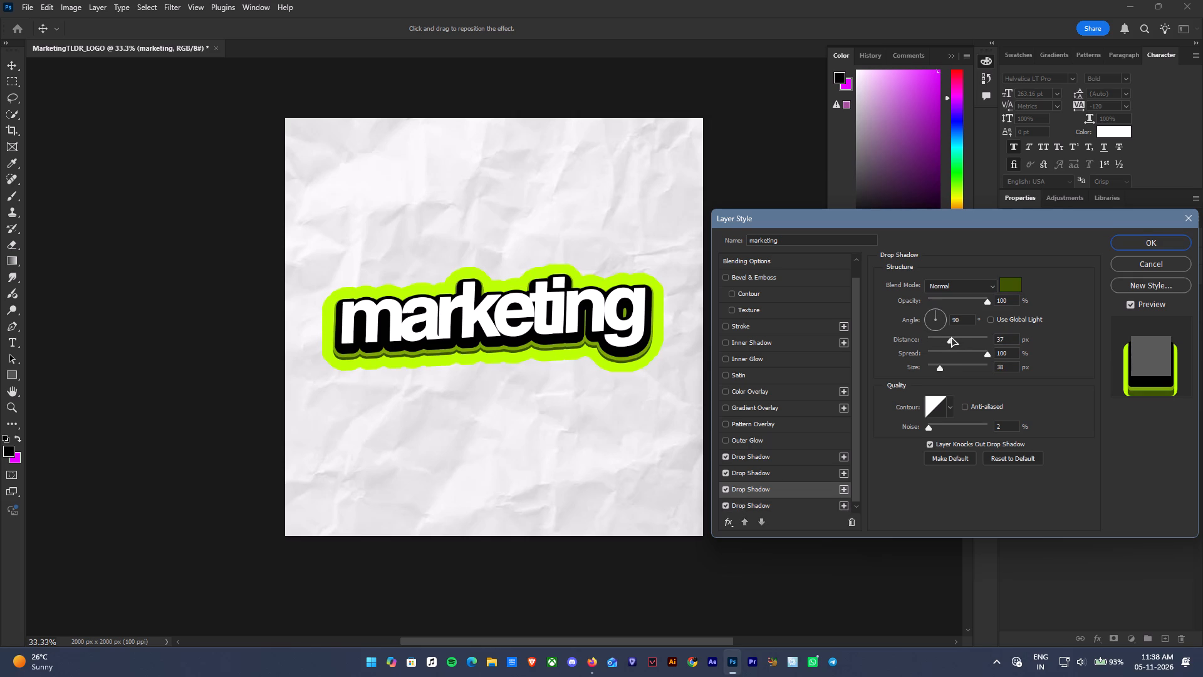
left_click(791, 478)
left_click(942, 342)
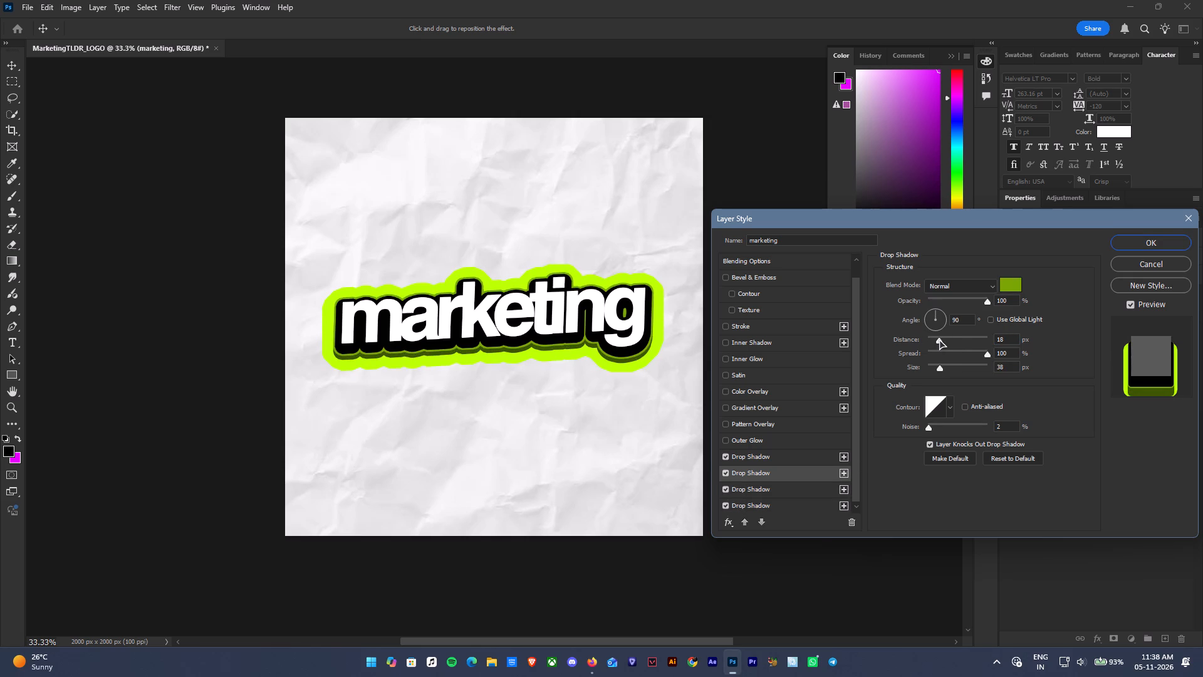
Set the black drop shadow's distance to 8 px with a size of 29 px, and apply the layer style.
left_click(767, 453)
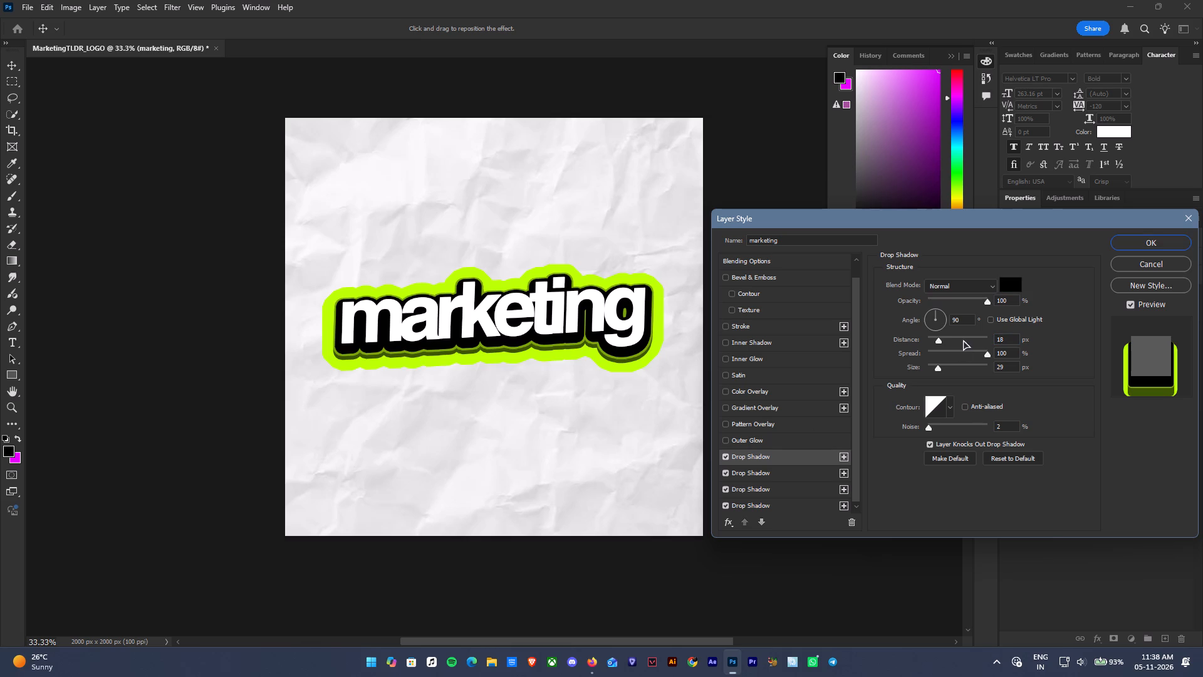
left_click(935, 340)
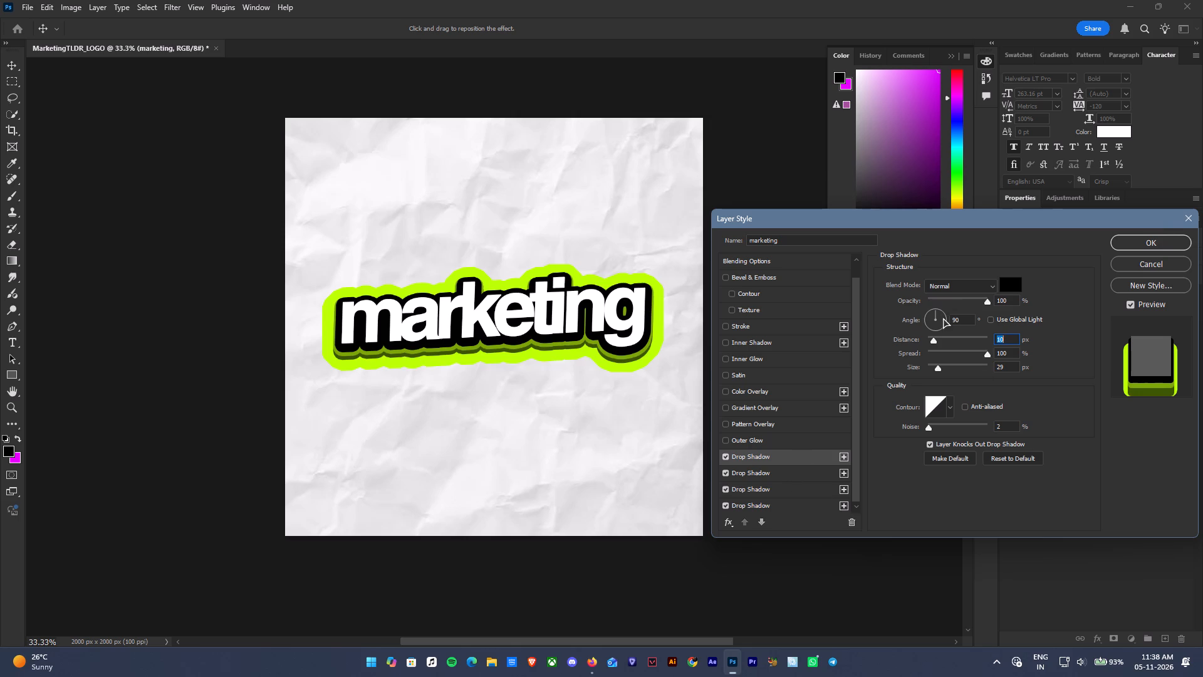
left_click(934, 337)
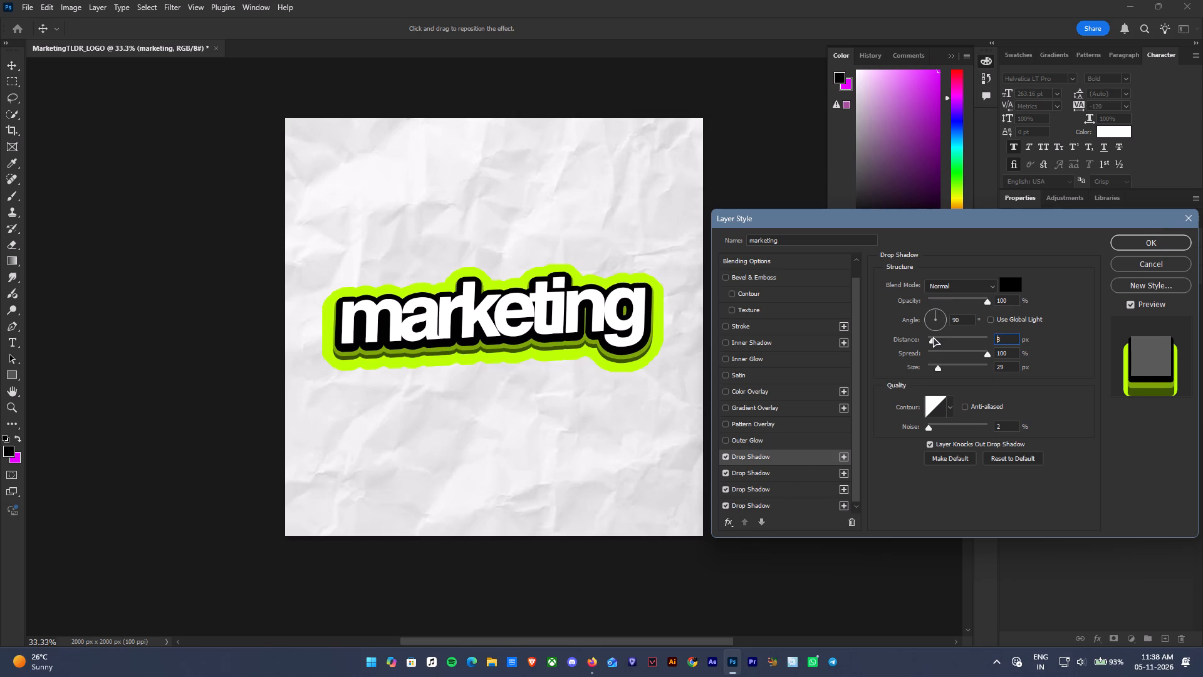
left_click(937, 366)
left_click(1140, 238)
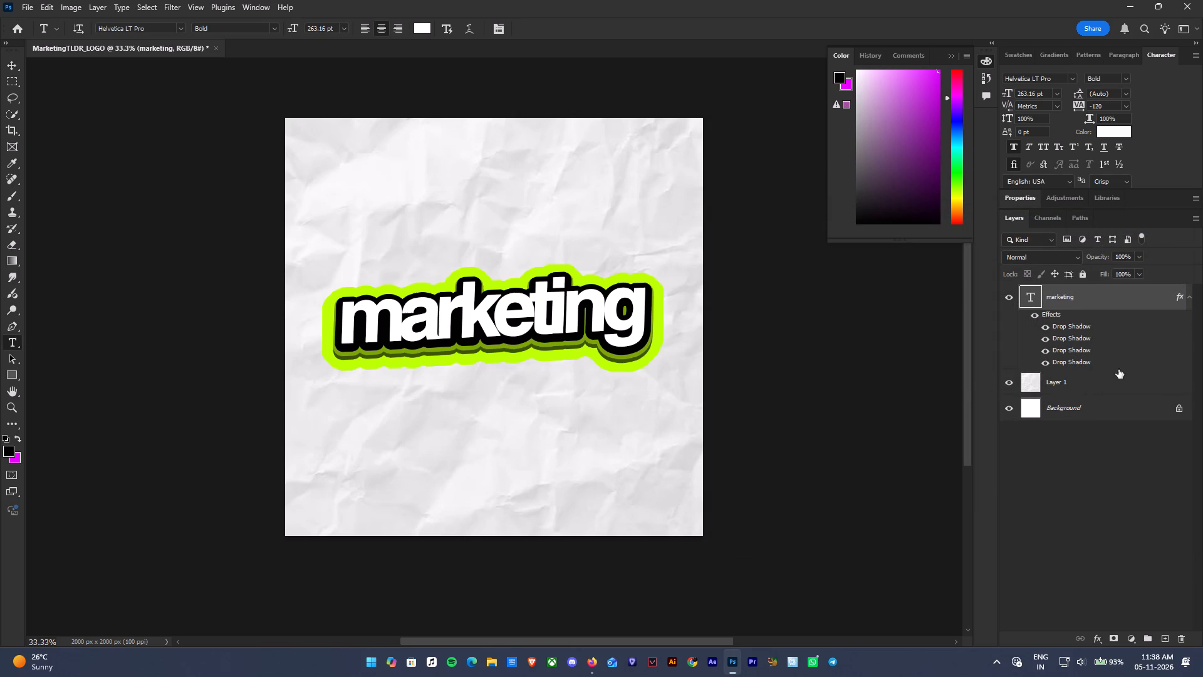
Add an Outside stroke of about 6 px to the marketing text layer, in Normal blend mode.
double_click(1069, 317)
left_click(750, 343)
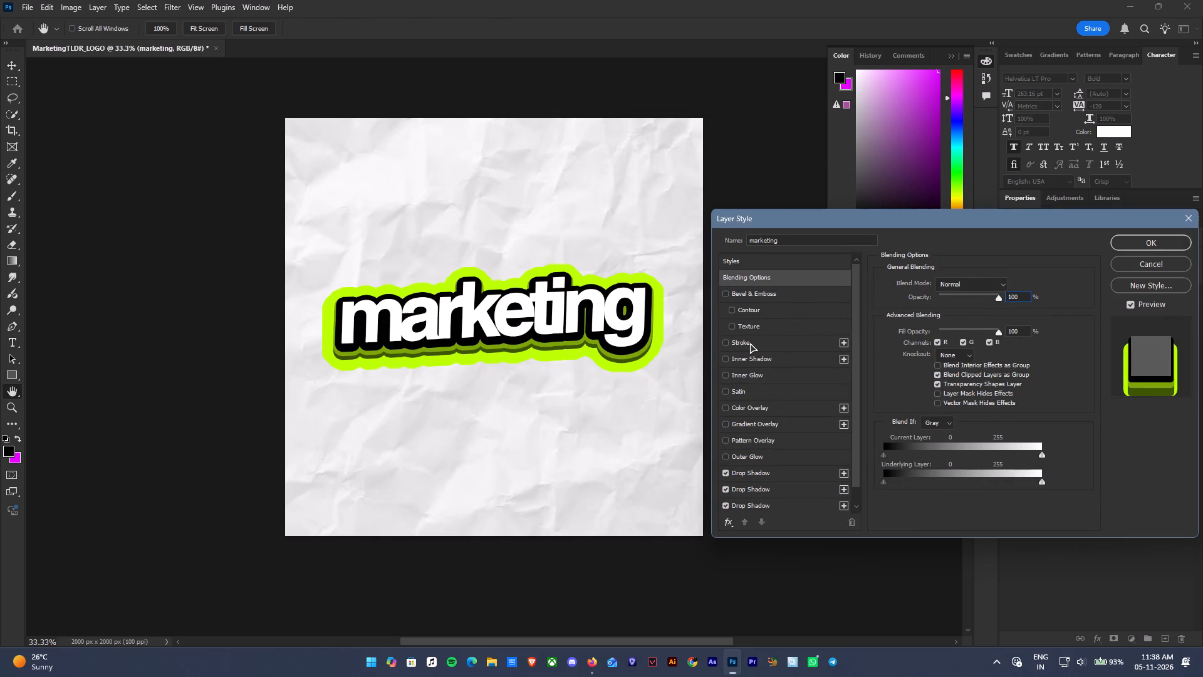
left_click(948, 300)
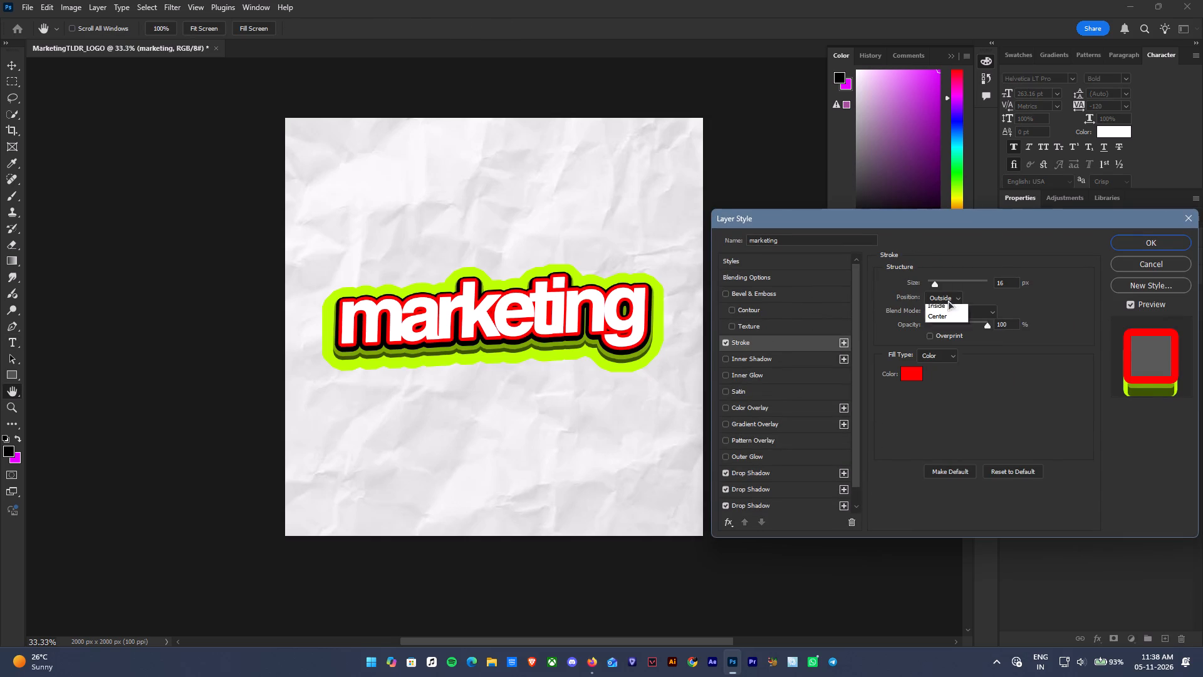
left_click(1022, 300)
left_click(925, 333)
left_click(924, 334)
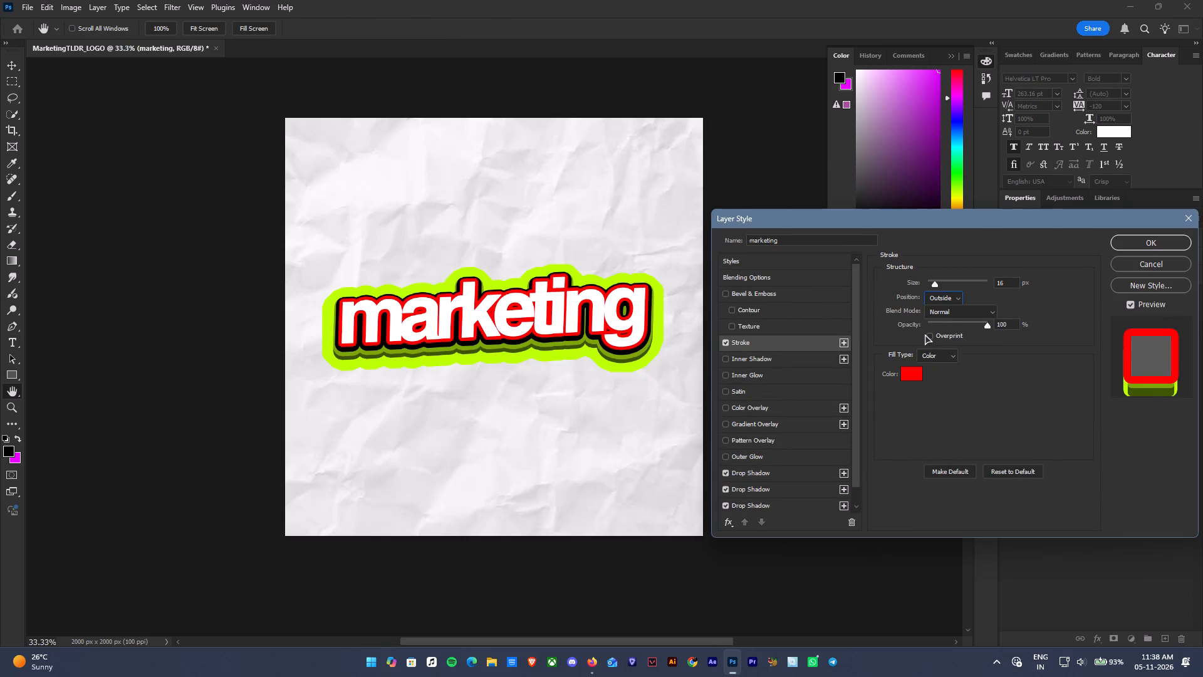
left_click_drag(939, 284, 932, 281)
left_click_drag(932, 281, 931, 281)
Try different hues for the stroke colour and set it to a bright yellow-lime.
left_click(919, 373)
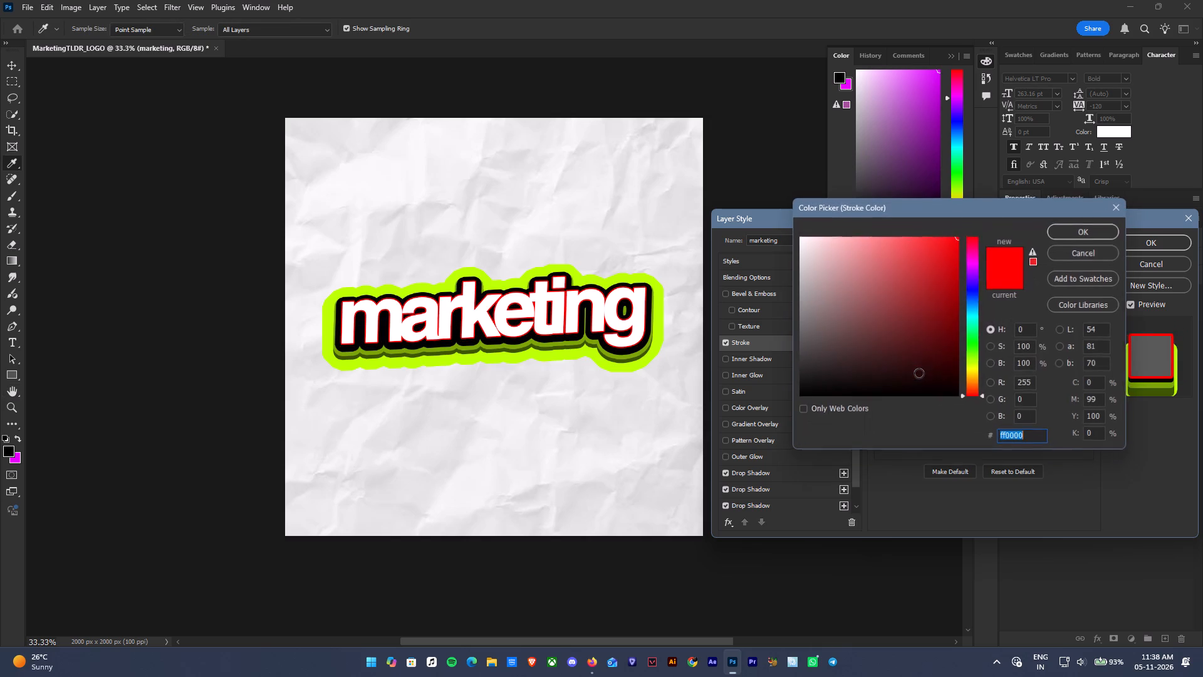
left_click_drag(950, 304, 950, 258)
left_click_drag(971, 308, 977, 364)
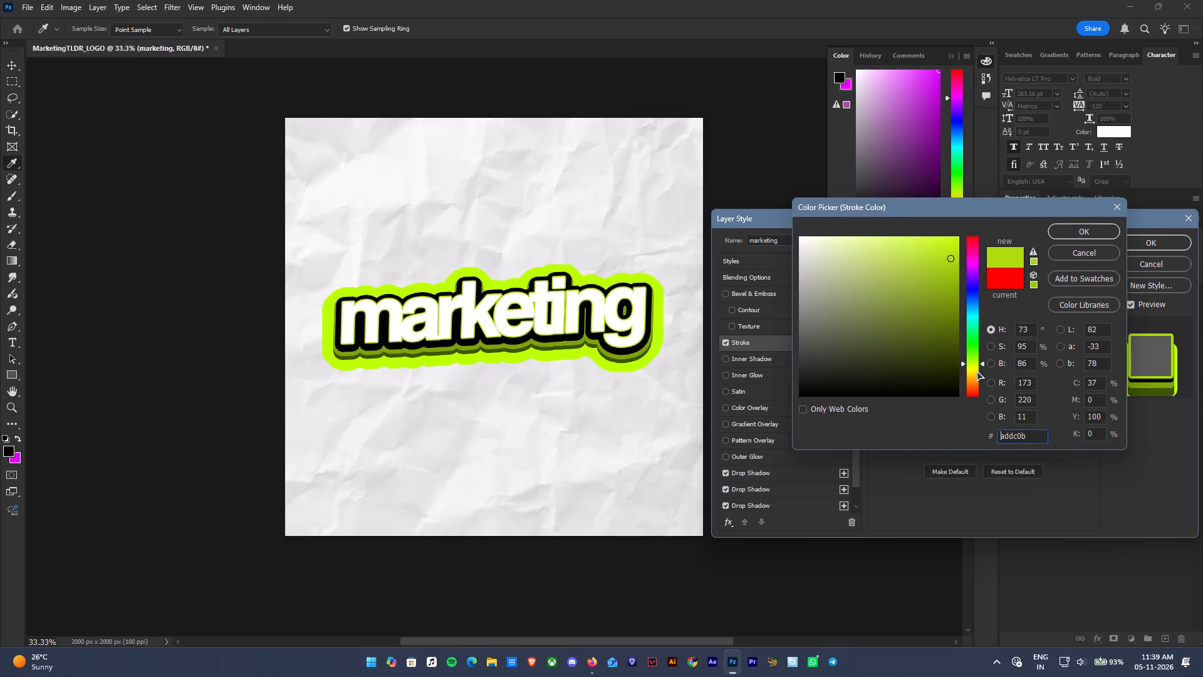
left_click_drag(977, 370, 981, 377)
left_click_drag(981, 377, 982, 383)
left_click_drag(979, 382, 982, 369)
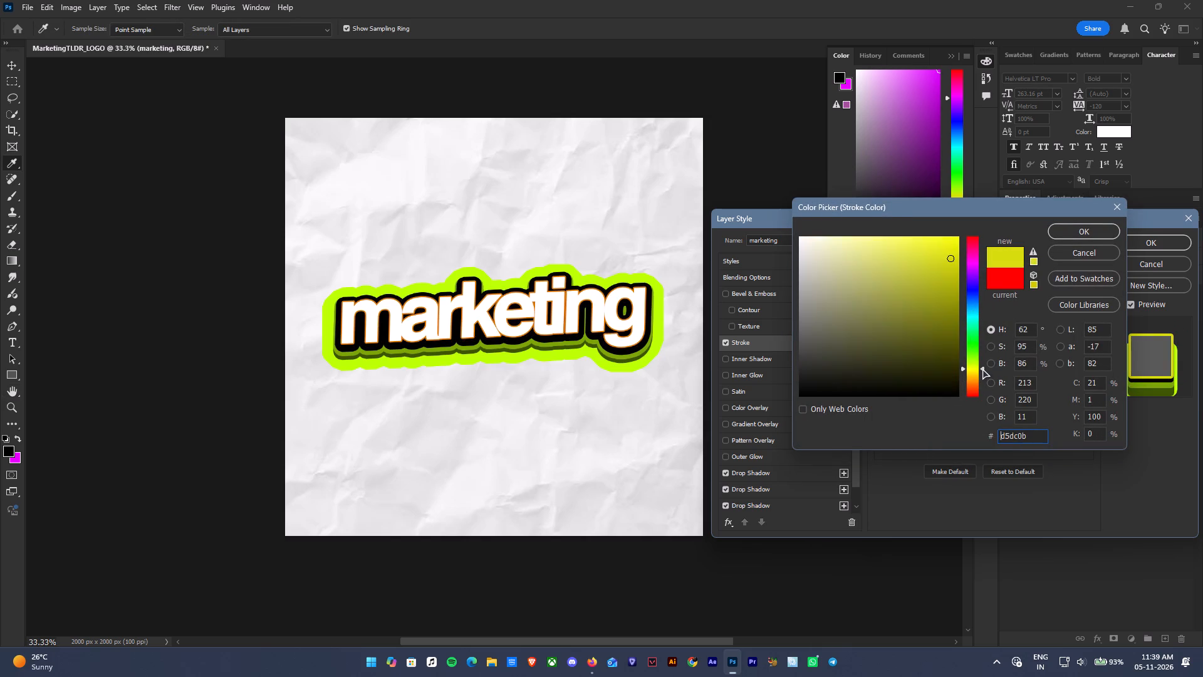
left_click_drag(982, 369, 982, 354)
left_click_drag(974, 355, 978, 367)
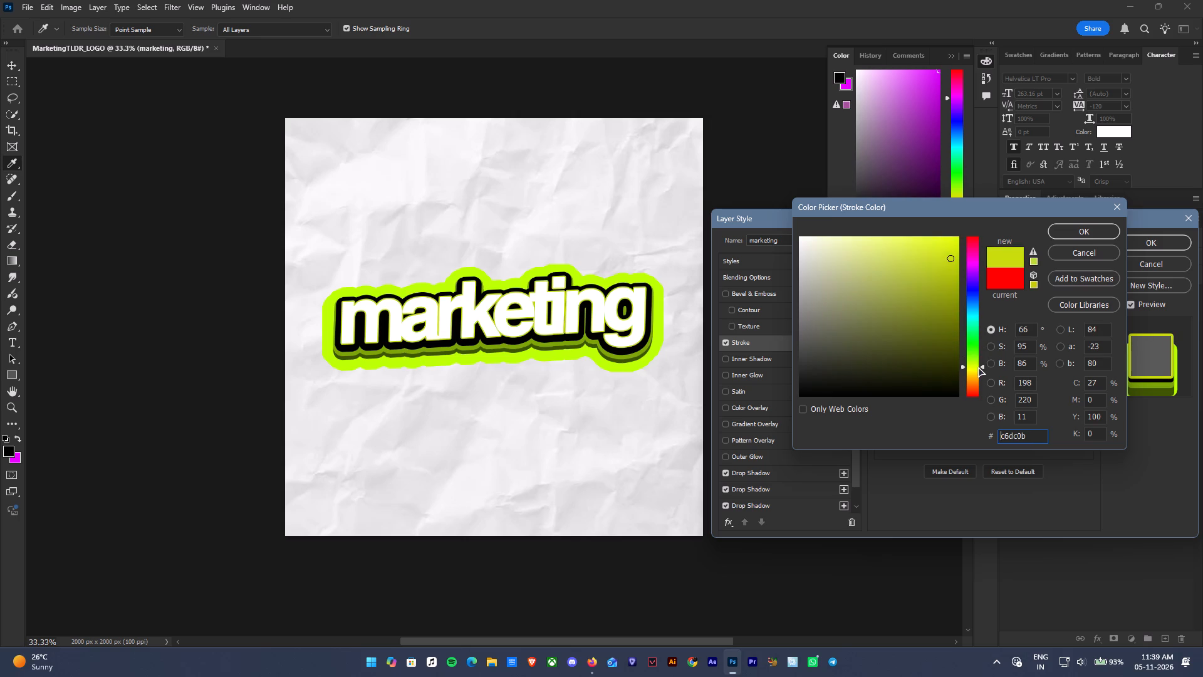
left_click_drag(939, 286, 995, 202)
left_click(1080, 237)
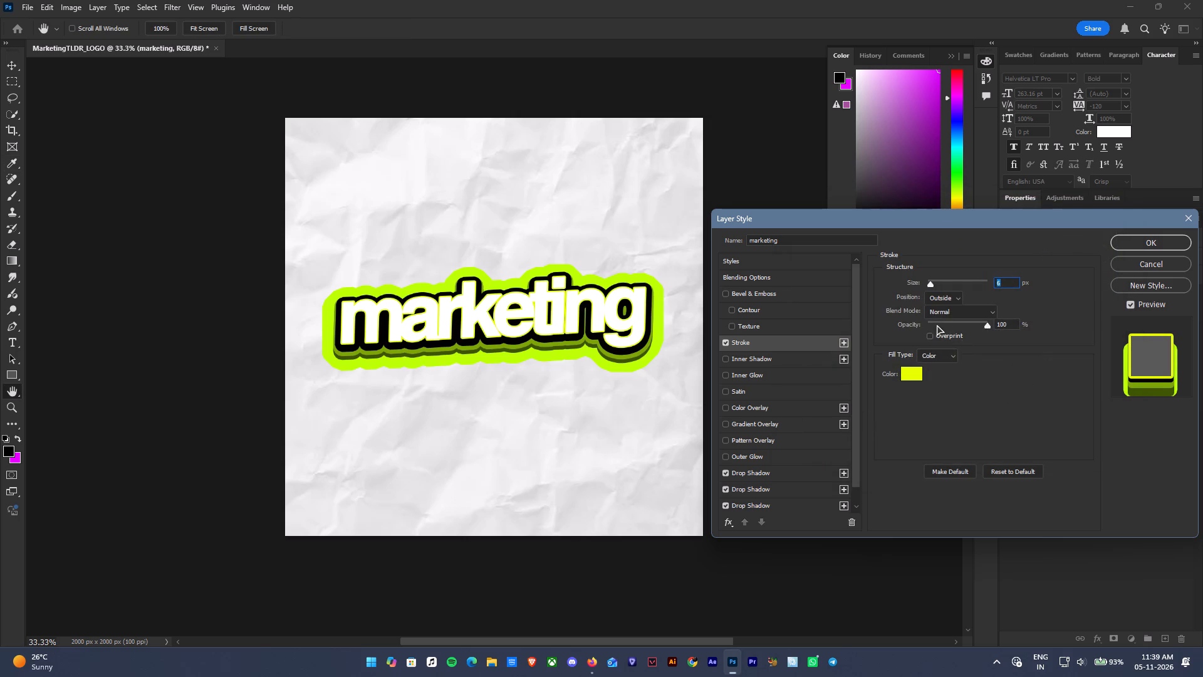
left_click(936, 284)
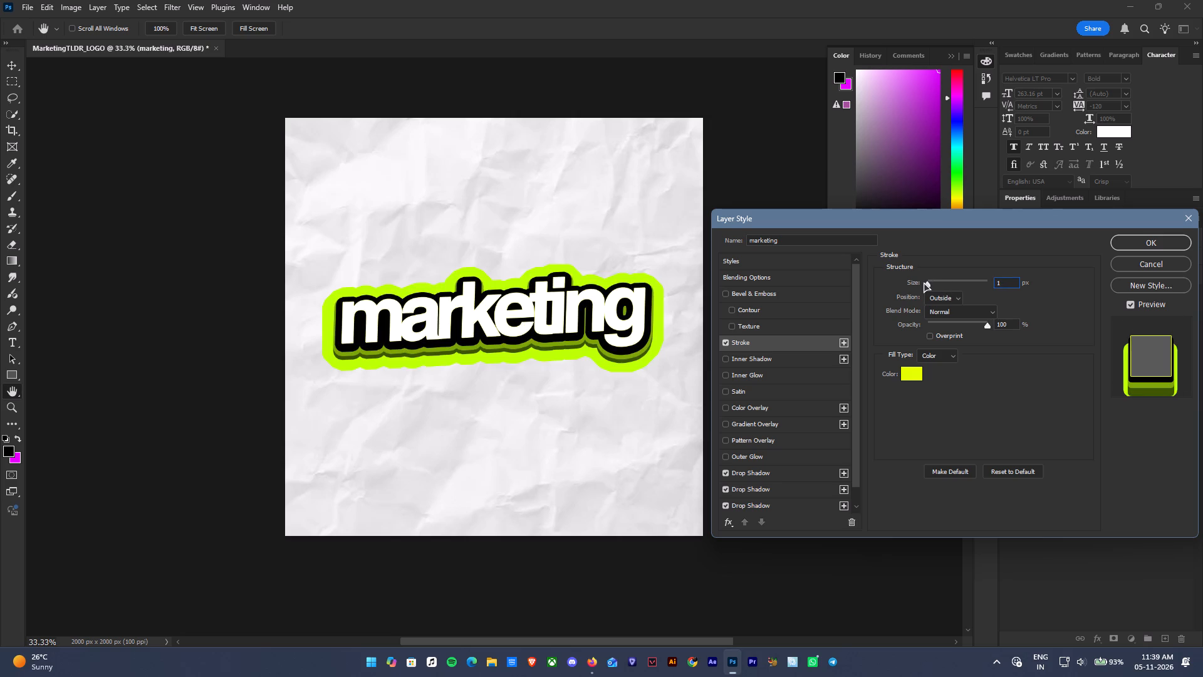
left_click(912, 384)
left_click(911, 373)
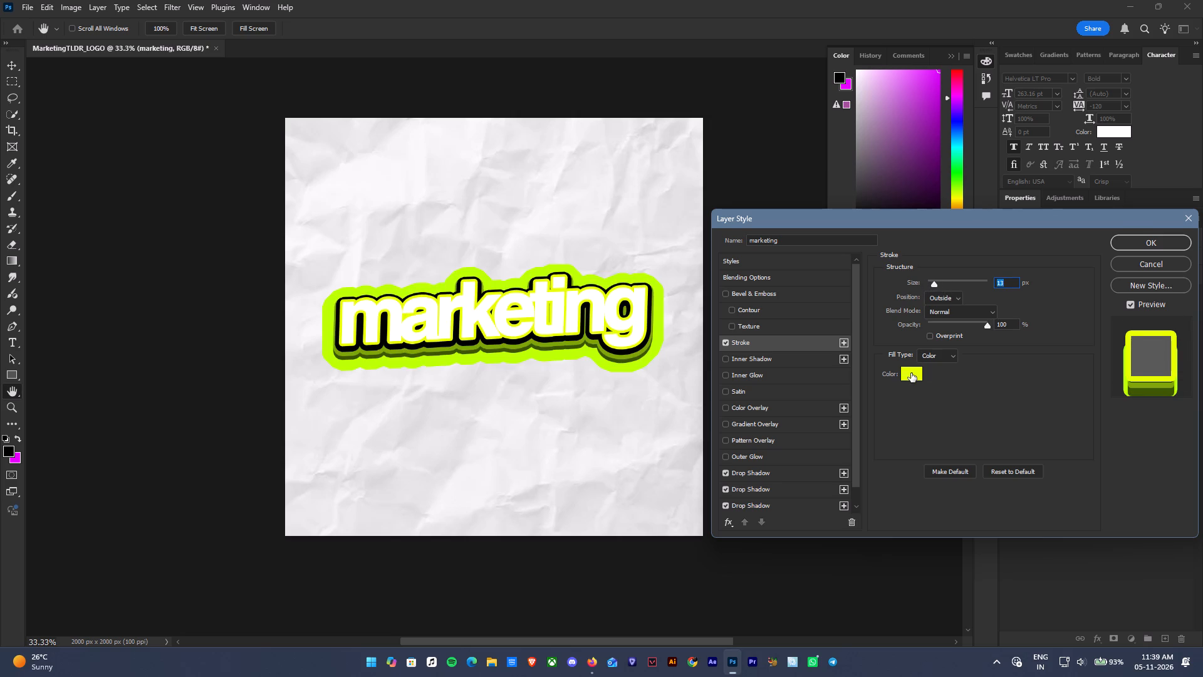
left_click_drag(950, 343, 953, 350)
left_click_drag(952, 350, 952, 361)
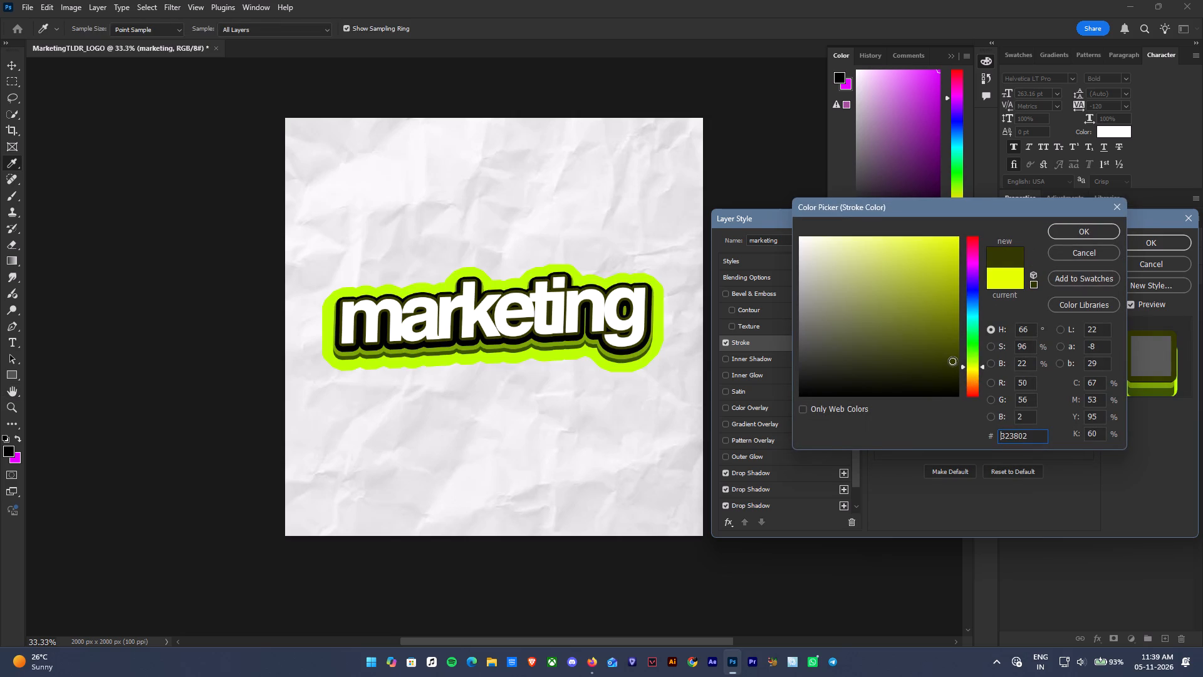
left_click_drag(951, 358, 952, 343)
left_click(1069, 235)
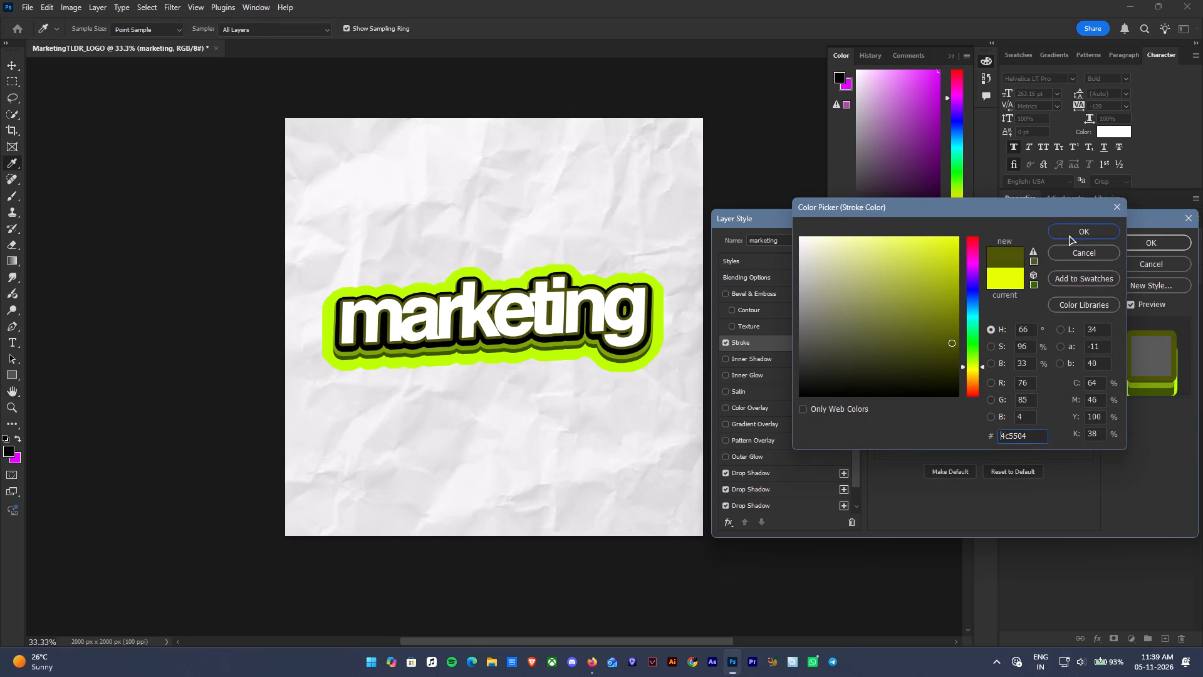
left_click(935, 282)
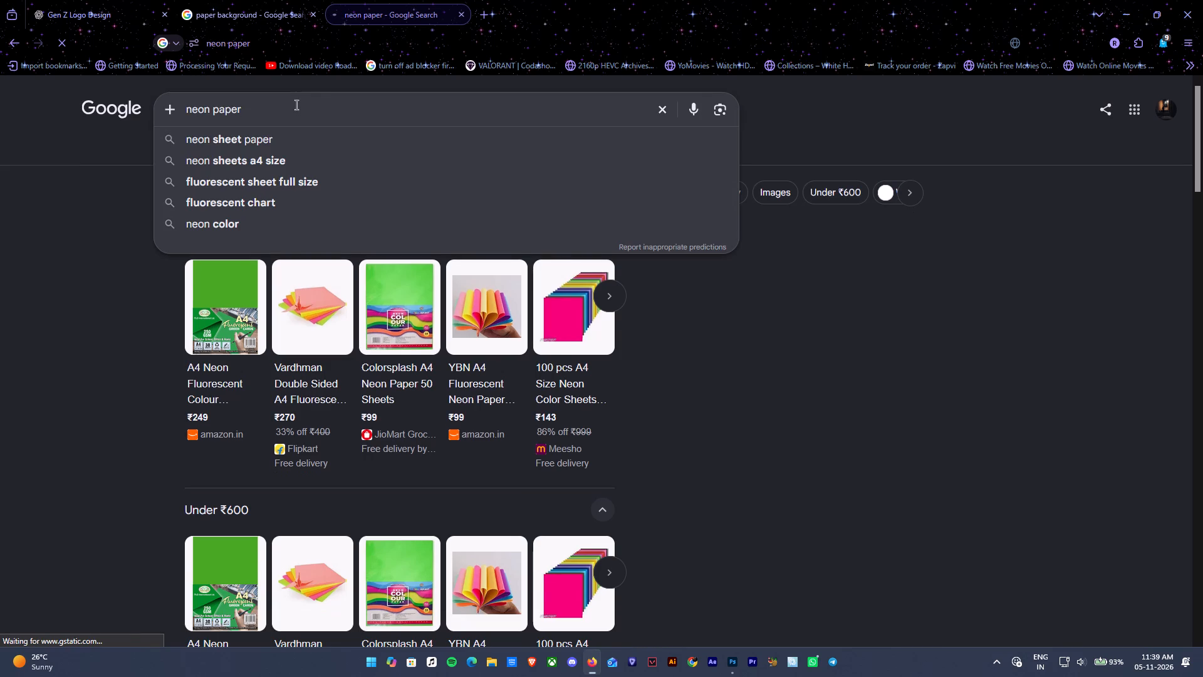
key("space")
type("png")
key("Return")
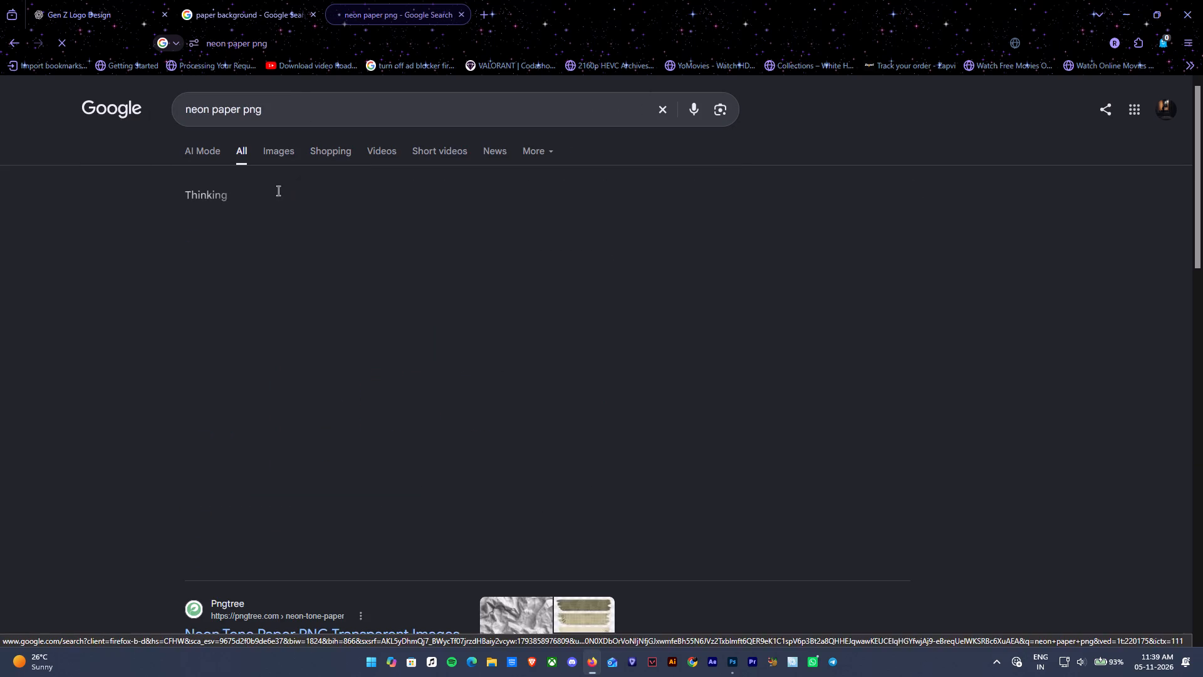
left_click(277, 152)
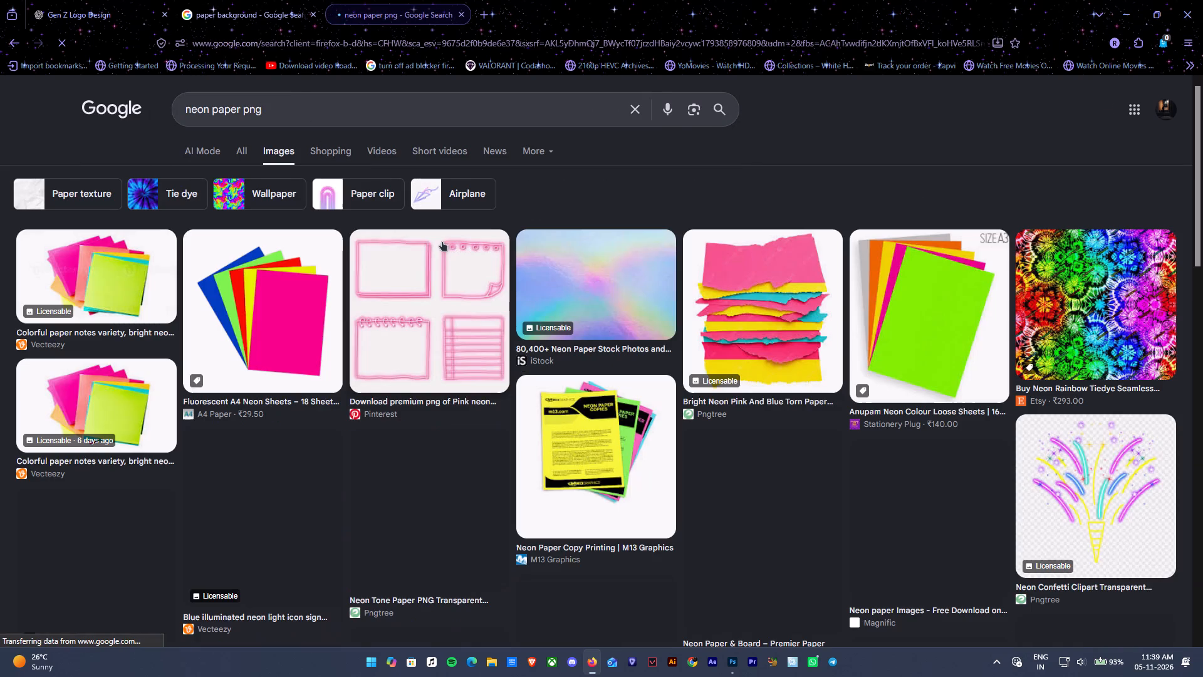
scroll(442, 241, "down", 2)
scroll(442, 241, "up", 7)
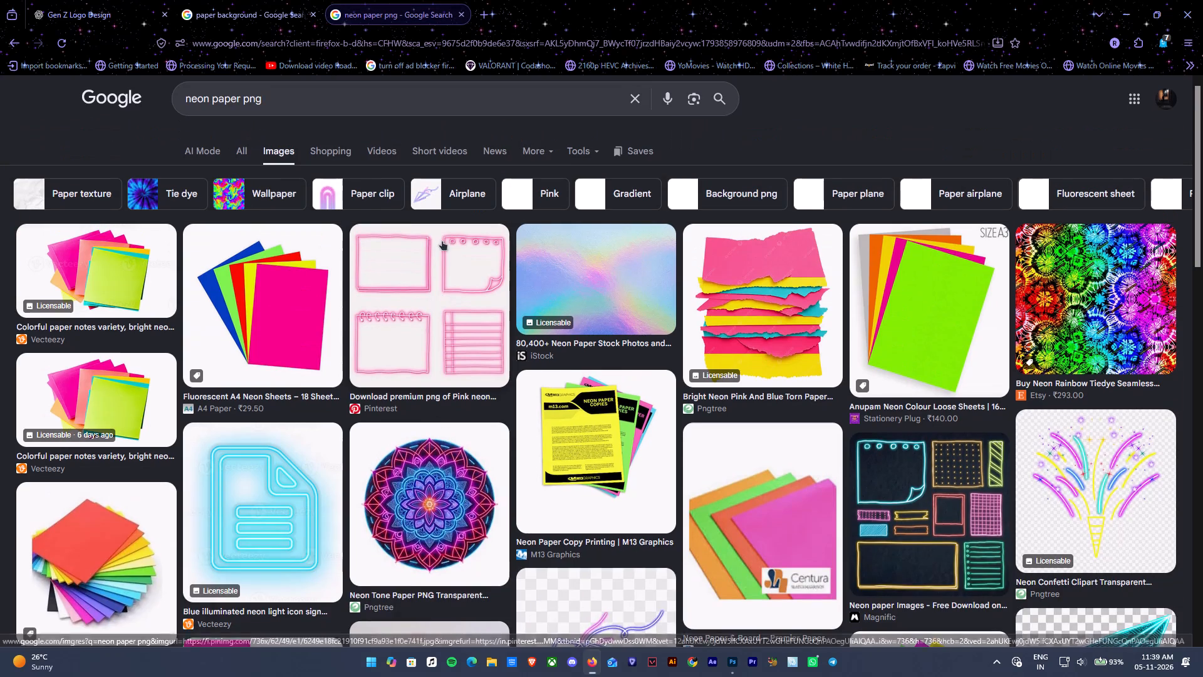
scroll(442, 241, "up", 2)
Refine the Google image search to neon paper torn png and look through the results for a green torn paper.
left_click(242, 110)
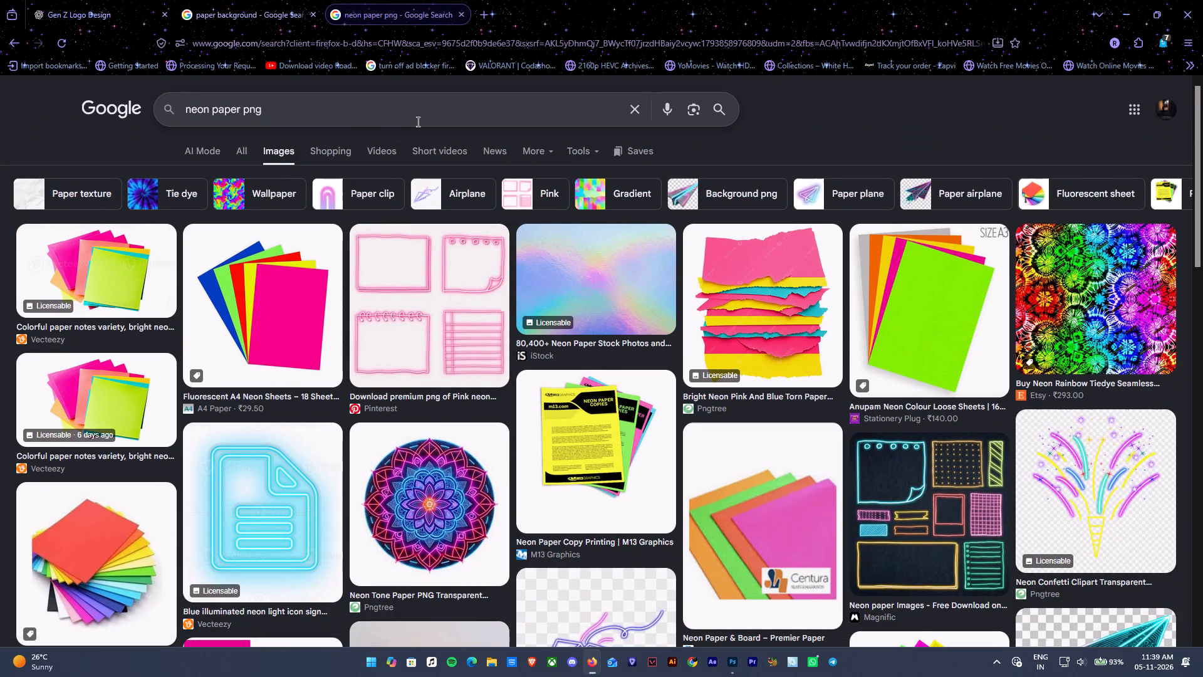
type("torn")
key("space")
key("Return")
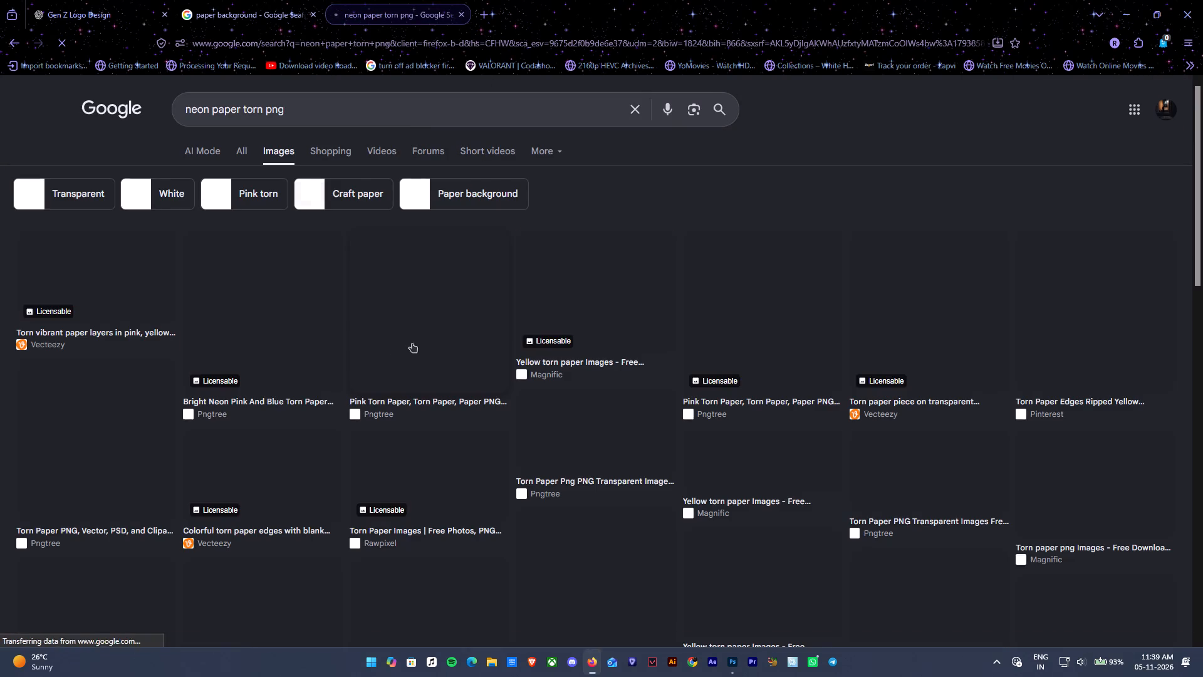
scroll(413, 340, "down", 1)
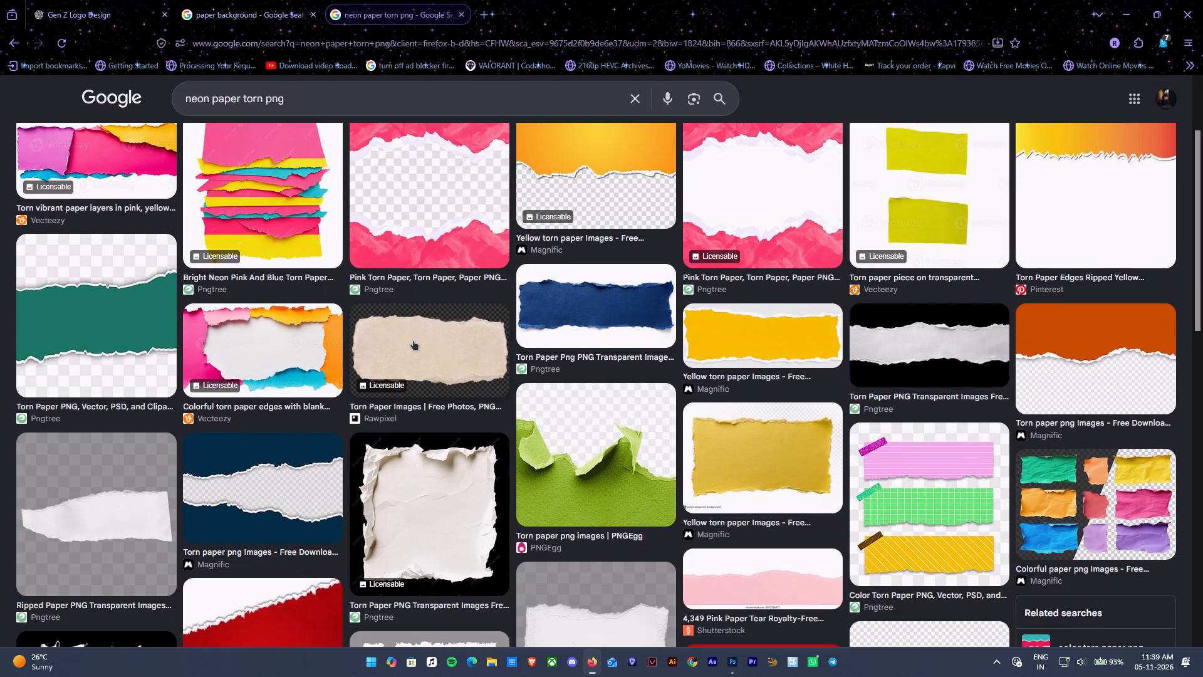
scroll(413, 340, "up", 2)
scroll(413, 340, "down", 1)
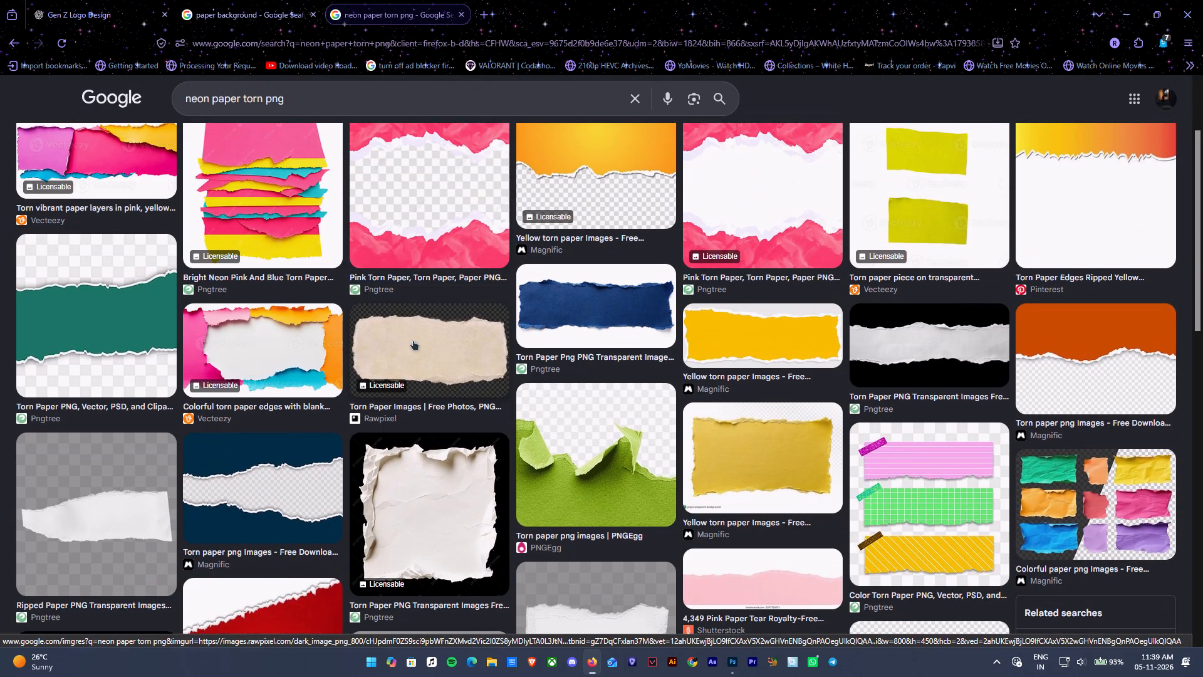
scroll(413, 340, "down", 2)
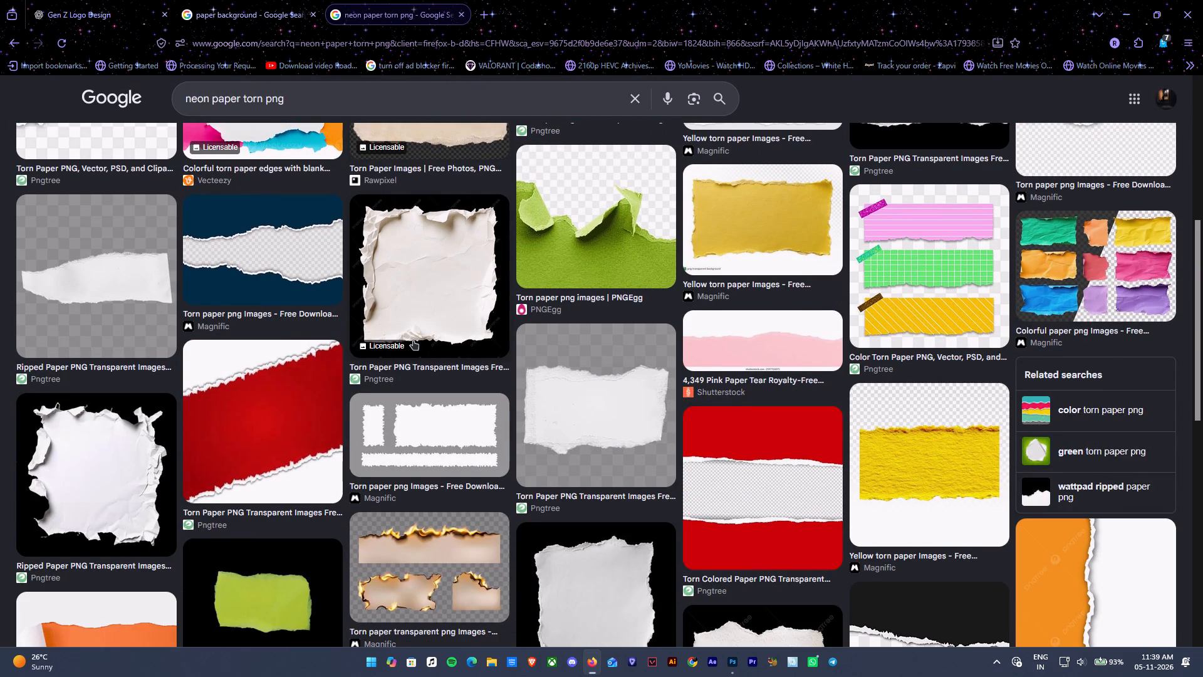
scroll(413, 340, "down", 2)
Open the lime torn paper result, copy the related green torn paper image from Vecteezy, and paste it into the Photoshop logo document.
left_click(258, 369)
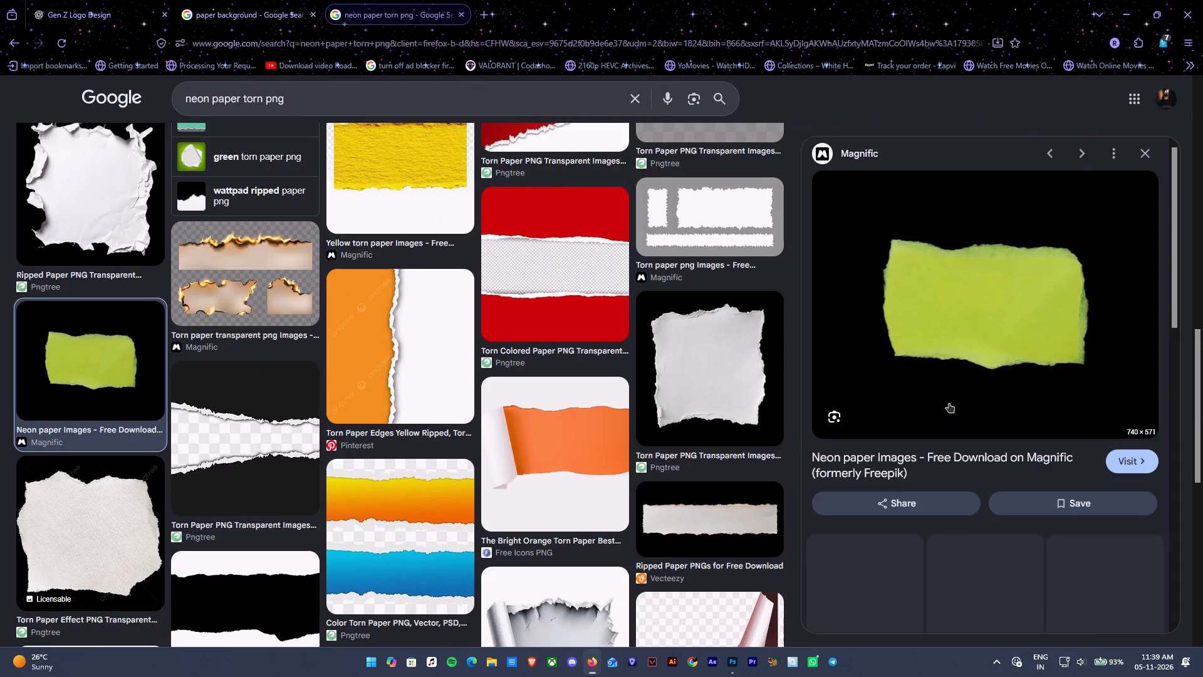
scroll(953, 384, "down", 2)
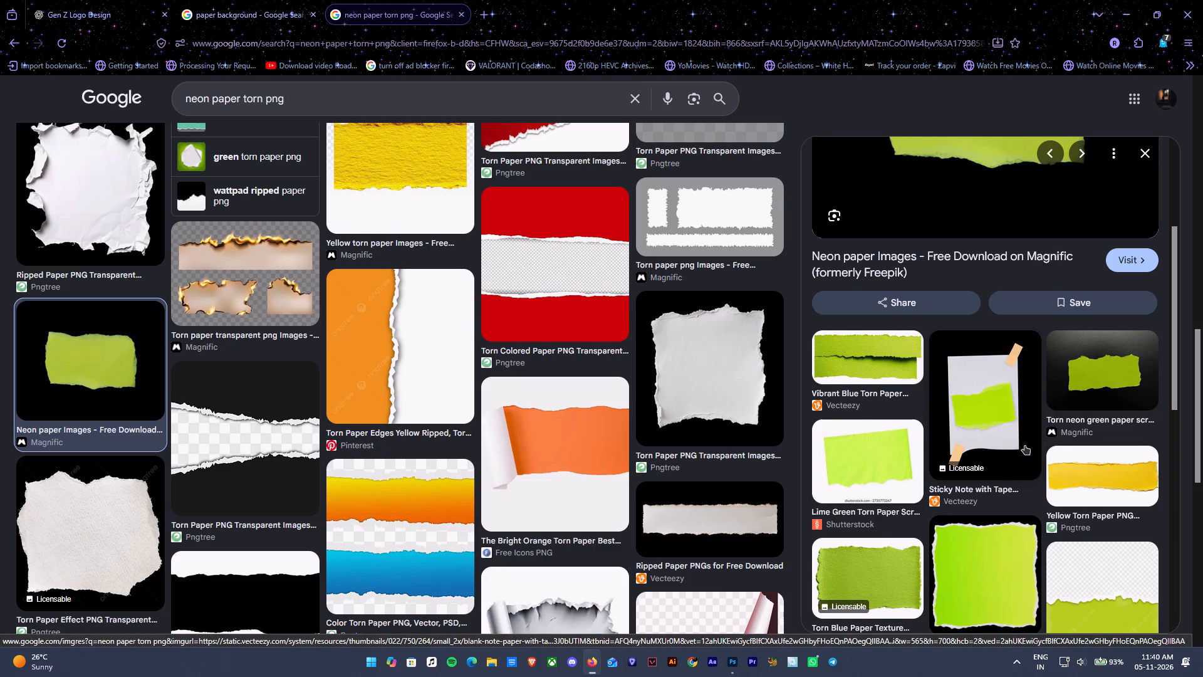
scroll(1024, 445, "down", 1)
left_click(890, 471)
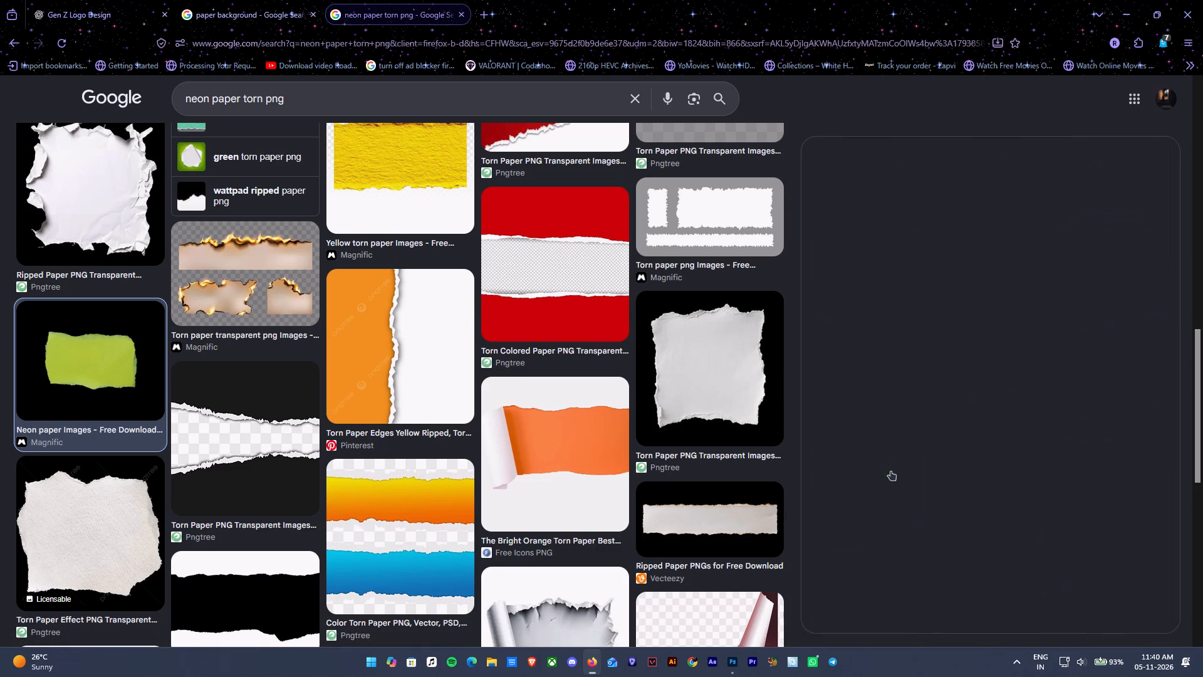
right_click(987, 290)
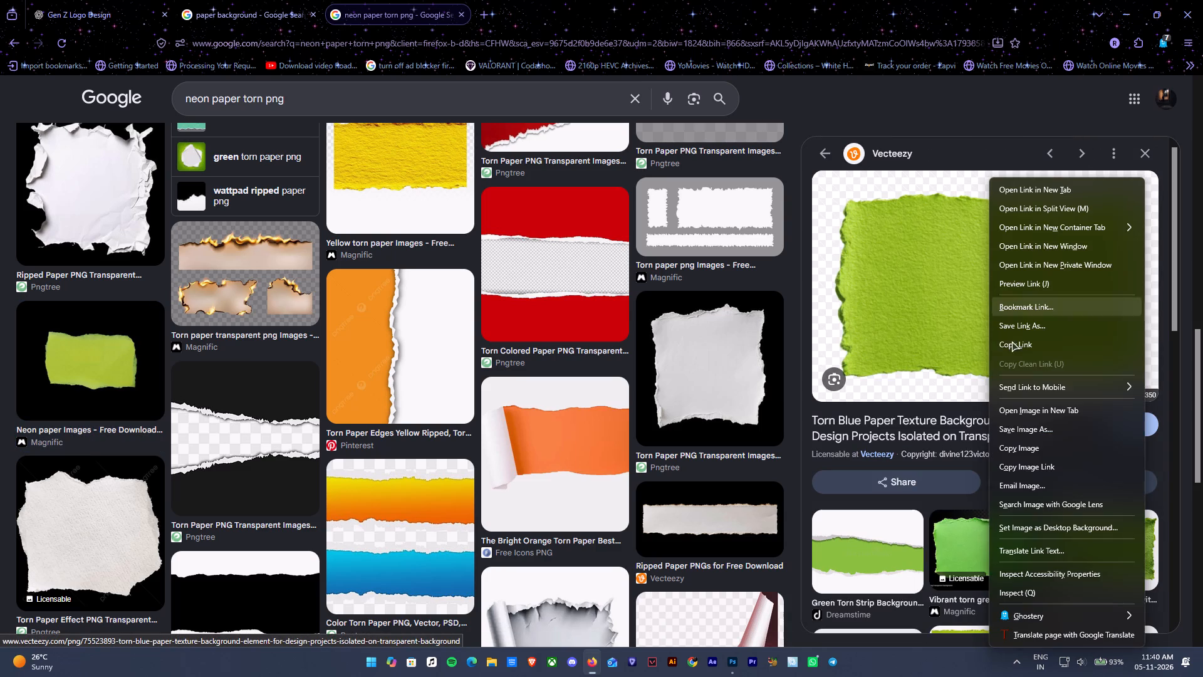
left_click(1036, 449)
left_click(1135, 8)
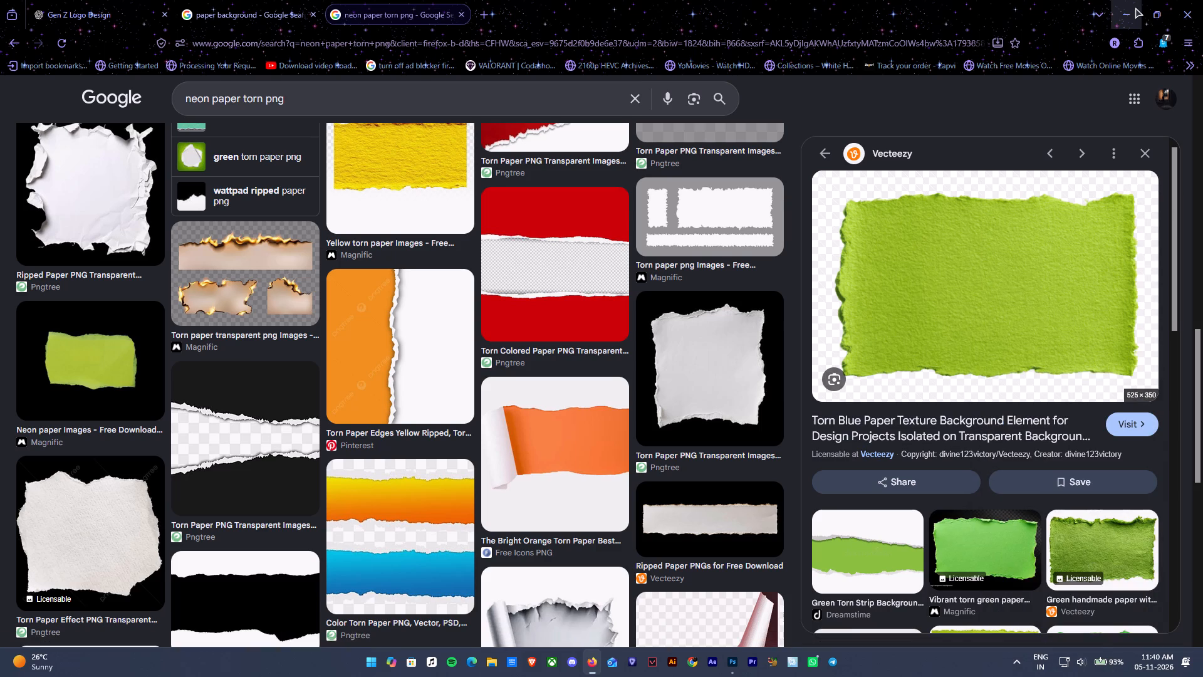
key("ctrl+v")
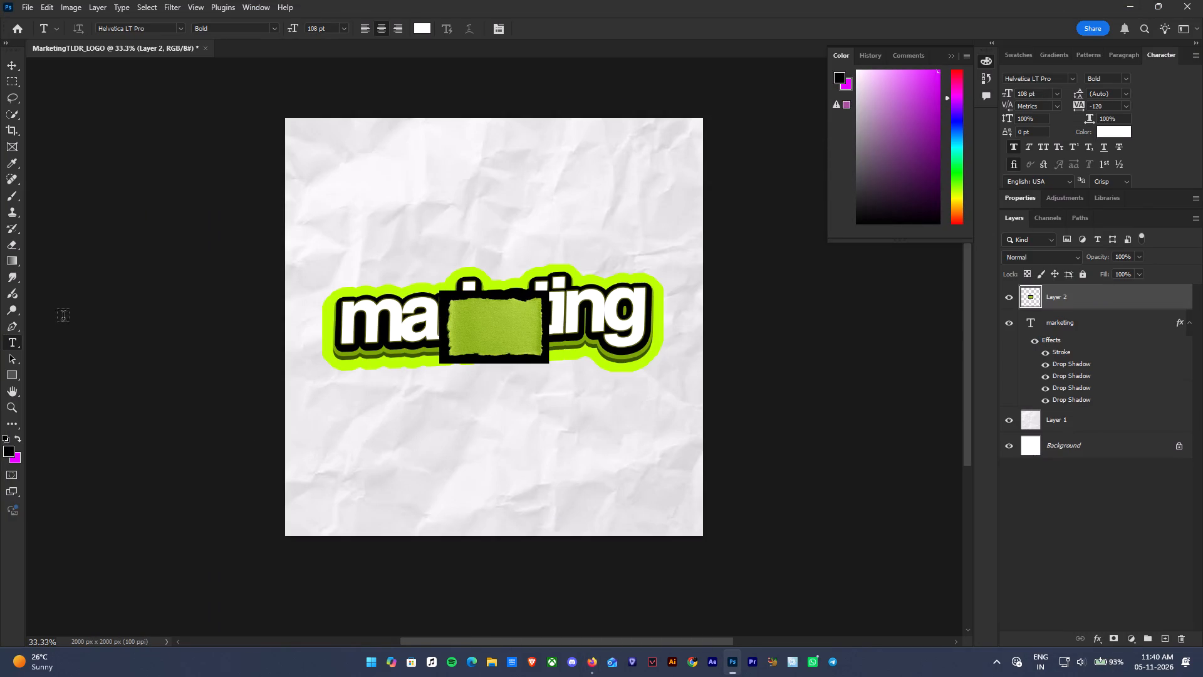
Switch to the Magic Eraser tool.
left_click(11, 243)
right_click(11, 243)
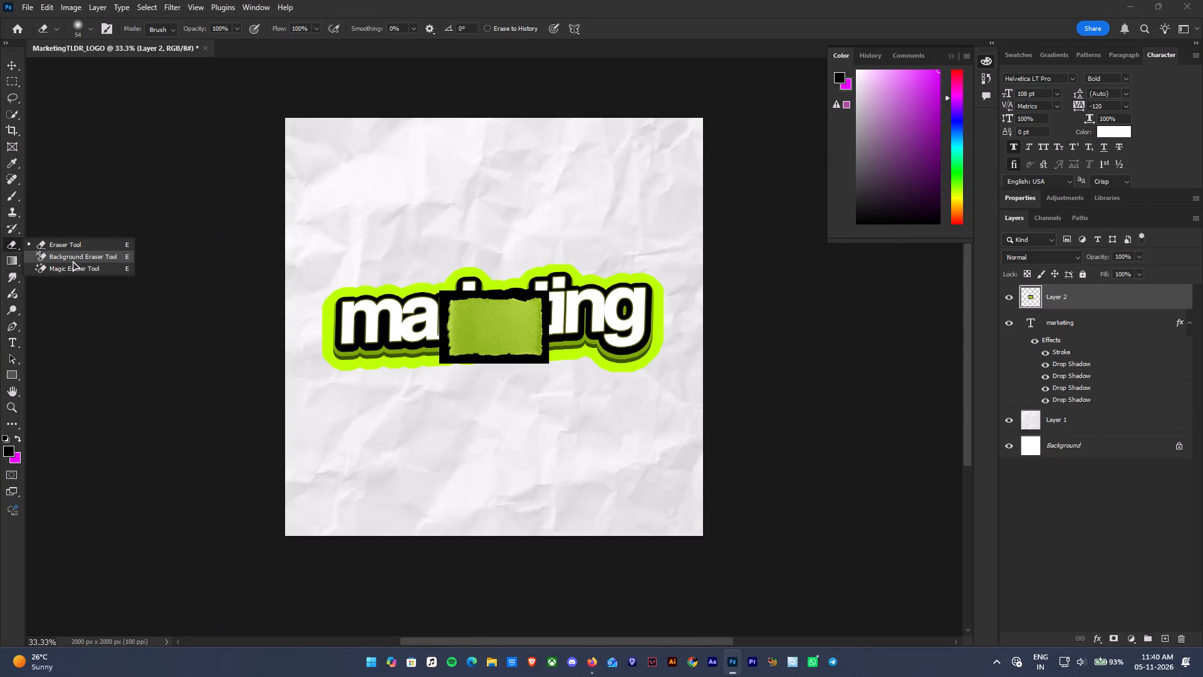
left_click(79, 266)
Save the document as MarketingTLDR_LOGO.psd in the PSD files folder on Disk (D:).
key("ctrl+s")
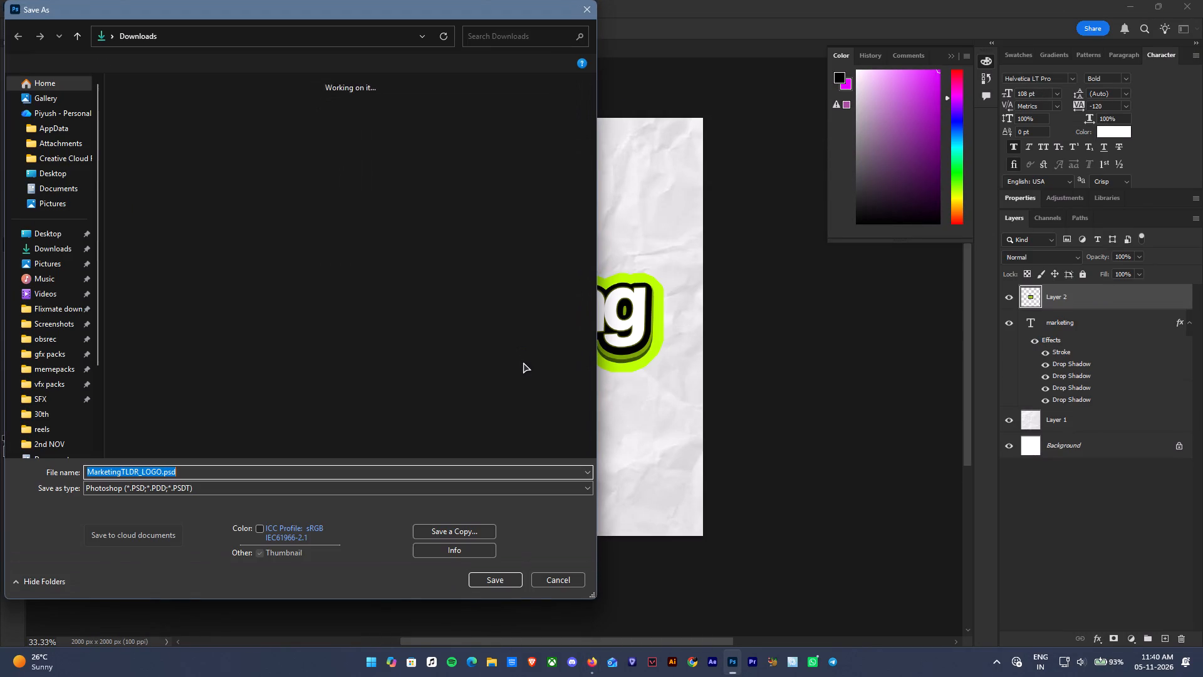
scroll(43, 364, "down", 1)
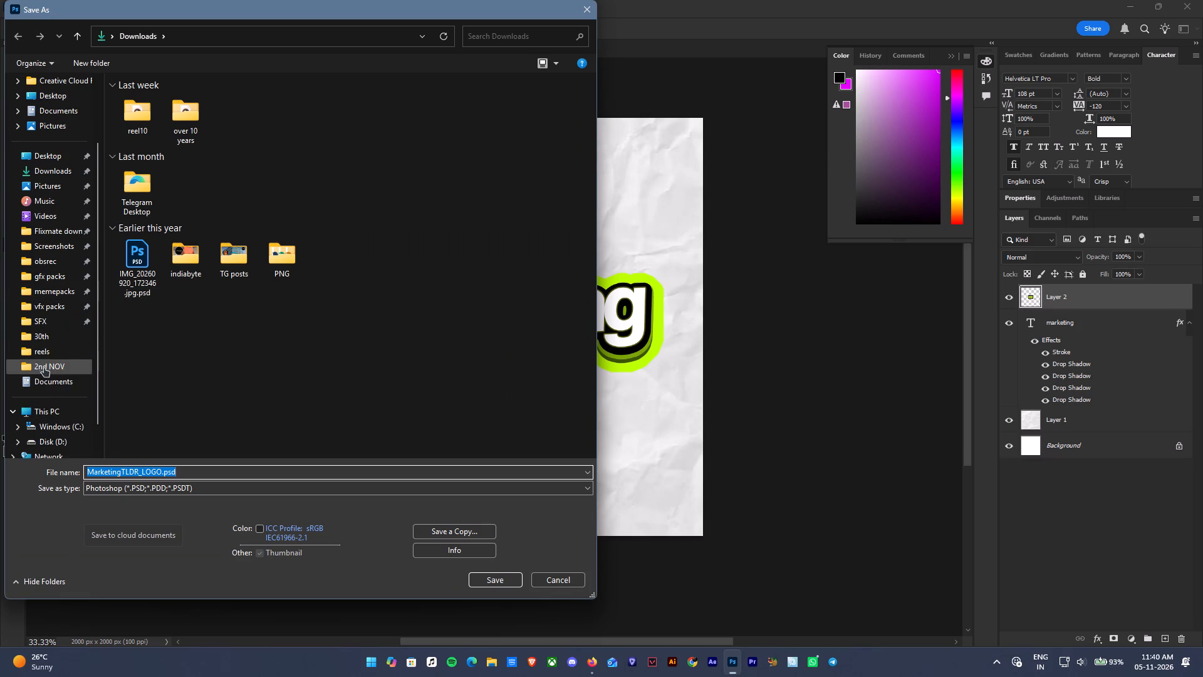
left_click(77, 441)
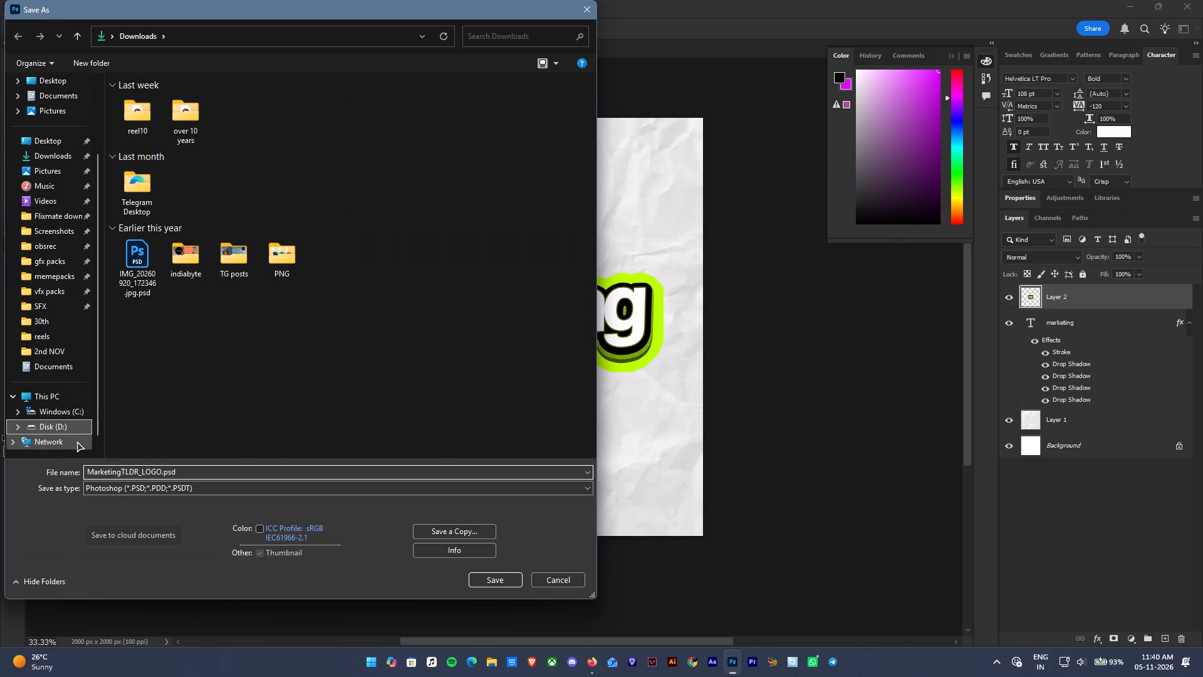
left_click(271, 291)
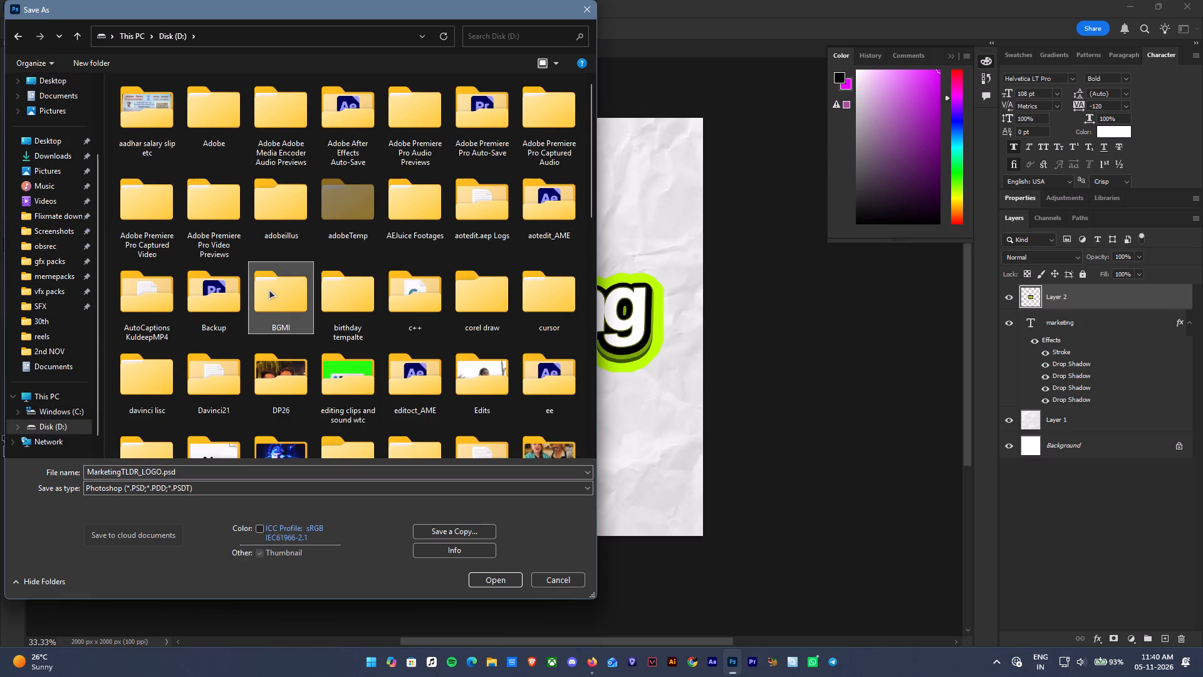
key("p")
key("p")
type("pp")
key("p")
key("p")
double_click(489, 189)
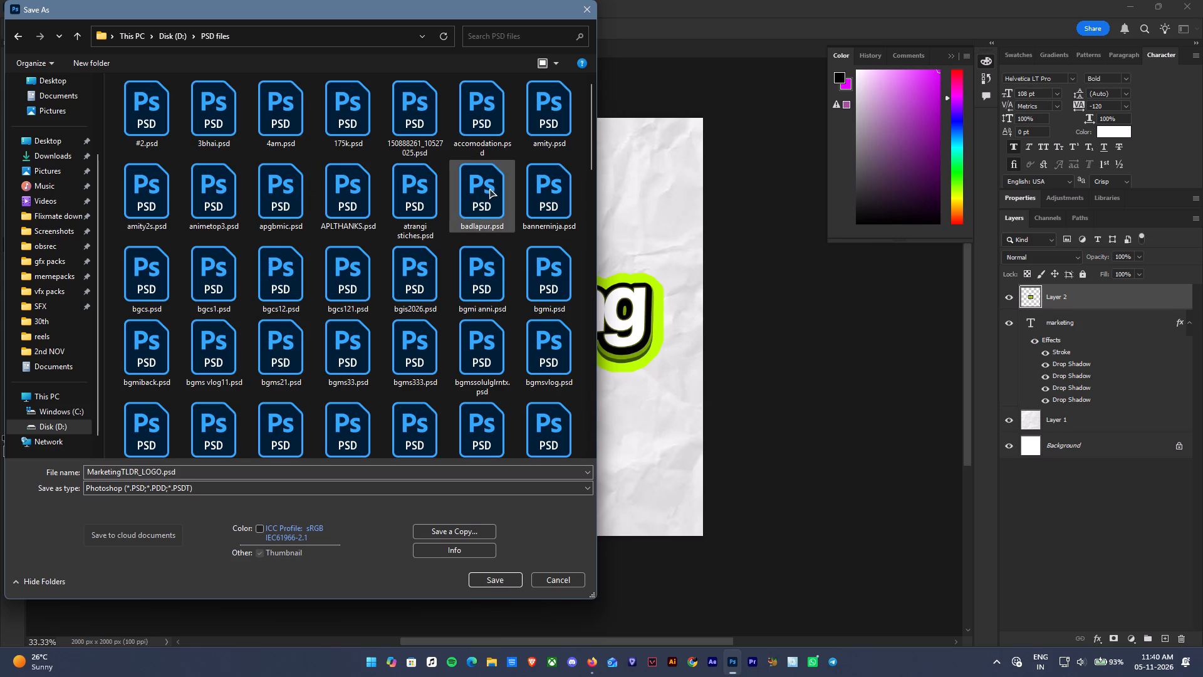
left_click(500, 581)
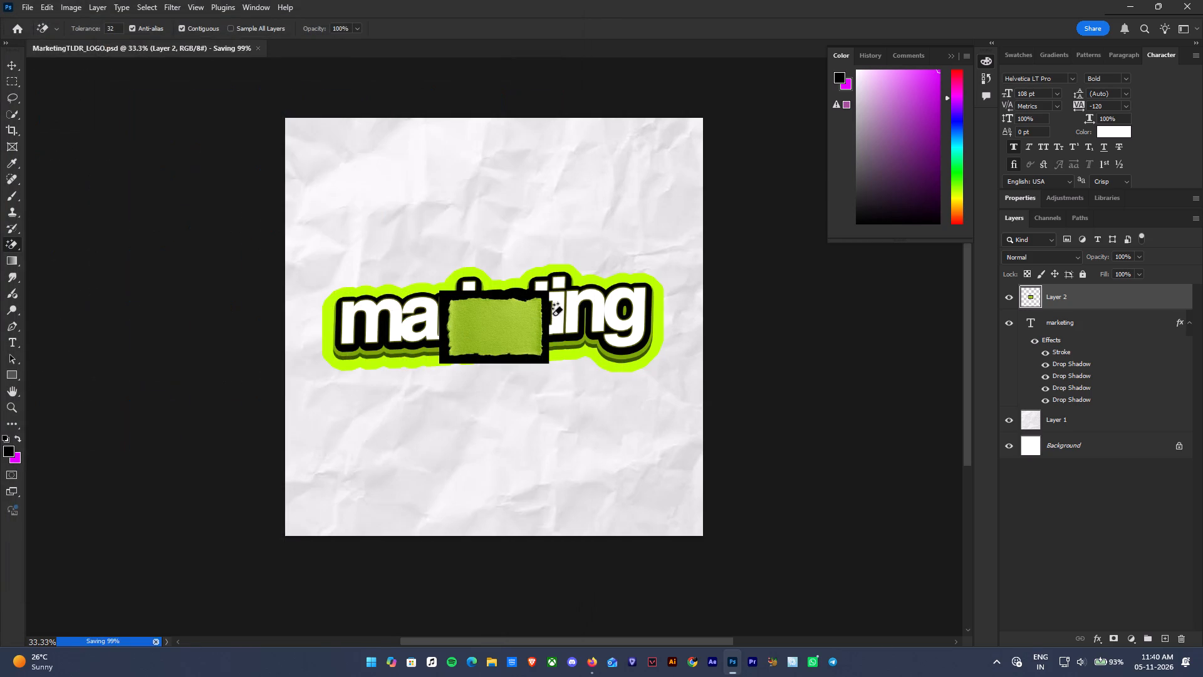
Erase the black border around the pasted green paper with the Magic Eraser.
left_click(520, 295)
Move the green torn paper below the marketing wordmark and enlarge it proportionally to about 152%.
key("ctrl+t")
left_click_drag(513, 323, 526, 375)
left_click_drag(553, 402, 629, 412)
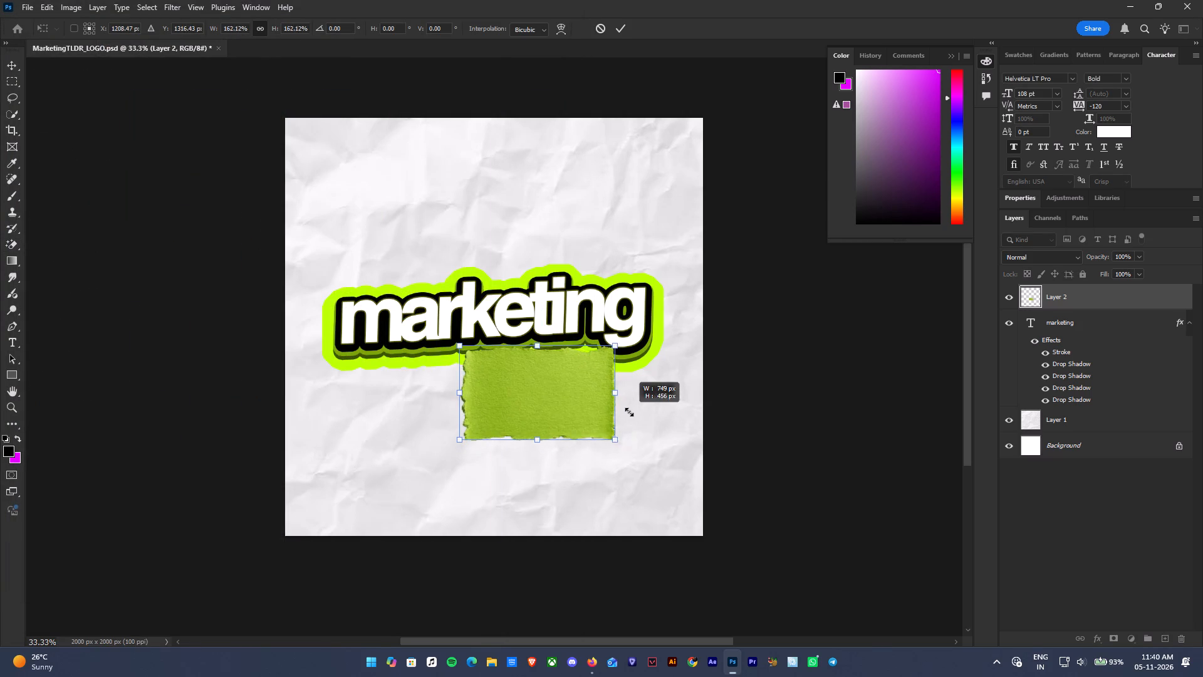
left_click_drag(629, 412, 622, 402)
left_click_drag(583, 395, 575, 394)
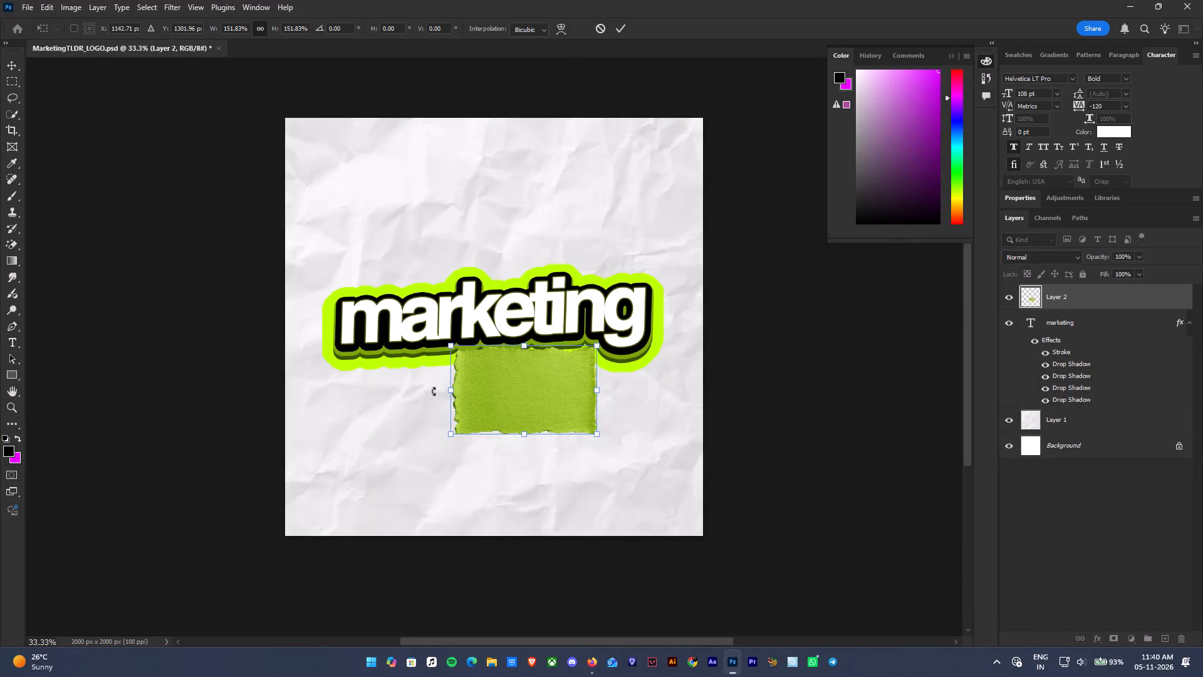
left_click(433, 391)
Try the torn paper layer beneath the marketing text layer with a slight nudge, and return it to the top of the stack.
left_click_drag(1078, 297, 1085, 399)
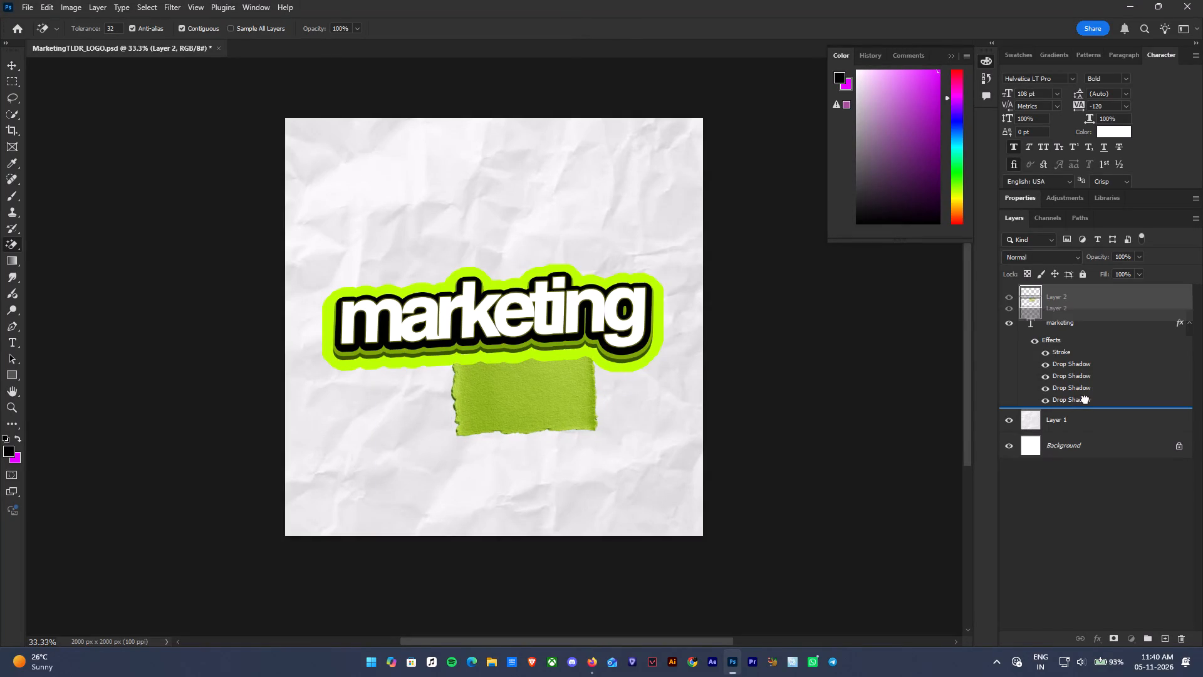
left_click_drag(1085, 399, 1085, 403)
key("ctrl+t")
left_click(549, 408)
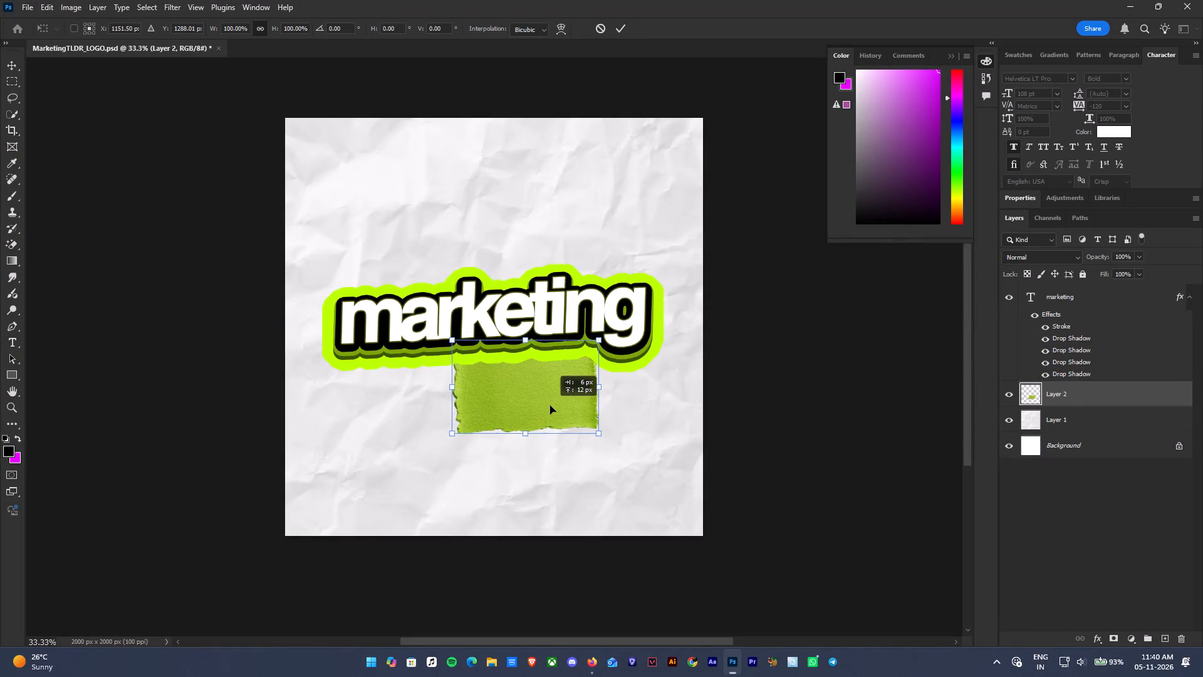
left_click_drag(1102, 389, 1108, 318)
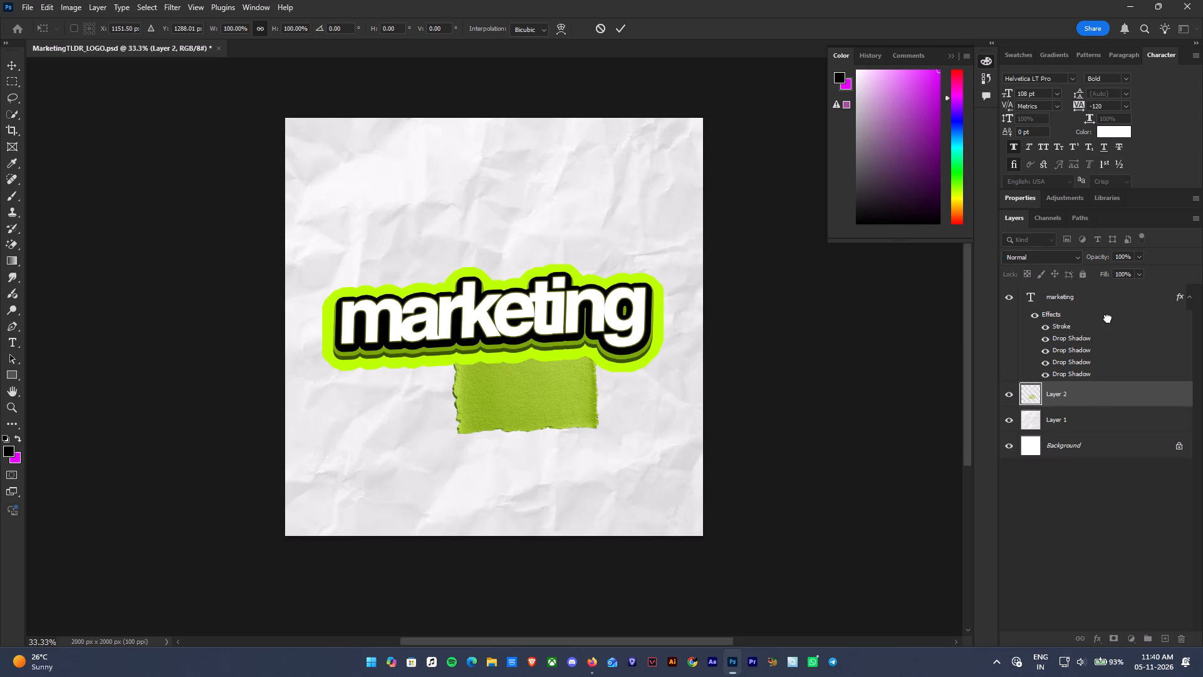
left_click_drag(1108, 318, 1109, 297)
scroll(569, 396, "up", 3, "ctrl+alt")
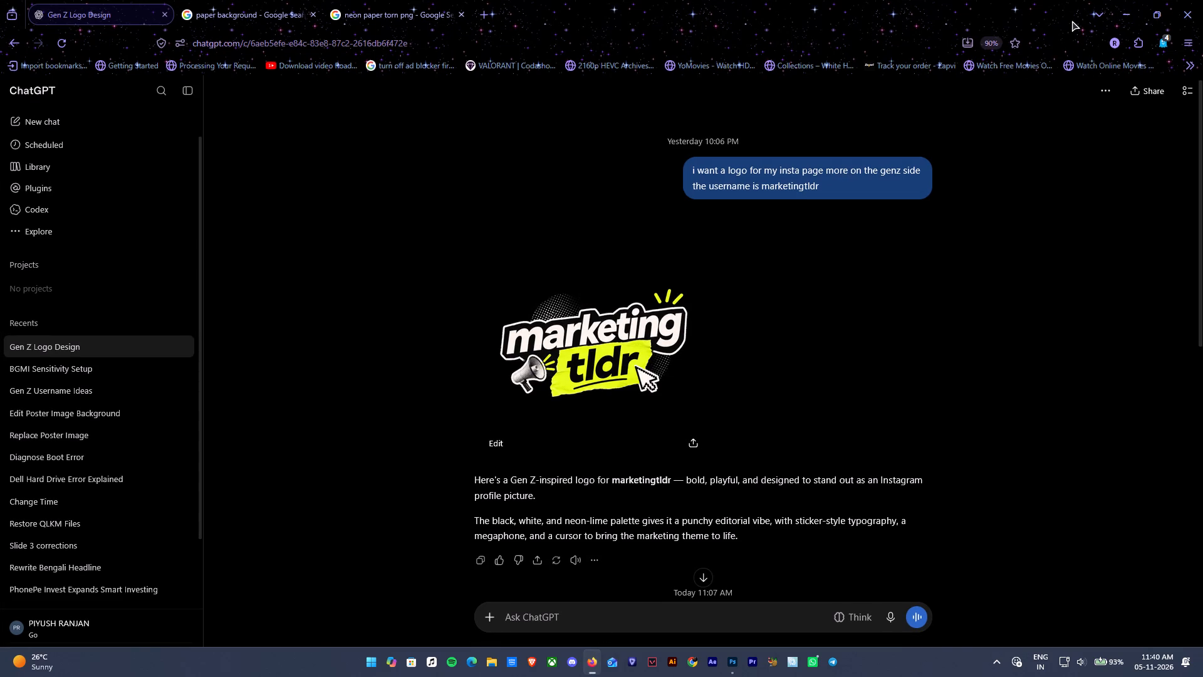
left_click(1117, 0)
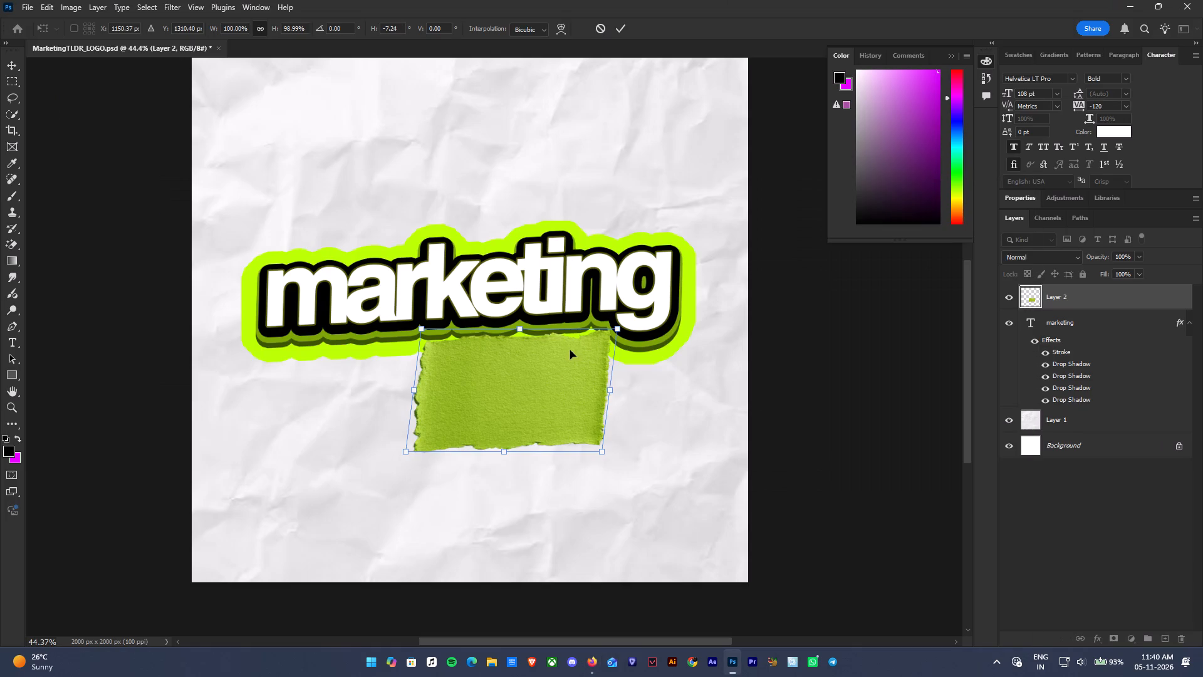
Move the skewed paper up to overlap the wordmark's lower edge, scale it to about 89% width, and apply the transform.
left_click_drag(544, 380, 541, 367)
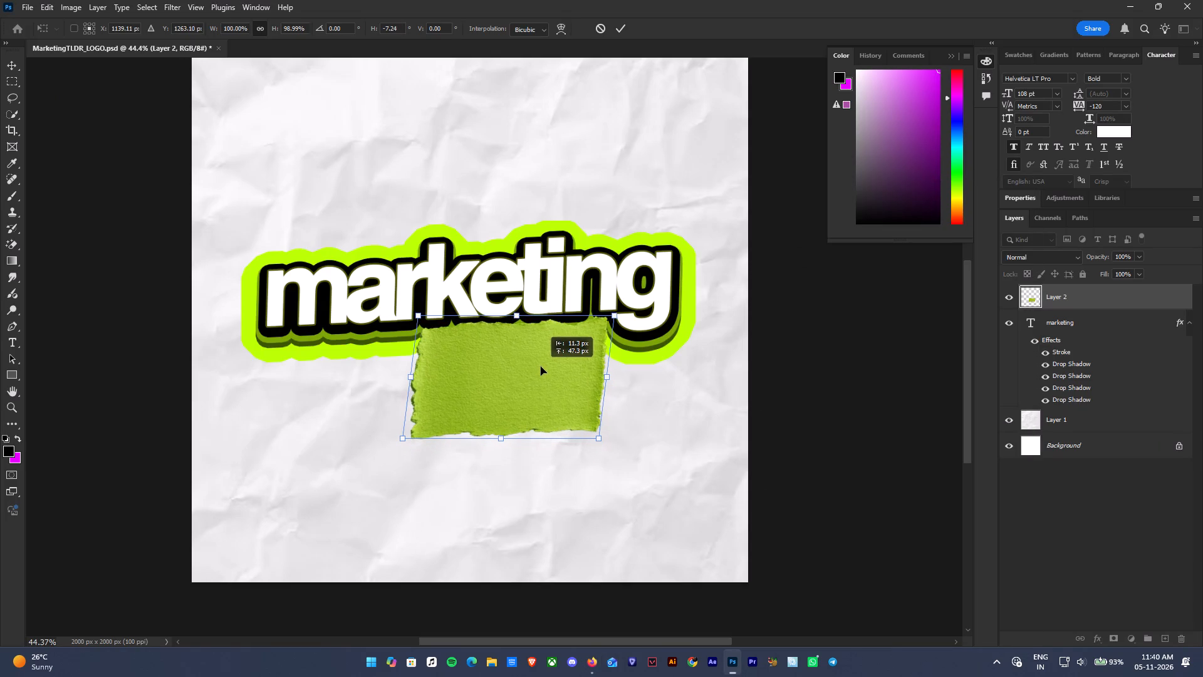
left_click_drag(541, 367, 541, 362)
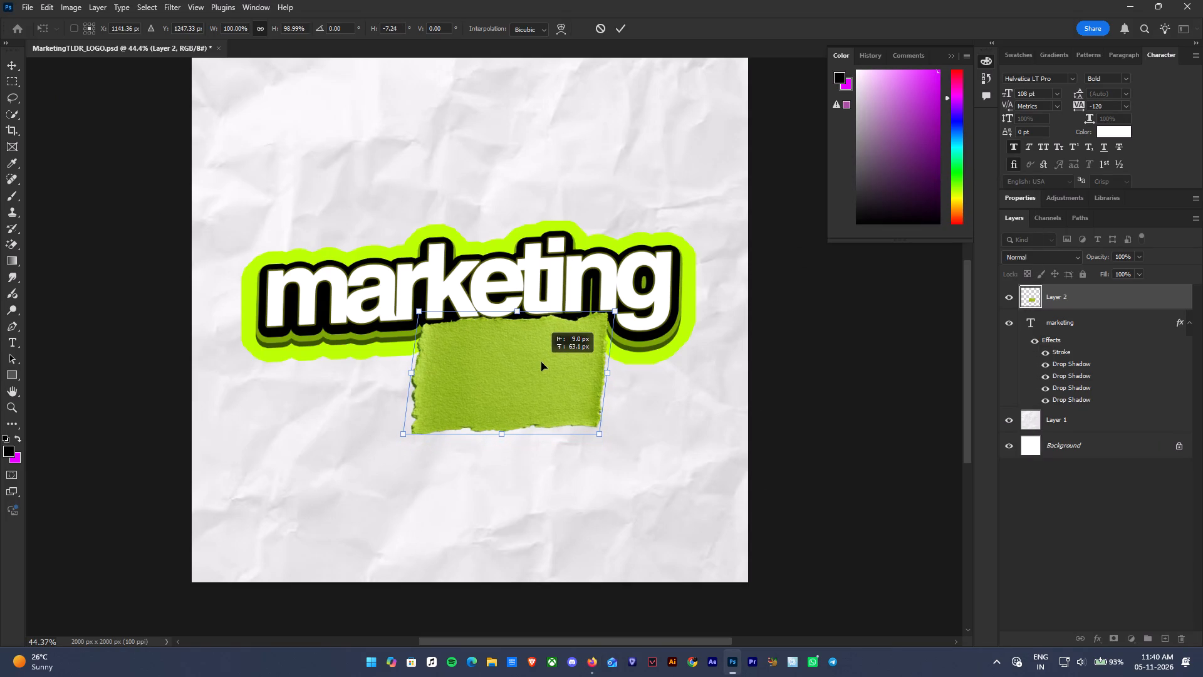
left_click_drag(541, 362, 543, 366)
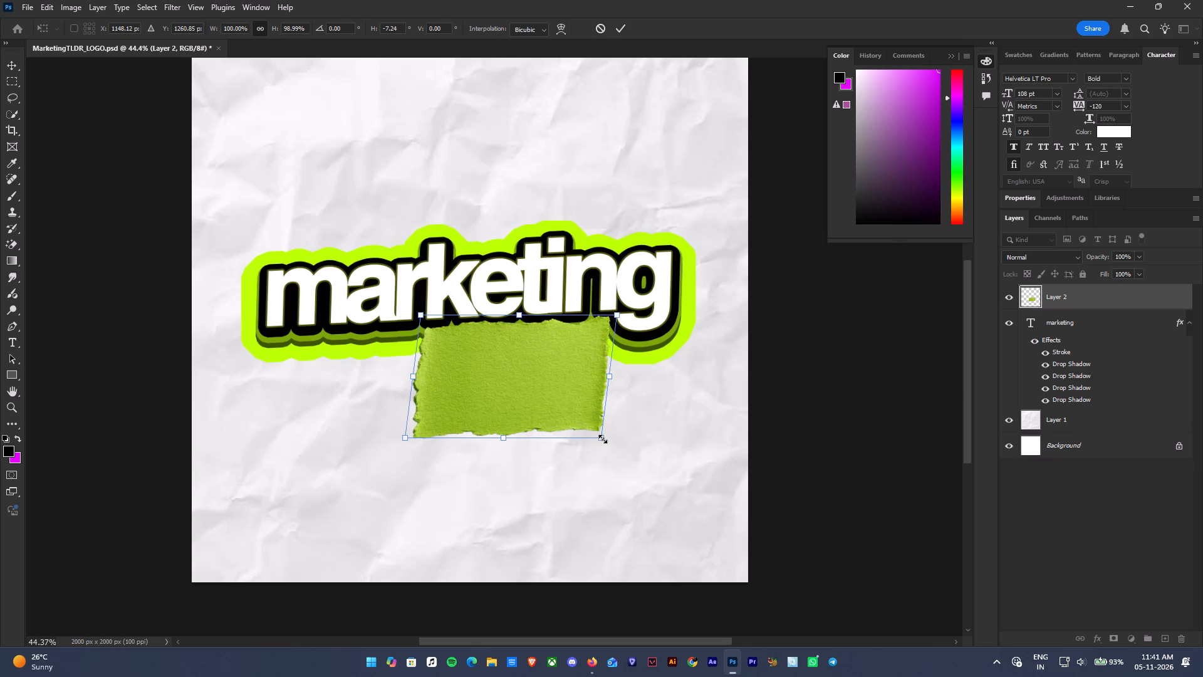
left_click_drag(603, 439, 591, 414)
left_click(550, 387)
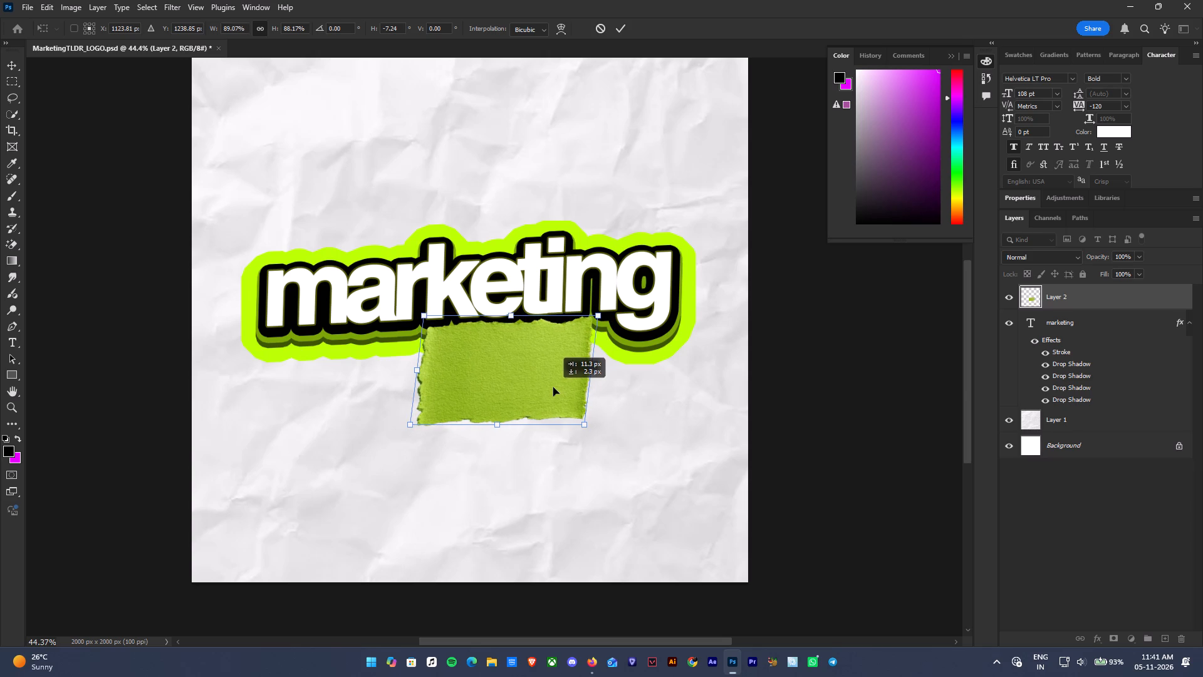
key("Return")
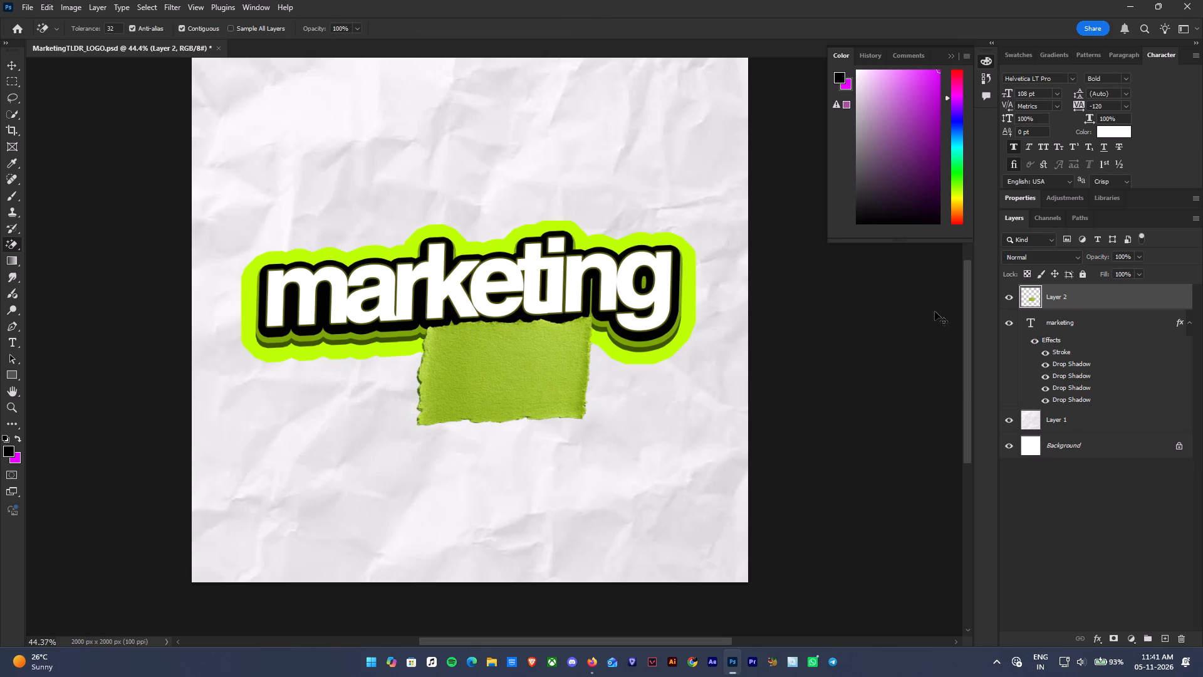
Add a Brightness/Contrast adjustment masked to the torn paper's shape, with brightness 33 and contrast 50.
scroll(864, 320, "down", 8, "ctrl+alt")
scroll(478, 377, "up", 8, "ctrl+alt")
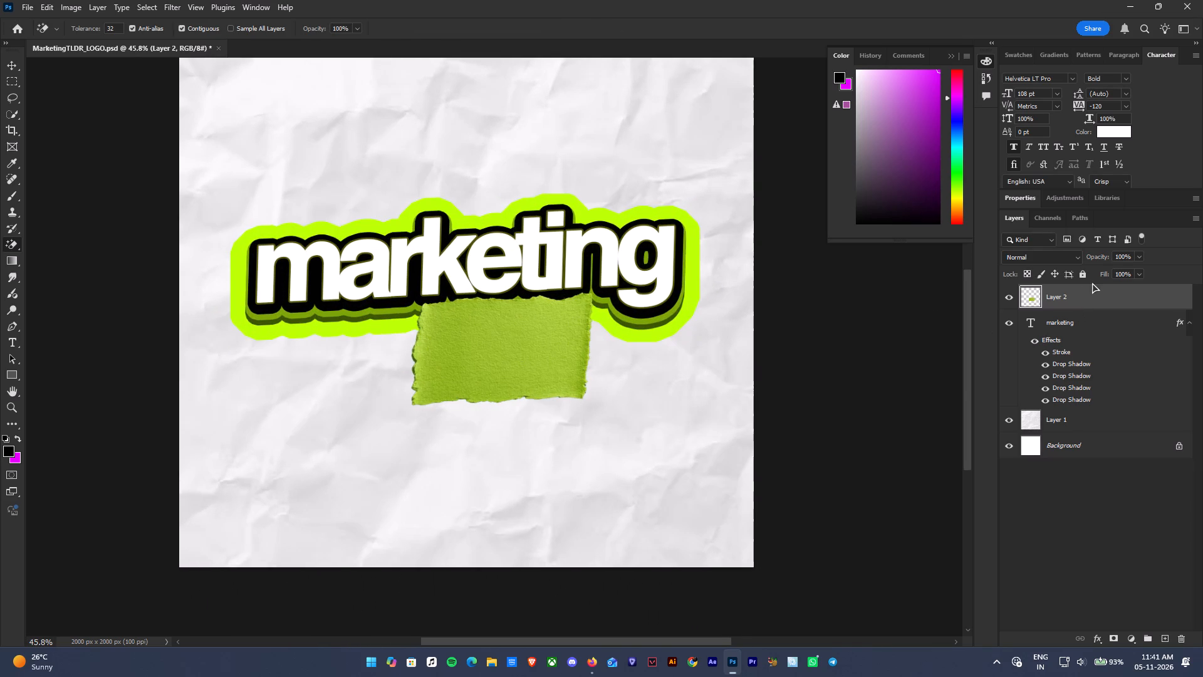
left_click(1031, 294, "ctrl")
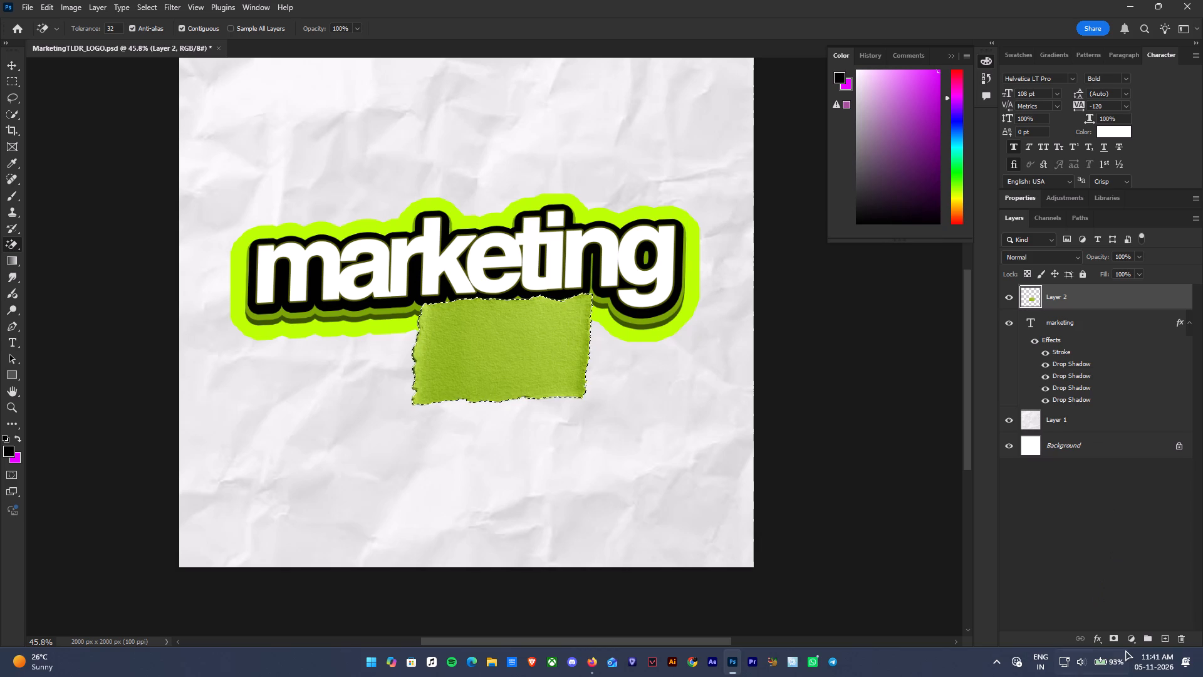
left_click(1130, 639)
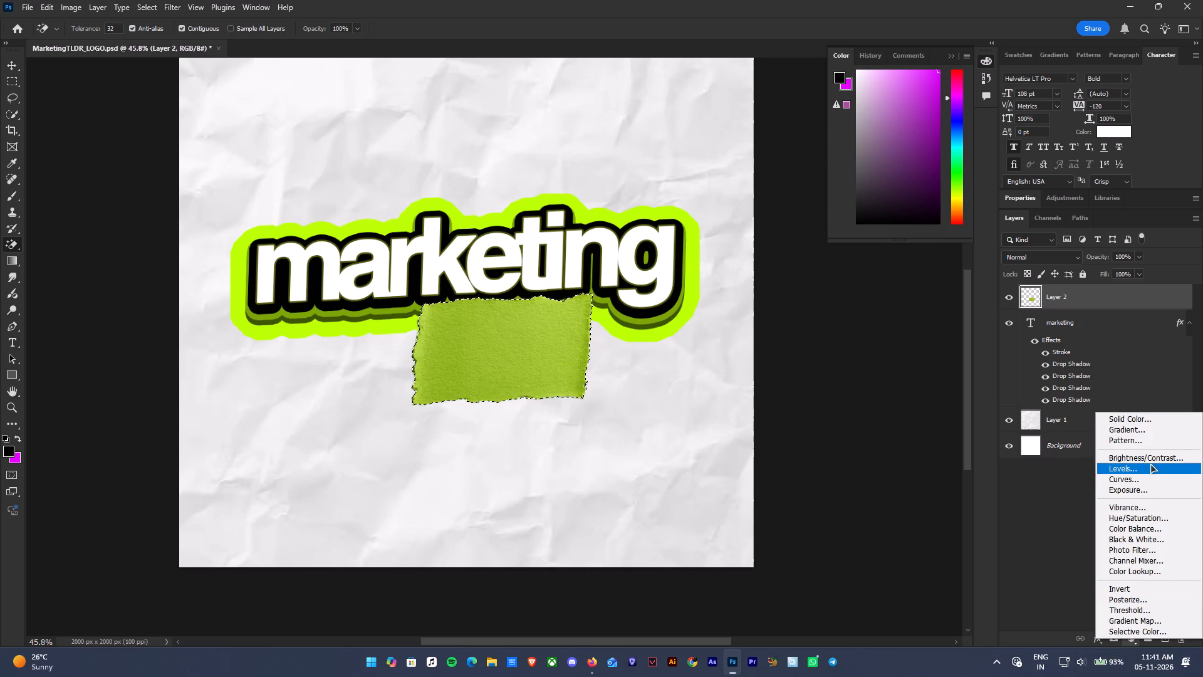
left_click(1150, 461)
left_click_drag(1104, 274, 1118, 274)
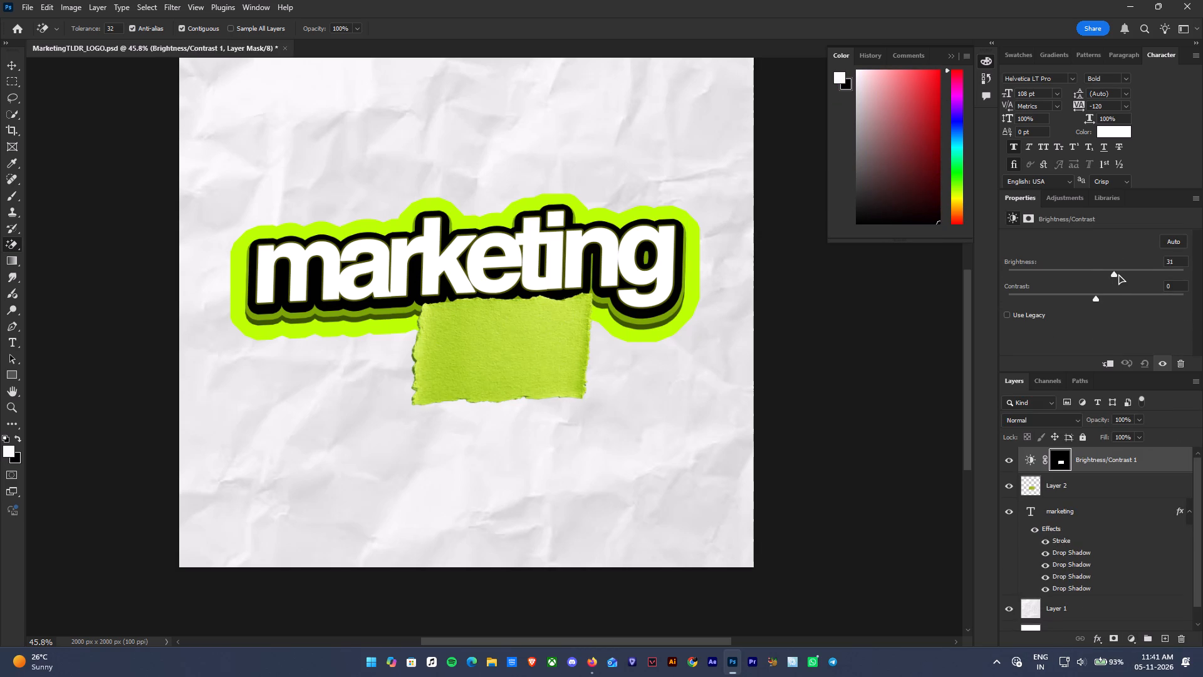
left_click_drag(1118, 274, 1115, 273)
left_click_drag(1101, 294, 1162, 303)
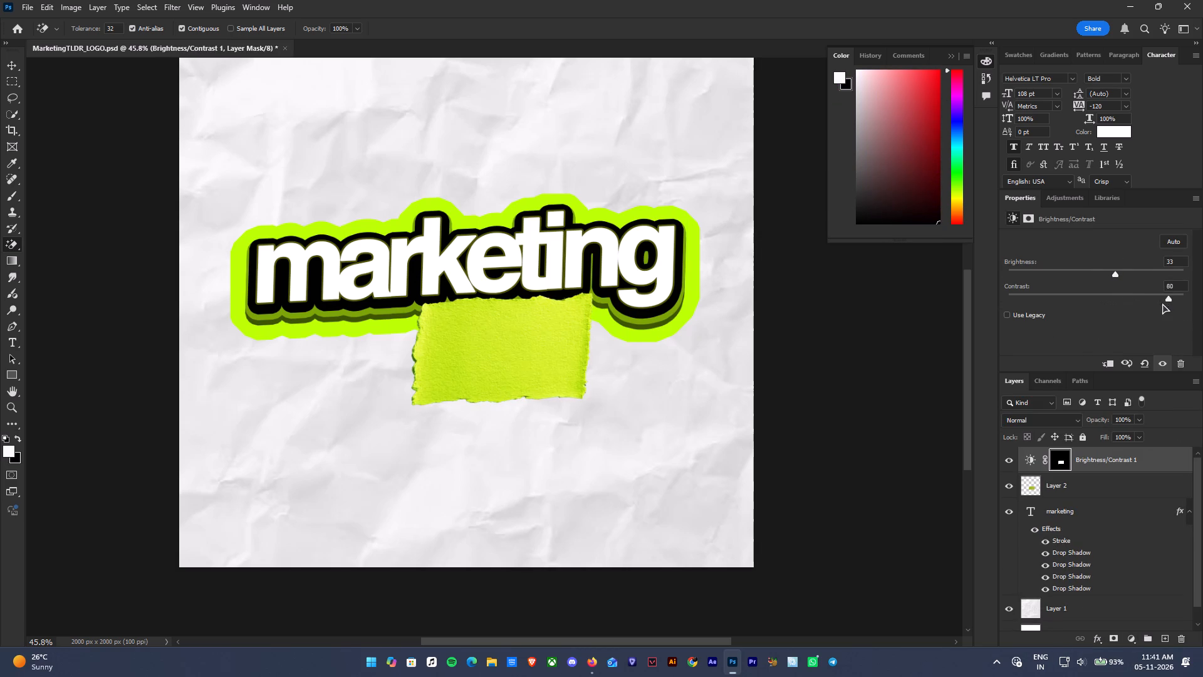
left_click_drag(1162, 303, 1140, 303)
Add a layer mask to the torn paper layer and paint black with a soft 162 px brush along its upper edge, beneath the wordmark.
left_click(1115, 470)
left_click(1107, 489)
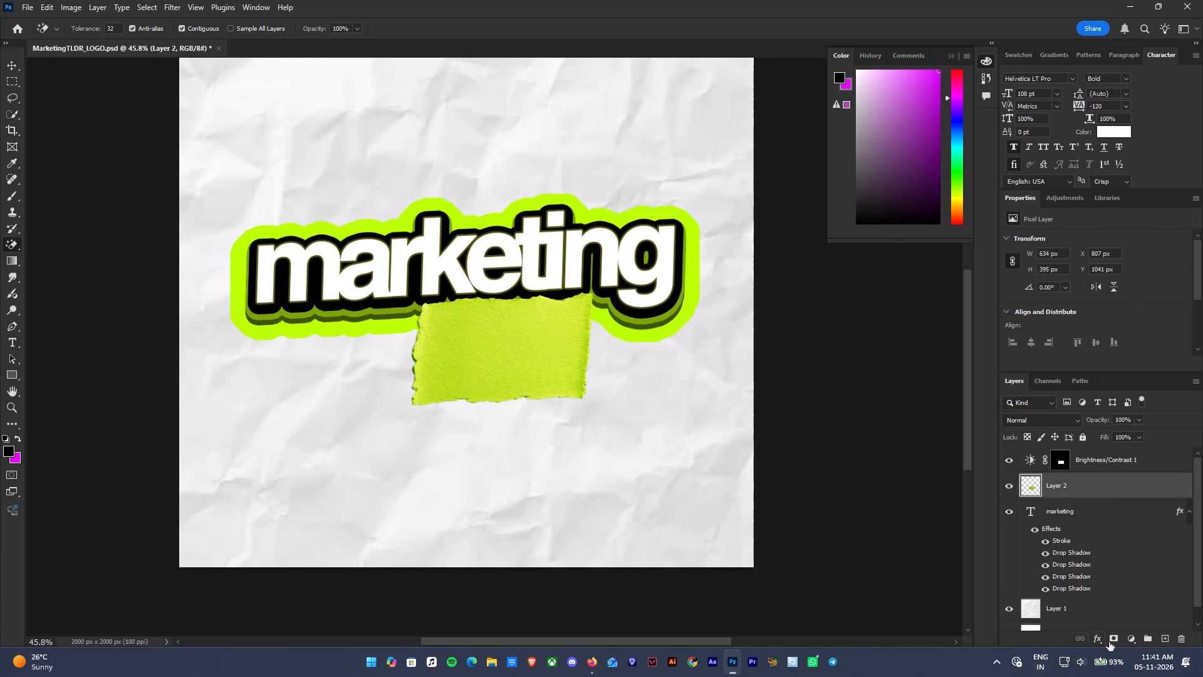
left_click(1112, 636)
scroll(309, 269, "up", 5, "ctrl+alt")
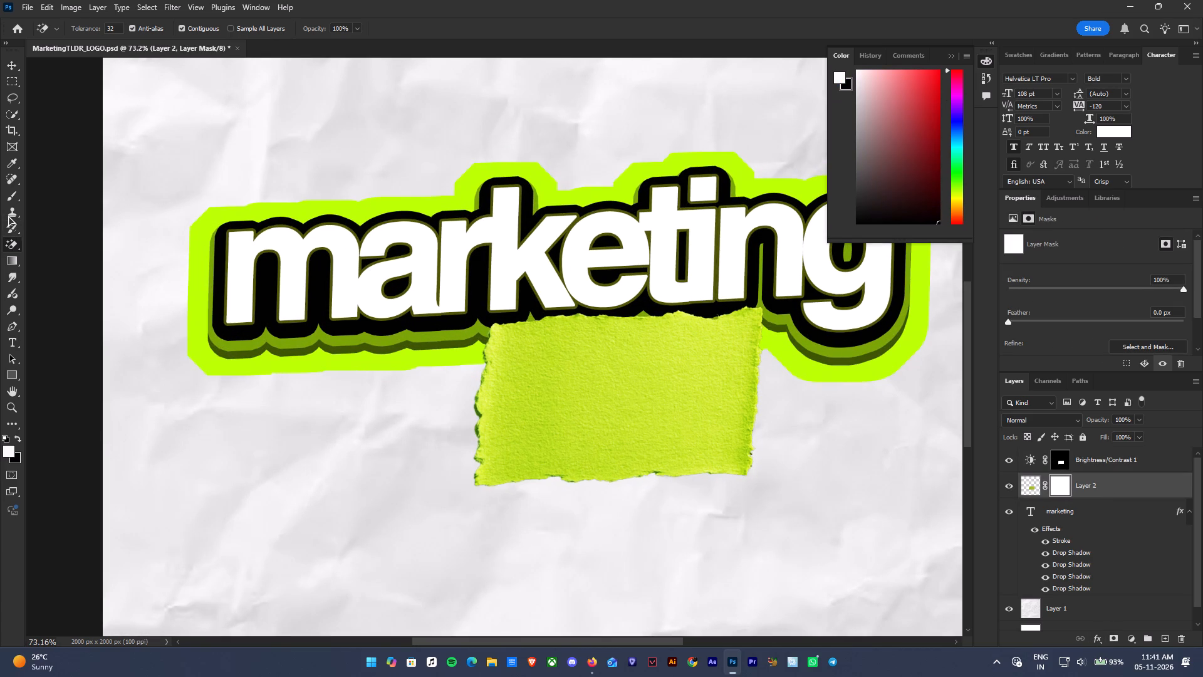
left_click(17, 195)
right_click_drag(544, 248, 473, 245, "alt")
left_click_drag(482, 293, 655, 283)
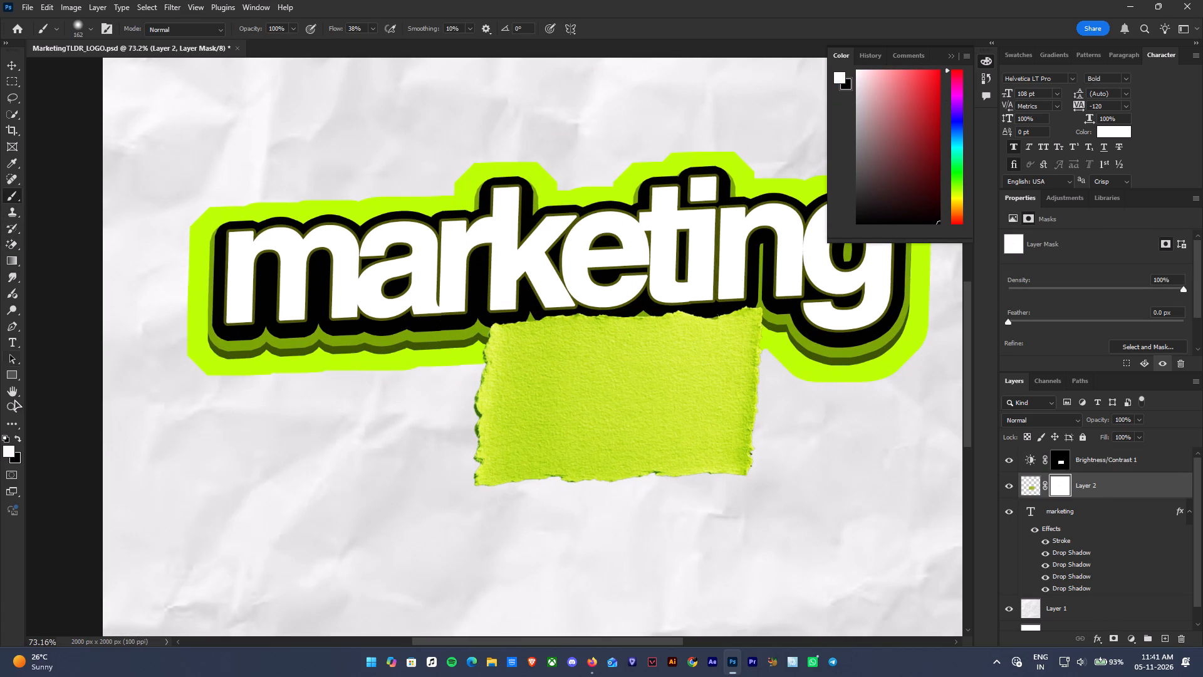
left_click(19, 436)
left_click_drag(518, 309, 452, 295)
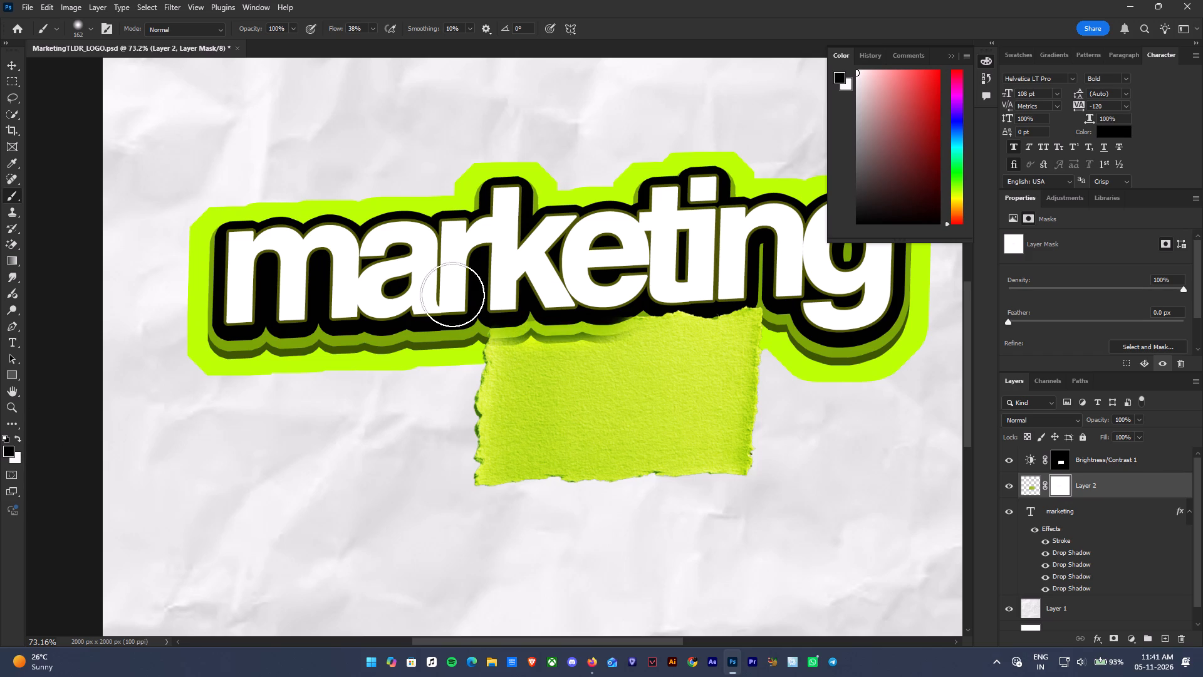
left_click_drag(452, 295, 481, 297)
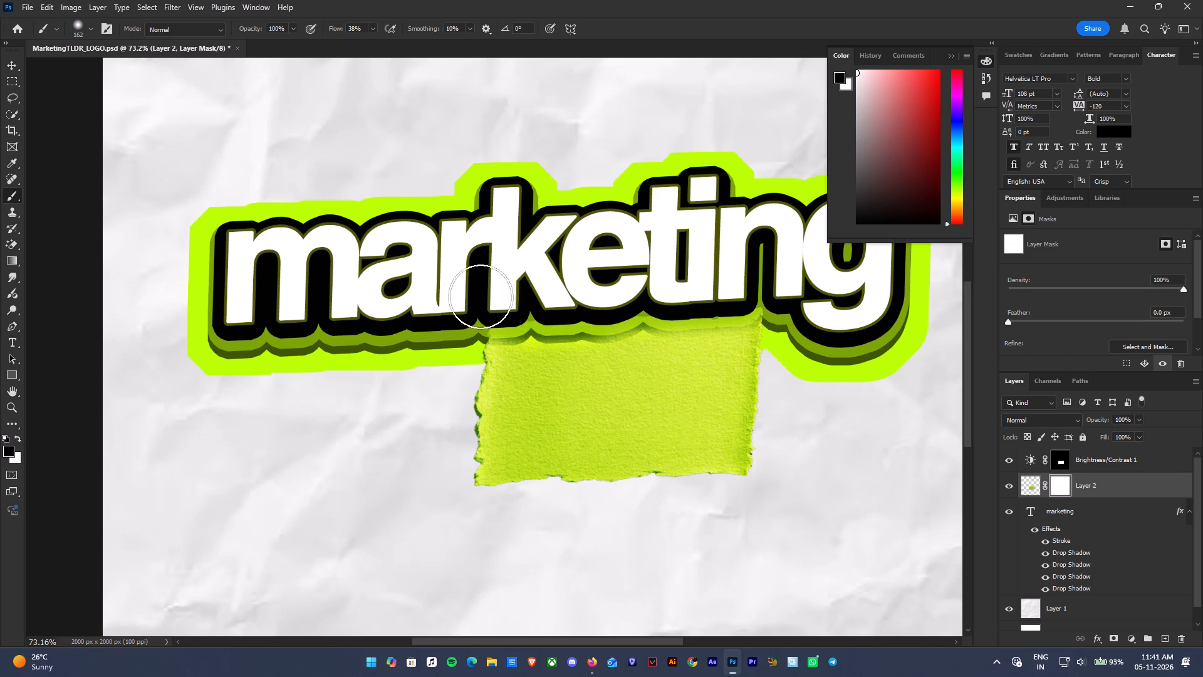
left_click_drag(481, 297, 497, 300)
Reduce the brush to 57 px and mask out more of the paper's upper edge along the wordmark's layered green shadow.
scroll(704, 320, "up", 6, "ctrl+alt")
right_click_drag(592, 304, 591, 303, "alt")
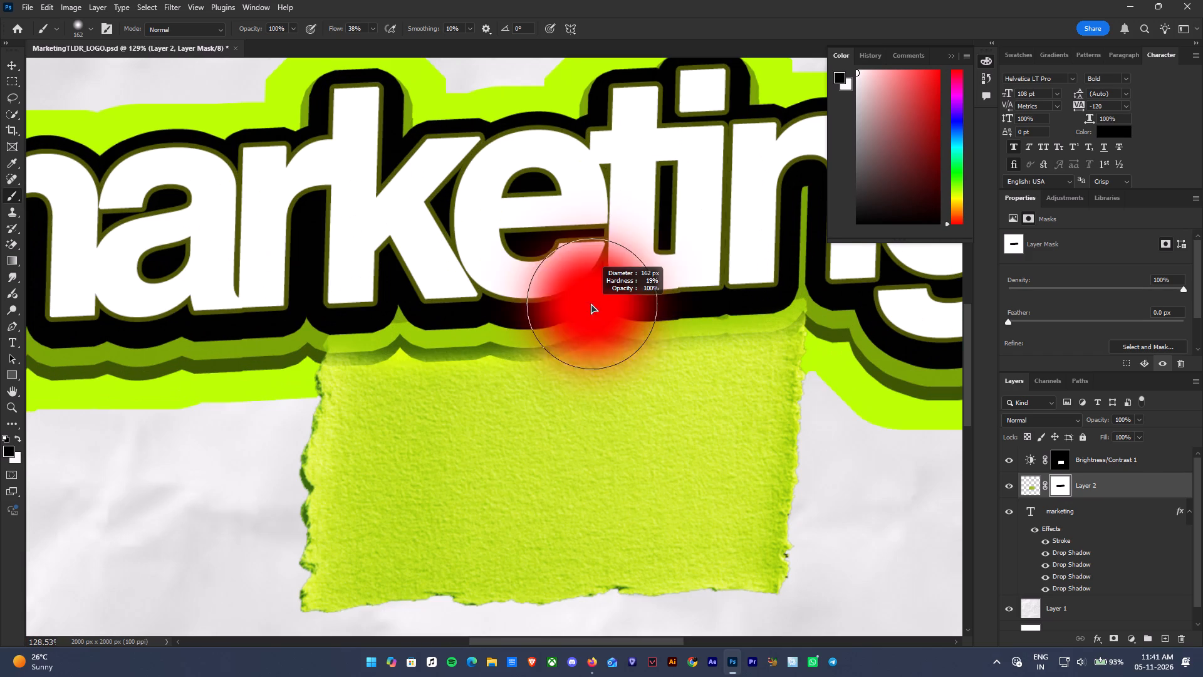
right_click_drag(591, 303, 547, 291, "alt")
scroll(425, 342, "up", 4, "ctrl+alt")
left_click_drag(291, 334, 331, 337)
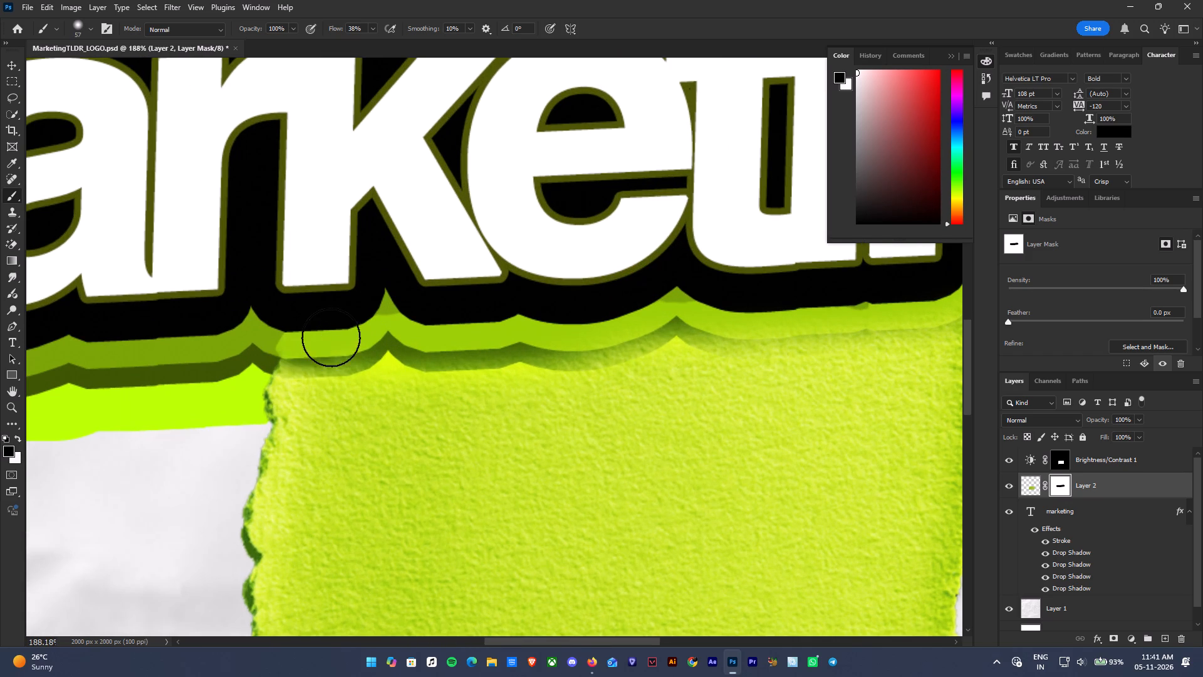
left_click_drag(331, 337, 422, 309)
left_click_drag(269, 316, 685, 293)
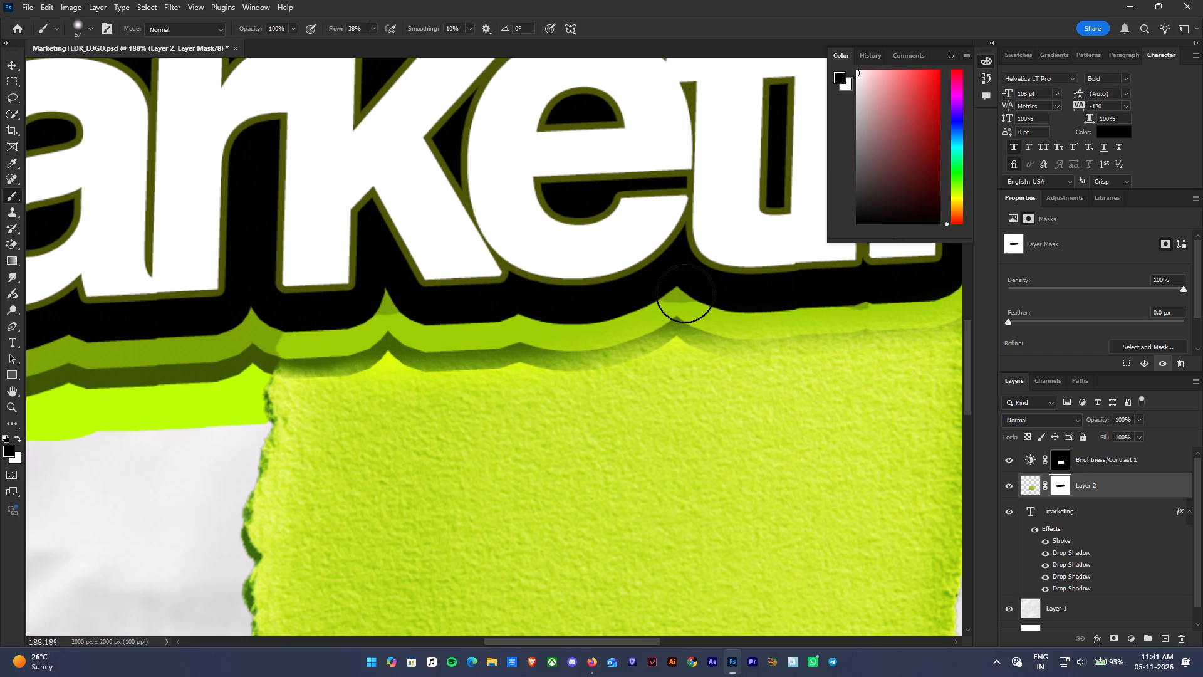
left_click_drag(685, 293, 713, 288)
scroll(695, 296, "down", 4, "ctrl+alt")
left_click_drag(690, 299, 882, 258)
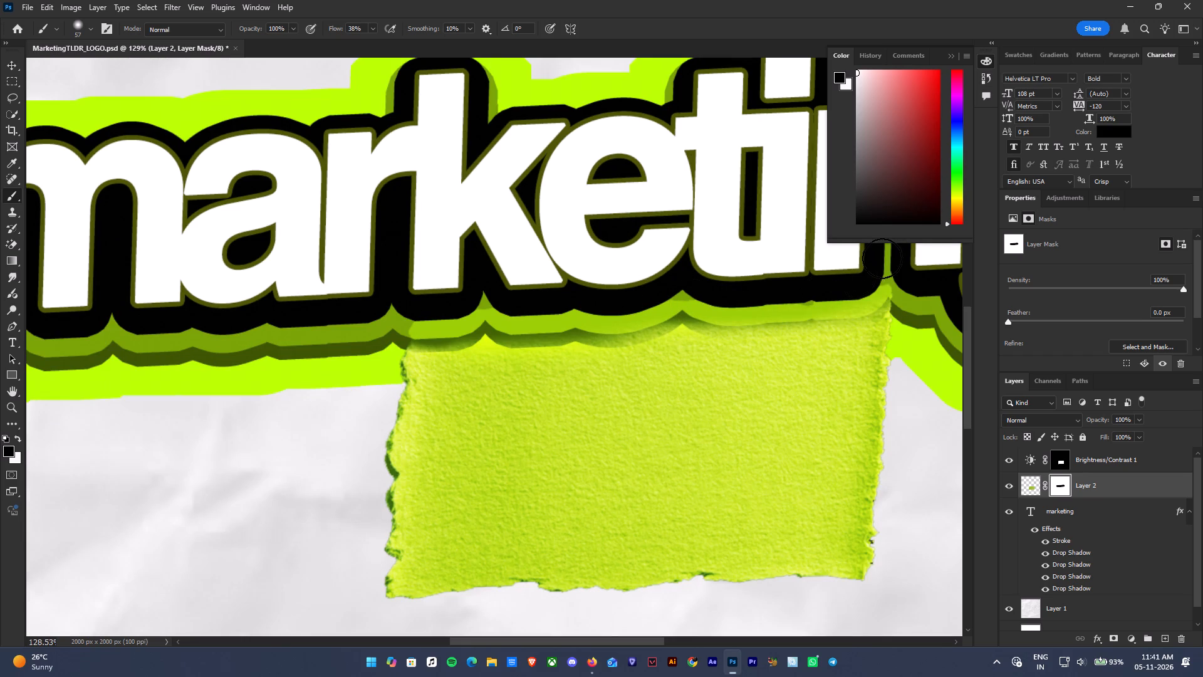
left_click_drag(882, 258, 662, 288)
Hide the Brightness/Contrast adjustment and brush away leftover paper over the wordmark's lower outline on the torn paper mask.
left_click(1007, 456)
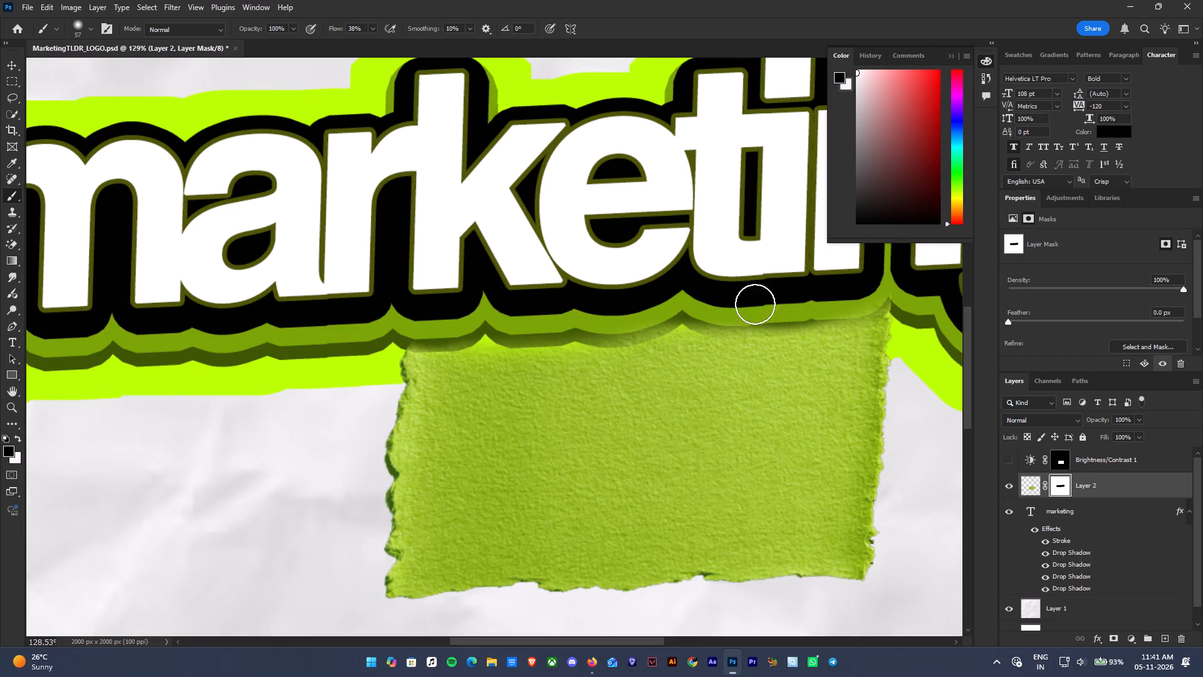
left_click_drag(398, 320, 736, 286)
left_click(774, 271)
left_click_drag(782, 293, 824, 284)
left_click_drag(824, 284, 630, 286)
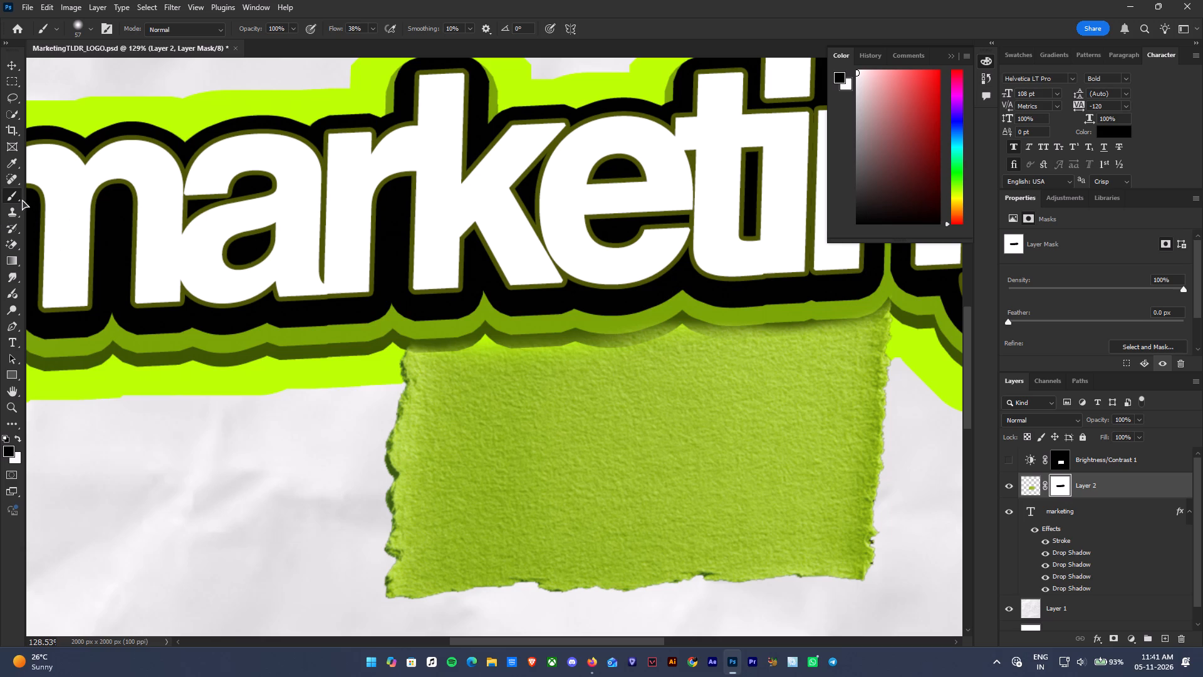
Paint white on the mask with an 11 px brush to restore paper texture at the left end of its upper edge.
left_click(14, 441)
scroll(433, 401, "up", 5, "ctrl+alt")
scroll(437, 355, "down", 2, "ctrl+alt")
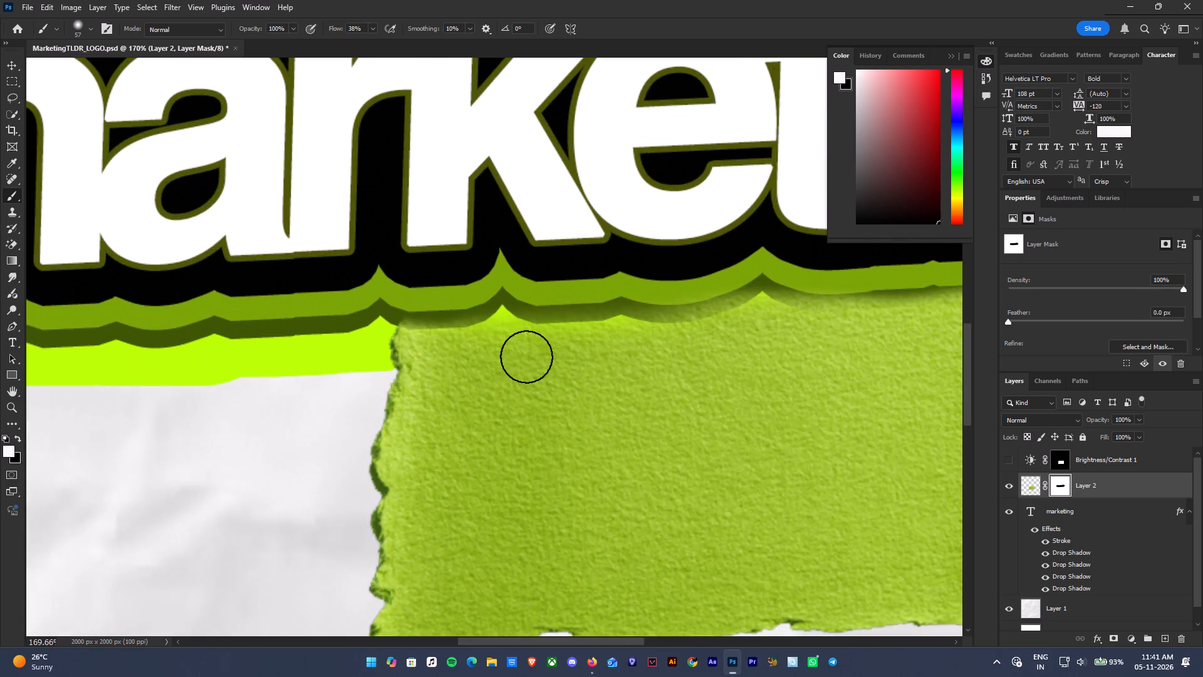
scroll(525, 355, "up", 12, "ctrl+alt")
right_click_drag(387, 303, 305, 300, "alt")
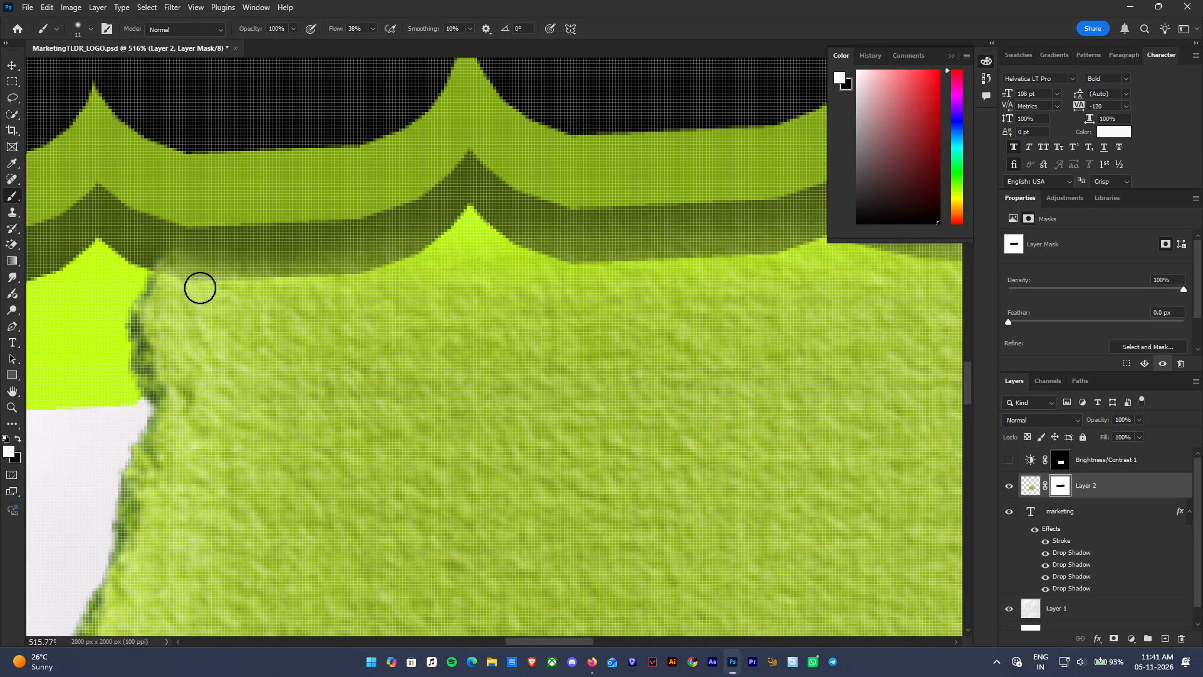
left_click_drag(159, 286, 474, 219)
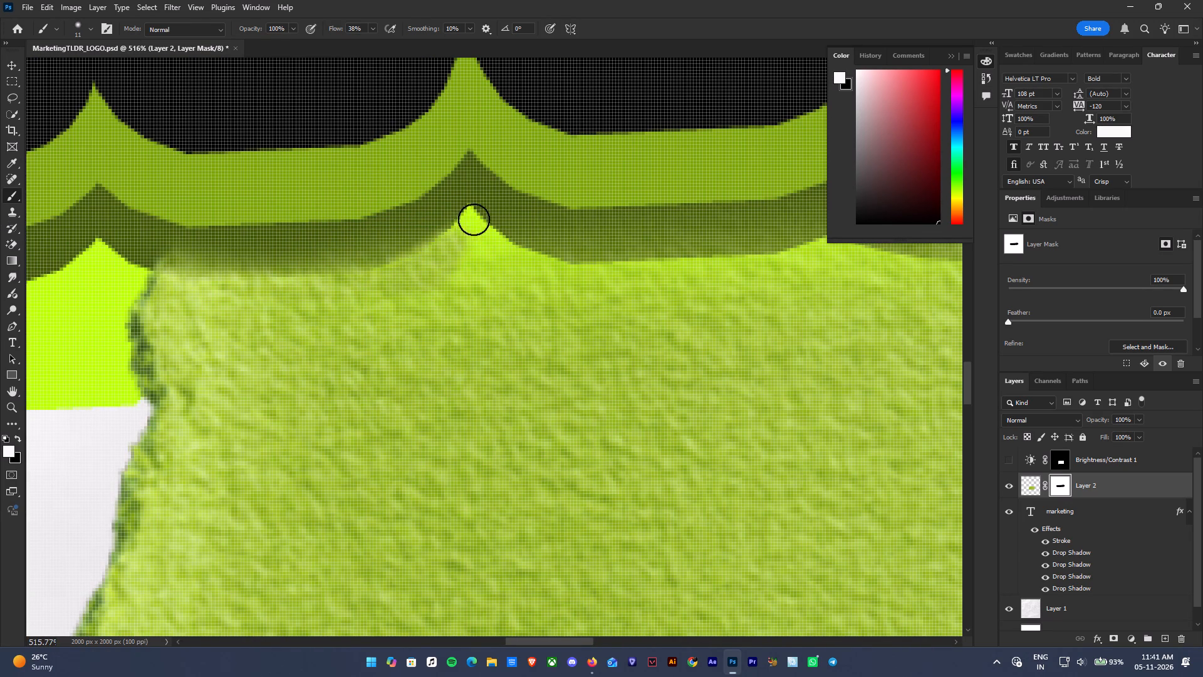
left_click_drag(474, 219, 383, 276)
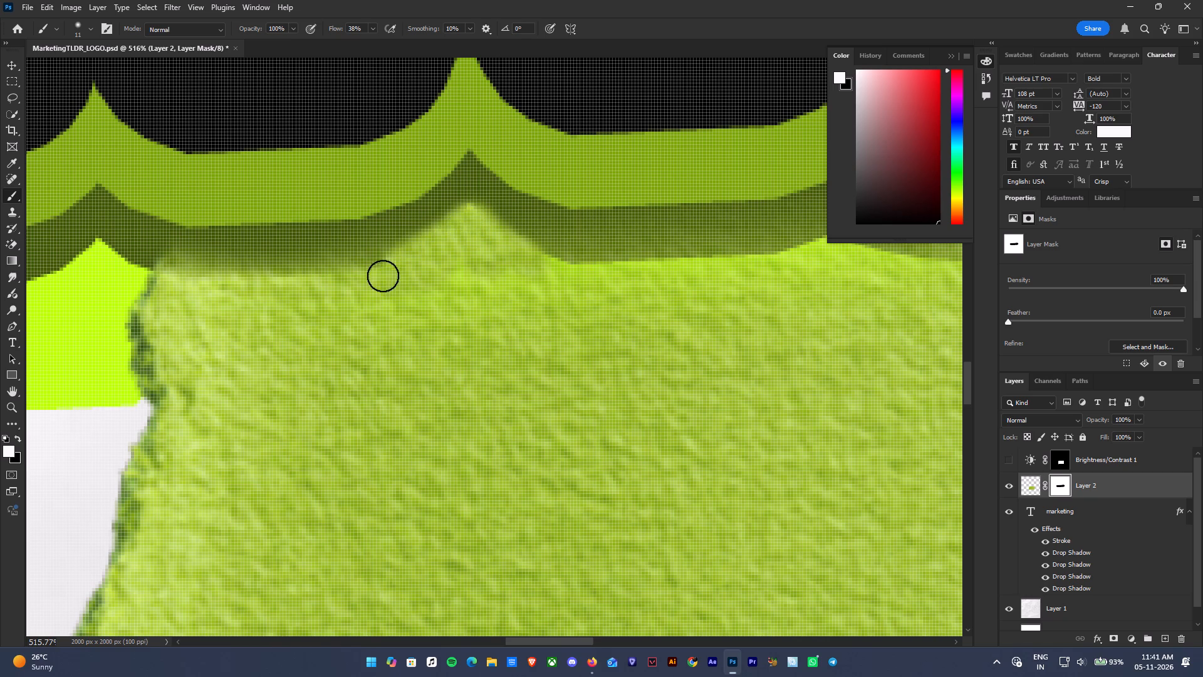
left_click_drag(383, 276, 241, 293)
Continue restoring paper texture in white along the middle of its upper edge, covering the bright green gaps below the shadow.
scroll(677, 272, "down", 5, "ctrl+alt")
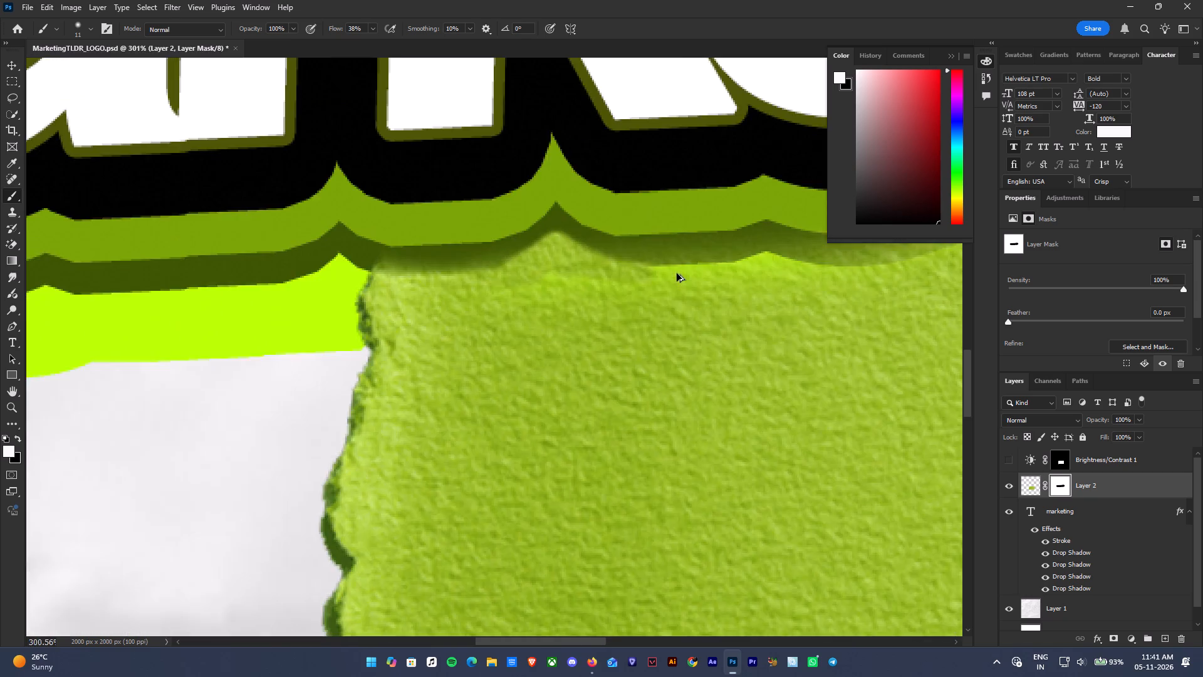
scroll(677, 273, "down", 8, "ctrl+alt")
scroll(806, 278, "up", 13, "ctrl+alt")
left_click_drag(304, 275, 278, 273)
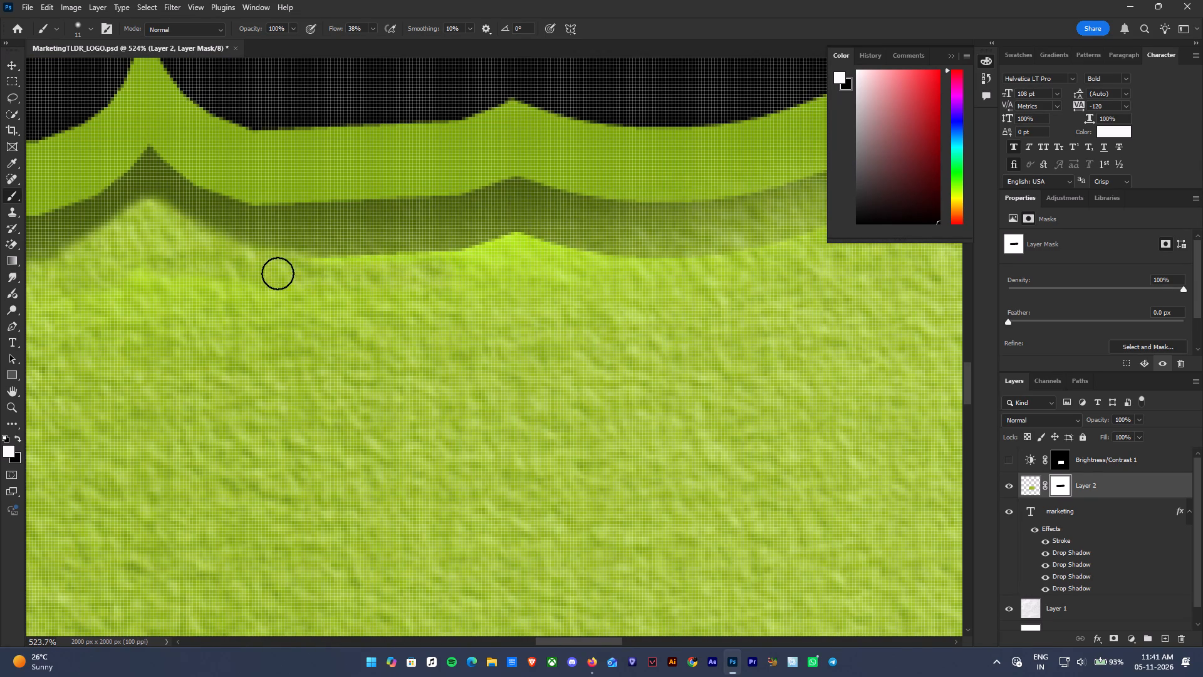
left_click_drag(278, 273, 482, 254)
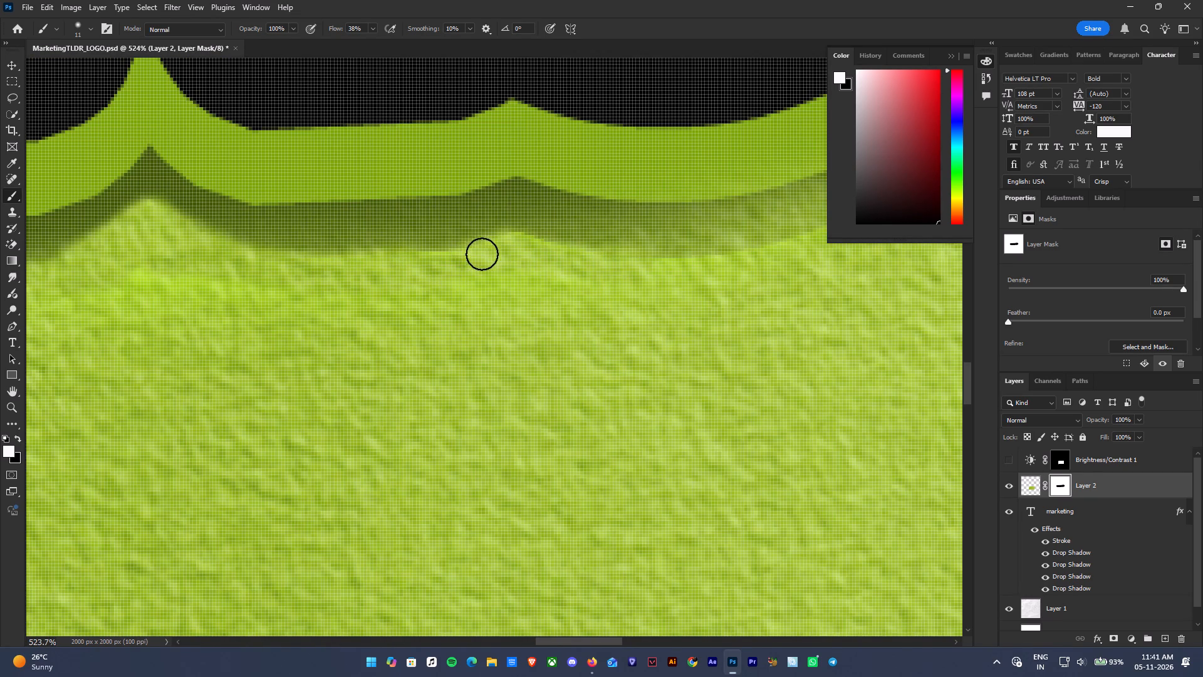
left_click_drag(482, 254, 370, 260)
scroll(625, 277, "down", 13, "ctrl+alt")
scroll(850, 265, "up", 10, "ctrl+alt")
left_click_drag(541, 266, 290, 301)
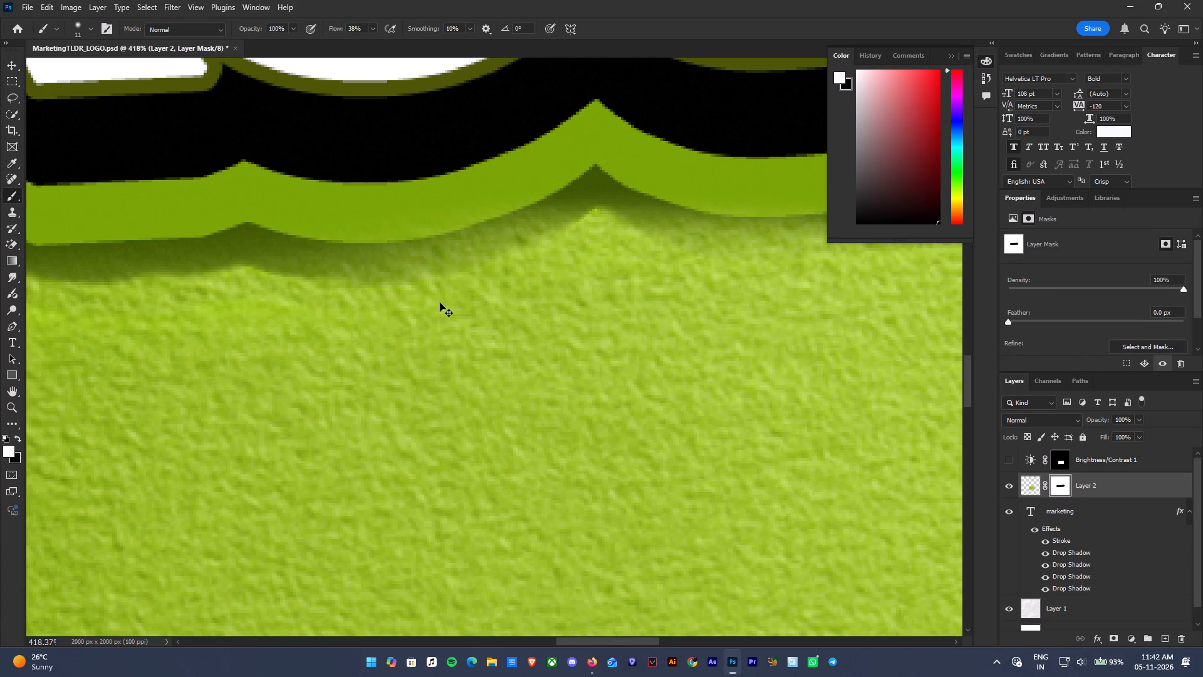
Paint black on the mask with the 11 px brush to reveal the dark green shadow along the left and middle of the paper's upper edge.
scroll(599, 305, "down", 11, "ctrl+alt")
scroll(523, 283, "up", 3, "ctrl+alt")
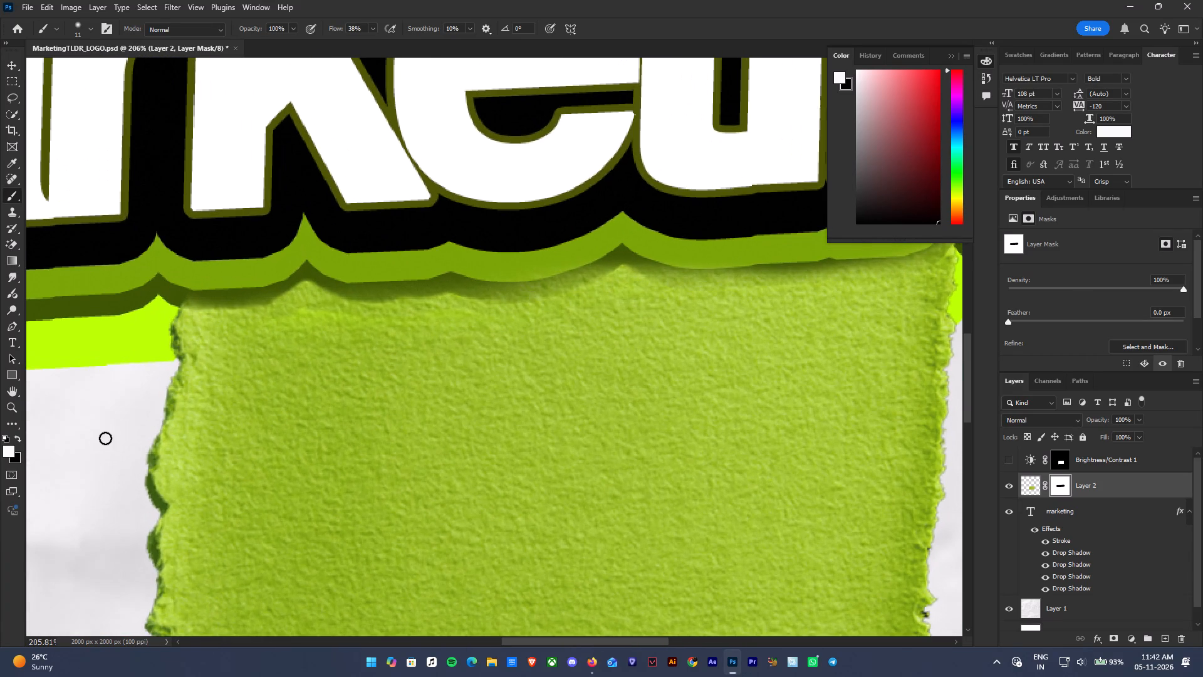
left_click(17, 439)
left_click_drag(476, 285, 484, 288)
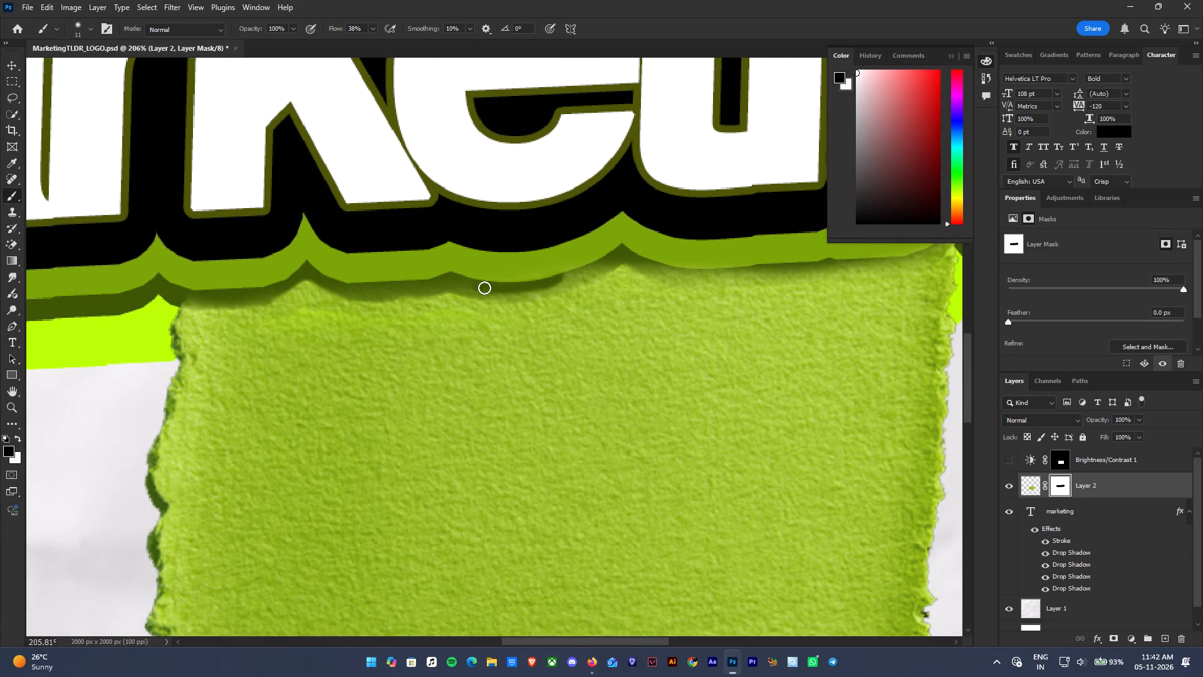
left_click_drag(484, 288, 370, 293)
left_click_drag(370, 293, 536, 289)
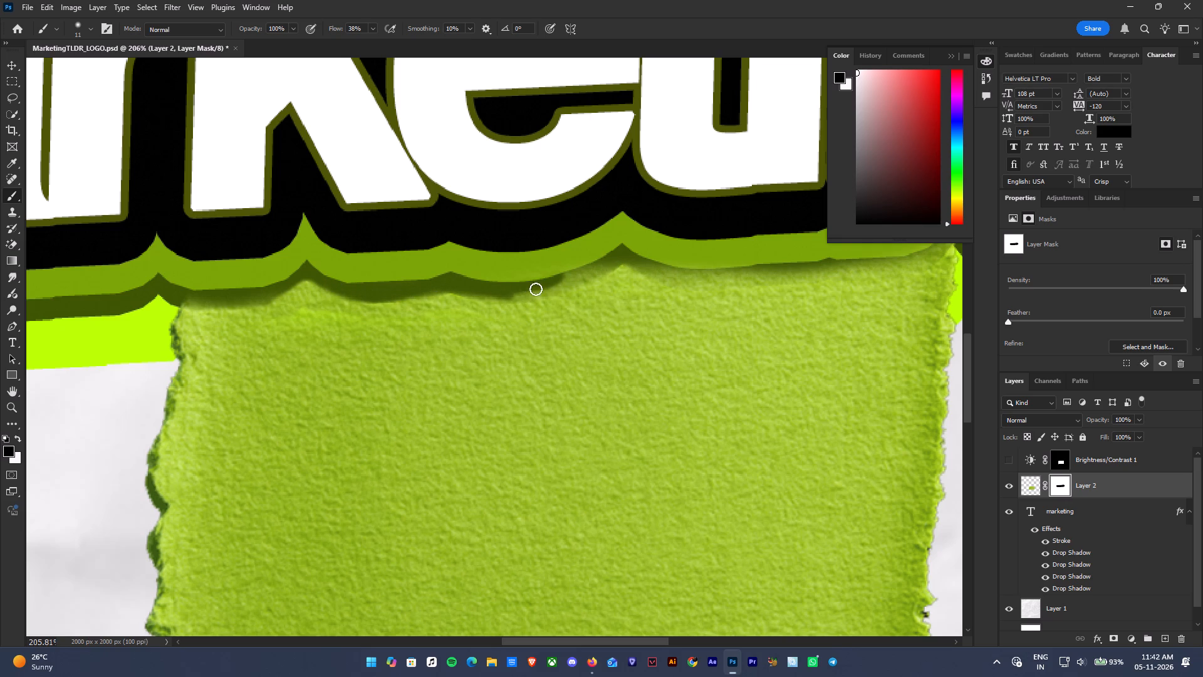
left_click_drag(536, 289, 455, 285)
left_click_drag(189, 297, 236, 302)
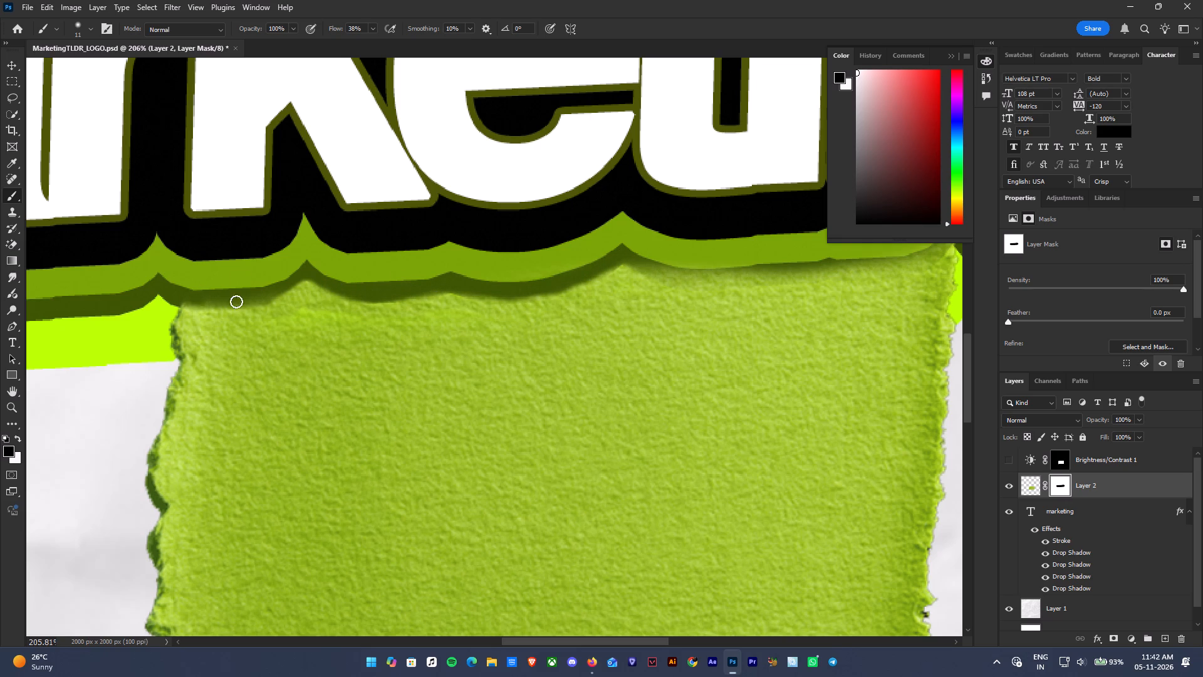
left_click_drag(236, 302, 308, 258)
Continue masking in black to reveal the dark green shadow along the right part of the paper's upper edge.
scroll(570, 268, "down", 2, "ctrl+alt")
scroll(799, 275, "up", 5, "ctrl+alt")
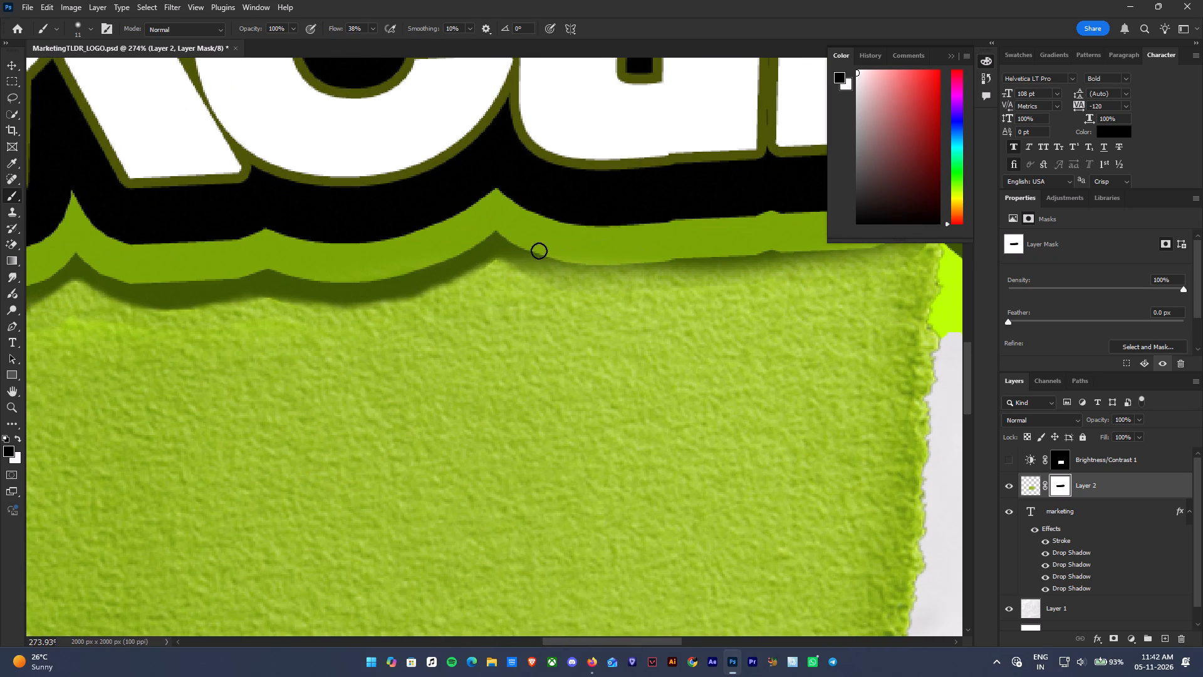
left_click_drag(530, 248, 617, 274)
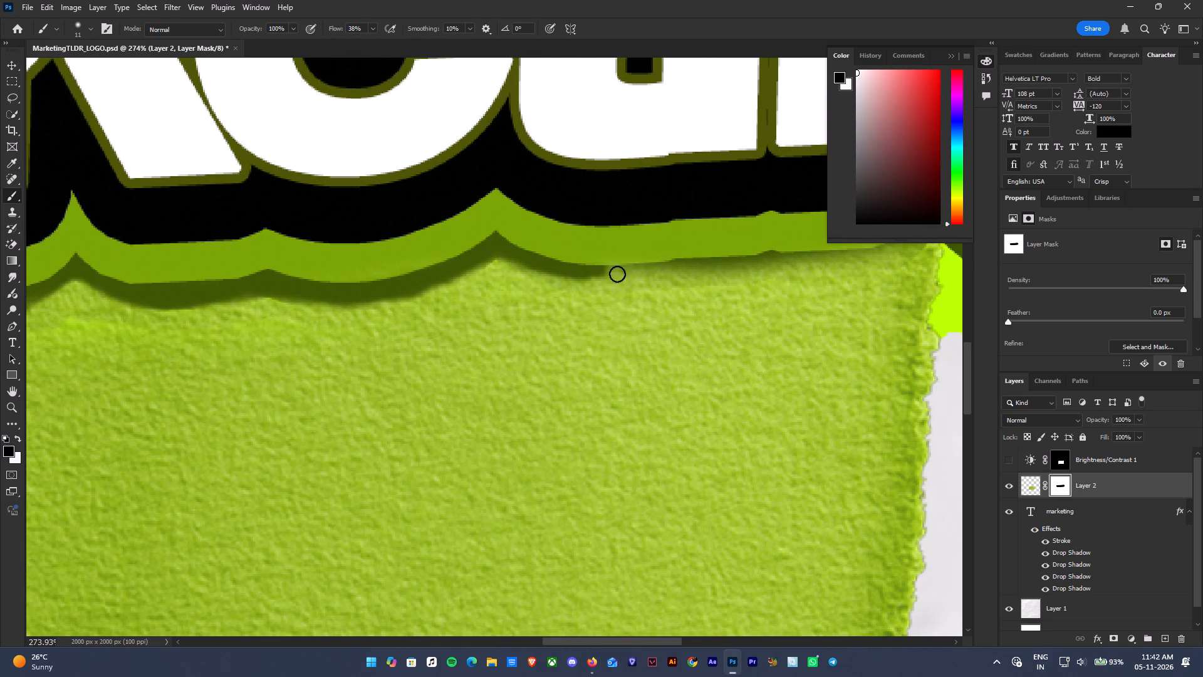
left_click_drag(617, 274, 879, 241)
scroll(841, 263, "down", 2, "ctrl+alt")
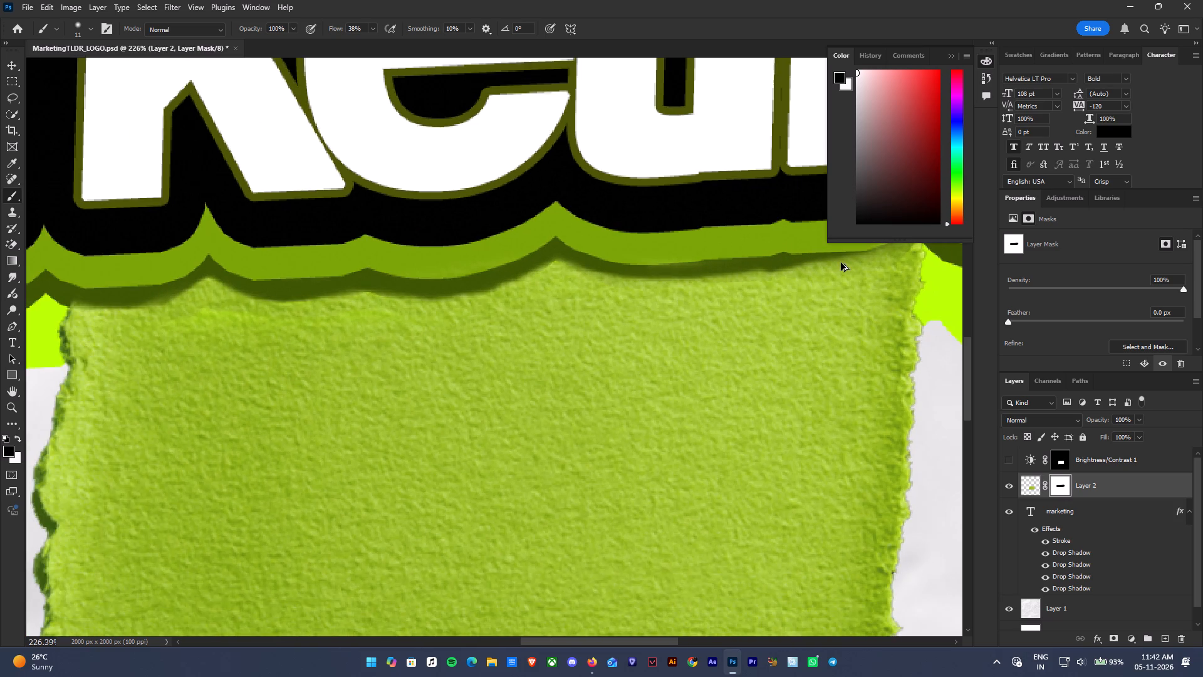
scroll(840, 263, "down", 5, "ctrl")
scroll(843, 260, "down", 4, "ctrl+alt")
left_click_drag(873, 246, 860, 253)
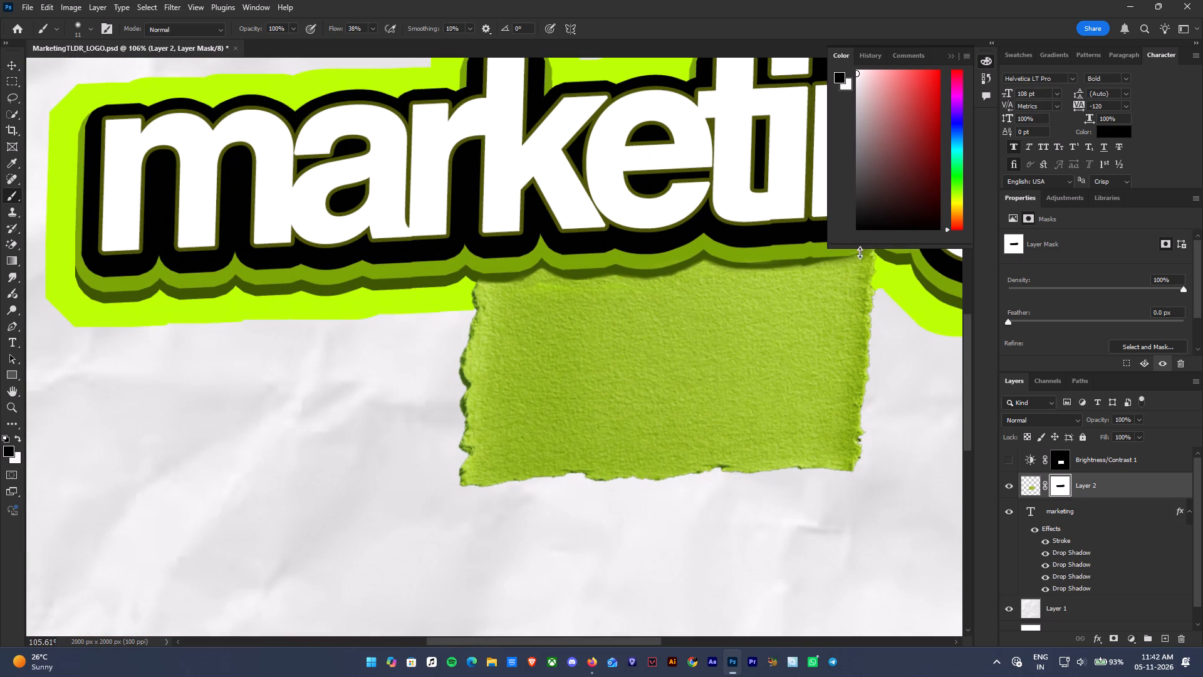
Paint black on the mask with the 11 px brush to reveal the dark shadow at the right end of the paper's upper edge.
left_click_drag(860, 253, 855, 255)
scroll(878, 292, "up", 12)
scroll(883, 360, "up", 5, "ctrl+alt")
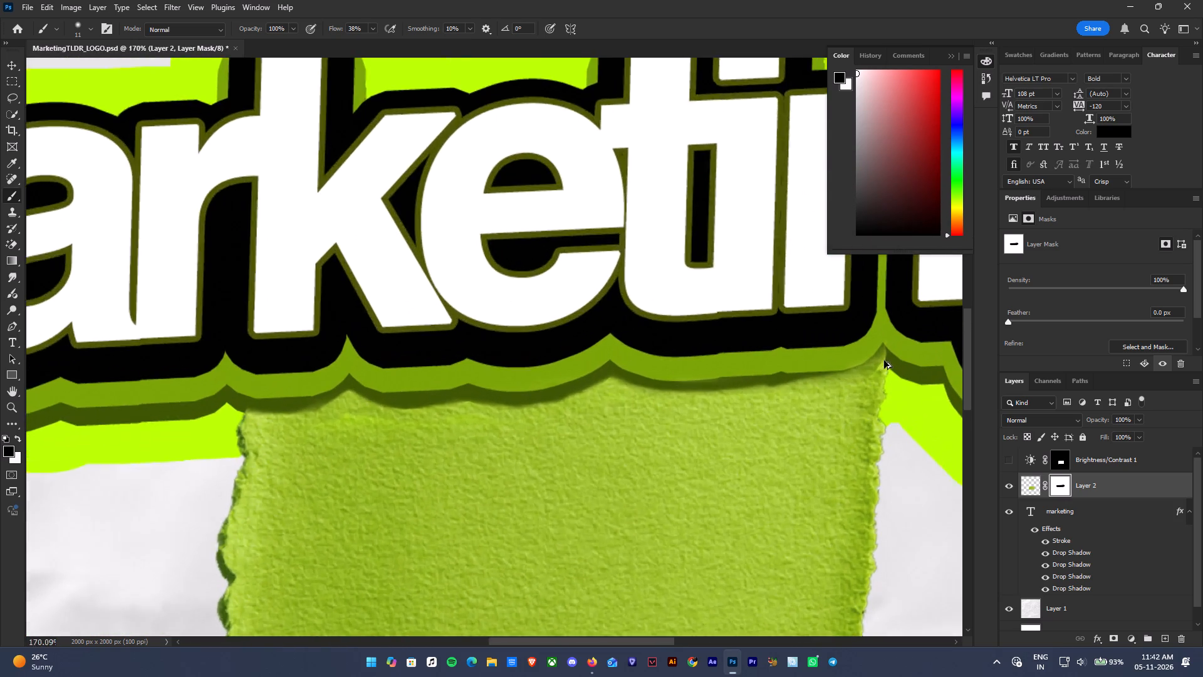
scroll(884, 360, "up", 5, "ctrl+alt")
left_click_drag(878, 341, 818, 383)
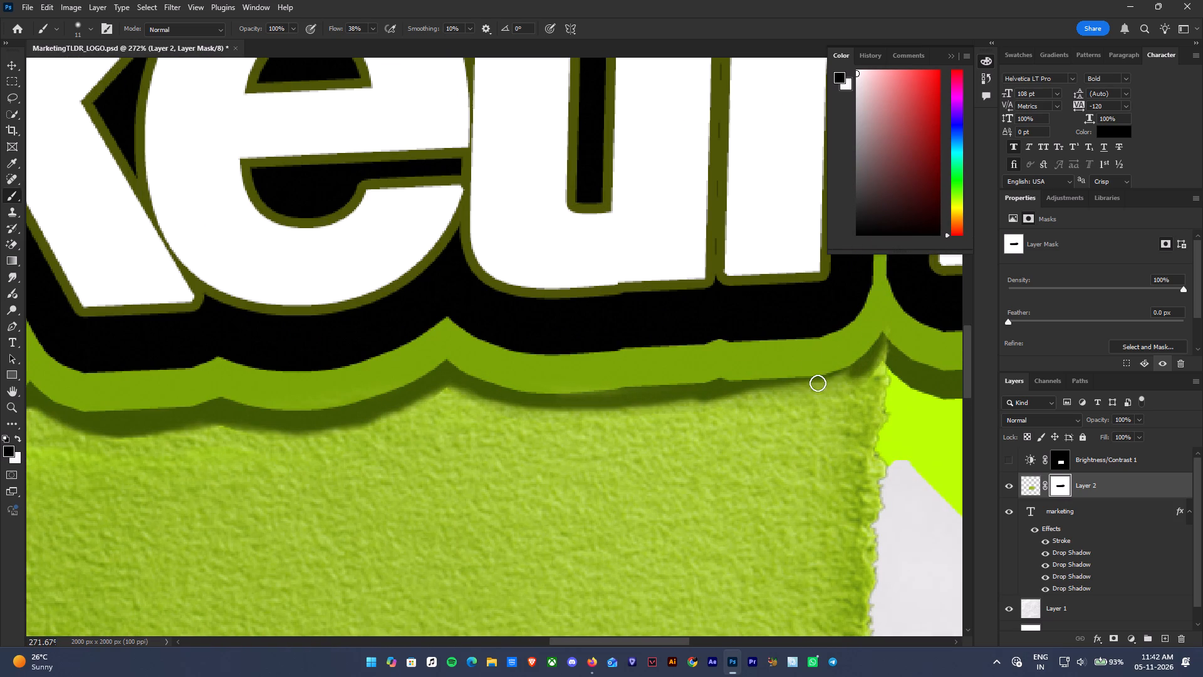
left_click_drag(818, 383, 881, 338)
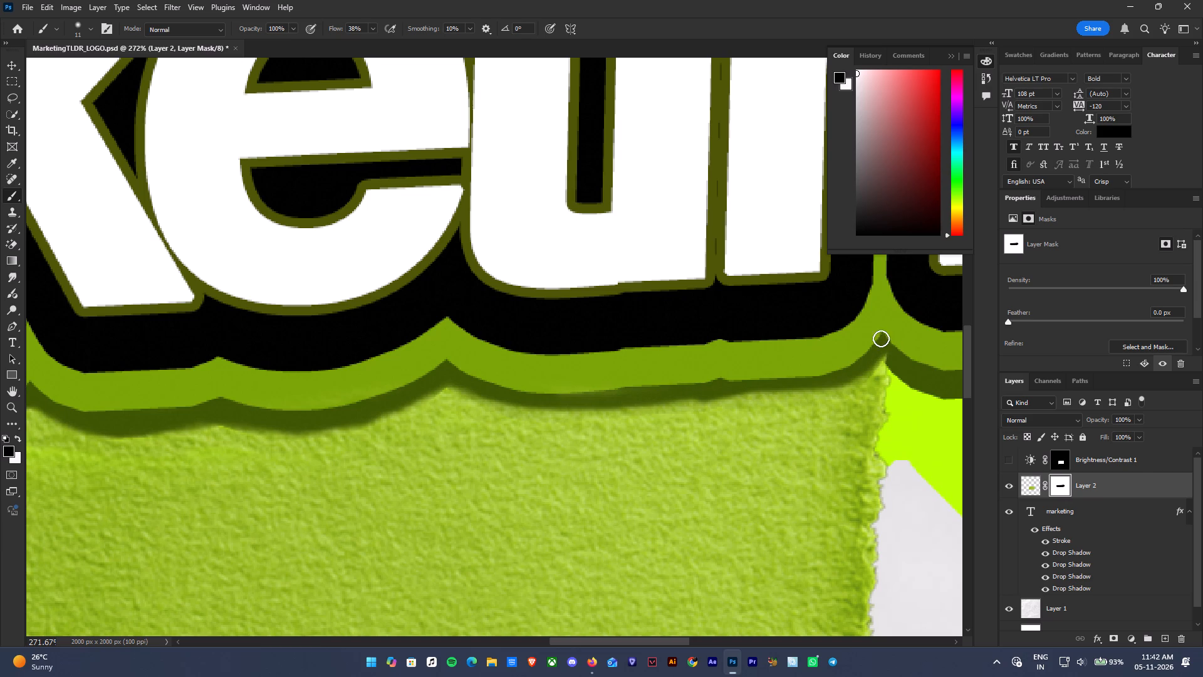
left_click_drag(881, 338, 897, 379)
Enlarge the brush to 37 px and paint black on the mask along the middle and left of the paper's upper edge.
scroll(744, 337, "down", 10, "ctrl+alt")
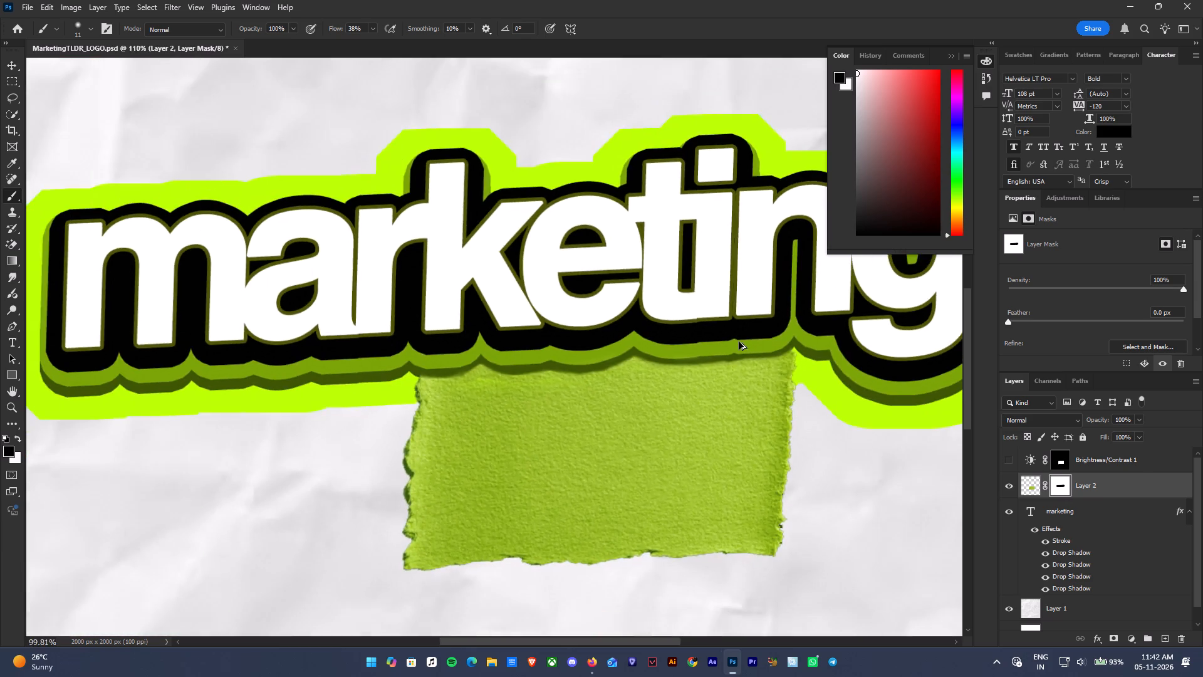
scroll(739, 342, "down", 14, "ctrl+alt")
scroll(798, 387, "up", 3, "ctrl+alt")
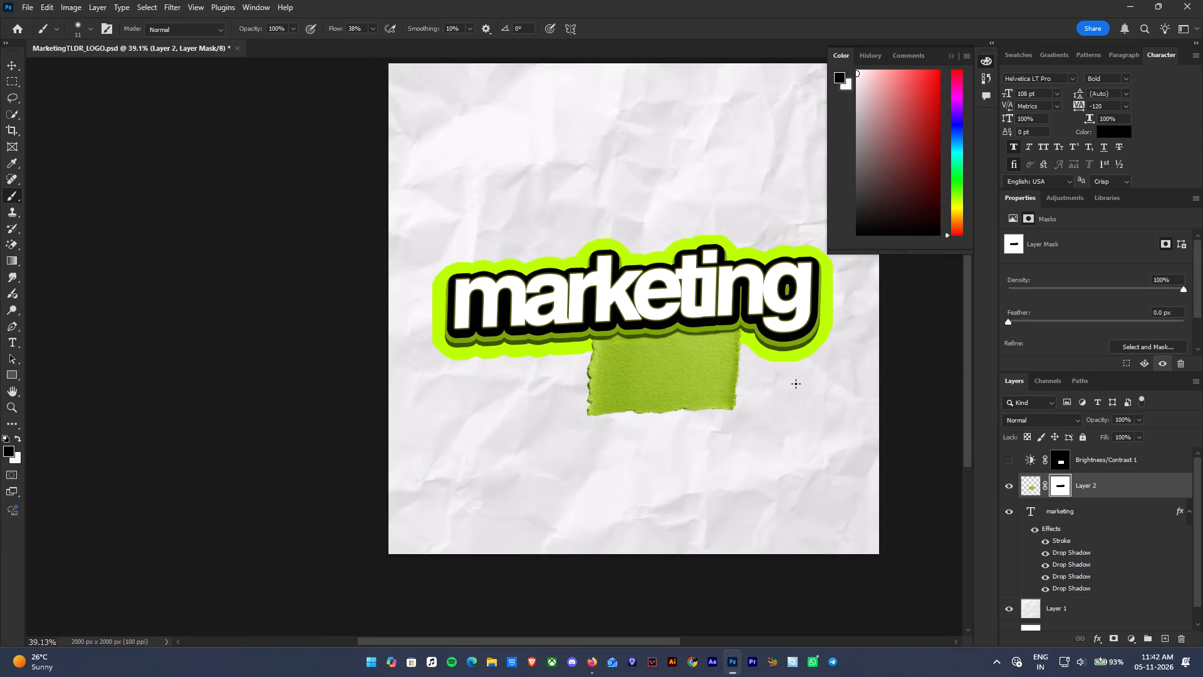
scroll(773, 338, "up", 5)
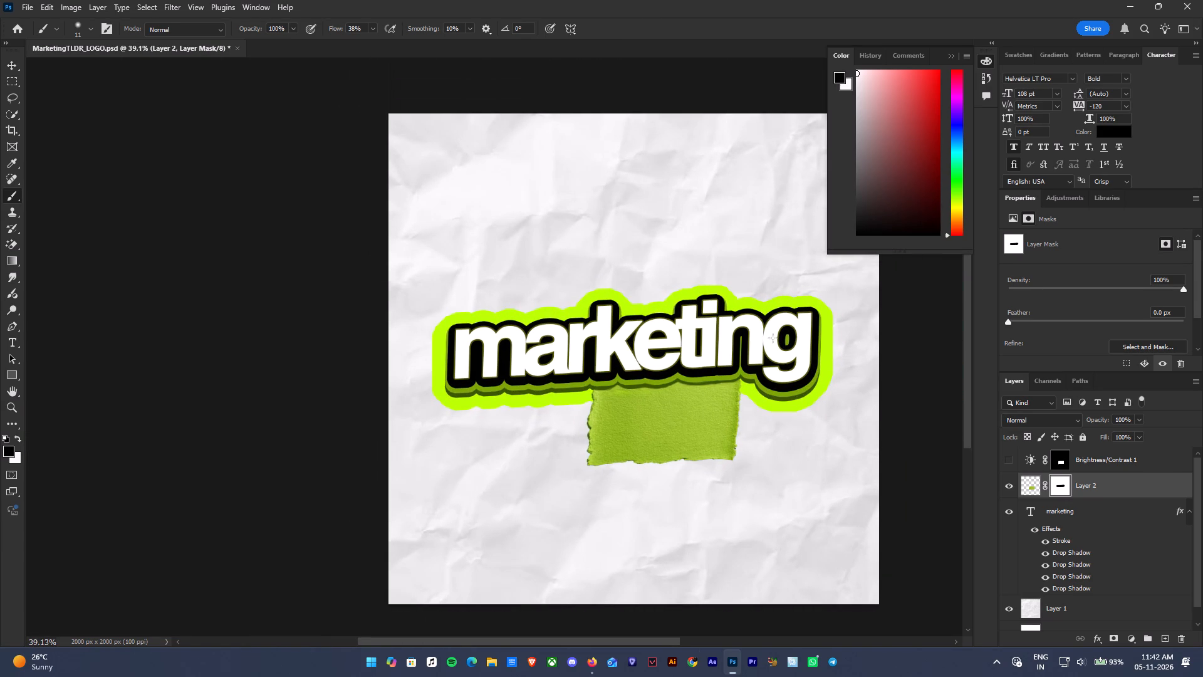
scroll(773, 335, "down", 4)
scroll(773, 335, "up", 12, "ctrl+alt")
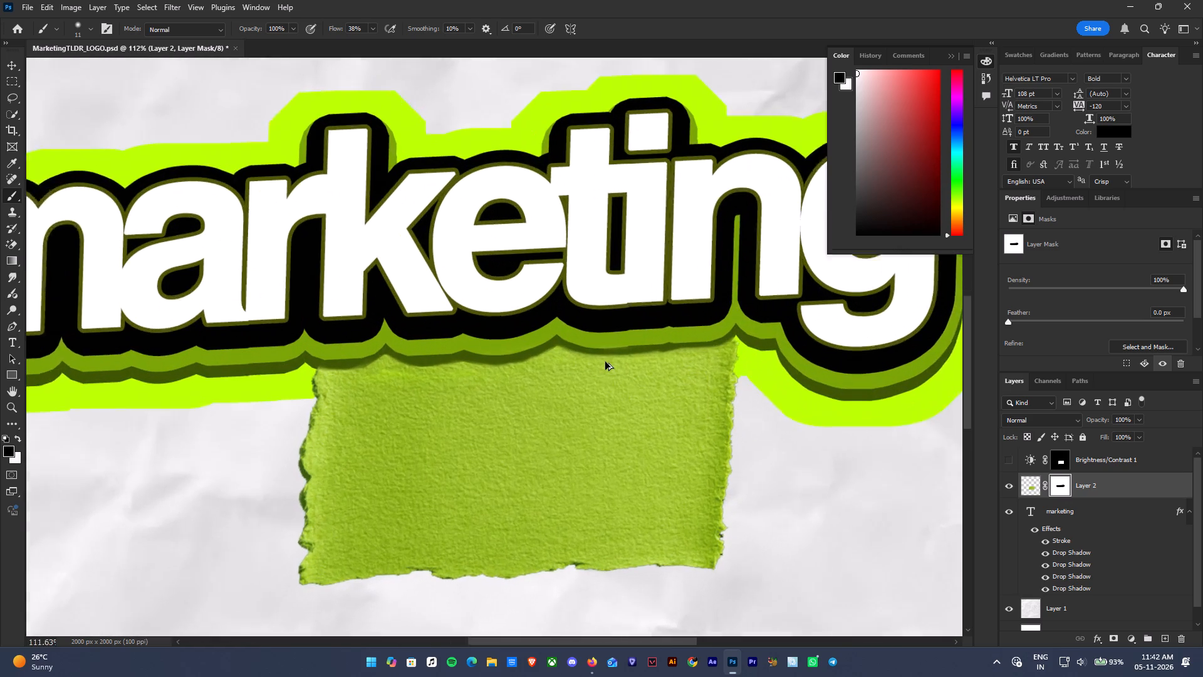
scroll(584, 350, "up", 2, "ctrl+alt")
right_click_drag(575, 336, 587, 338, "alt")
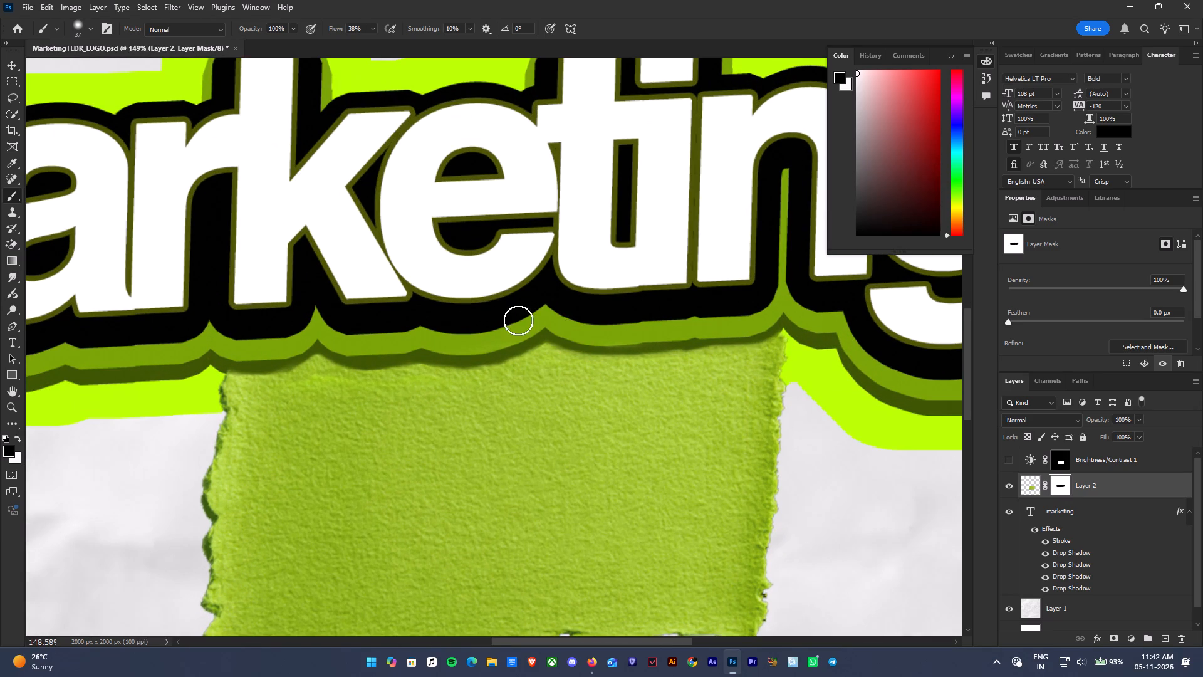
left_click_drag(526, 336, 459, 344)
right_click_drag(336, 340, 351, 341, "alt")
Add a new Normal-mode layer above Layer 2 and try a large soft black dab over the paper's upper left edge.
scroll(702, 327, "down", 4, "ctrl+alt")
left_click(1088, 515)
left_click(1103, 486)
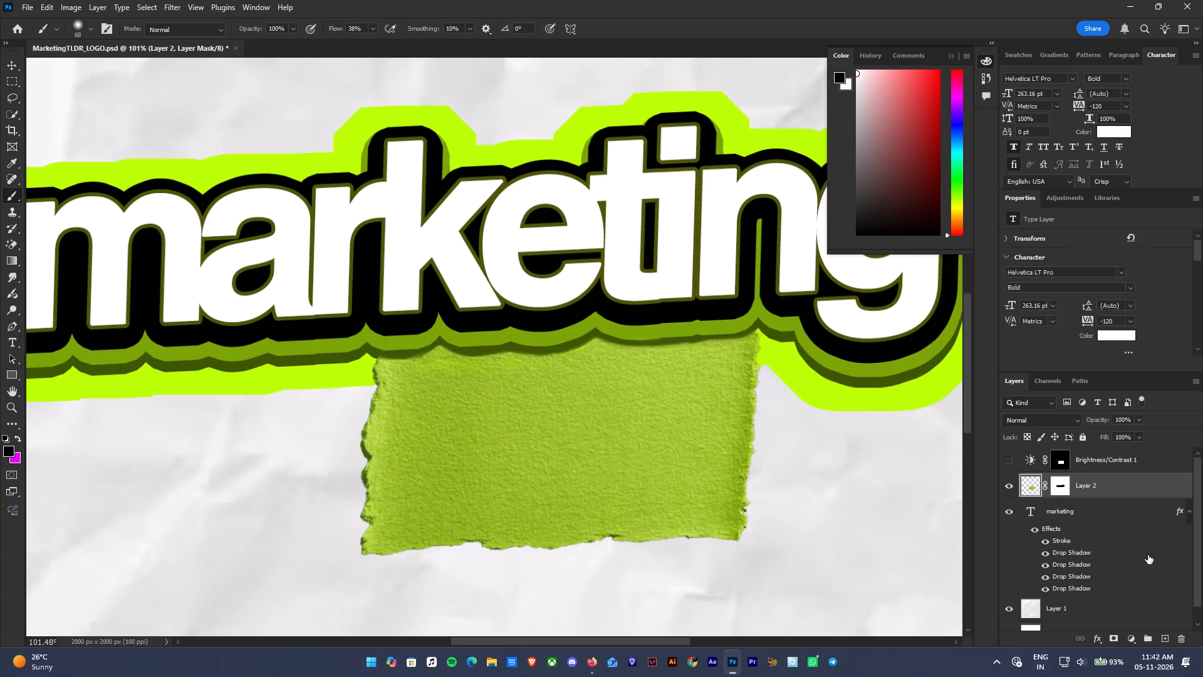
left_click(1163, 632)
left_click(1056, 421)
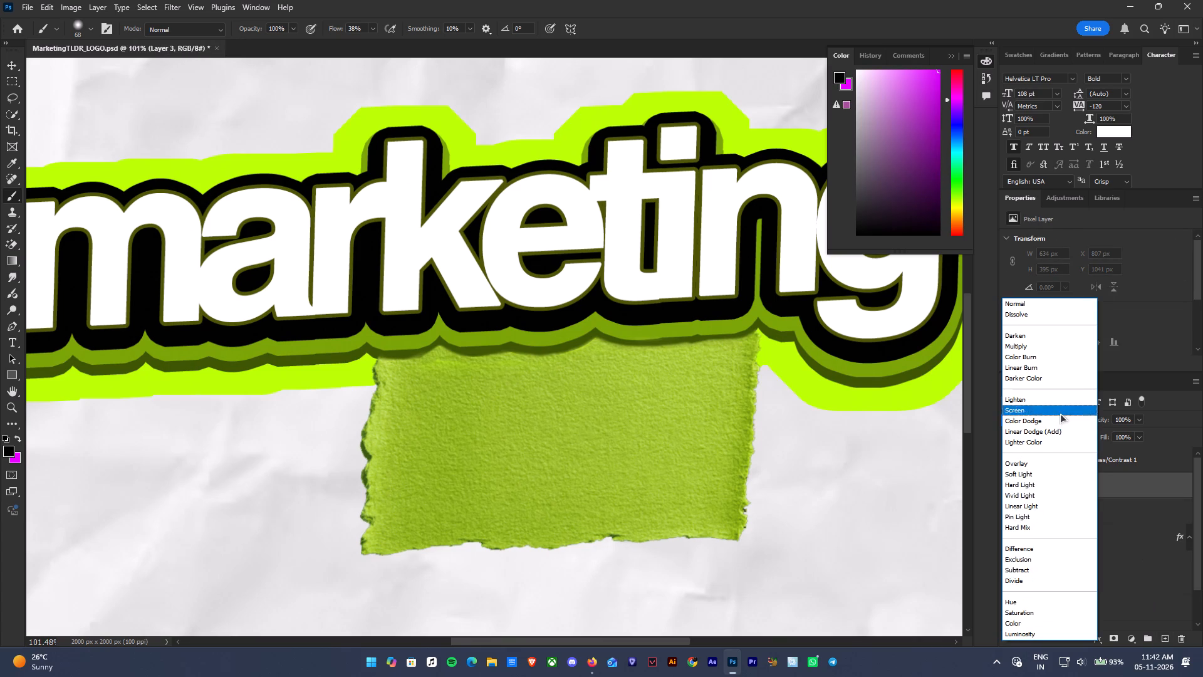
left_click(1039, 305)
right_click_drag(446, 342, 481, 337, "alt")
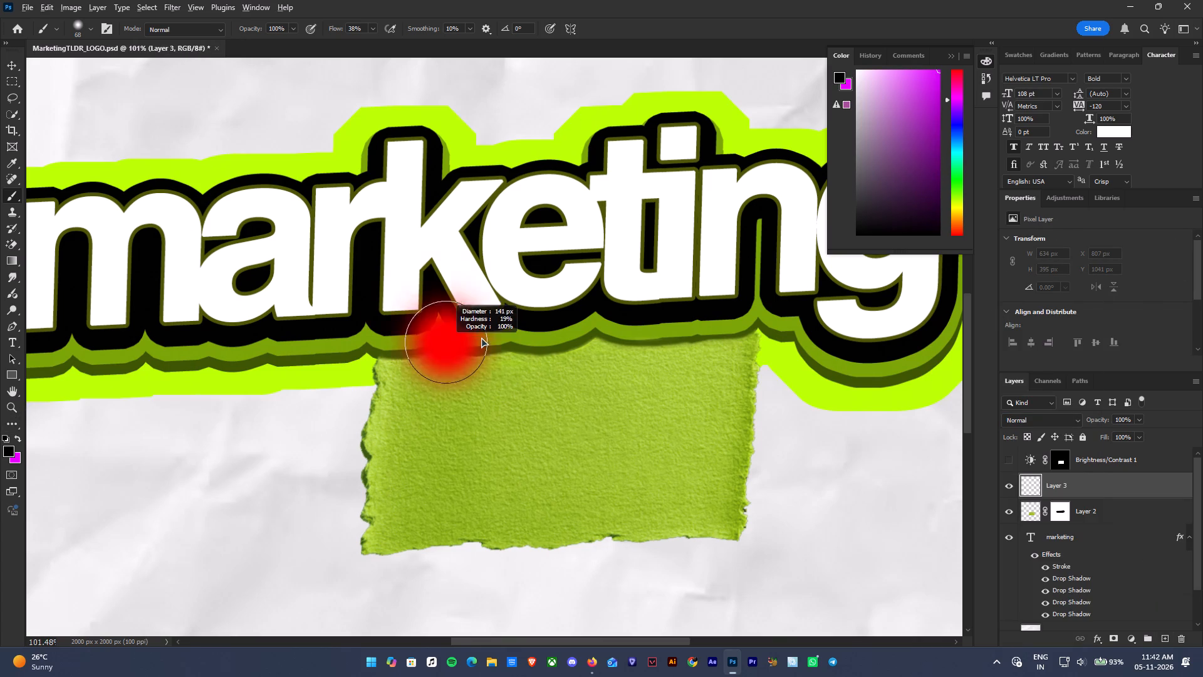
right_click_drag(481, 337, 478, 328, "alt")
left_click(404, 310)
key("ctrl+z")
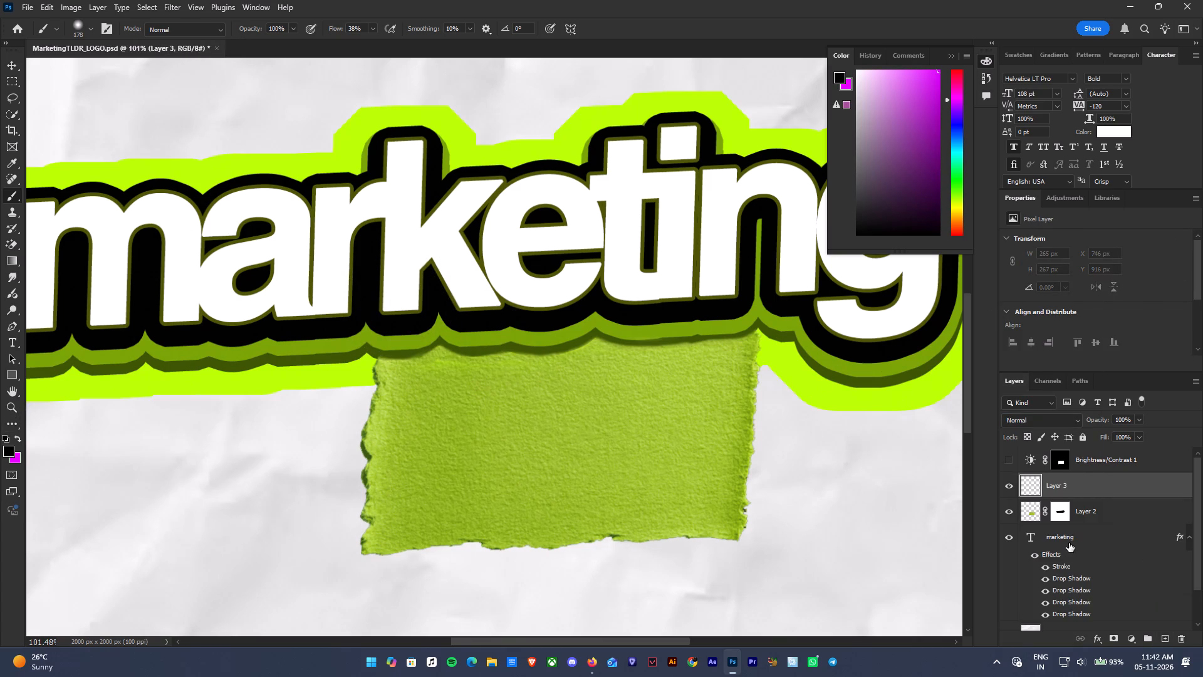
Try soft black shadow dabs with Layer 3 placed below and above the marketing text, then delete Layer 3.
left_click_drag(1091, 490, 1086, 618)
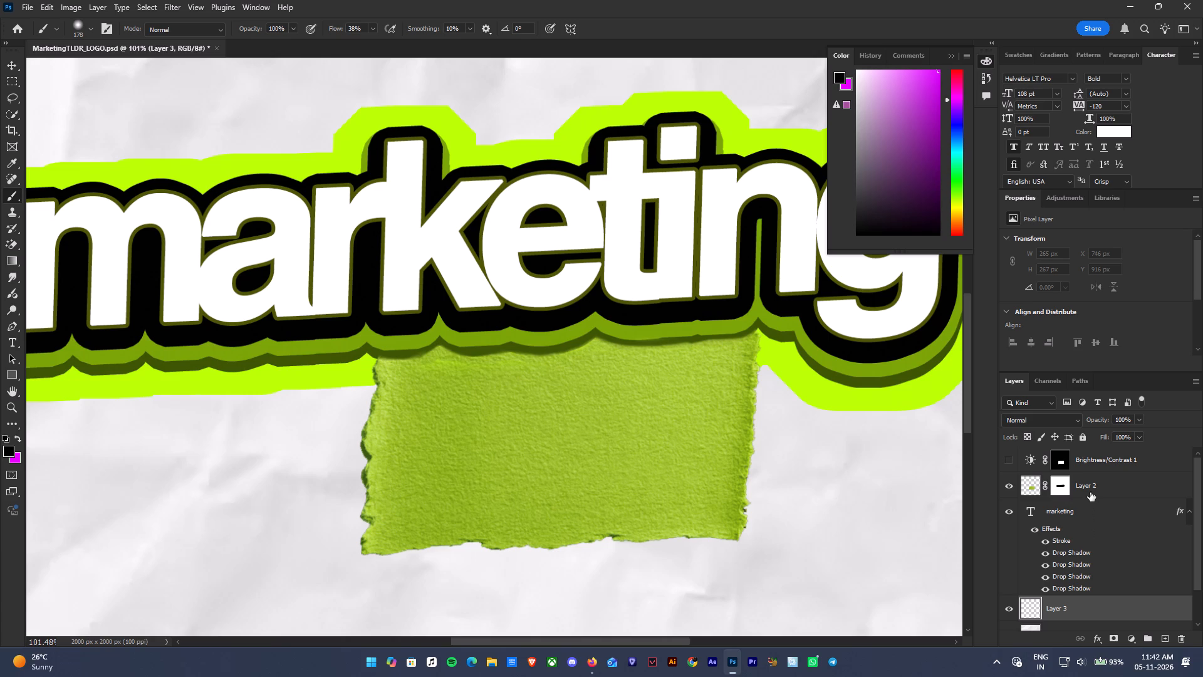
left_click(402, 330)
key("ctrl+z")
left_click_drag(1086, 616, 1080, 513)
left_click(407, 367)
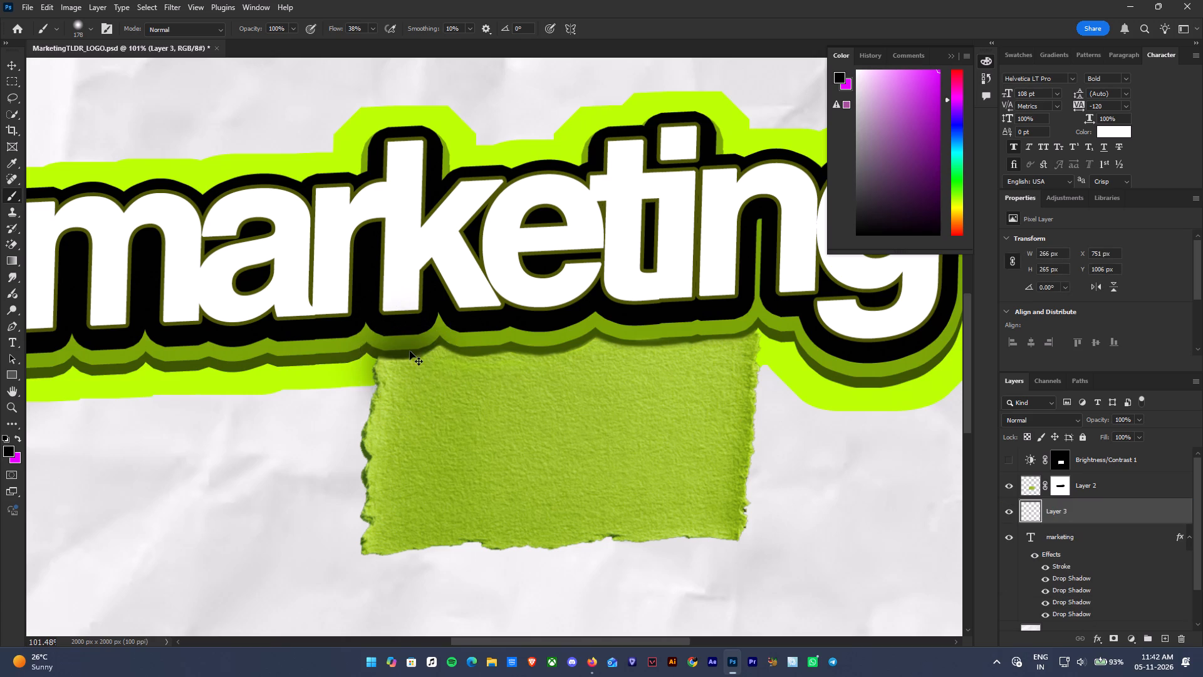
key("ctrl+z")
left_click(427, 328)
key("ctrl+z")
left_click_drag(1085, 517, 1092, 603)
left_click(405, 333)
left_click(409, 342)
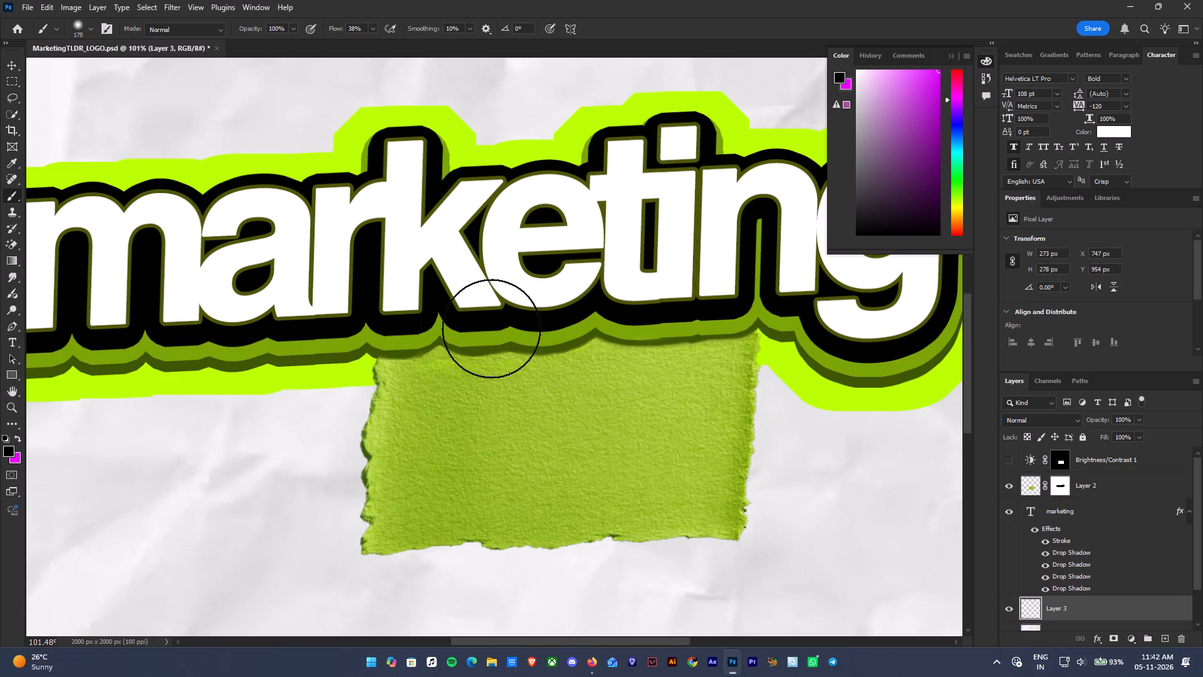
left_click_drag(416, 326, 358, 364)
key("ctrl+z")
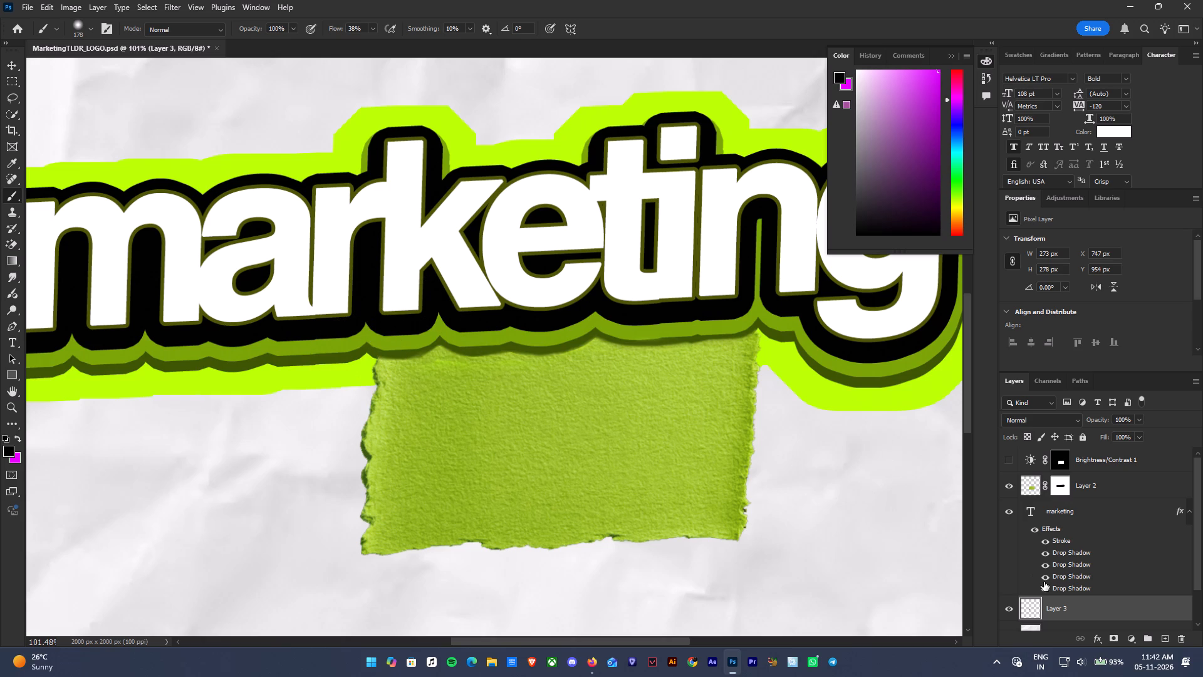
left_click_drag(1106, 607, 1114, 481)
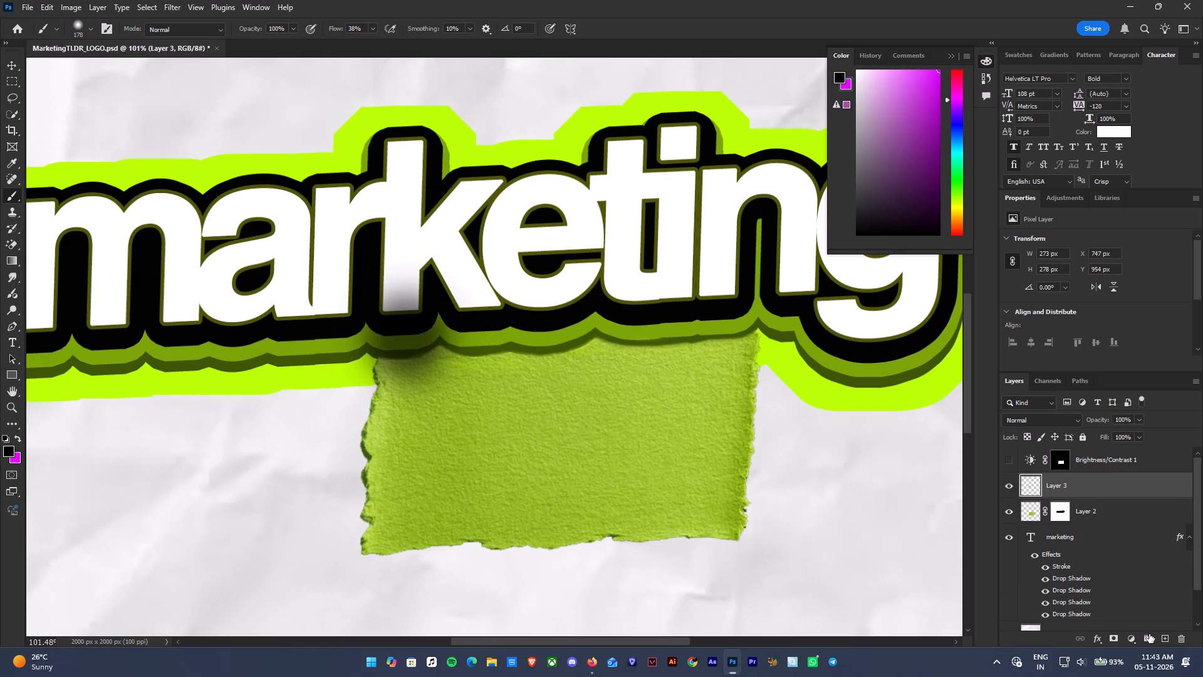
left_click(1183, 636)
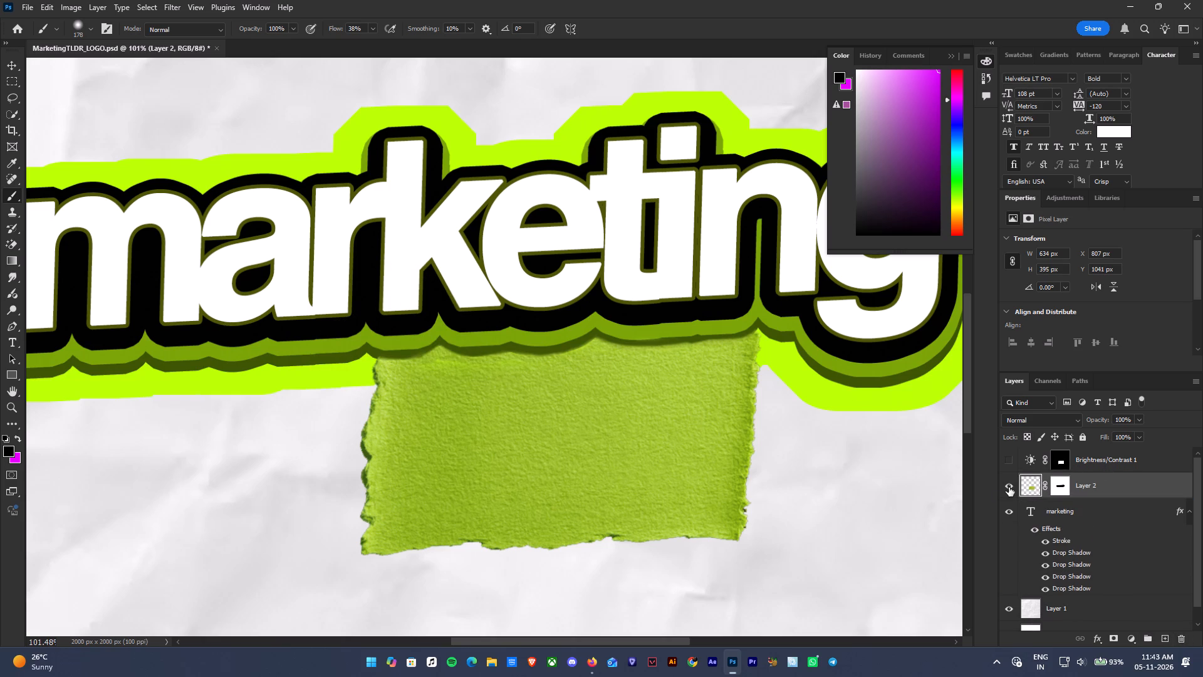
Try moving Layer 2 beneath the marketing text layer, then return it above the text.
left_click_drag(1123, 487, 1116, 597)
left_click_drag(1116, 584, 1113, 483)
Paint black on Layer 2's mask with the large soft brush to fade the paper's upper edge into the wordmark's shadow.
scroll(641, 338, "up", 8, "ctrl+alt")
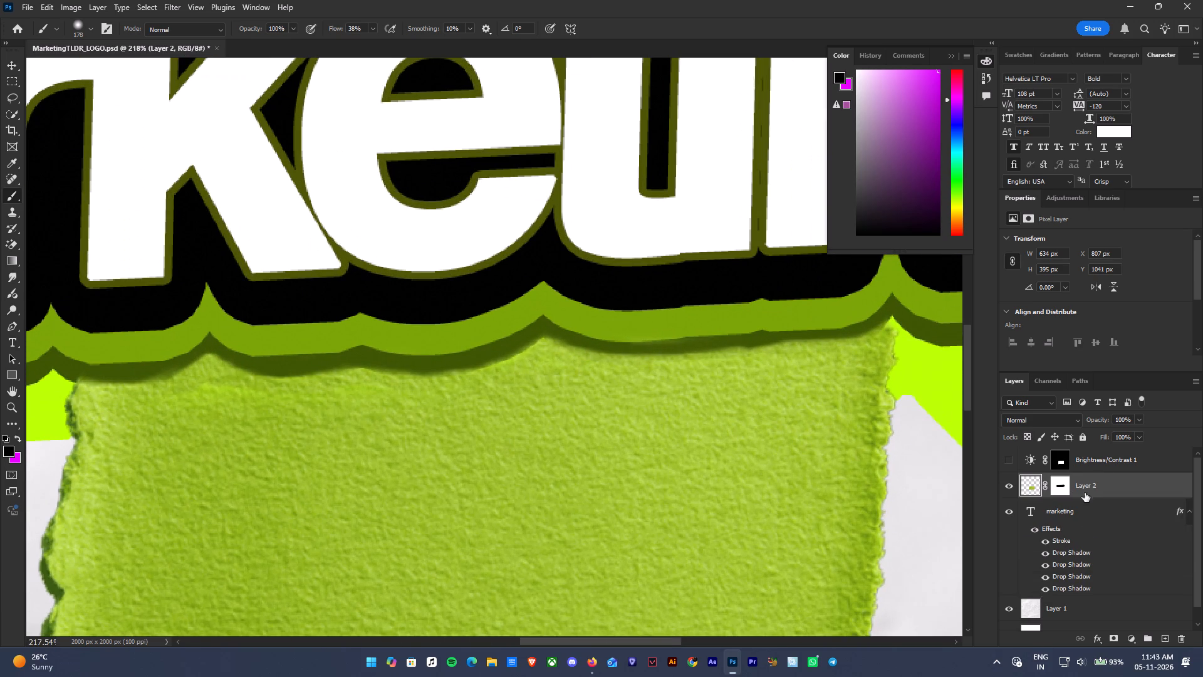
left_click(1072, 481)
left_click(1066, 483)
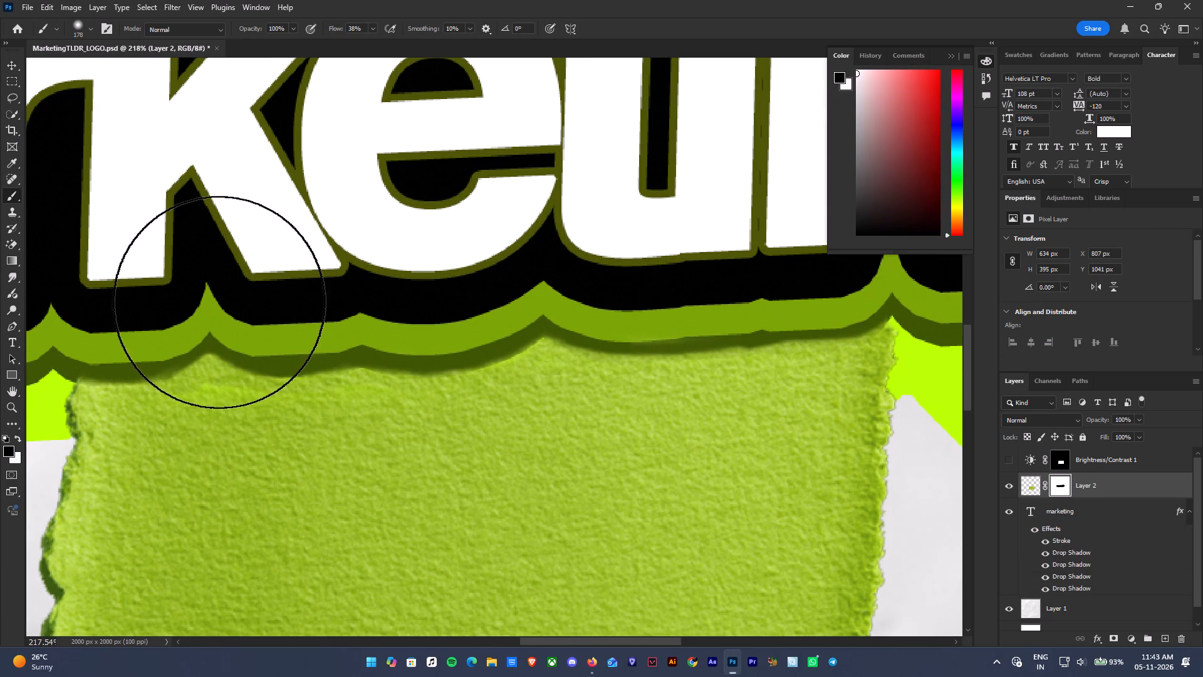
left_click(232, 275)
key("ctrl+z")
left_click(195, 257)
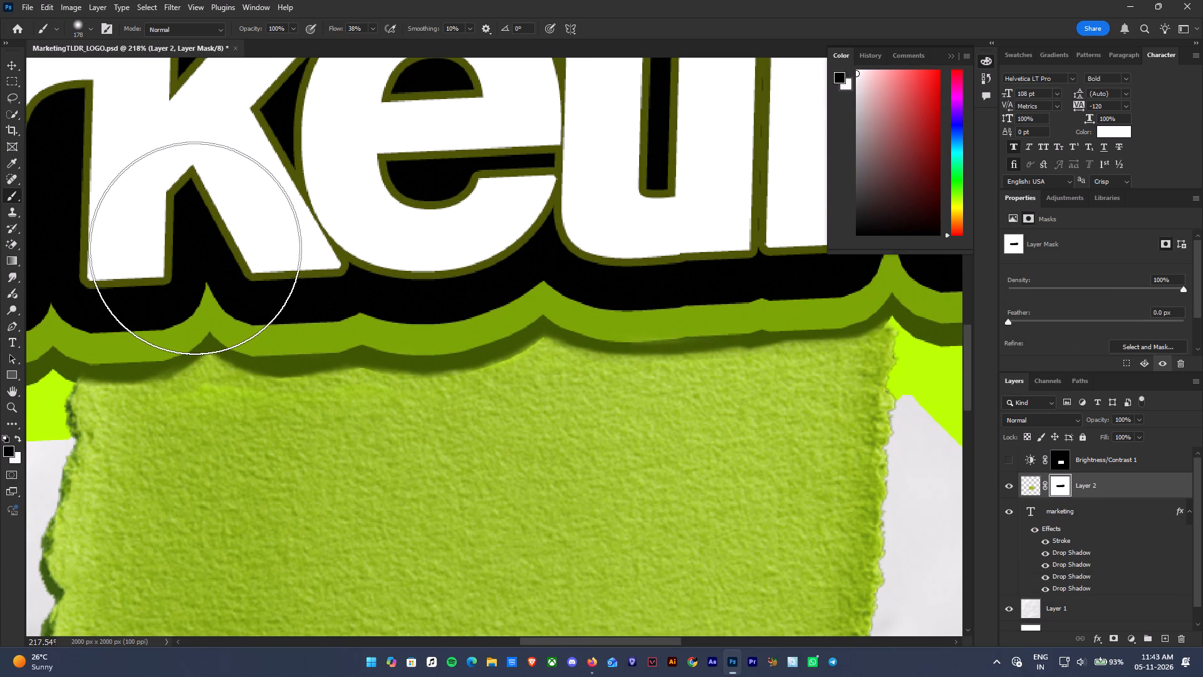
left_click(404, 256)
left_click(344, 268)
left_click(465, 263)
left_click(523, 250)
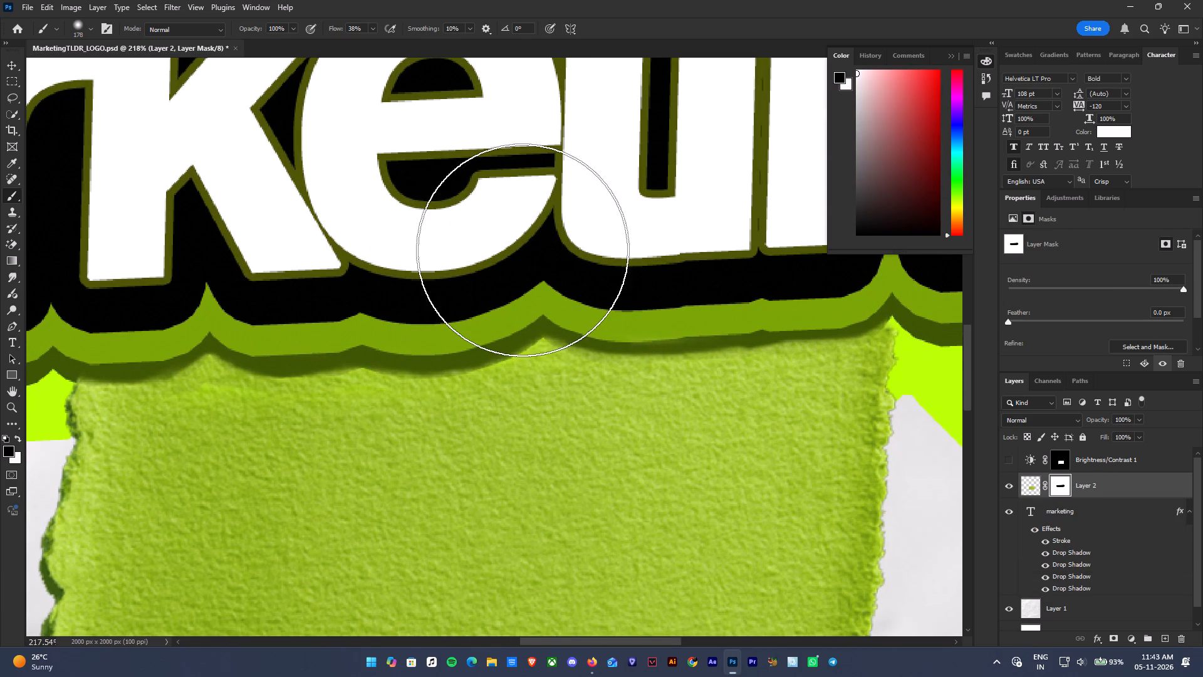
left_click(665, 247)
left_click_drag(712, 243, 626, 246)
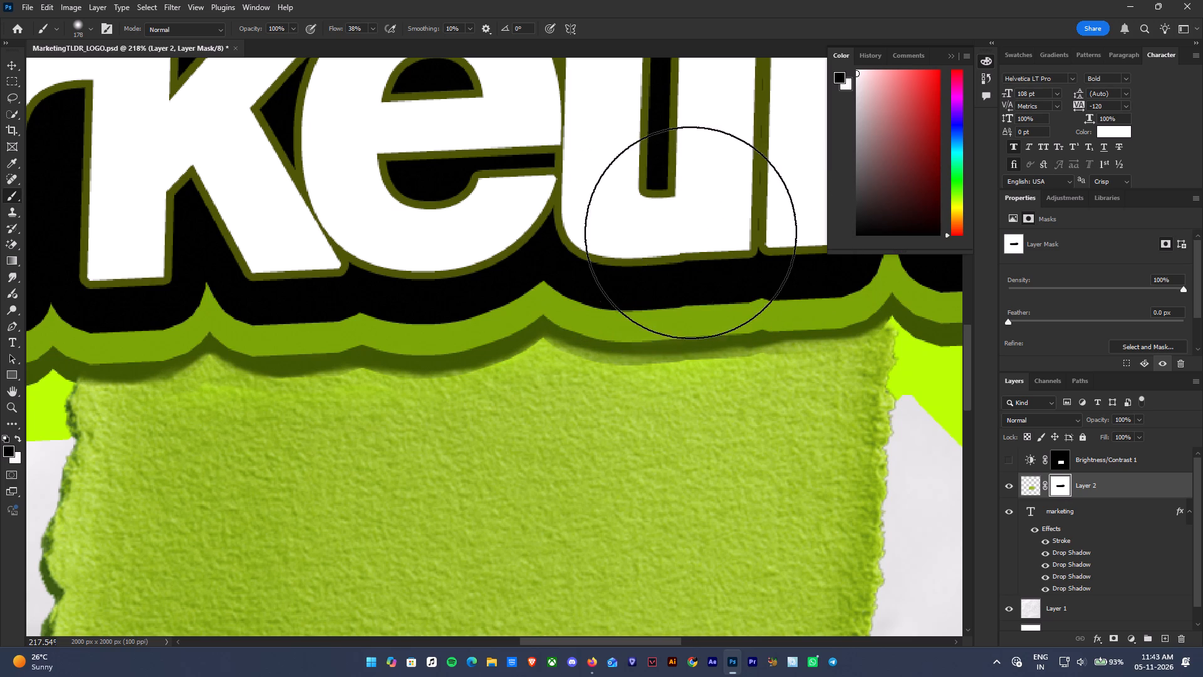
Temporarily show the Brightness/Contrast 1 adjustment and examine how it affects the paper and the shadow along its upper edge.
scroll(717, 228, "down", 11, "ctrl+alt")
scroll(731, 296, "down", 11, "ctrl+alt")
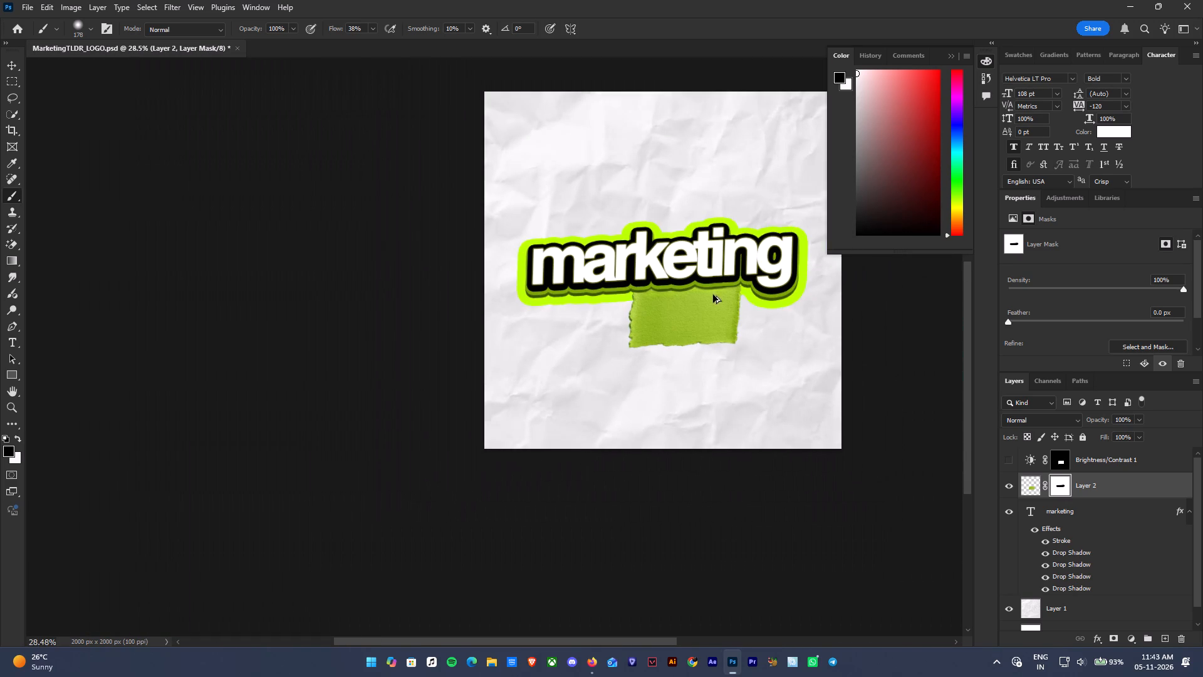
scroll(841, 337, "up", 6)
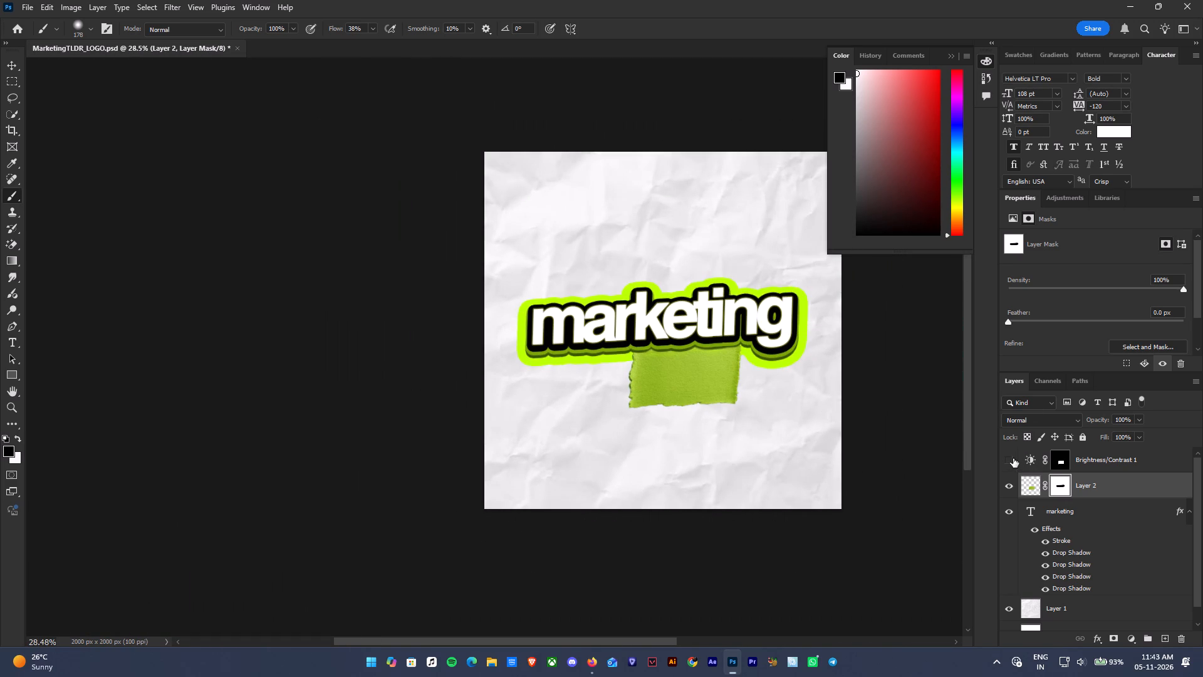
left_click(1013, 458)
scroll(892, 358, "up", 11, "ctrl+alt")
scroll(675, 350, "up", 11, "ctrl+alt")
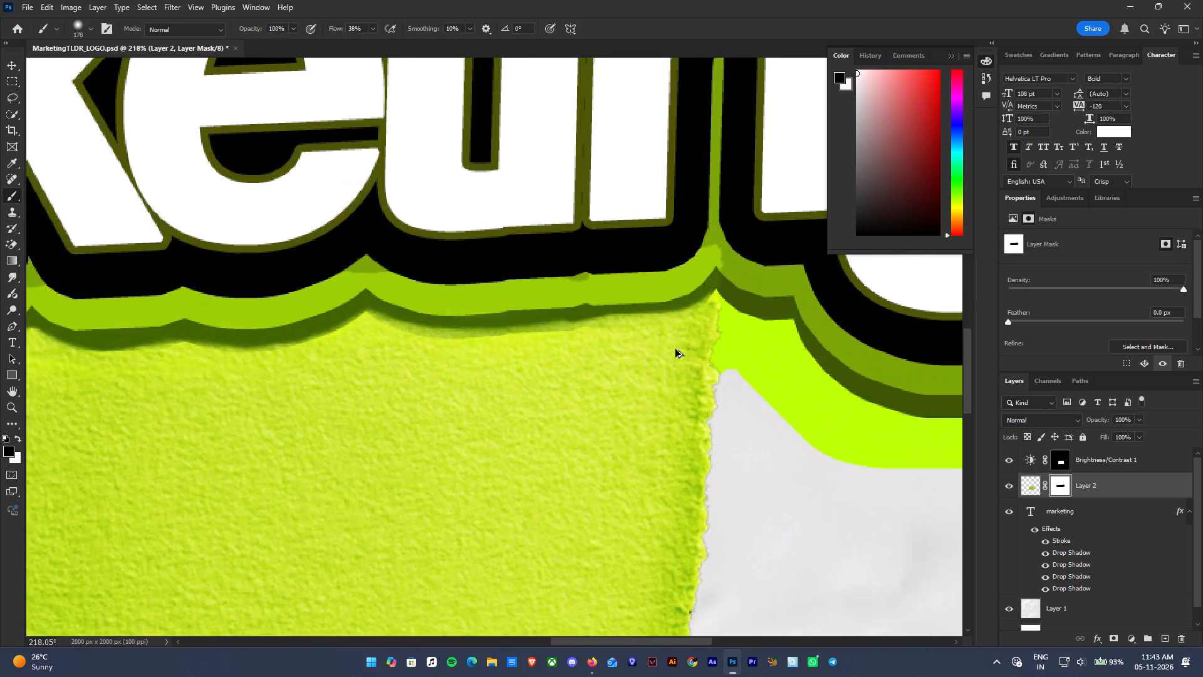
scroll(638, 342, "up", 1, "ctrl+alt")
scroll(639, 342, "down", 10, "ctrl+alt")
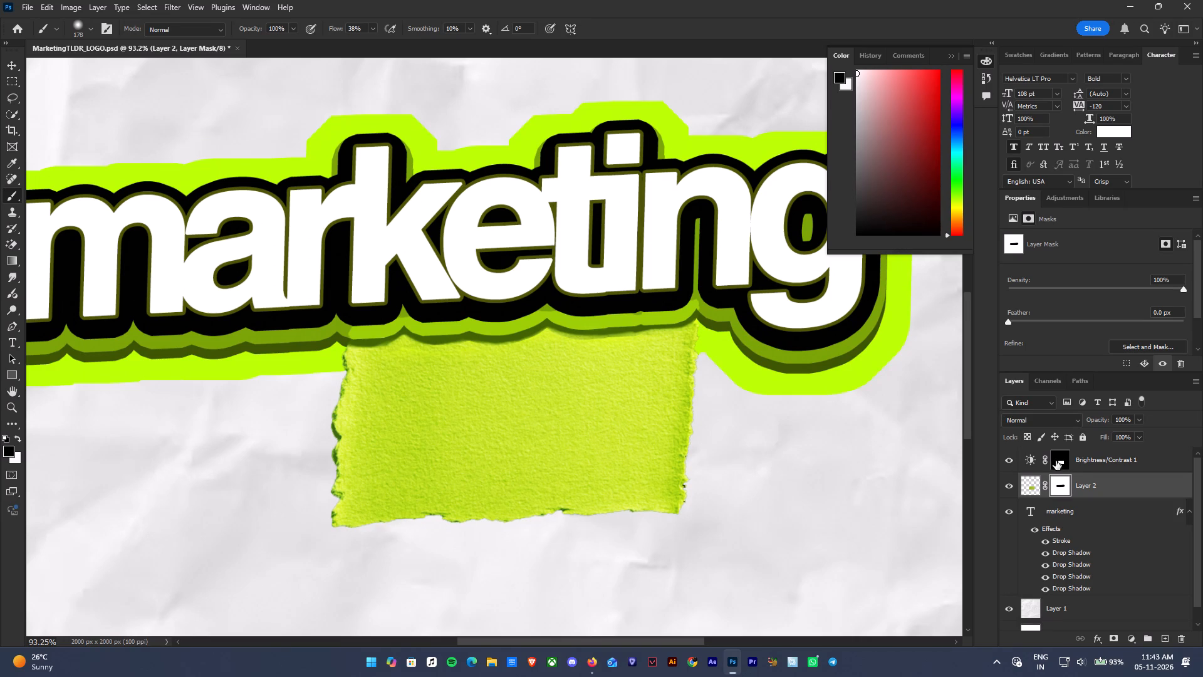
left_click(1086, 461)
left_click(1009, 459)
Delete the layer mask from the Brightness/Contrast 1 adjustment layer.
left_click(1097, 456)
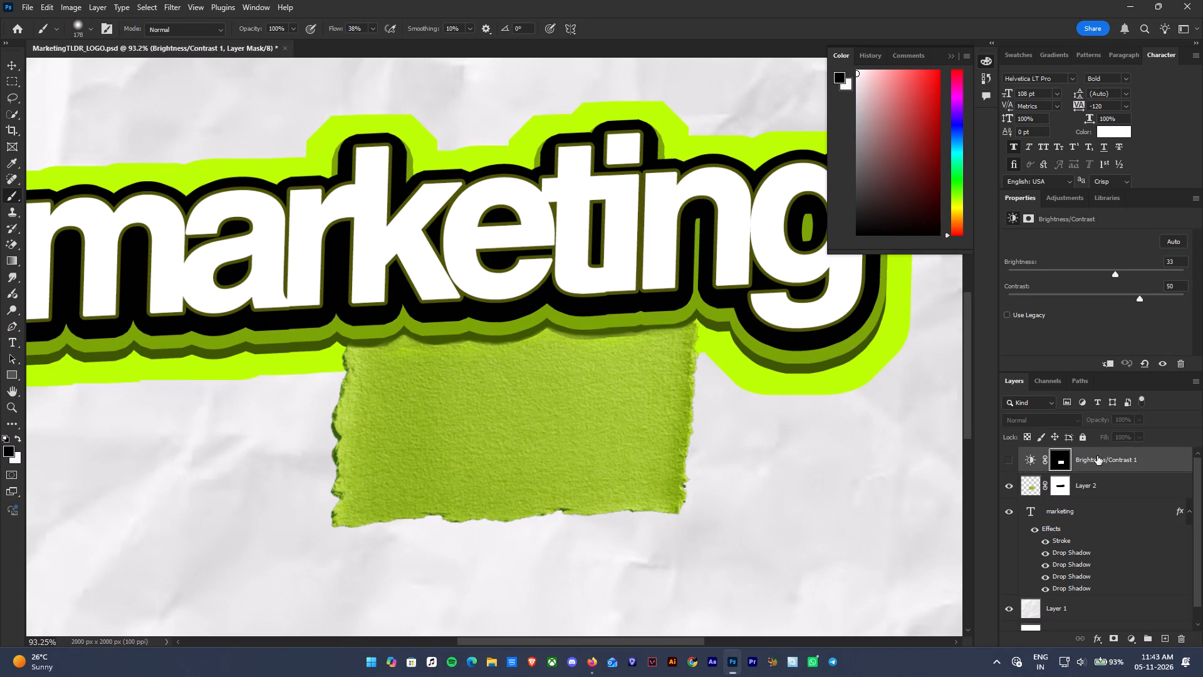
left_click(1032, 480)
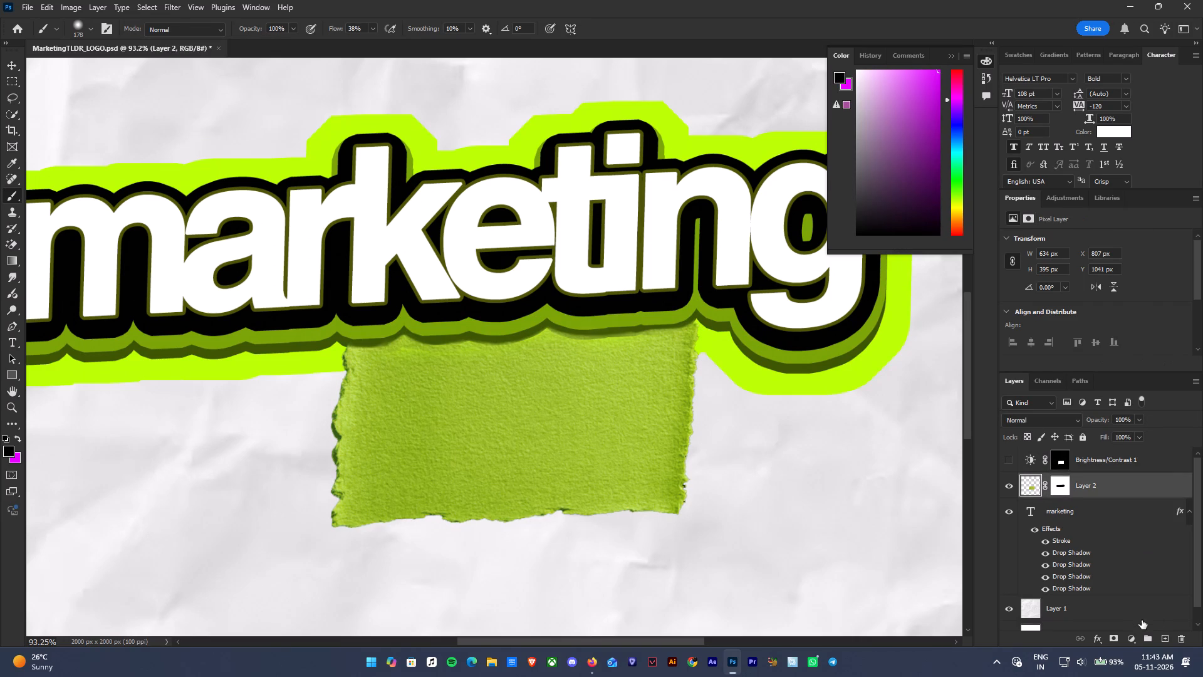
left_click(1103, 468)
left_click(1181, 642)
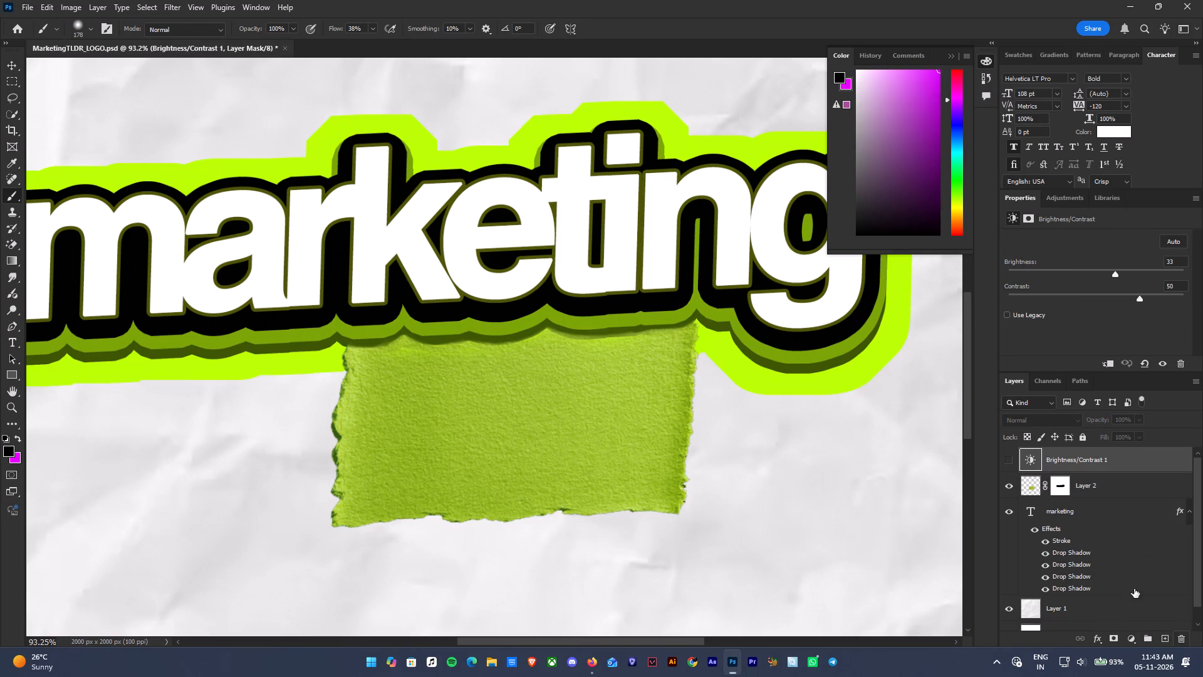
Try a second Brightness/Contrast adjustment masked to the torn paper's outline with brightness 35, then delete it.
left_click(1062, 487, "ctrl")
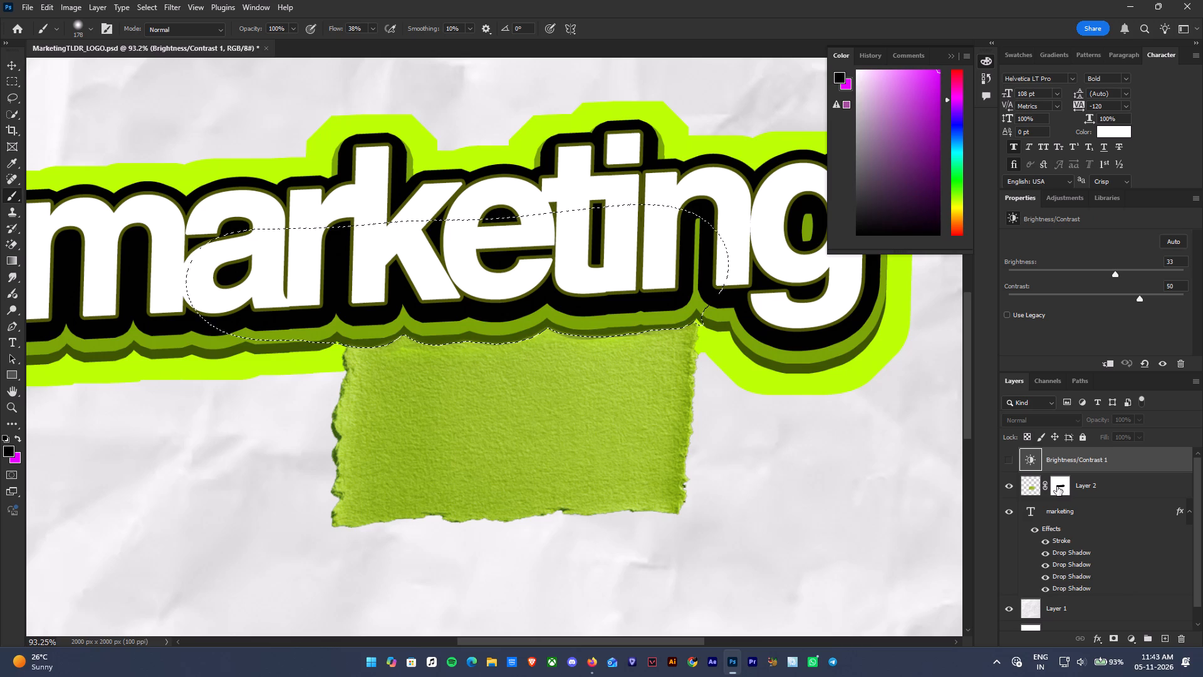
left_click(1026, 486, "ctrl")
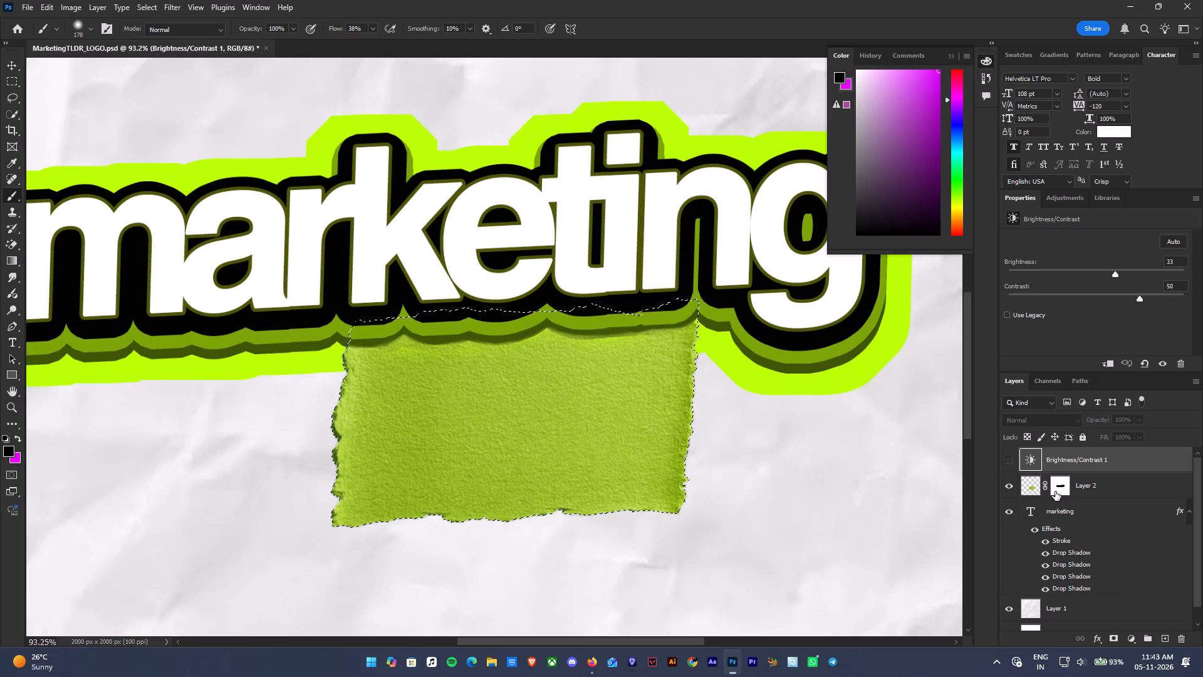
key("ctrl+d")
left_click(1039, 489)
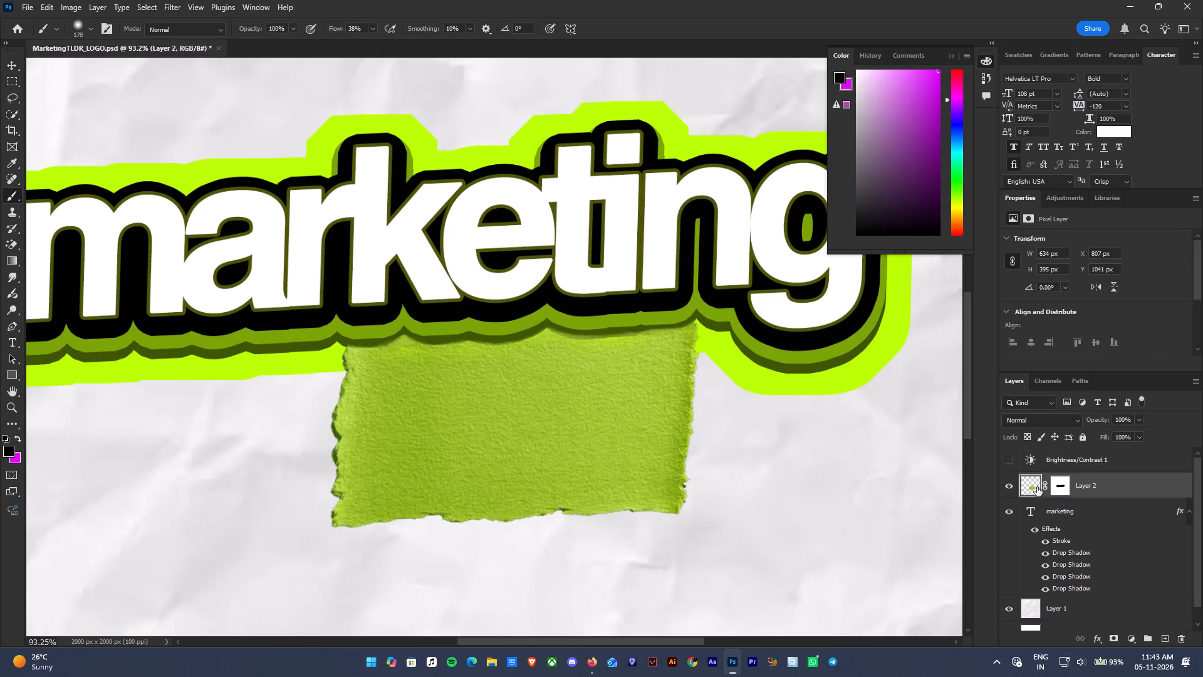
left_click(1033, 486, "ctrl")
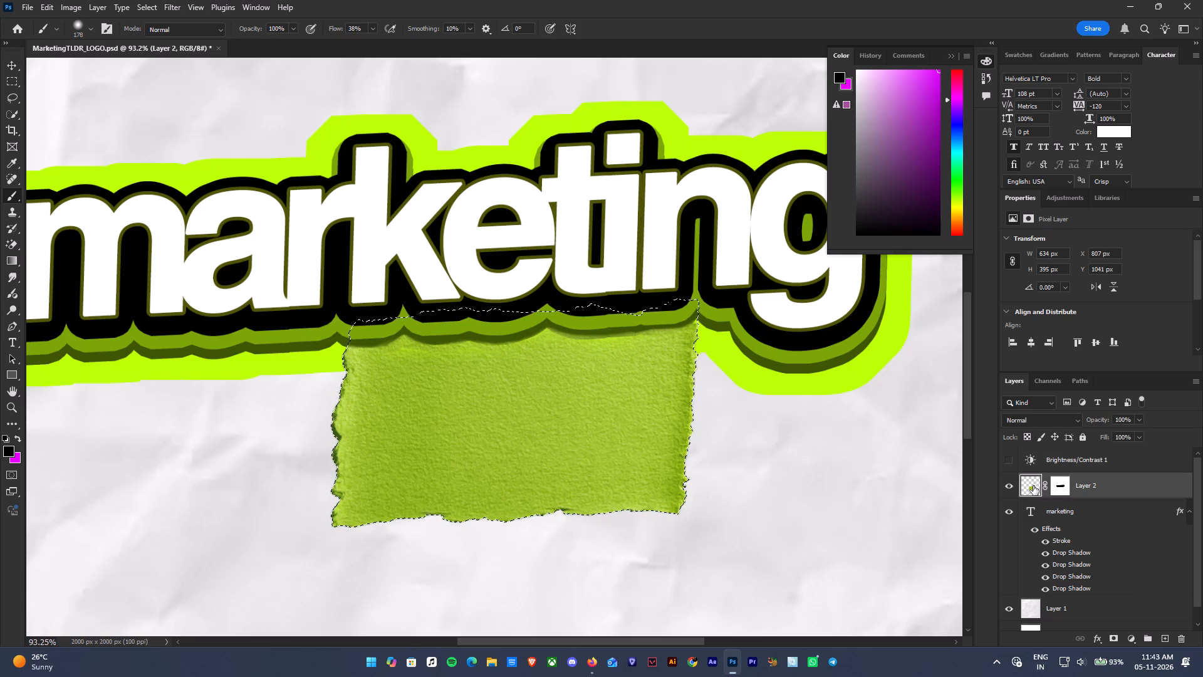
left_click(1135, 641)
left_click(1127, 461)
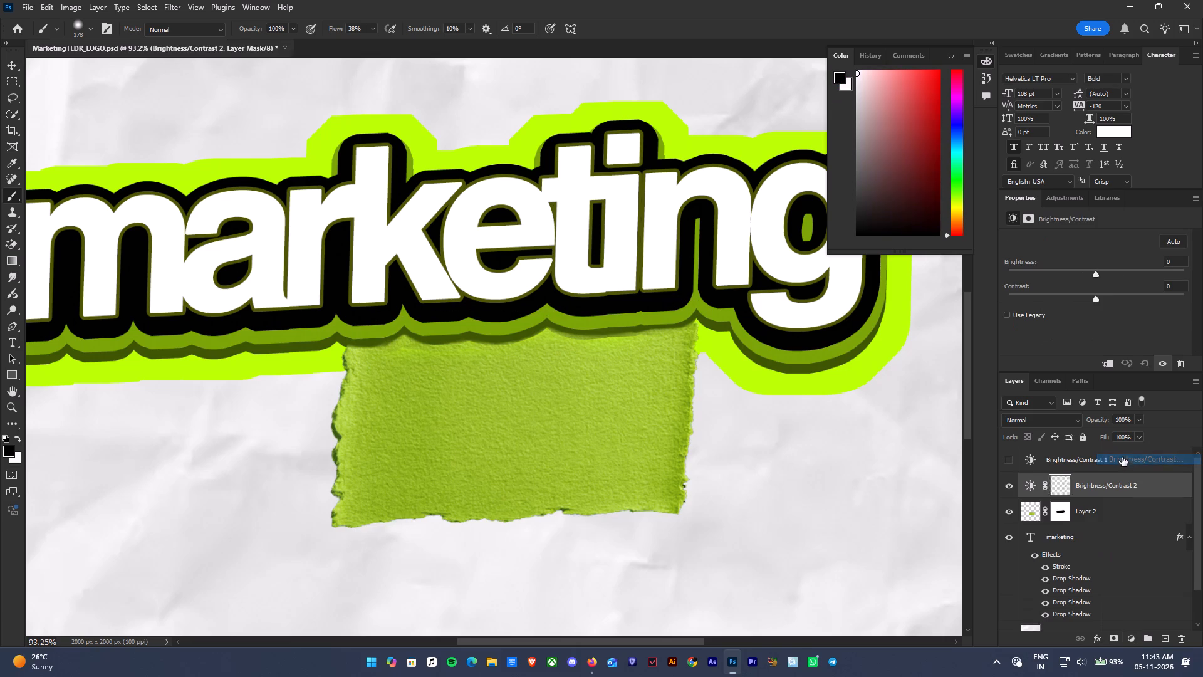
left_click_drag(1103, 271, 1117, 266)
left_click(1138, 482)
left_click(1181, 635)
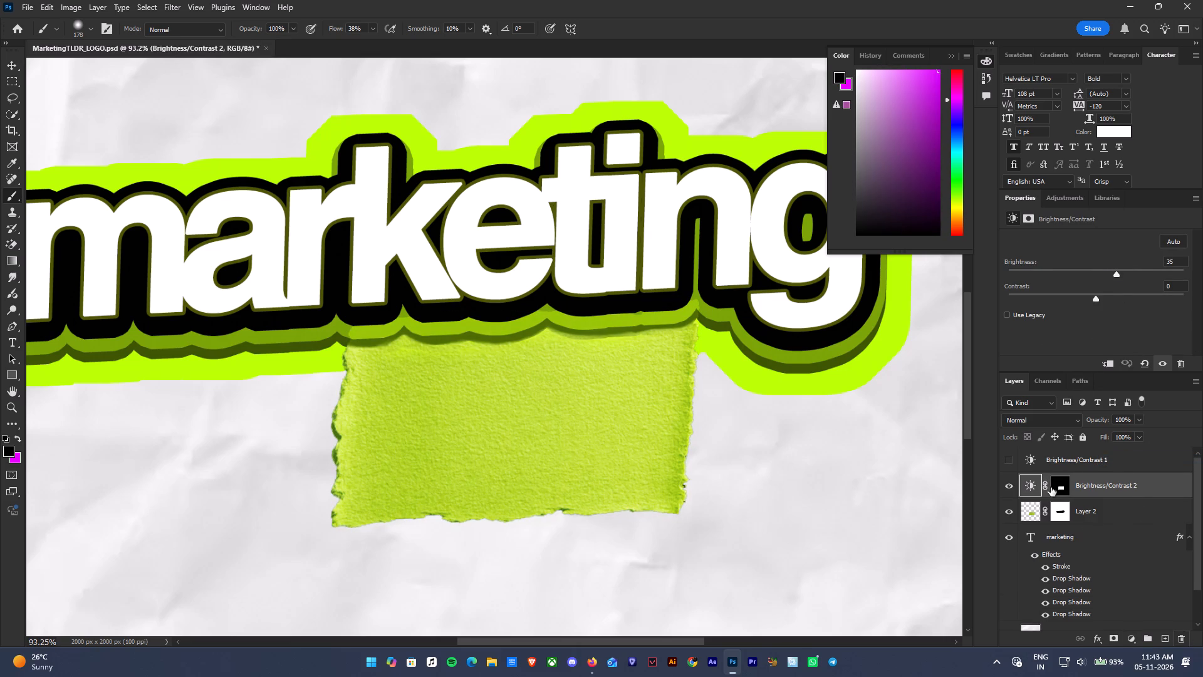
Show Brightness/Contrast 1 without its mask, then undo the recent edits until its layer mask is restored and the adjustment is visible.
left_click(1012, 453)
left_click(1049, 456)
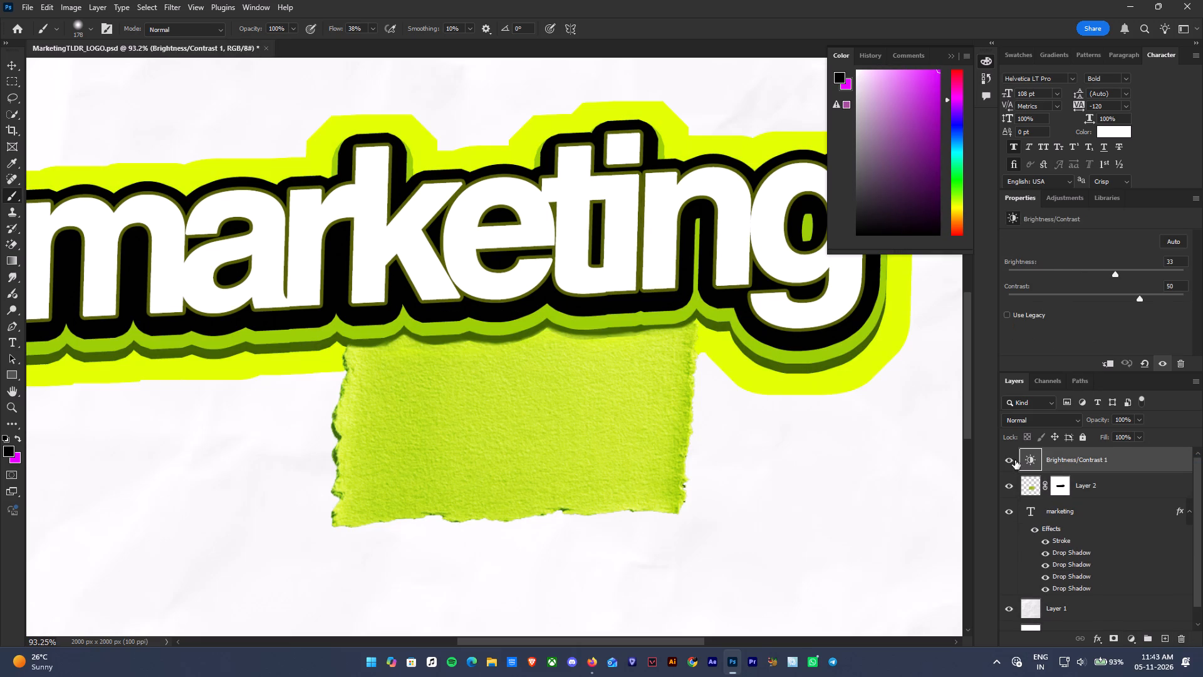
left_click(1094, 462)
key("ctrl+z")
key("ctrl+z")
key("ctrl+z")
key("ctrl+z")
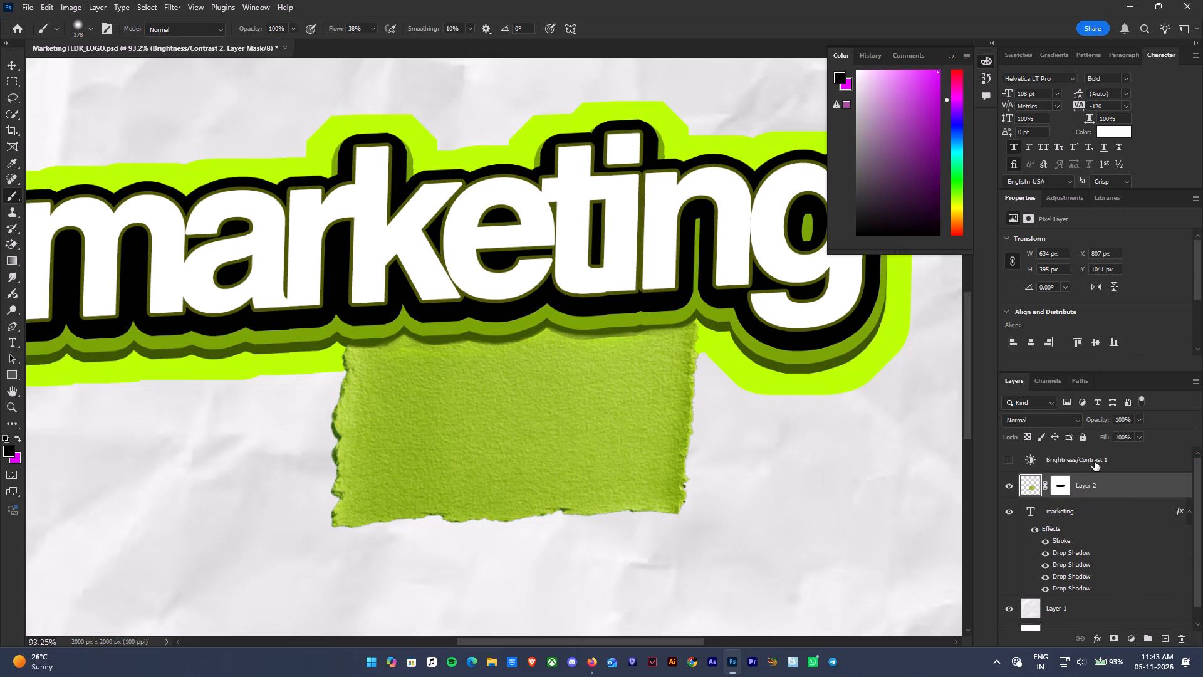
key("ctrl+z")
key("ctrl+z")
key("ctrl+z")
key("ctrl+z")
key("ctrl+z")
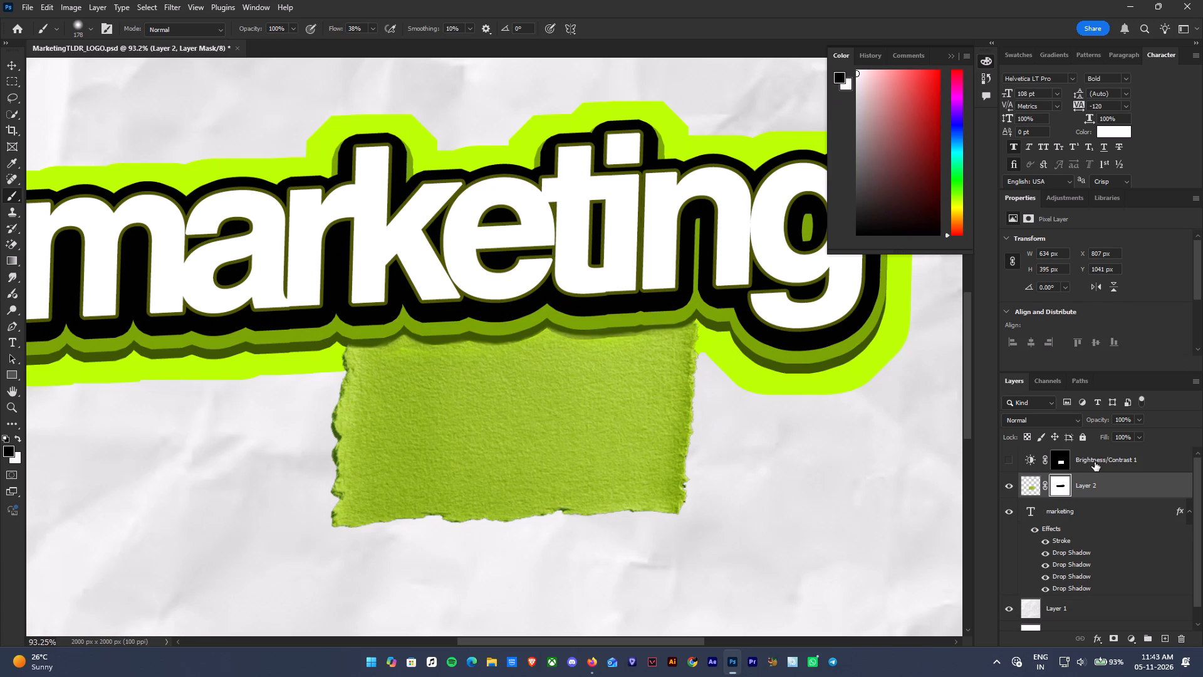
key("ctrl+z")
Paint black on the Brightness/Contrast 1 mask with a soft 56 px brush to remove the brightening from the wordmark's green shadow.
left_click(1034, 466)
scroll(377, 335, "down", 1, "ctrl+alt")
scroll(379, 335, "up", 2, "ctrl+alt")
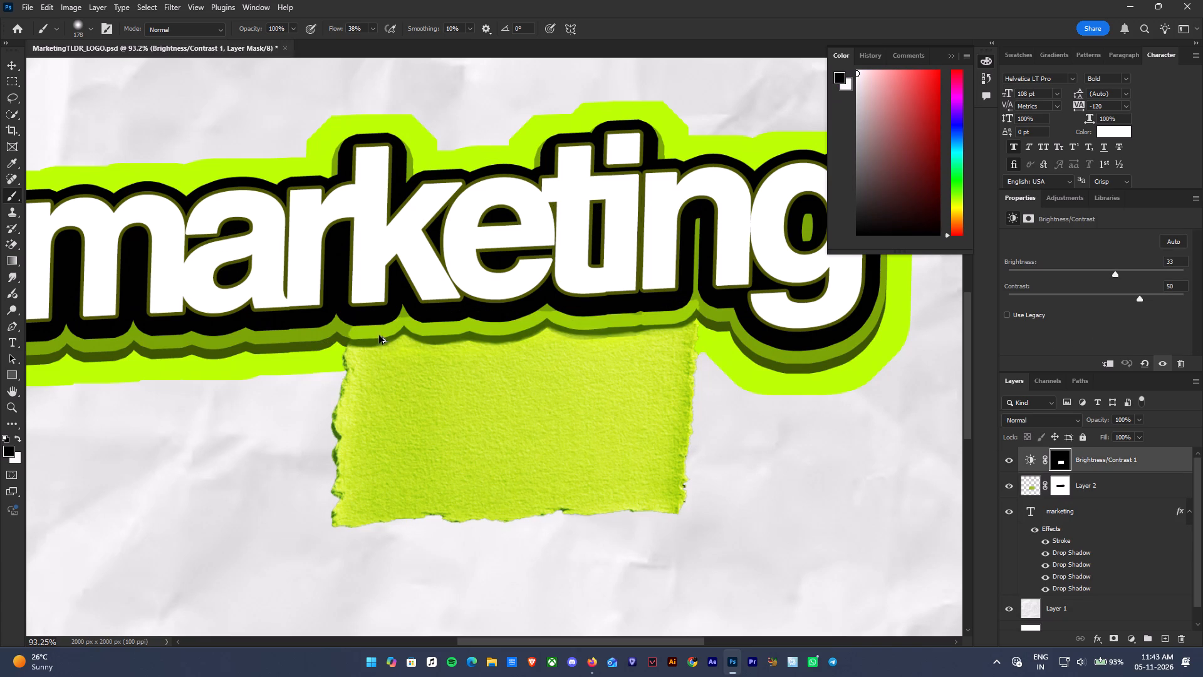
scroll(379, 335, "up", 3, "ctrl+alt")
left_click(1050, 457)
scroll(474, 302, "up", 4, "ctrl+alt")
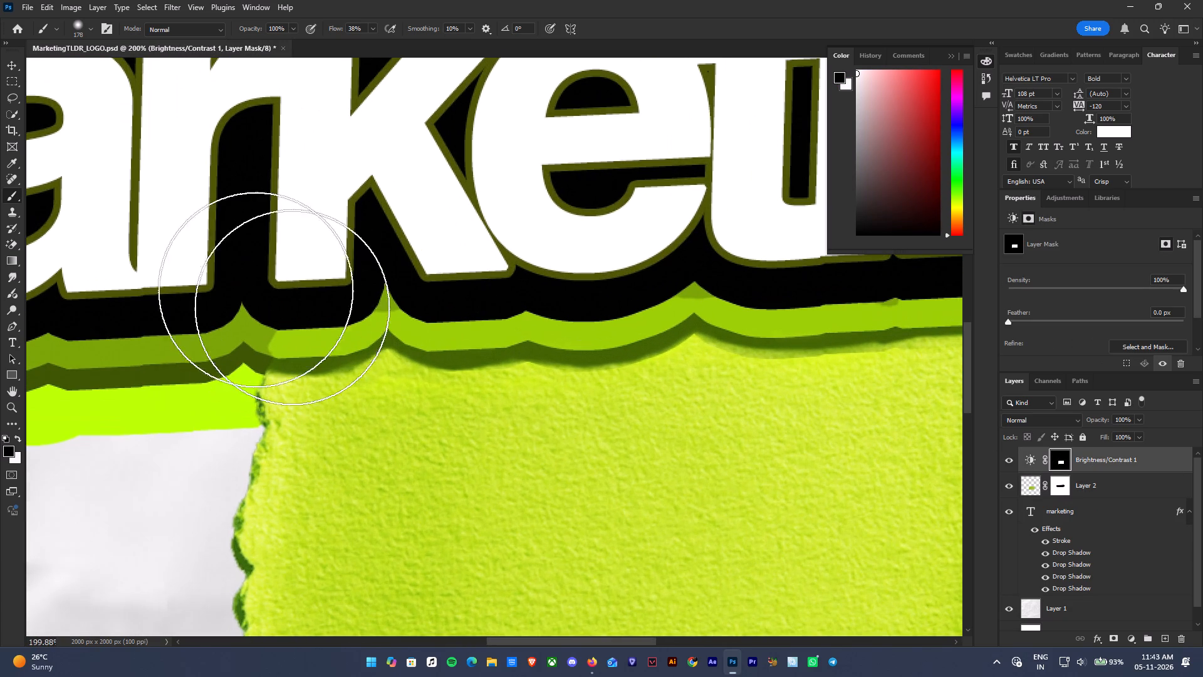
right_click_drag(333, 267, 260, 261, "alt")
left_click_drag(288, 302, 263, 317)
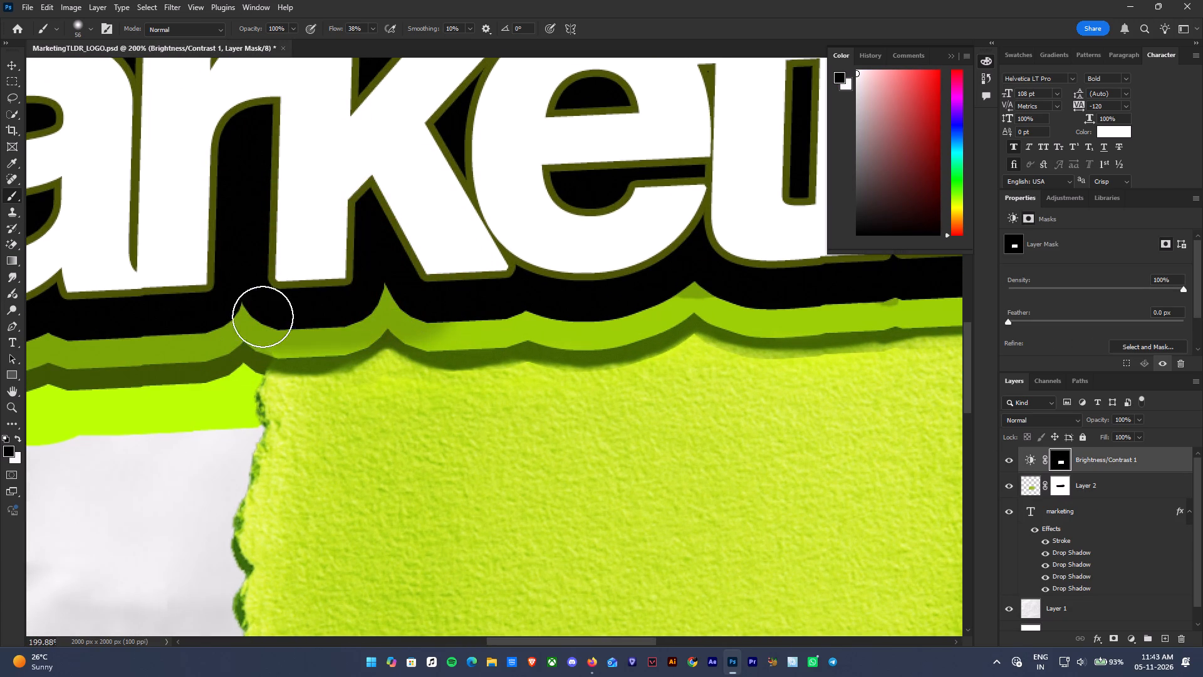
left_click_drag(263, 317, 642, 308)
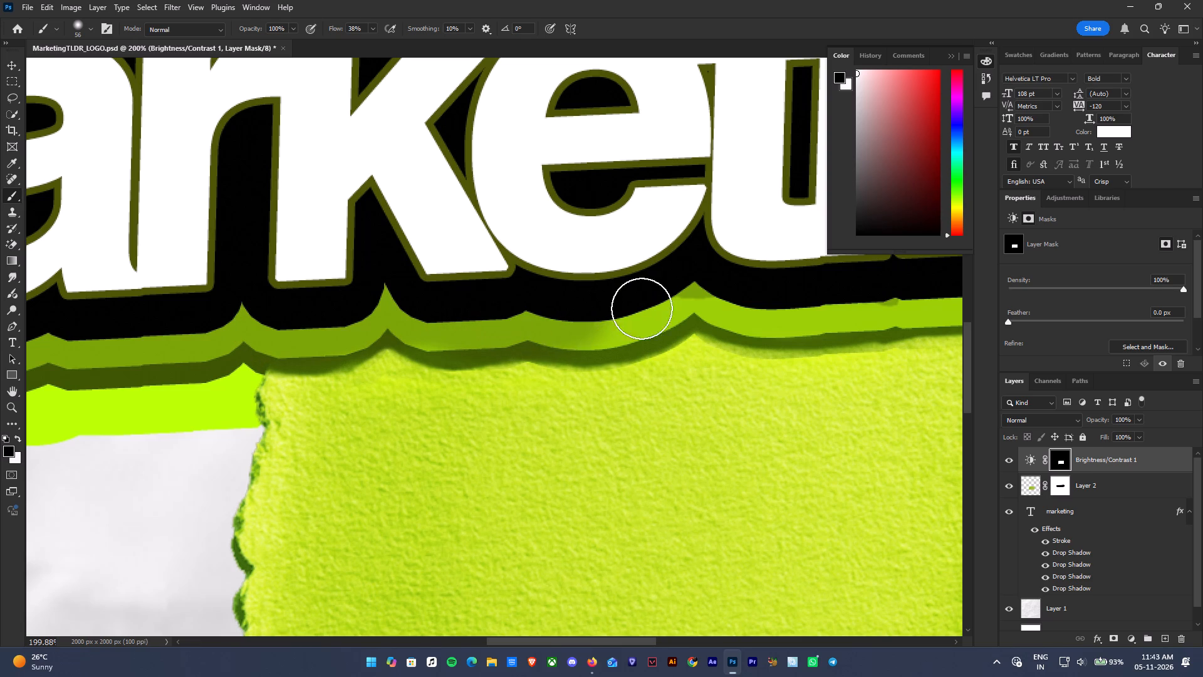
left_click_drag(642, 308, 717, 305)
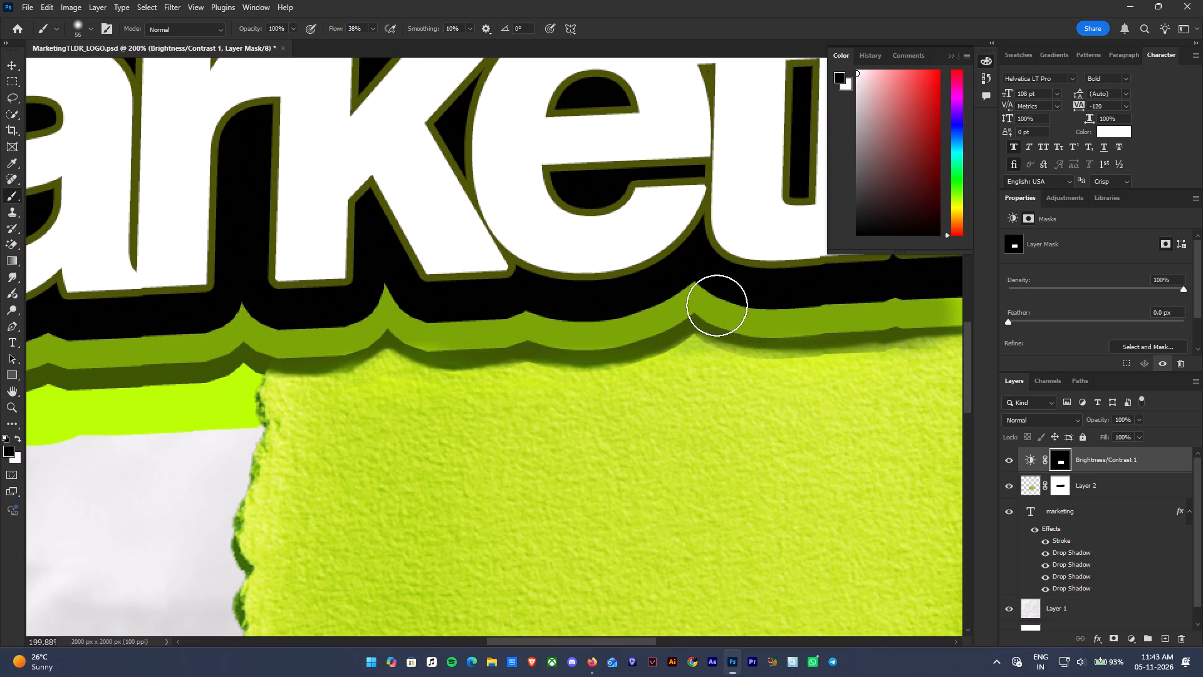
left_click_drag(717, 305, 875, 321)
scroll(778, 311, "down", 5, "ctrl+alt")
left_click_drag(830, 302, 909, 293)
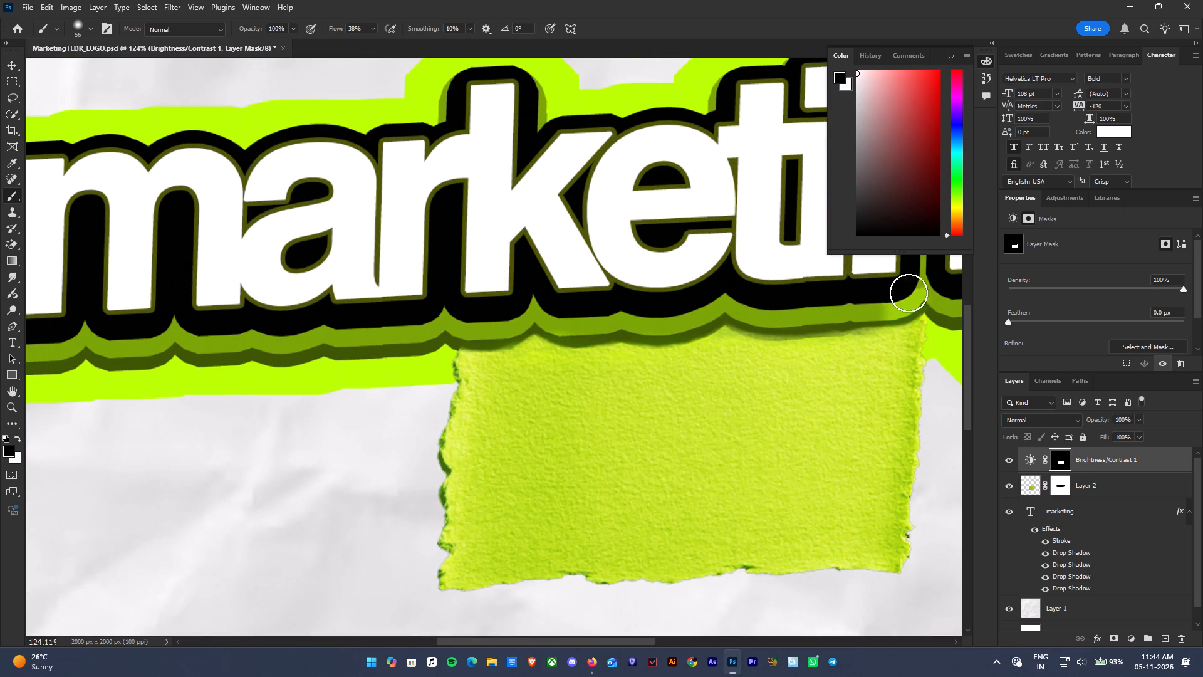
left_click_drag(909, 293, 874, 295)
Move the marketing text, Layer 2 and Brightness/Contrast 1 together to the canvas centre at X 1000 px, Y 1000 px.
scroll(833, 303, "down", 6, "ctrl+alt")
scroll(833, 304, "up", 1, "ctrl+alt")
scroll(830, 315, "down", 2, "ctrl+alt")
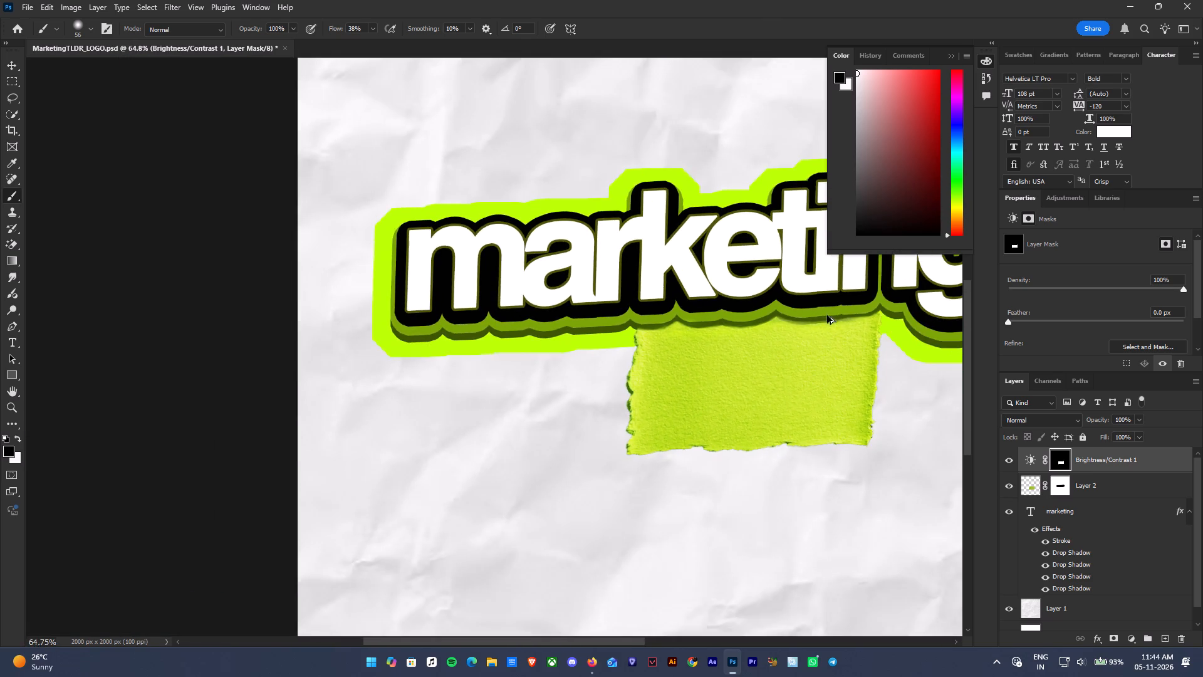
scroll(815, 325, "down", 10, "ctrl+alt")
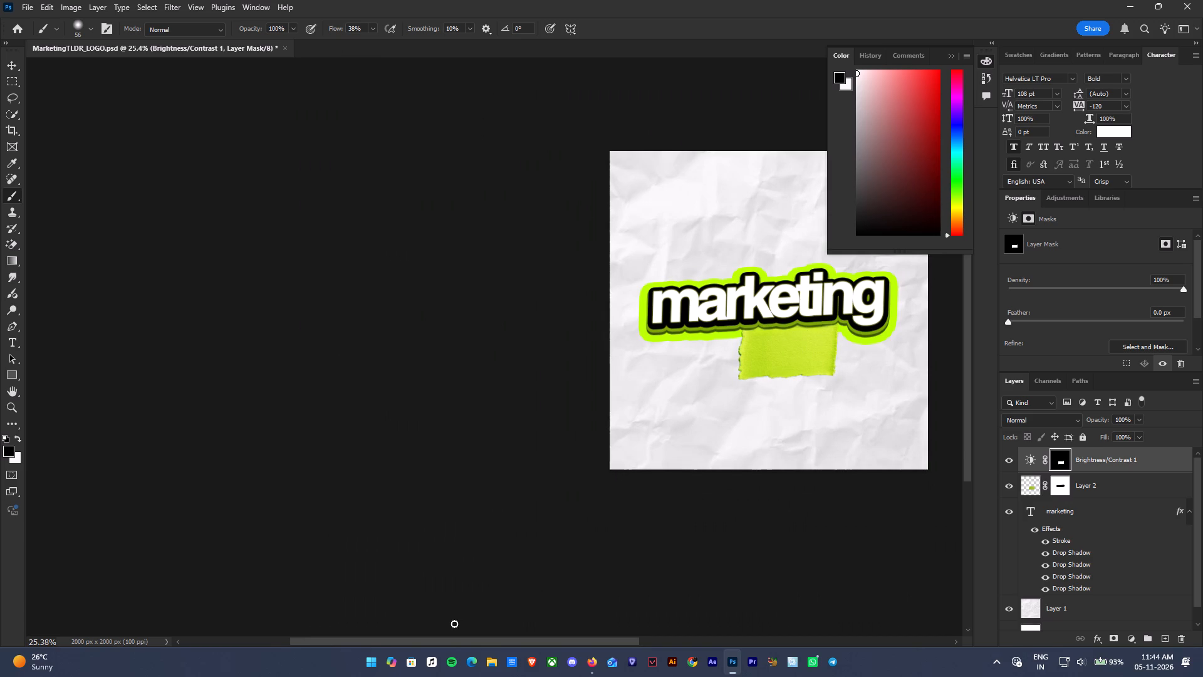
left_click_drag(442, 640, 510, 629)
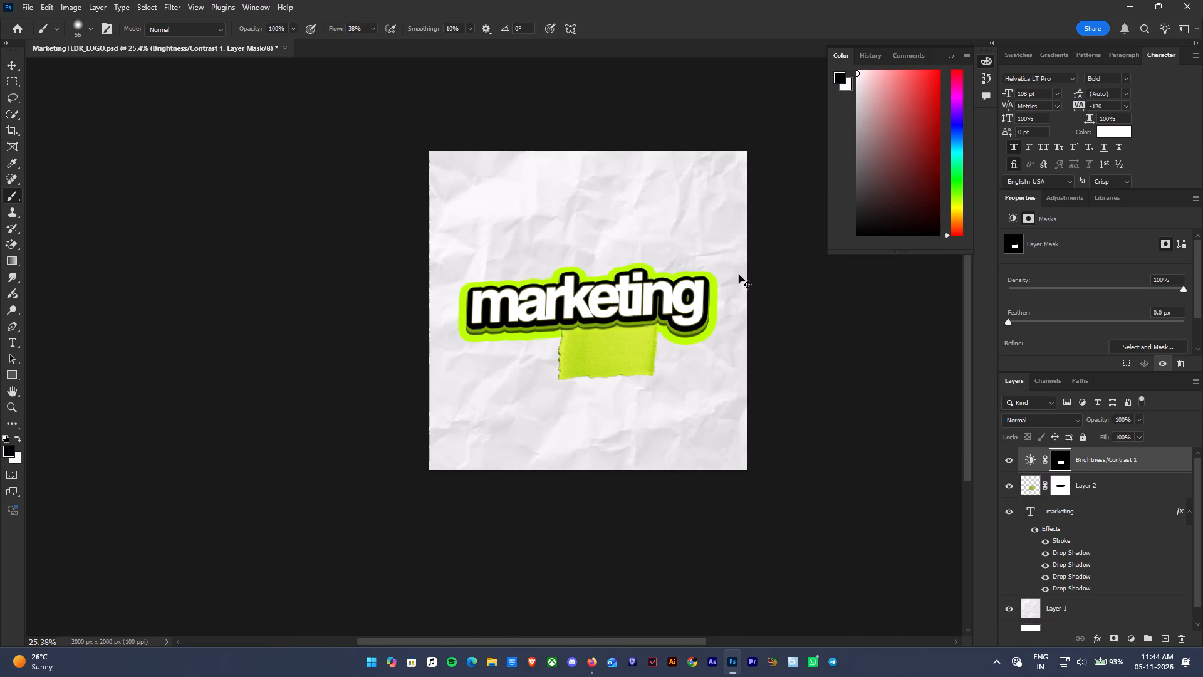
scroll(739, 275, "up", 6, "ctrl+alt")
left_click(1088, 590)
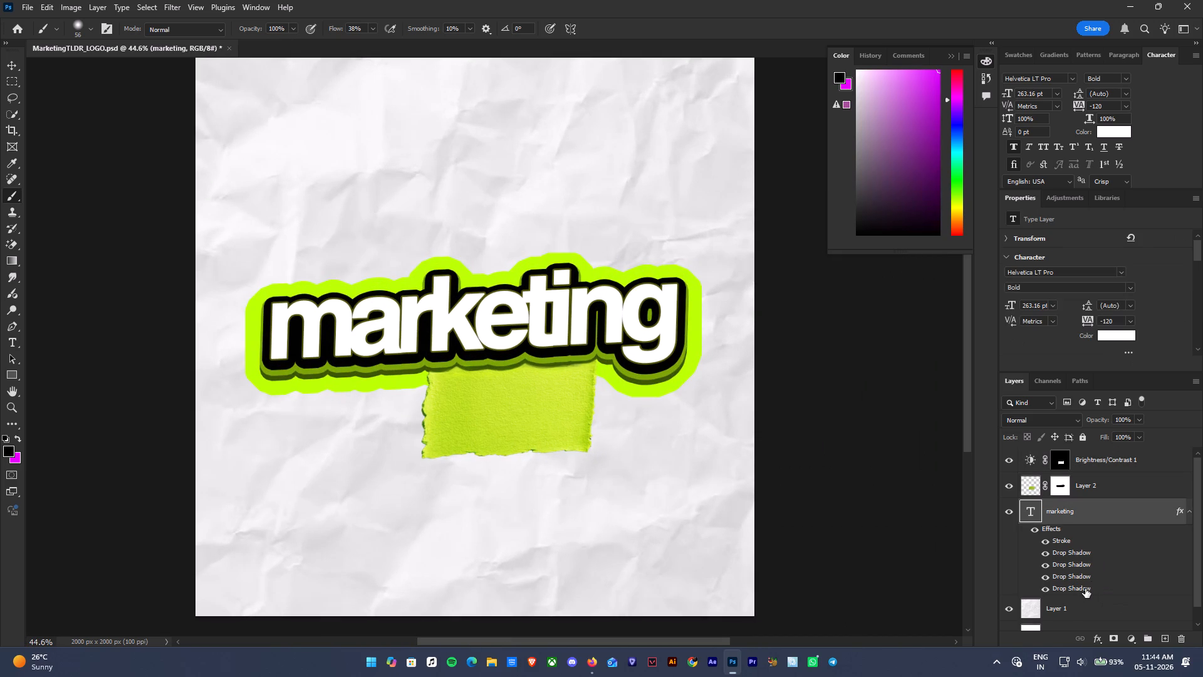
scroll(761, 322, "up", 1, "ctrl+alt")
scroll(761, 322, "down", 3, "ctrl+alt")
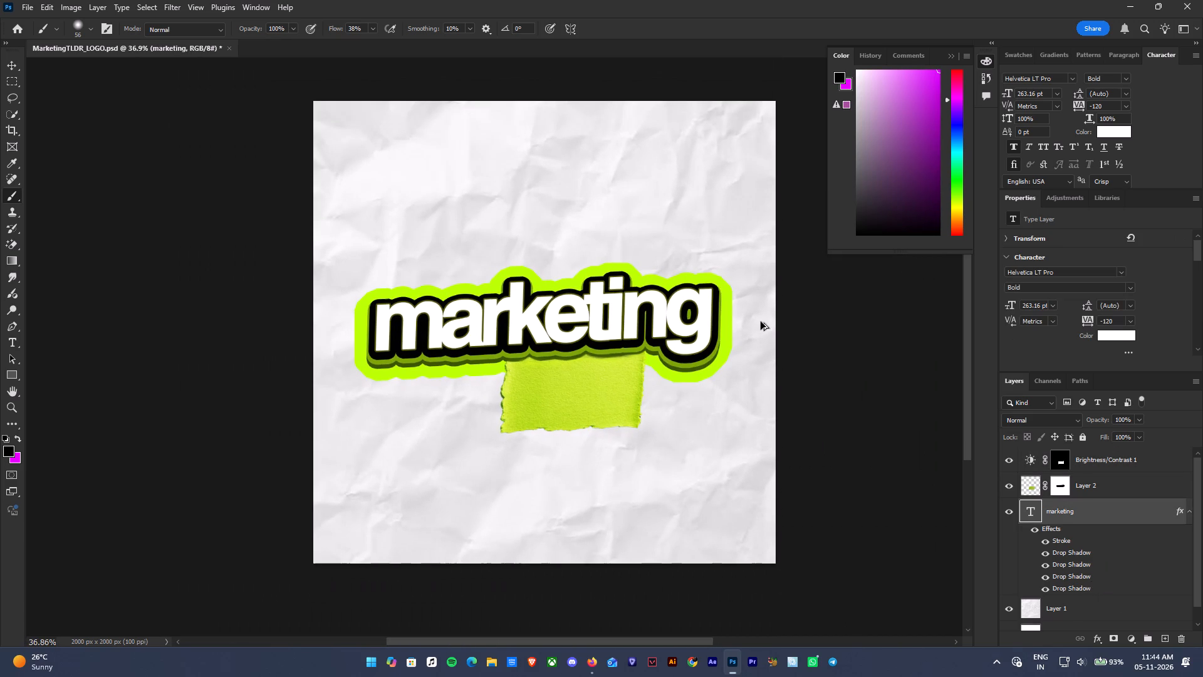
left_click(1101, 466, "ctrl")
left_click(1105, 495, "ctrl")
key("ctrl+t")
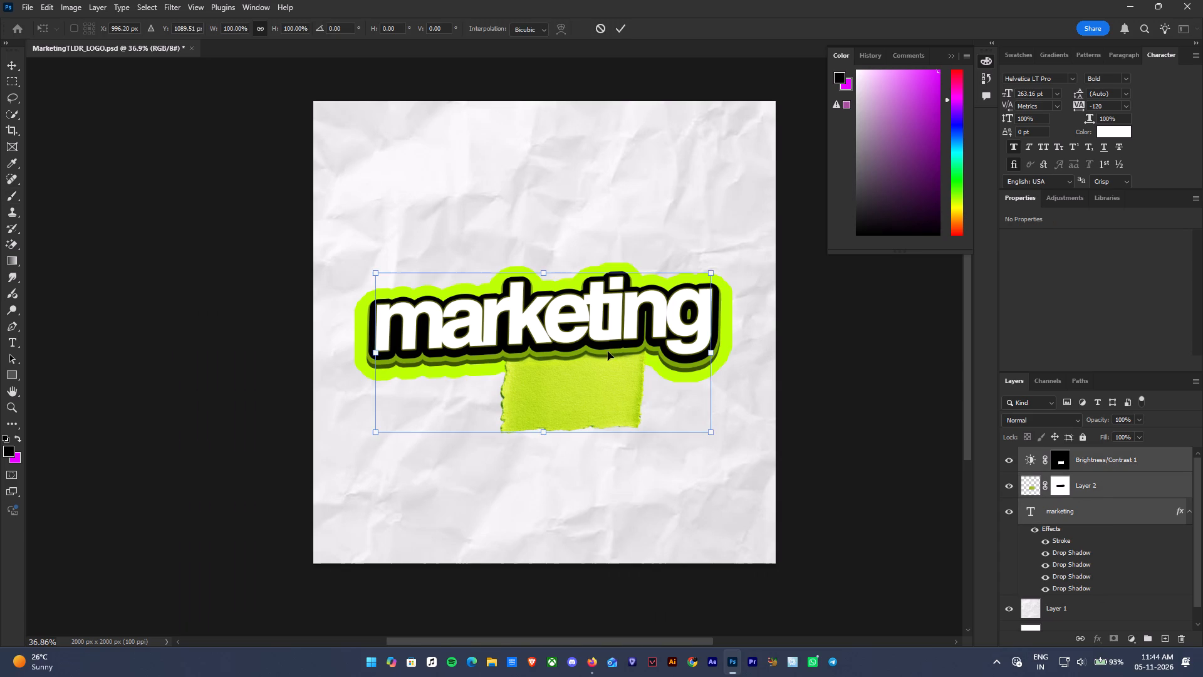
left_click_drag(603, 344, 601, 325)
left_click(592, 342)
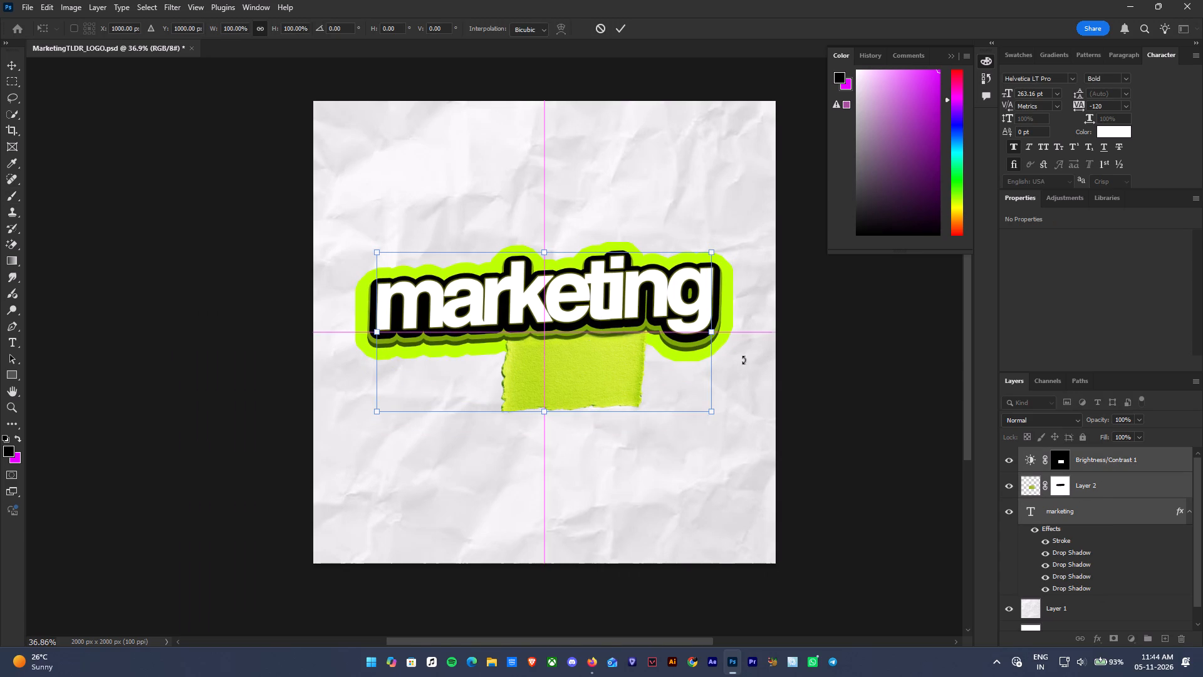
Toggle the visibility of Layer 1 to compare the design with and without the crumpled paper background.
left_click(1150, 465)
scroll(1123, 574, "up", 1)
scroll(1123, 574, "down", 2)
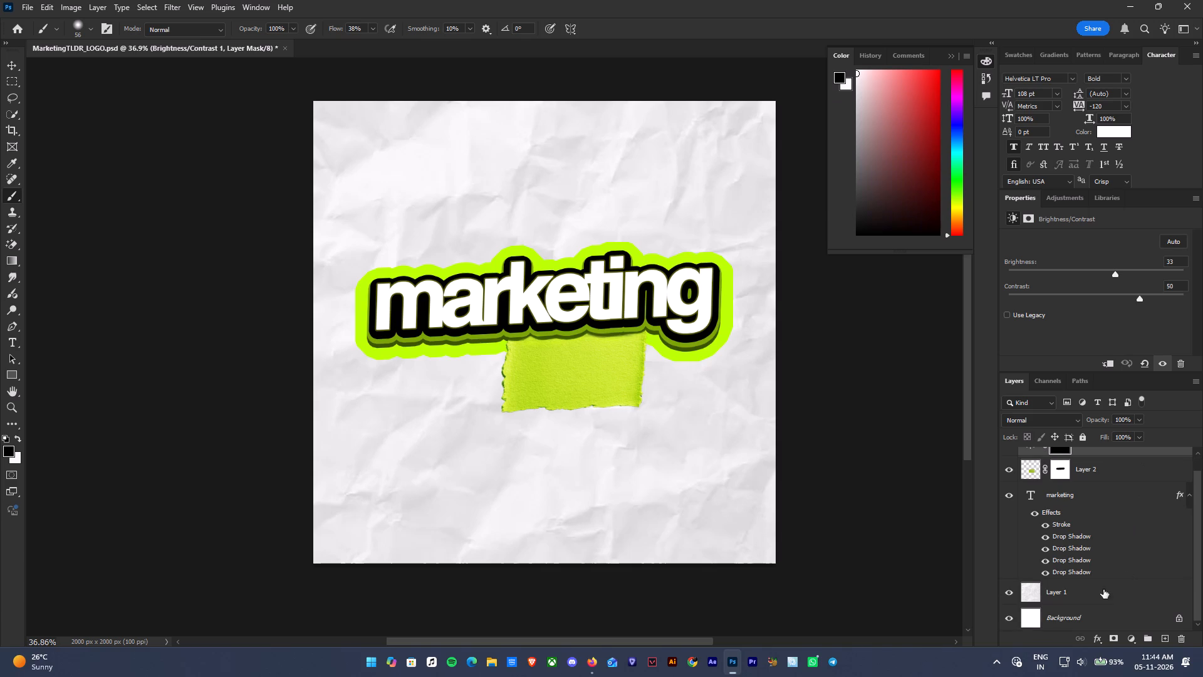
scroll(1095, 602, "down", 5)
left_click(1028, 590)
left_click(1009, 589)
left_click(1008, 594)
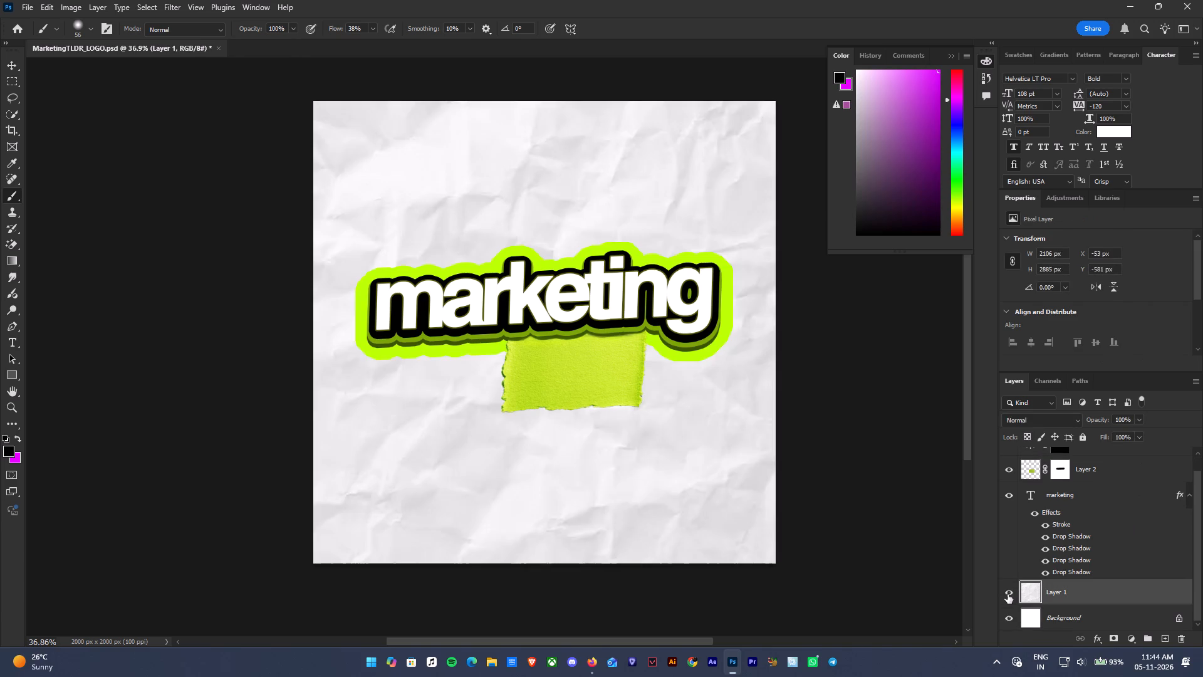
left_click(1008, 594)
left_click(1008, 594)
Switch to Firefox to check the reference marketing tldr logo in the ChatGPT conversation, then return to Photoshop.
scroll(760, 402, "up", 6, "ctrl+alt")
scroll(350, 324, "up", 2, "ctrl+alt")
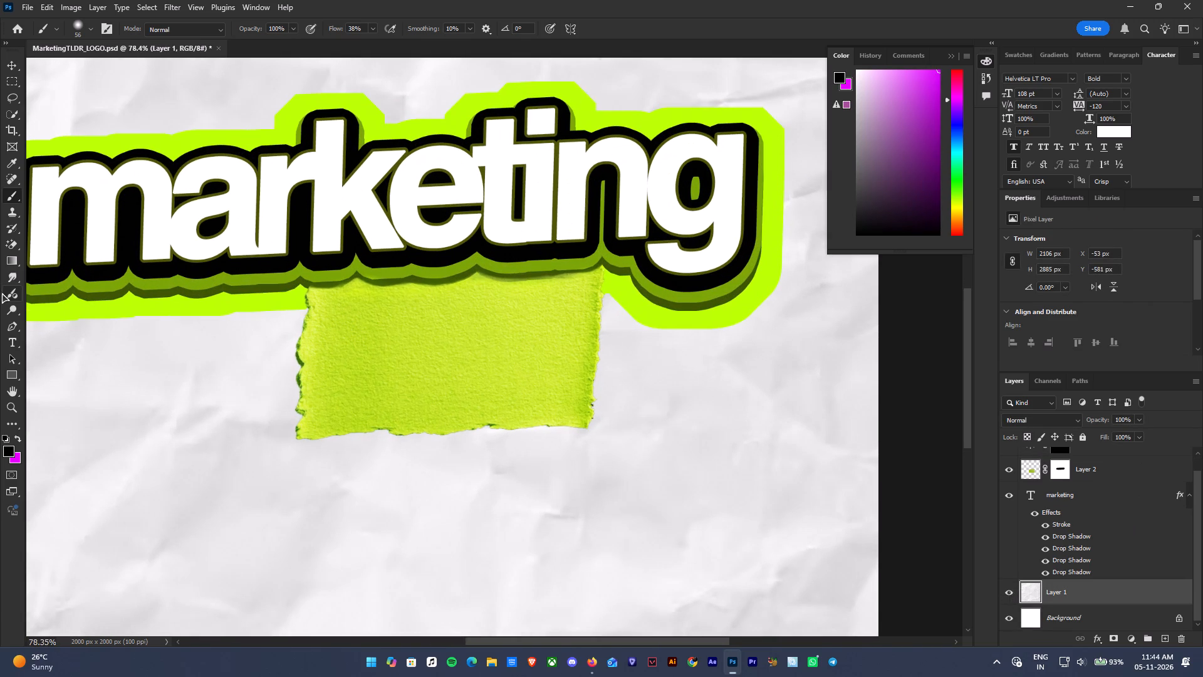
left_click(584, 666)
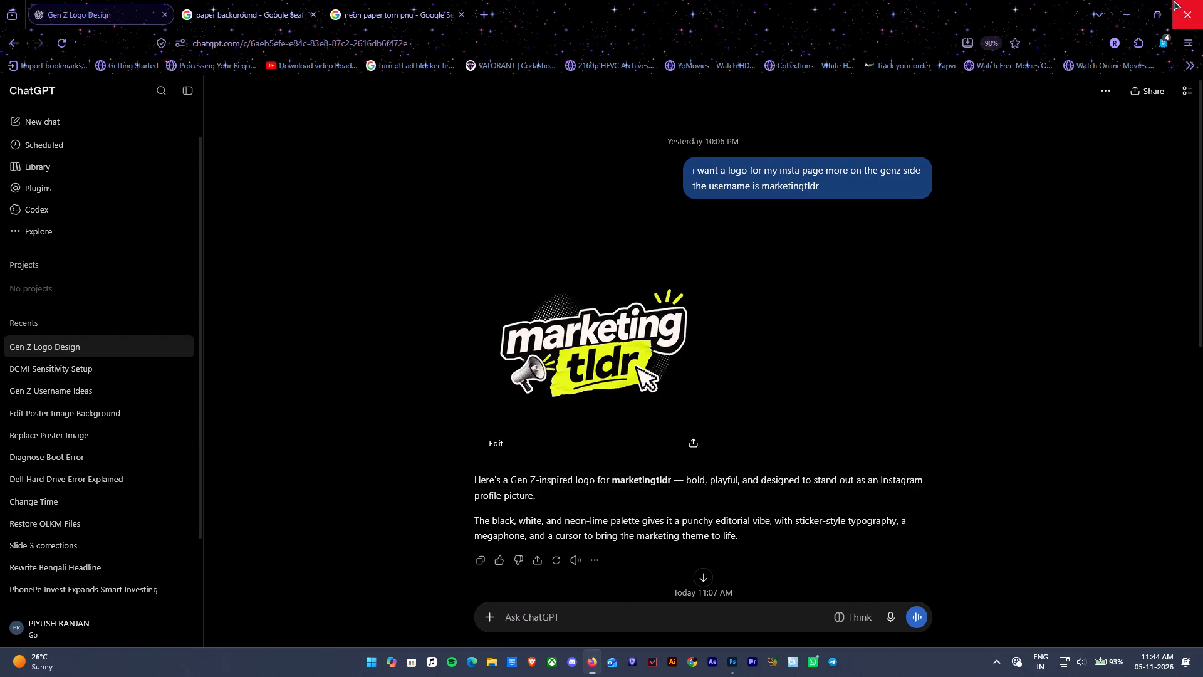
left_click(1131, 0)
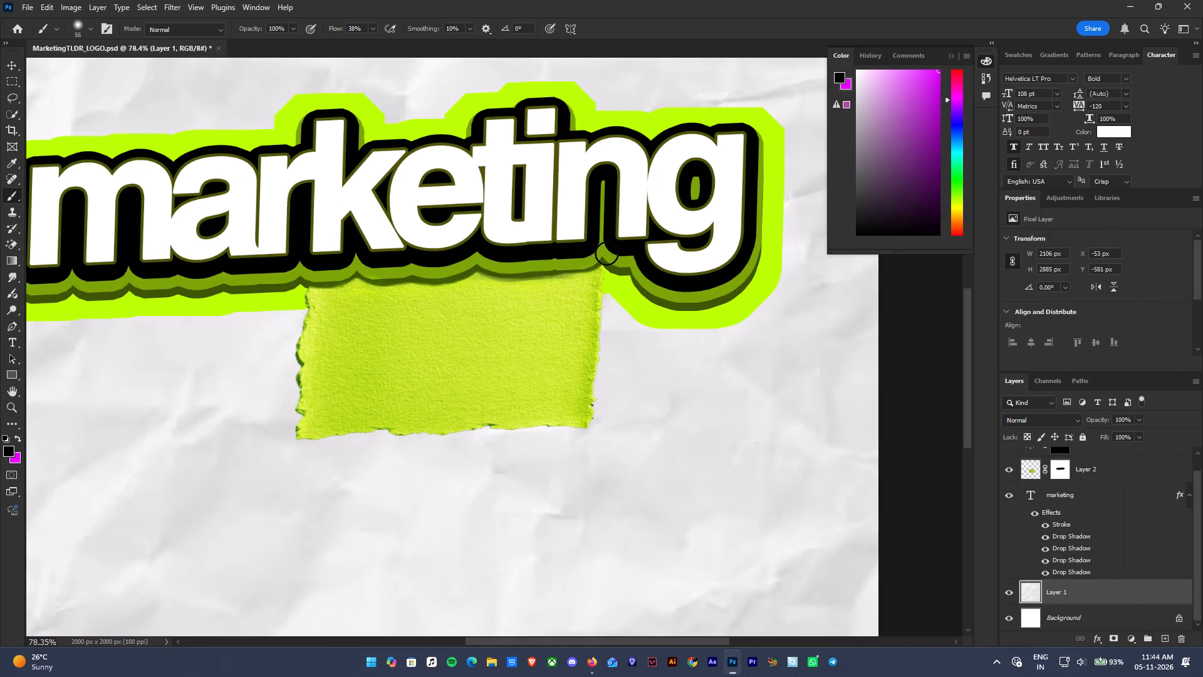
Add white Helvetica LT Pro Bold text "tldr" at 108 pt on the green paper, with its layer at the top of the stack.
left_click(17, 344)
left_click(390, 322)
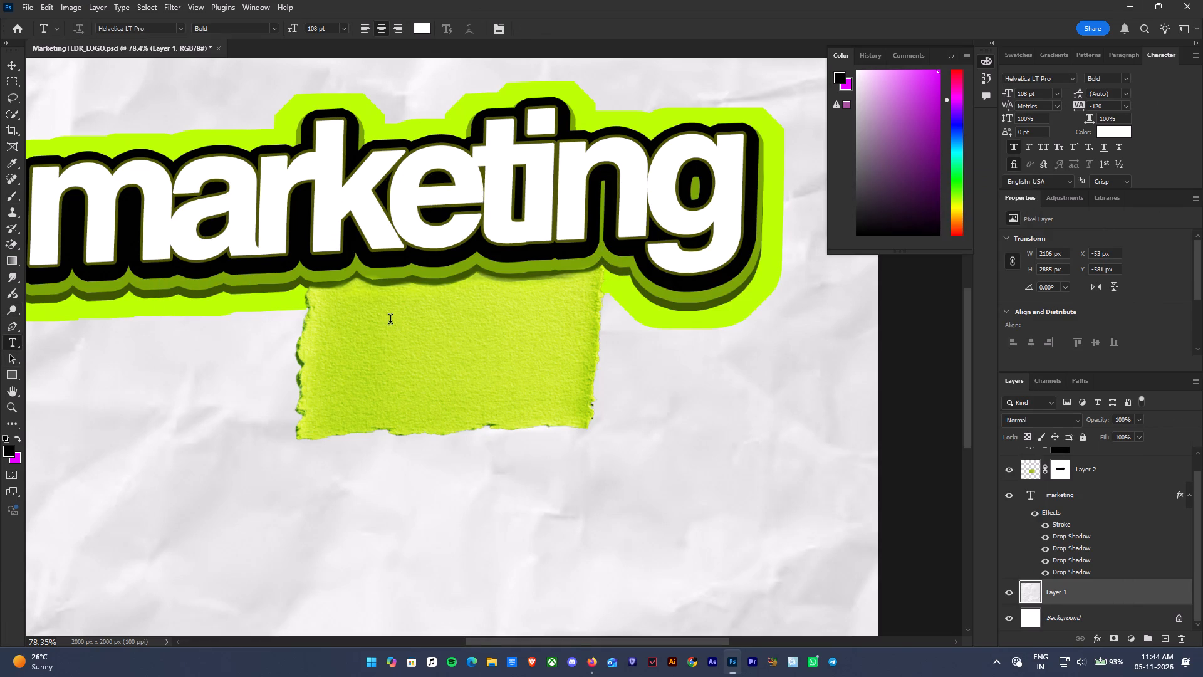
key("shift+t")
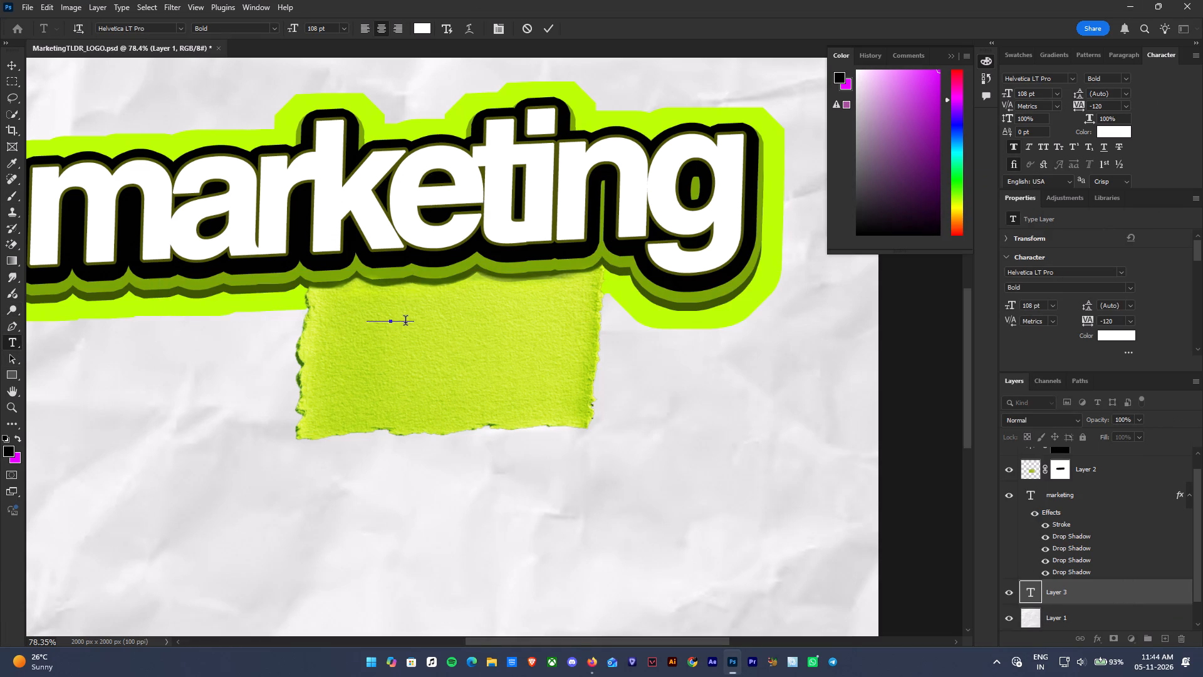
left_click_drag(1128, 590, 1128, 441)
double_click(1022, 457)
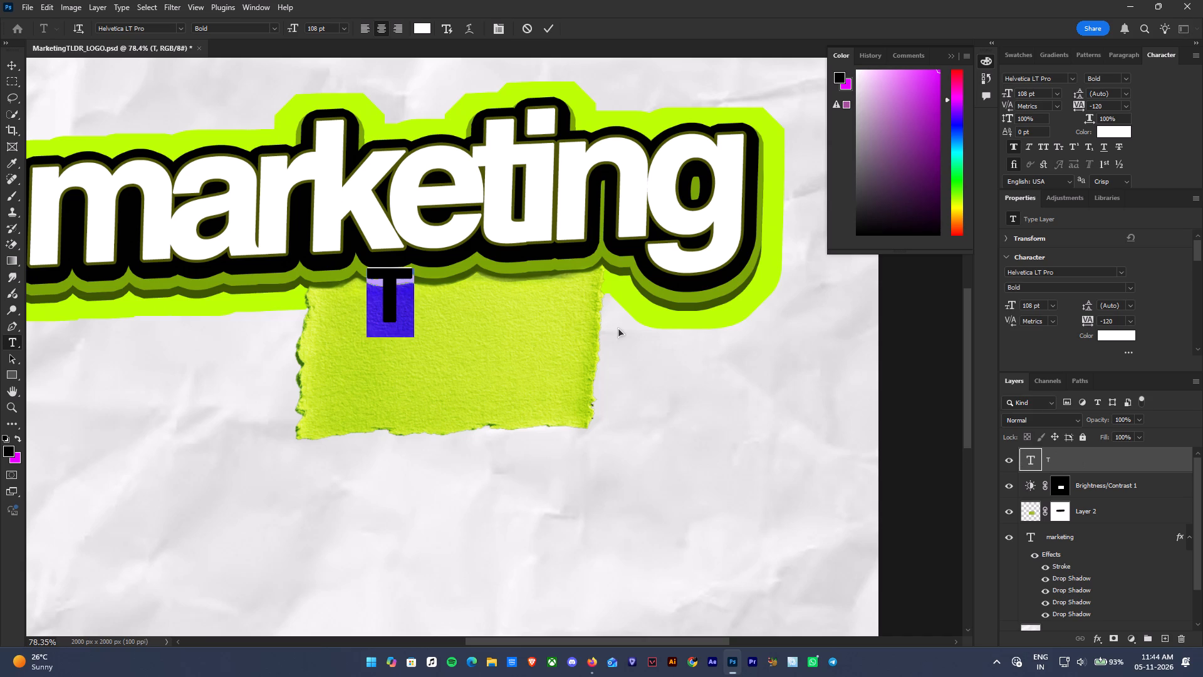
key("BackSpace")
key("t")
type("ldr")
Set the tracking of the whole tldr text to -40.
left_click(395, 299)
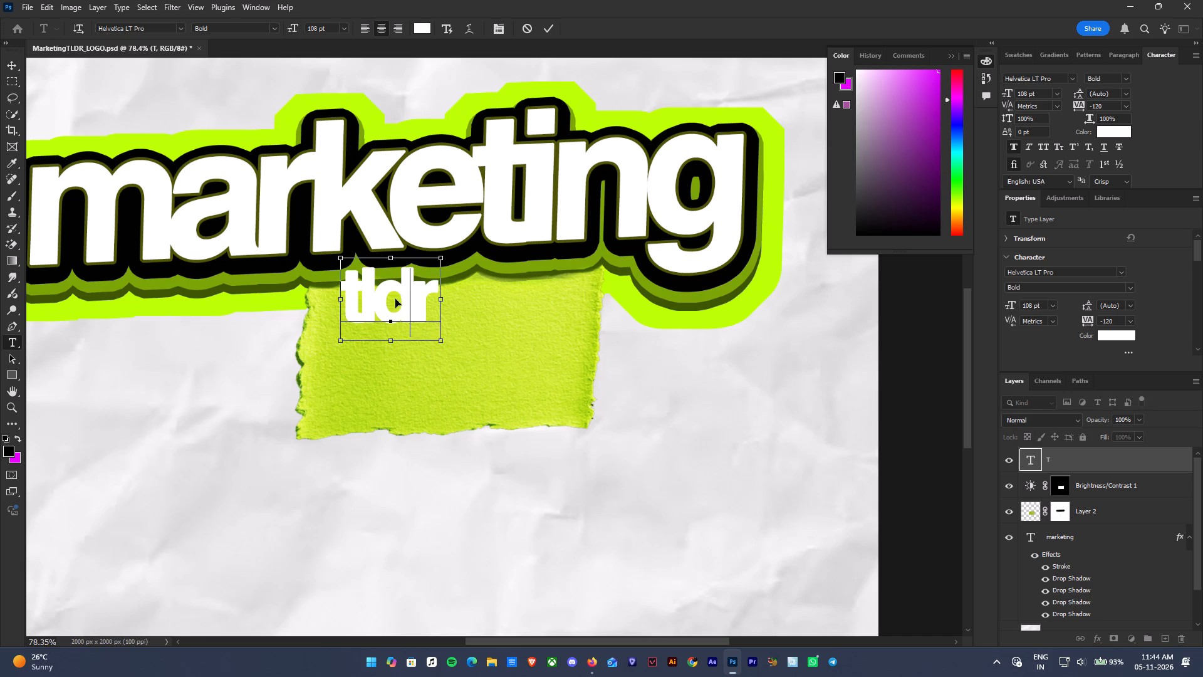
key("ctrl+a")
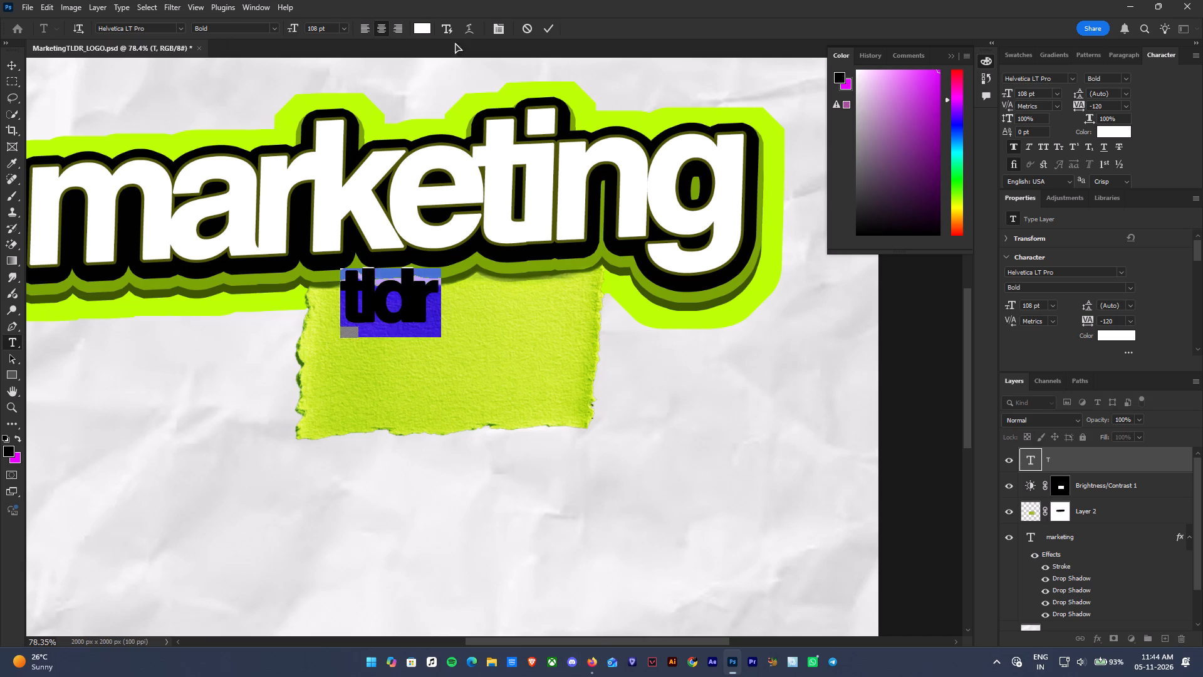
left_click(1081, 108)
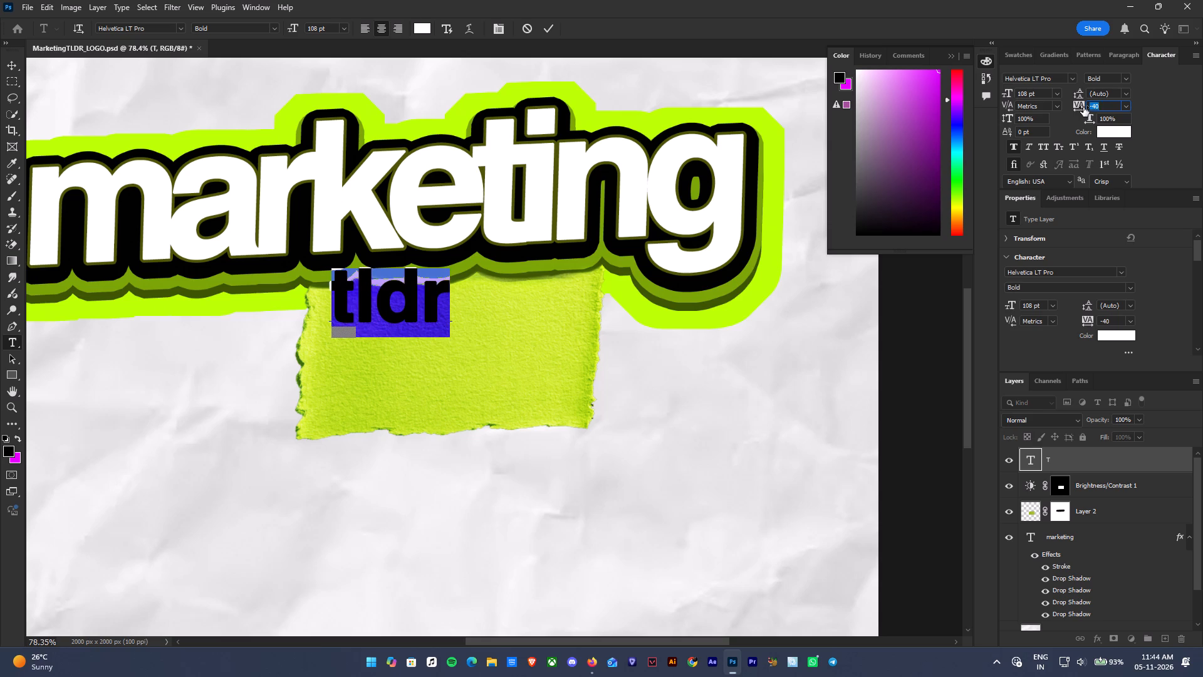
Switch to Firefox to check the reference marketing tldr logo in the ChatGPT conversation, and return to Photoshop.
left_click(598, 654)
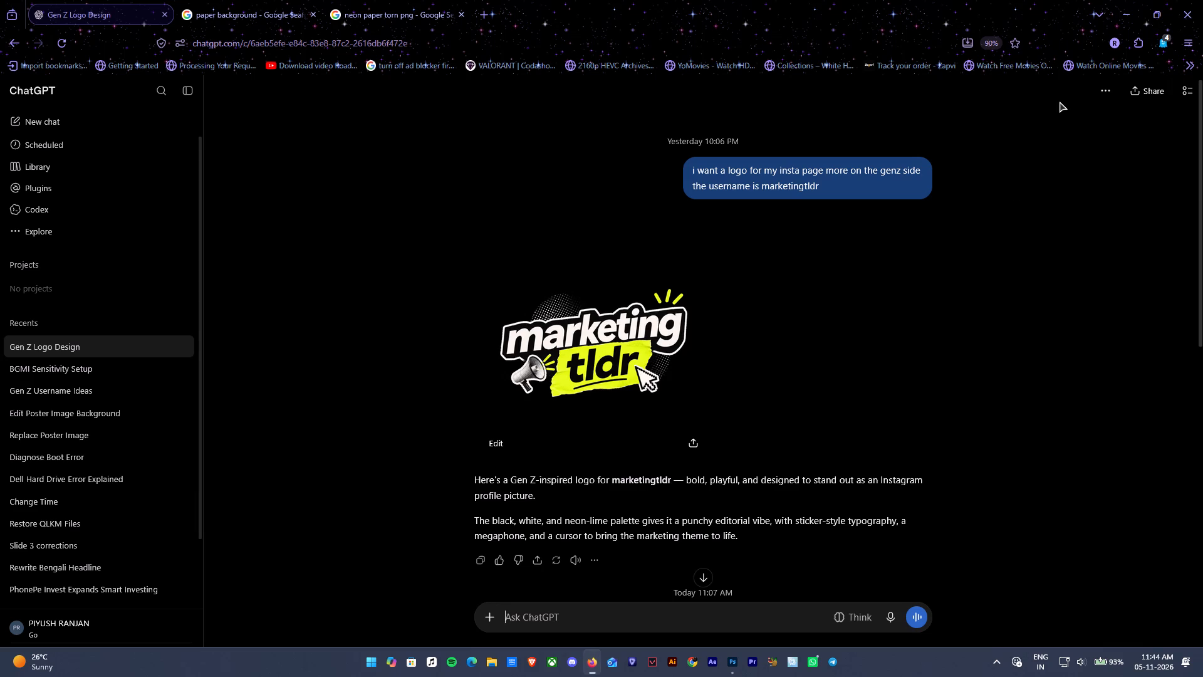
left_click(1135, 0)
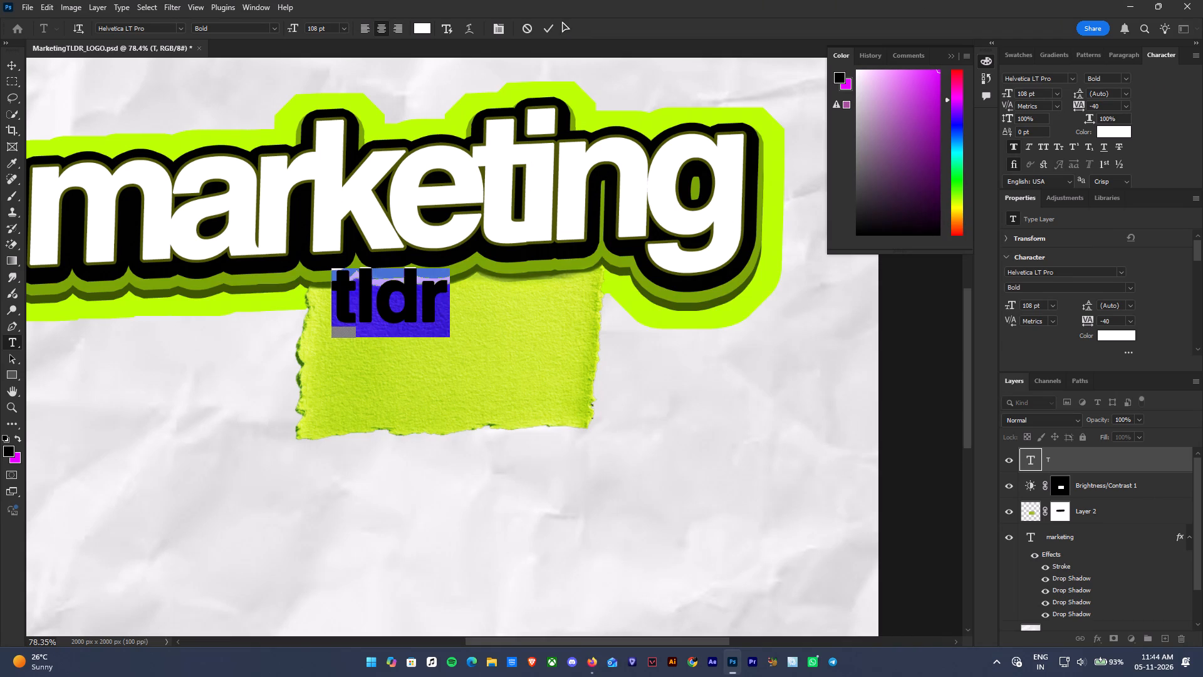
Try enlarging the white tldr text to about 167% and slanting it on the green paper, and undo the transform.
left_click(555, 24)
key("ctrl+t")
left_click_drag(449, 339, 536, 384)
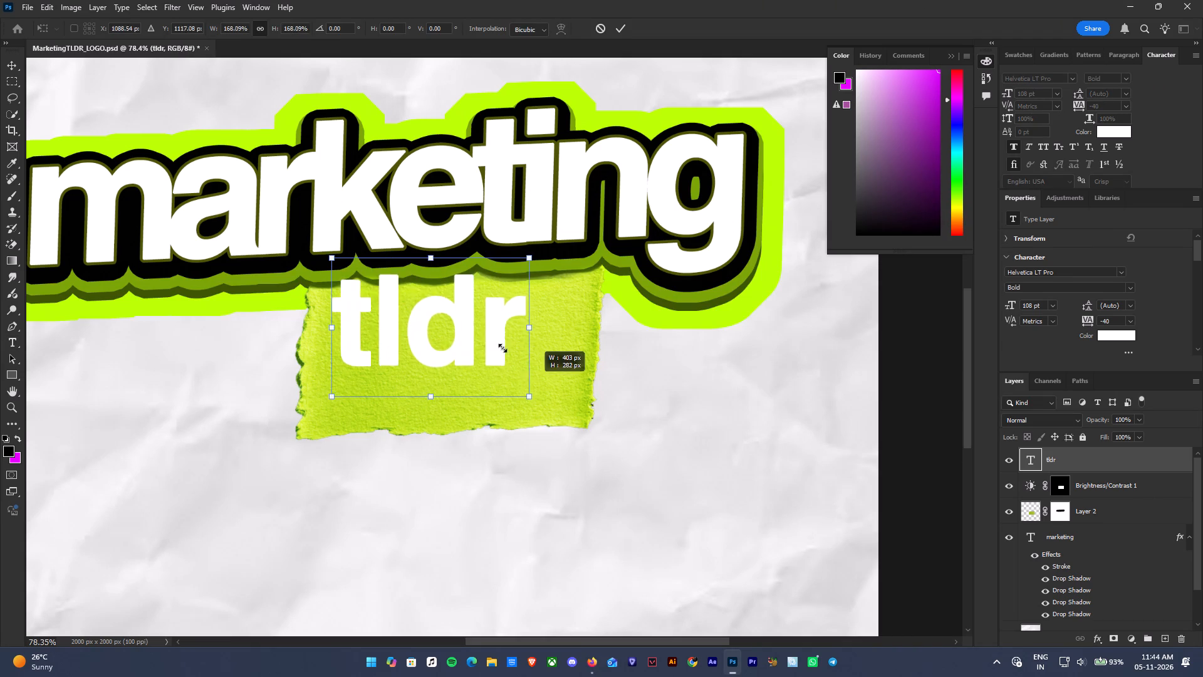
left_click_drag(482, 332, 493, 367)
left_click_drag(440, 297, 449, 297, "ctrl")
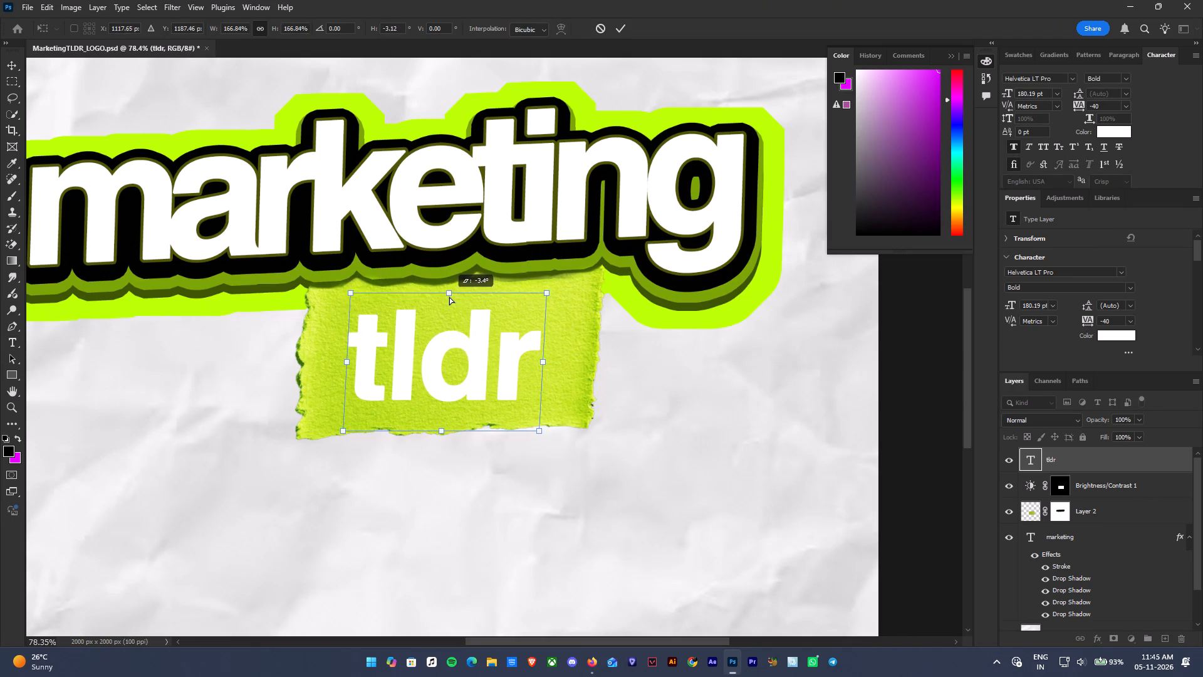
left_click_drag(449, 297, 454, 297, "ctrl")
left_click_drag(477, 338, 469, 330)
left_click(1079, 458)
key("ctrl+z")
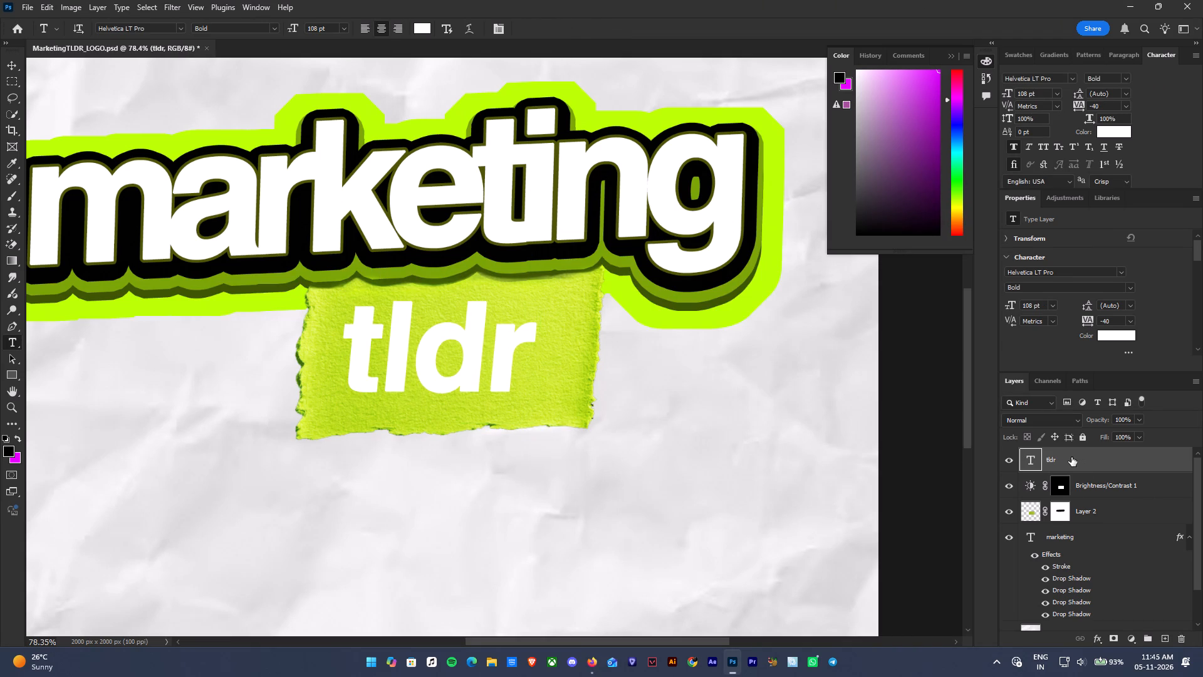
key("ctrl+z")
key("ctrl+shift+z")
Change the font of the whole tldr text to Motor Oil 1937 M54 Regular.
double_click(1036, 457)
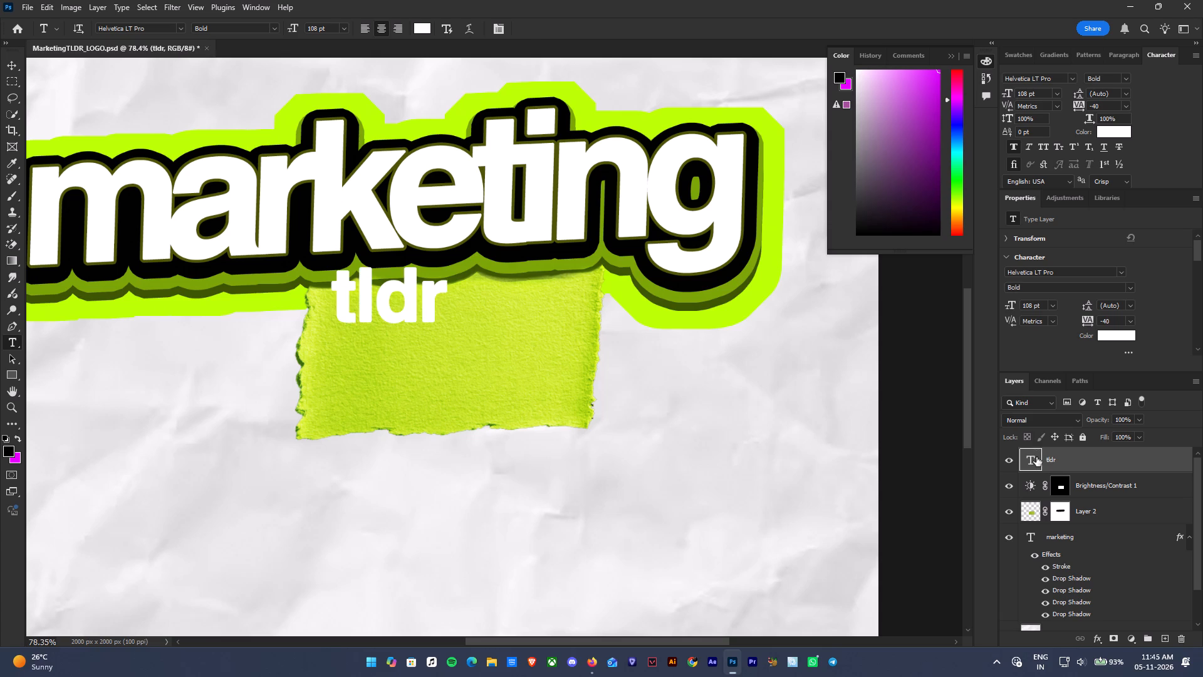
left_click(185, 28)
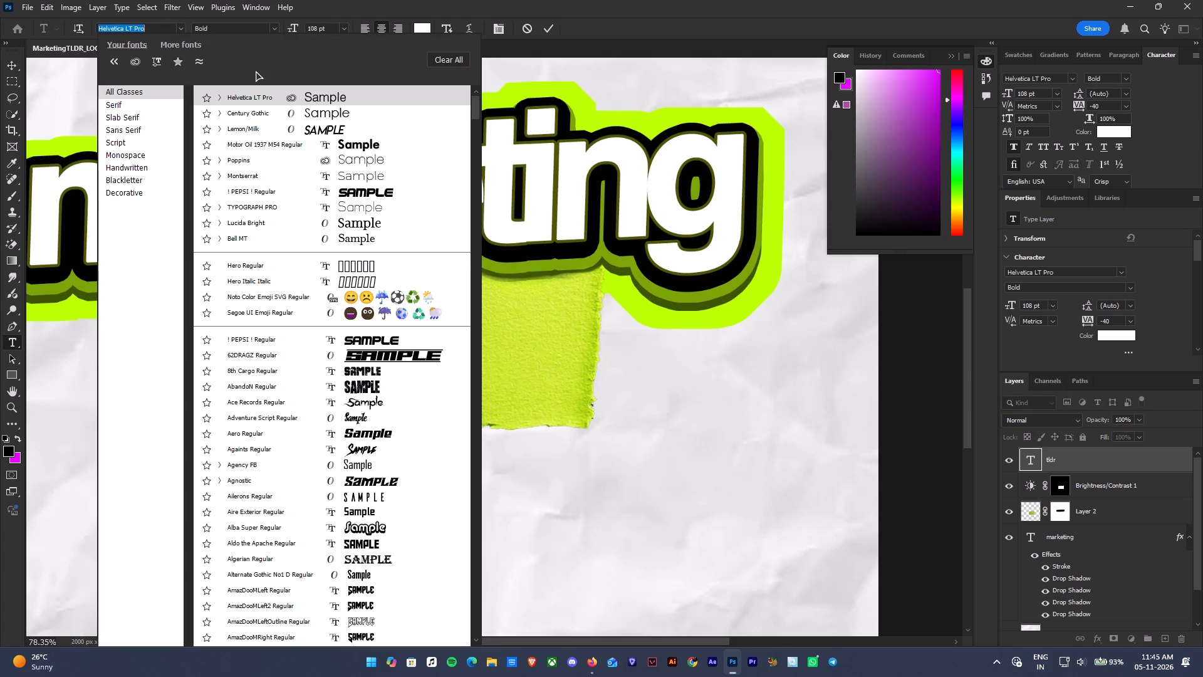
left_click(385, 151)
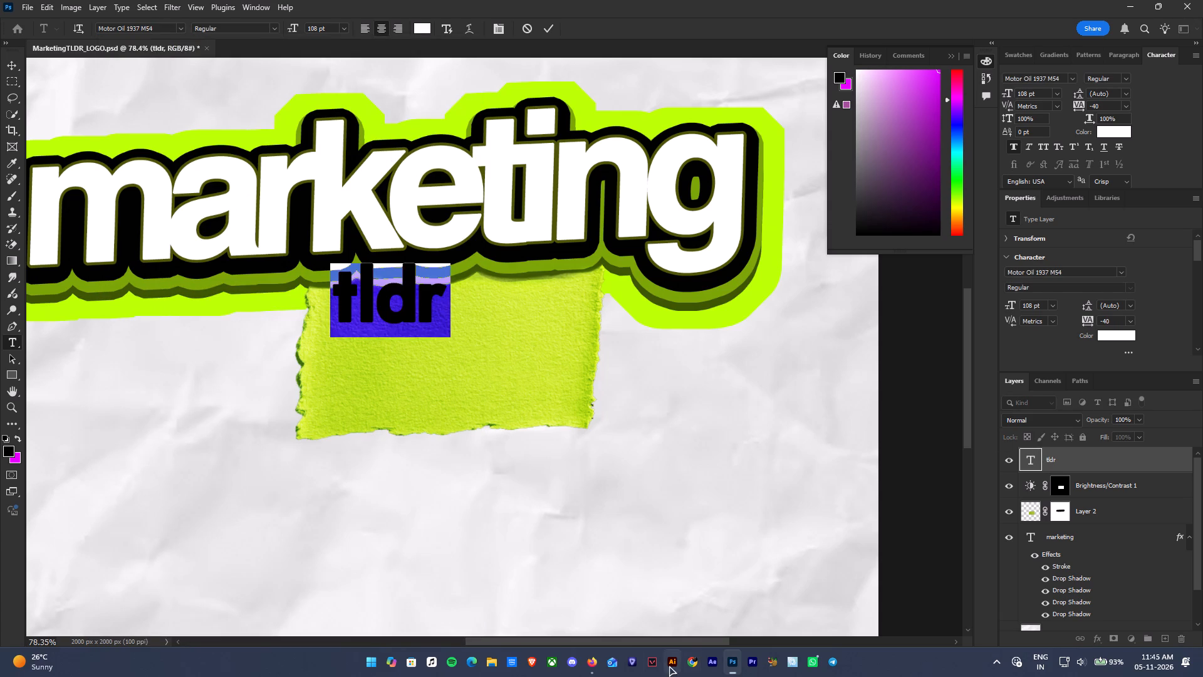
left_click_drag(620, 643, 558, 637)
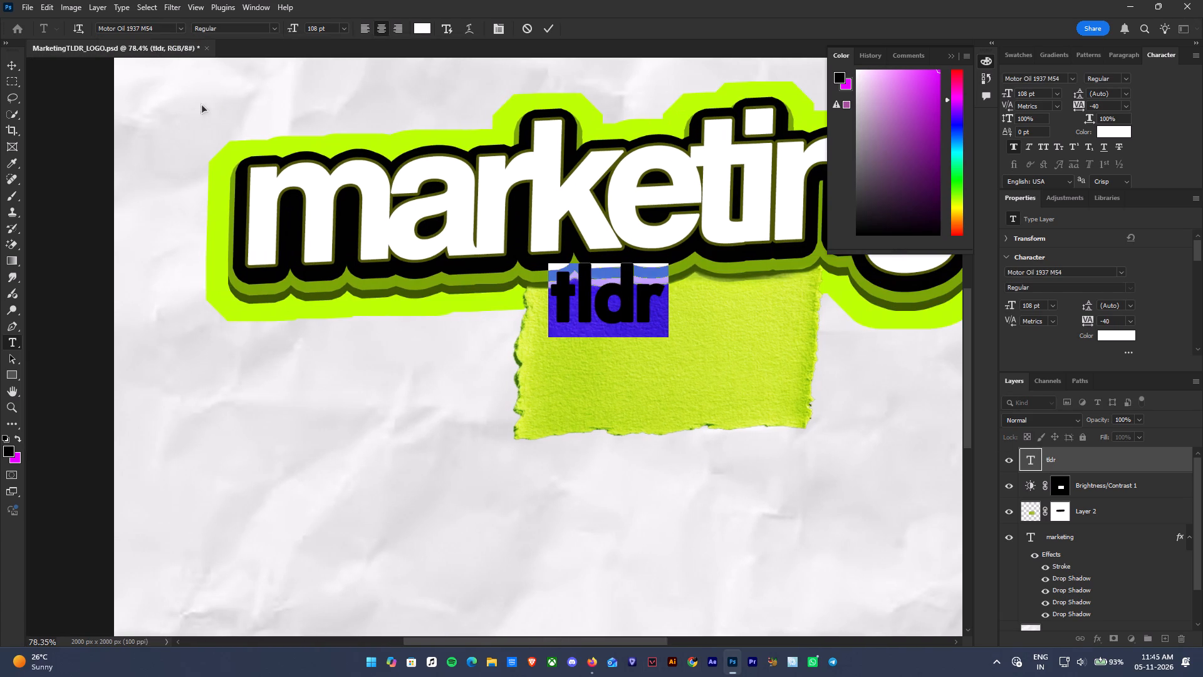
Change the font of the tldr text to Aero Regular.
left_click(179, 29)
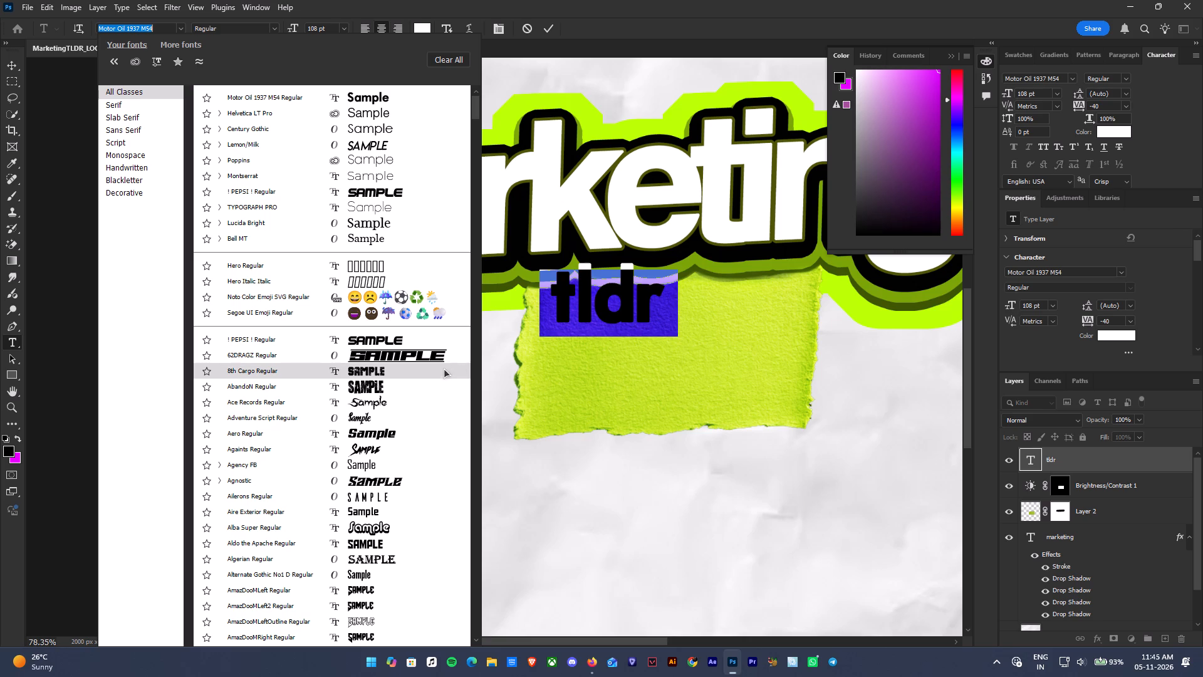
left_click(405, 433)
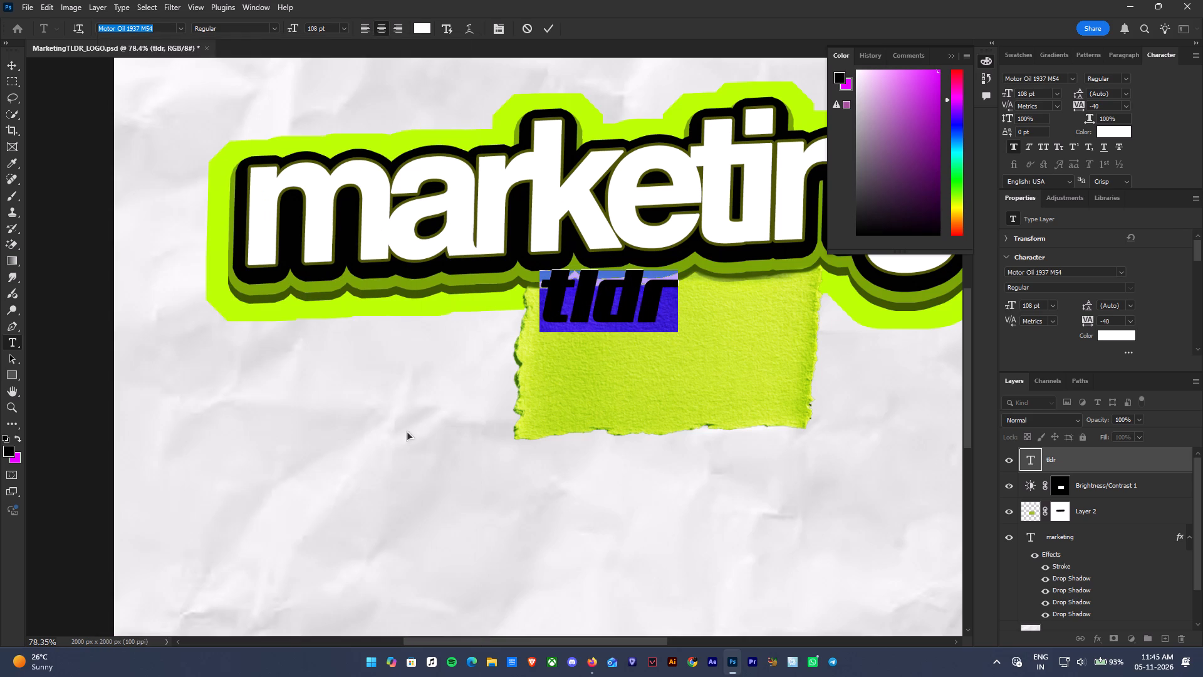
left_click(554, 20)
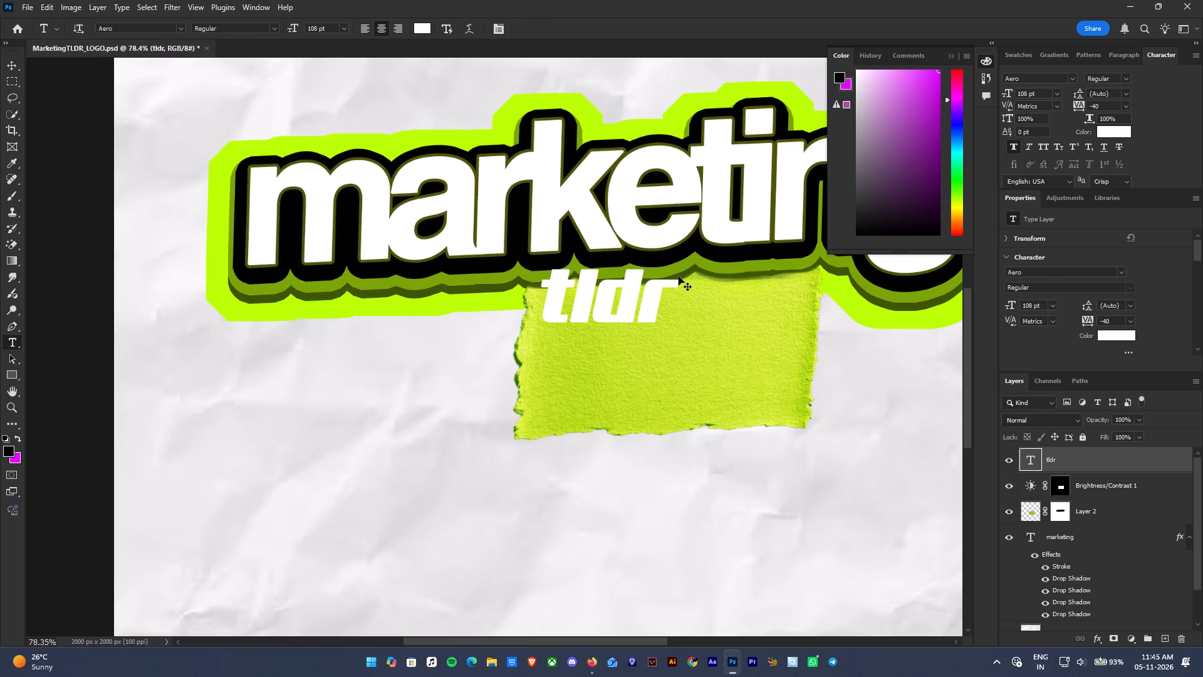
Set the colour of the whole tldr text to black.
left_click(665, 290)
key("ctrl+a")
left_click(429, 24)
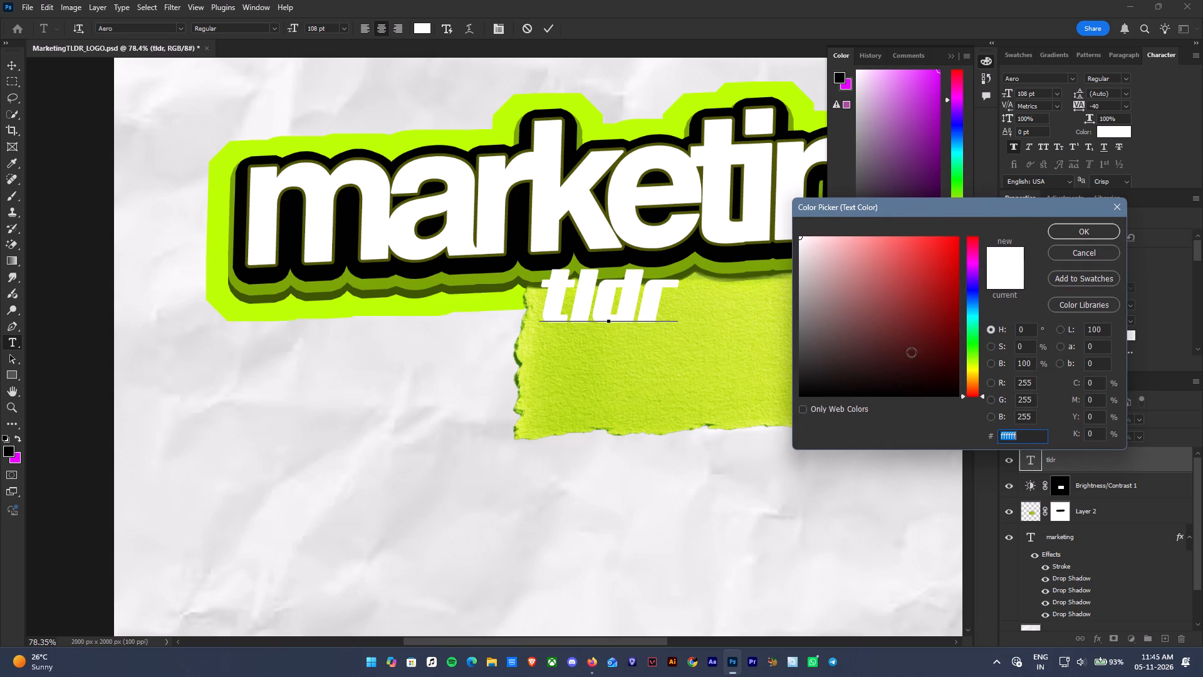
left_click_drag(929, 349, 1050, 435)
left_click(1096, 229)
left_click(549, 31)
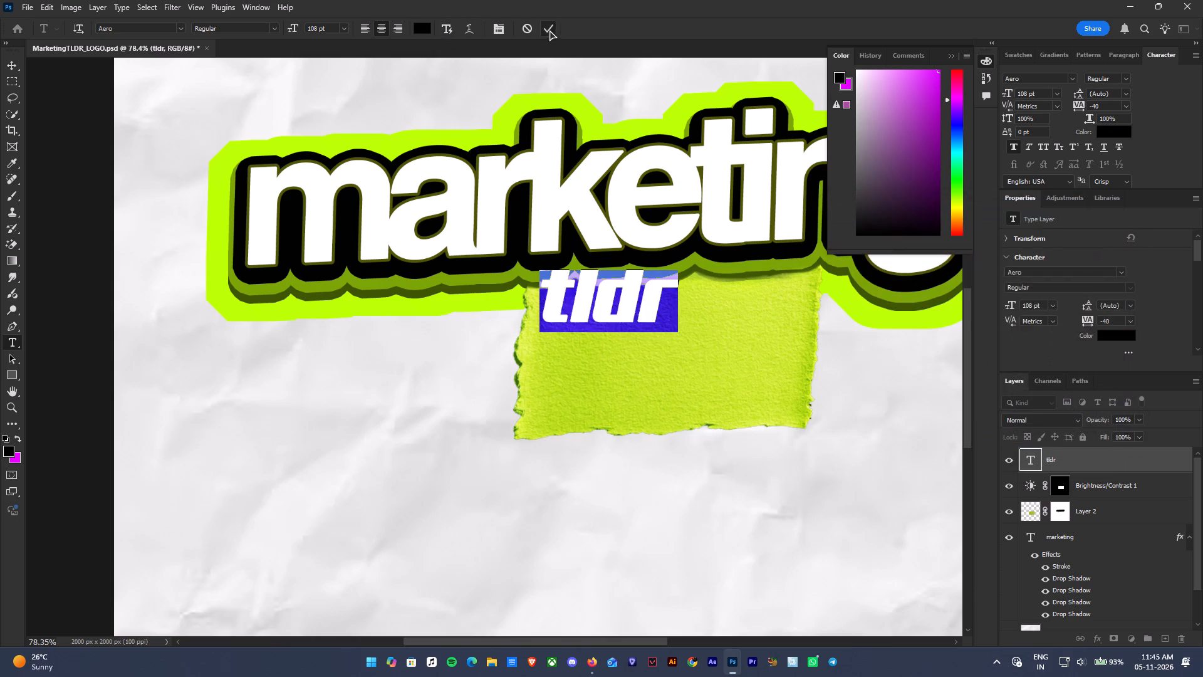
Move, enlarge and rotate the tldr text to fit the green paper, at about 188% scale and -2.65° rotation.
key("ctrl+t")
left_click_drag(645, 307, 650, 362)
left_click_drag(684, 390, 800, 422)
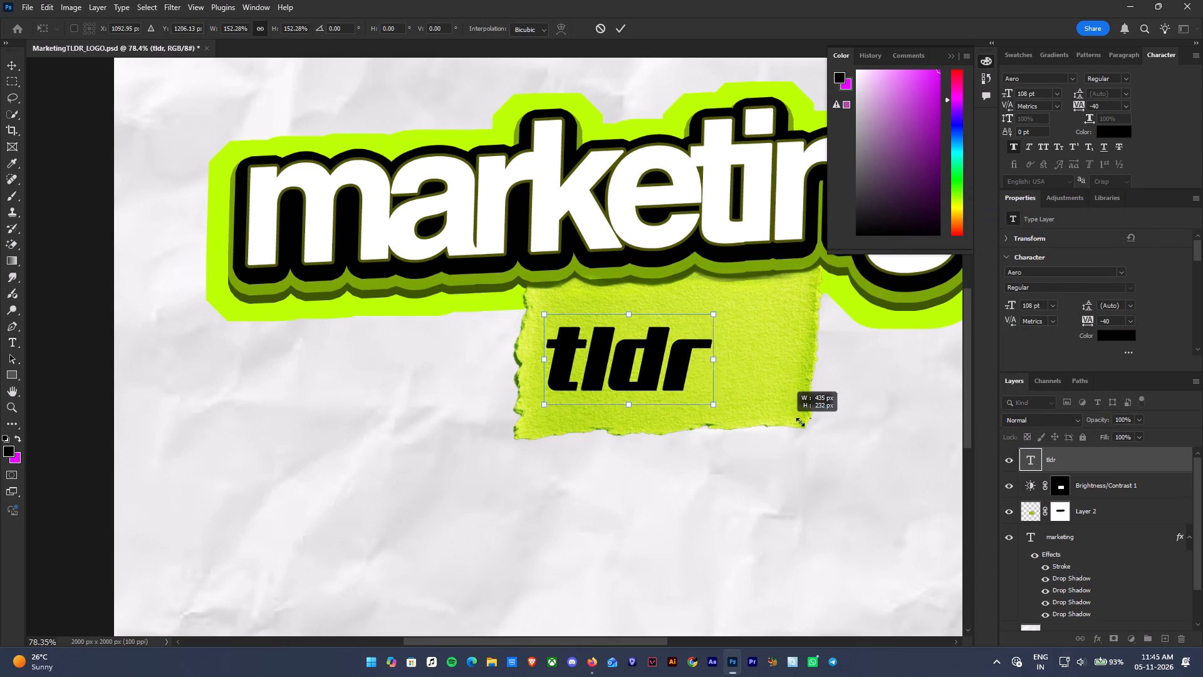
left_click_drag(800, 422, 797, 419)
left_click_drag(744, 391, 746, 371)
left_click_drag(814, 362, 818, 351)
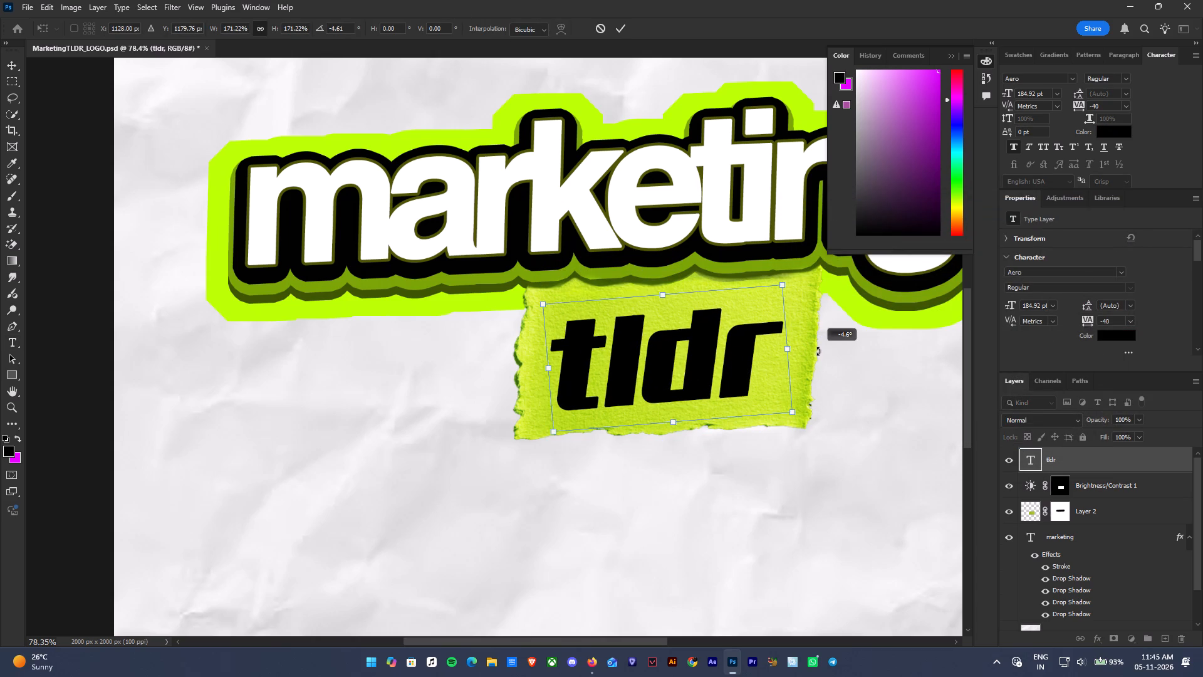
left_click_drag(818, 351, 821, 355)
left_click(660, 293, "ctrl")
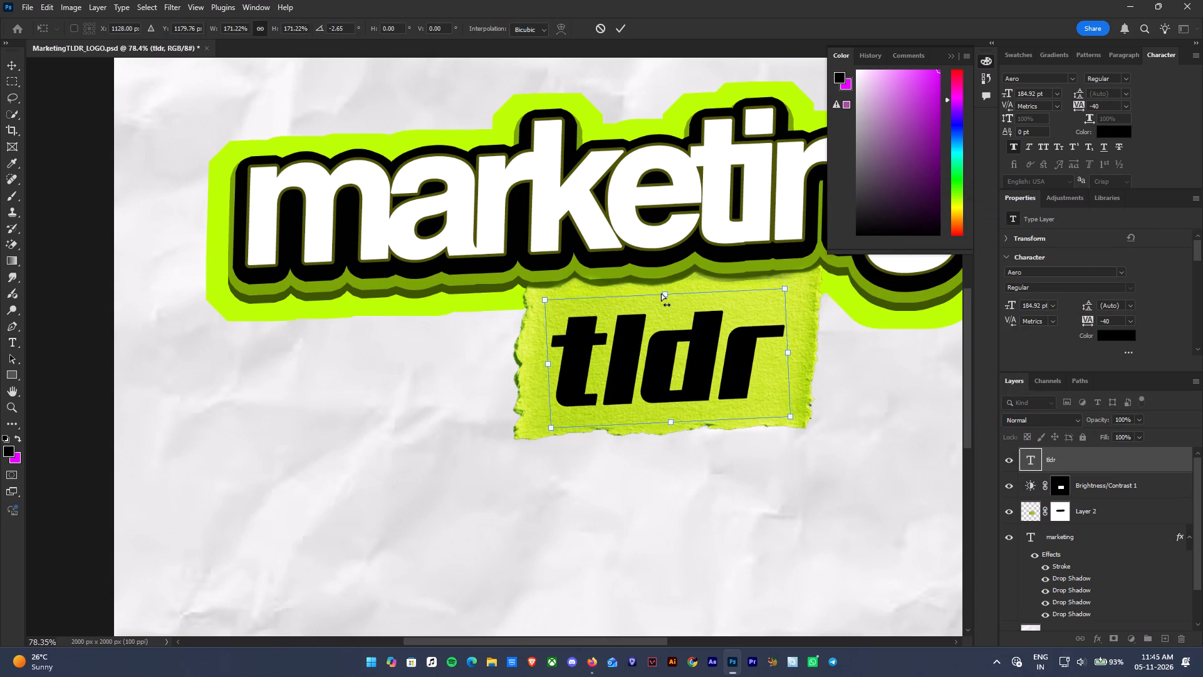
left_click_drag(793, 416, 837, 431)
left_click_drag(765, 391, 747, 372)
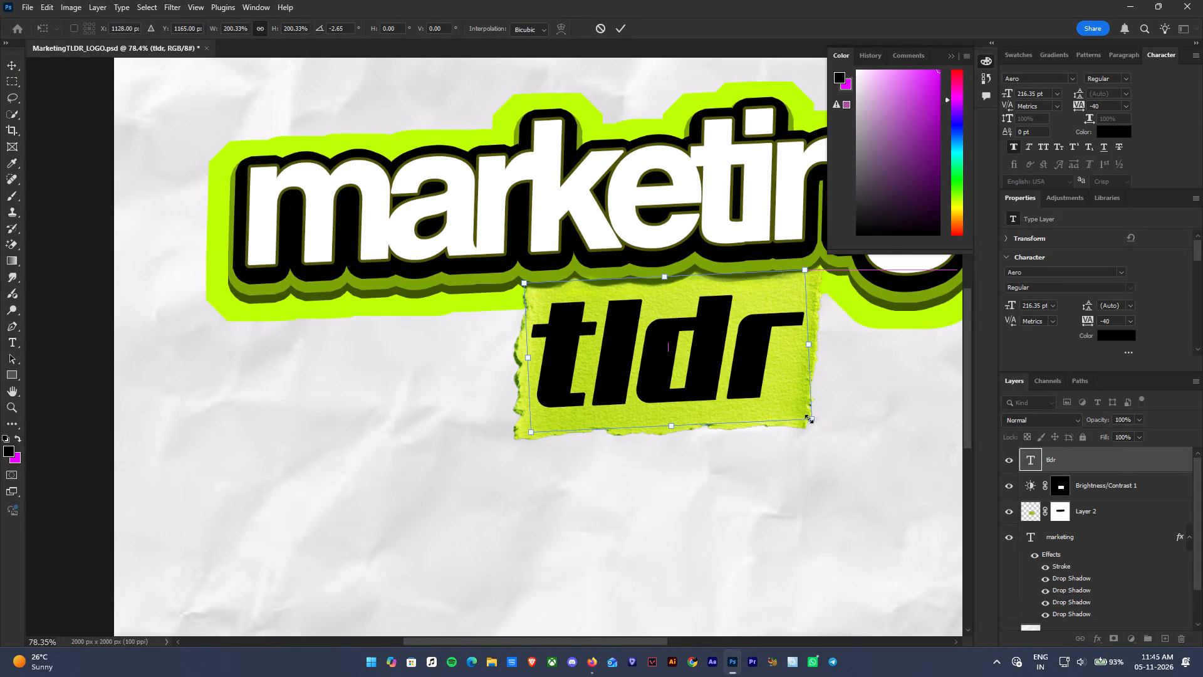
left_click_drag(812, 421, 797, 406)
left_click_drag(744, 378, 757, 386)
key("Return")
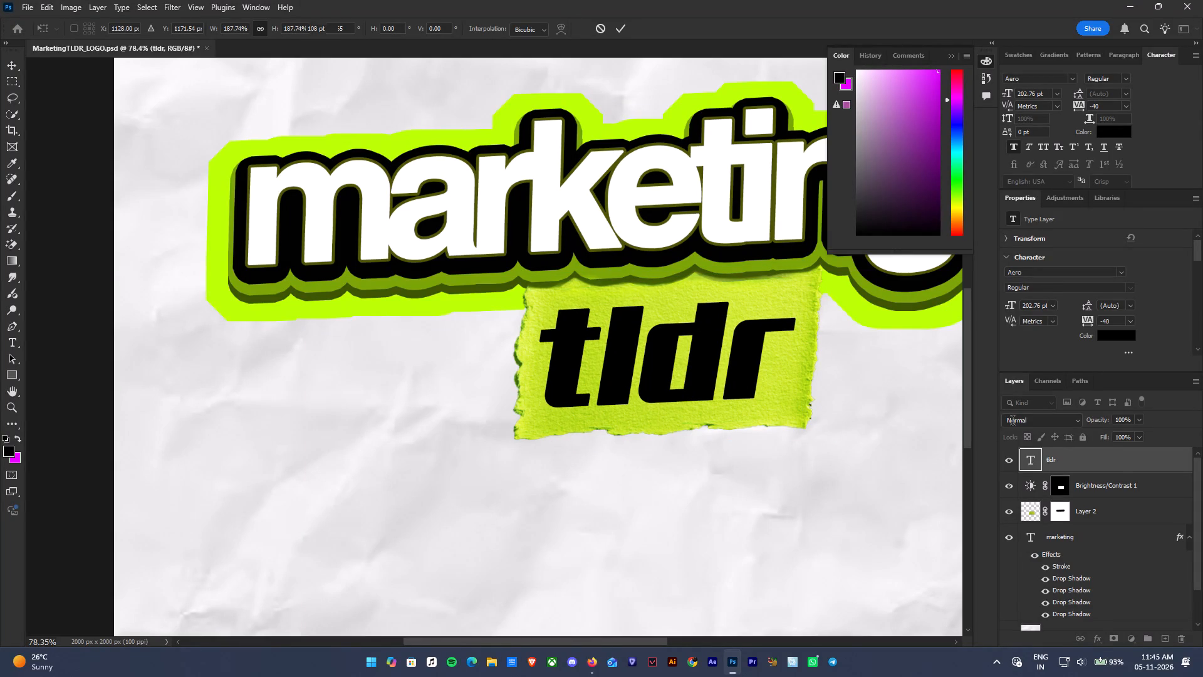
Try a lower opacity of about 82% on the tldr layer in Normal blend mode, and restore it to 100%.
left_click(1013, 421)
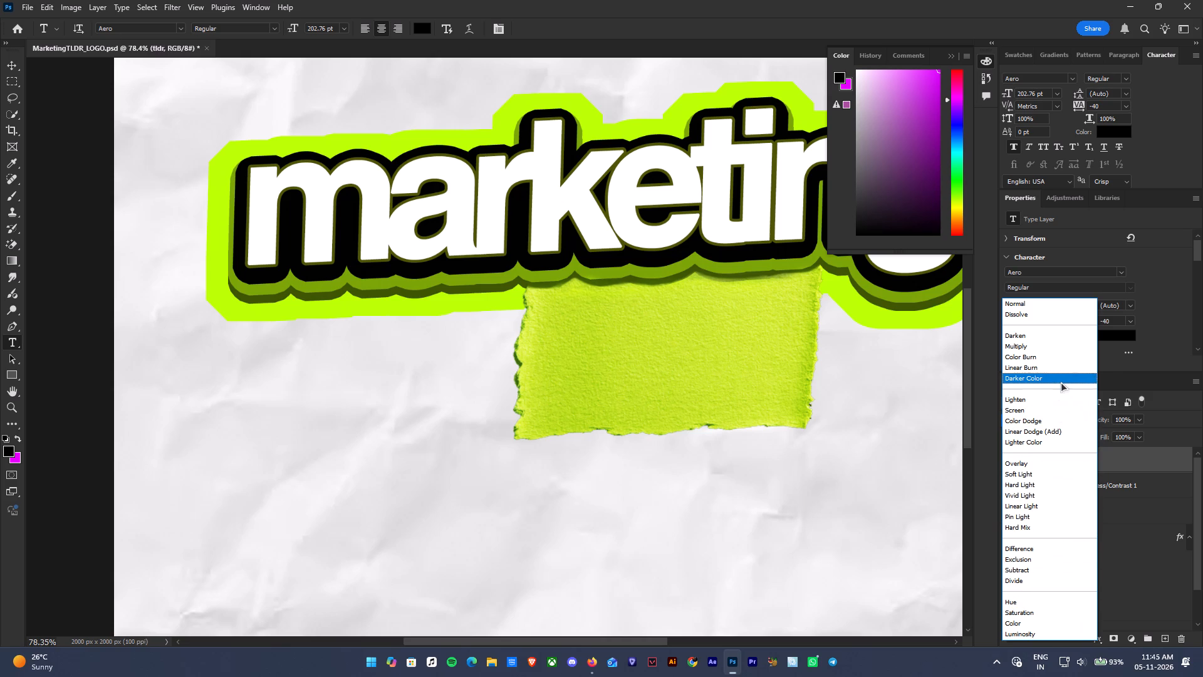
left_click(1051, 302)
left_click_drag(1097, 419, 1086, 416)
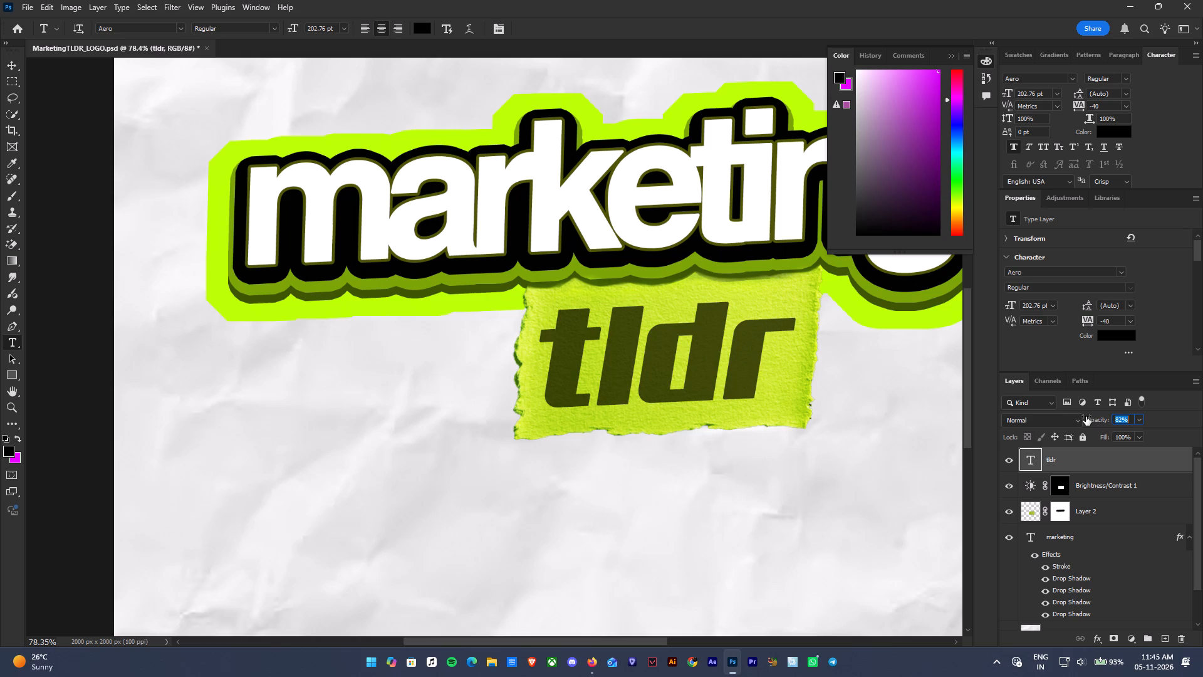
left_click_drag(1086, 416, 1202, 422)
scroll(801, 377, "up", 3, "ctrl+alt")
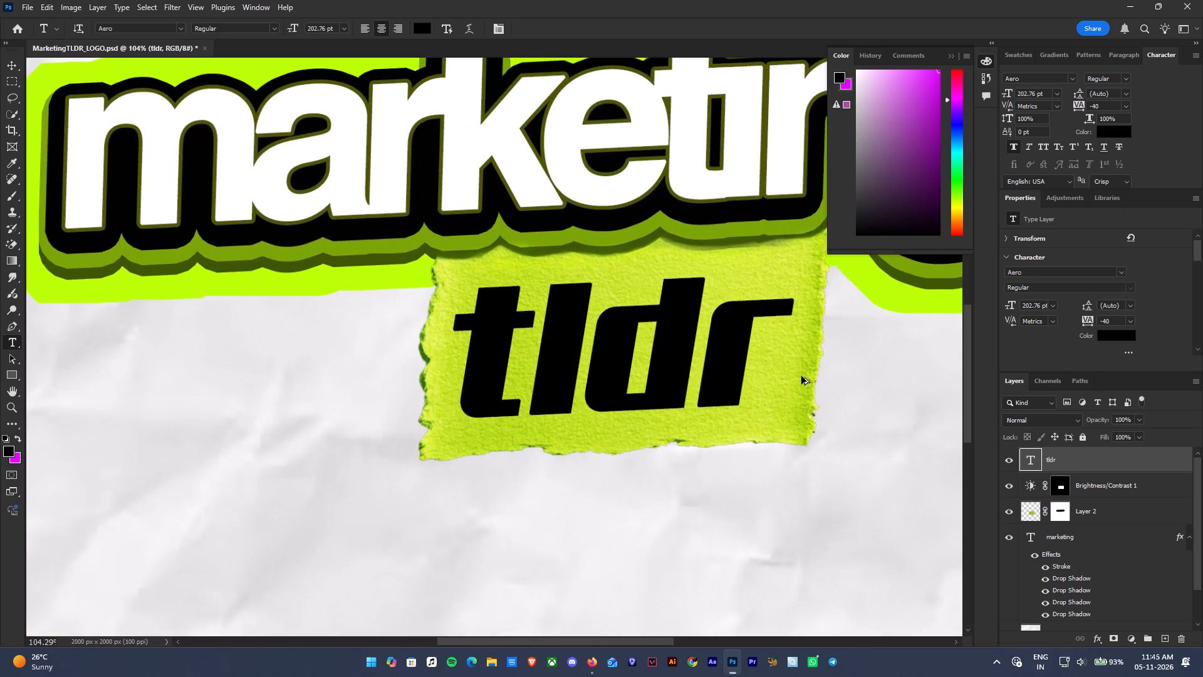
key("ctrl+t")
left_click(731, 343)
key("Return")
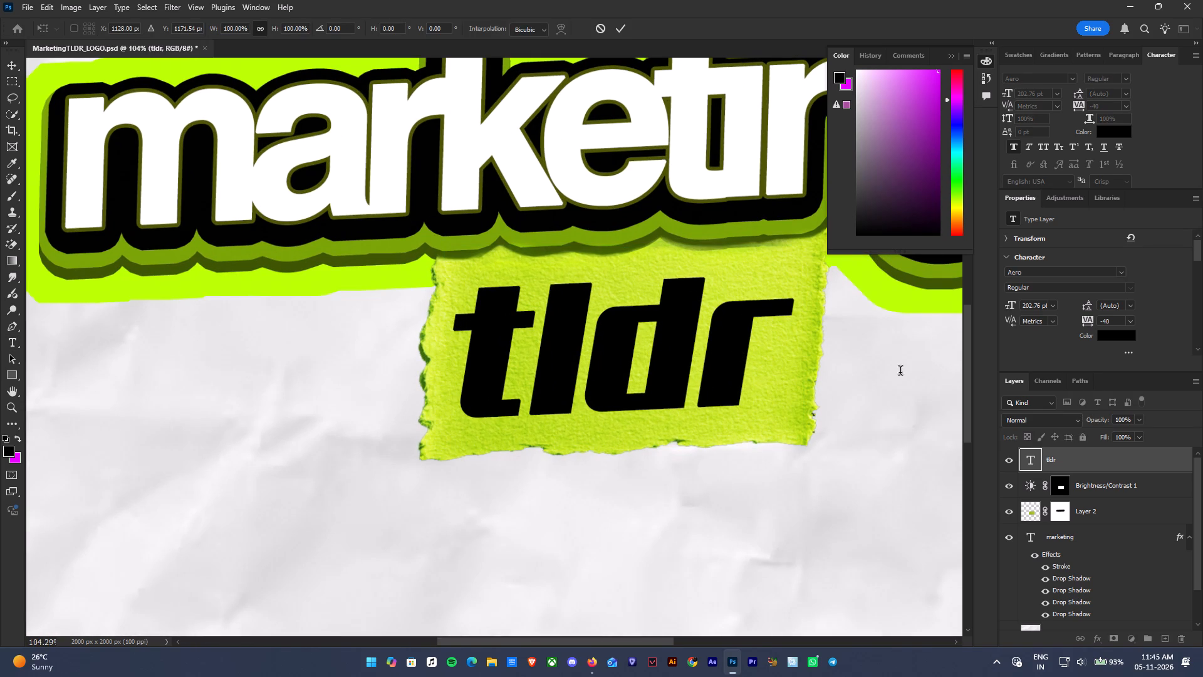
Save the logo document.
key("ctrl+s")
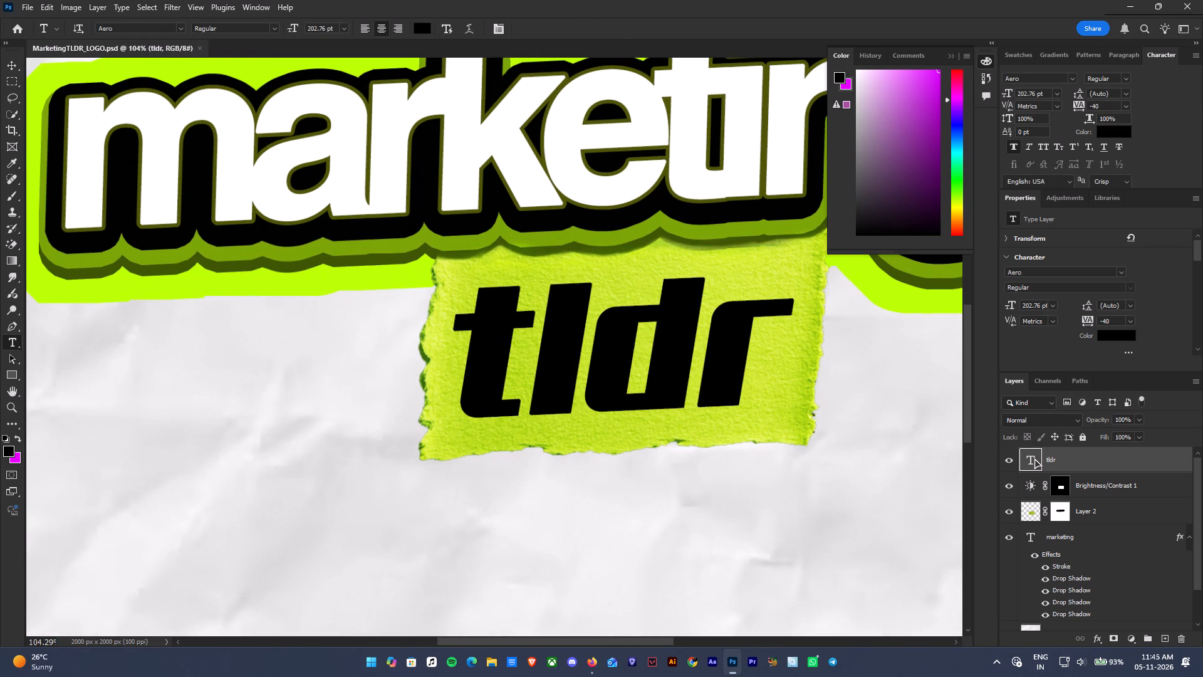
Browse the font previews for the tldr text and set its font to BlowBrush Regular.
double_click(1032, 461)
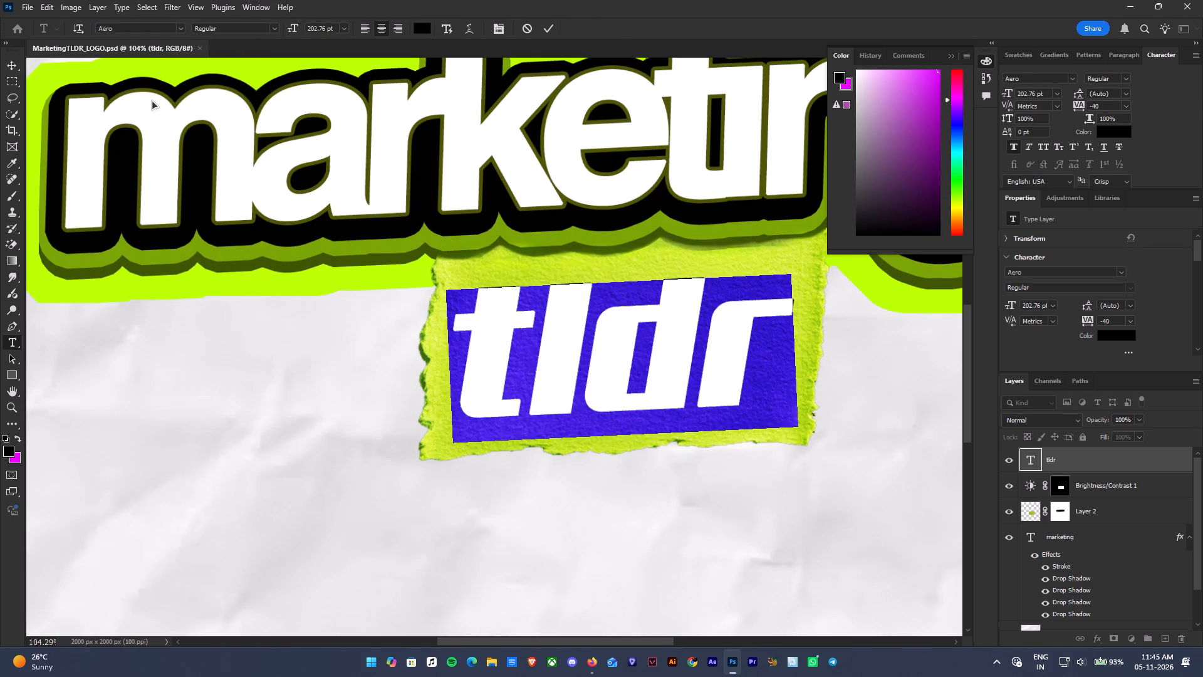
left_click(177, 28)
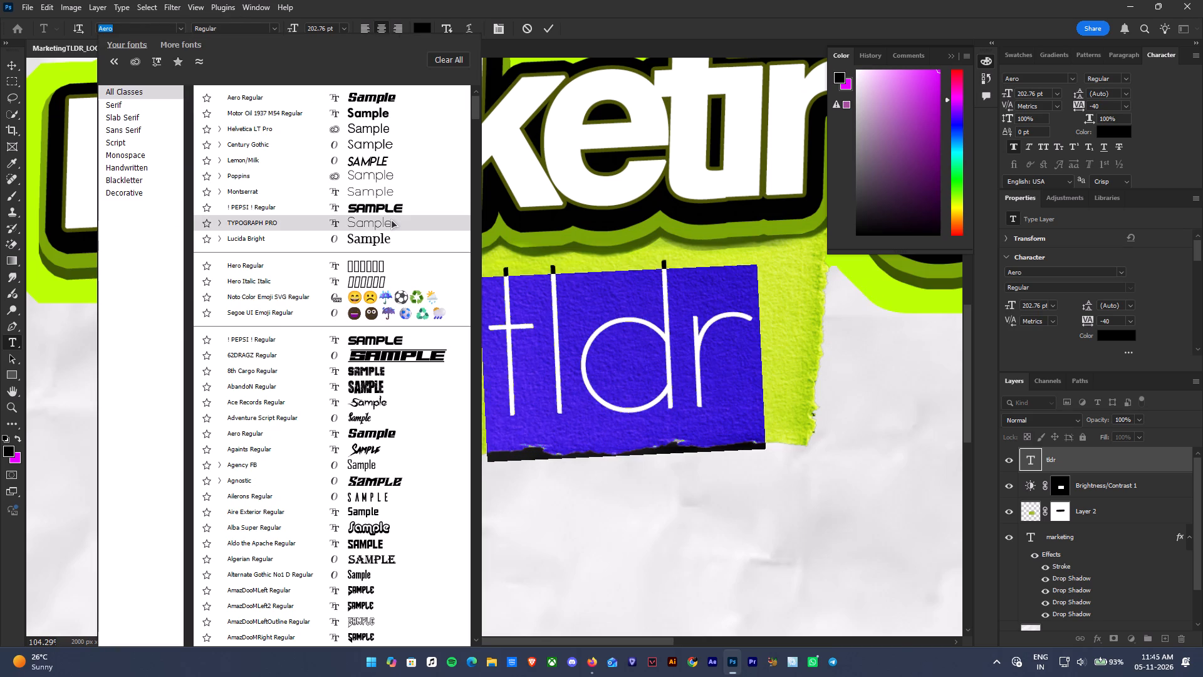
scroll(393, 243, "down", 17)
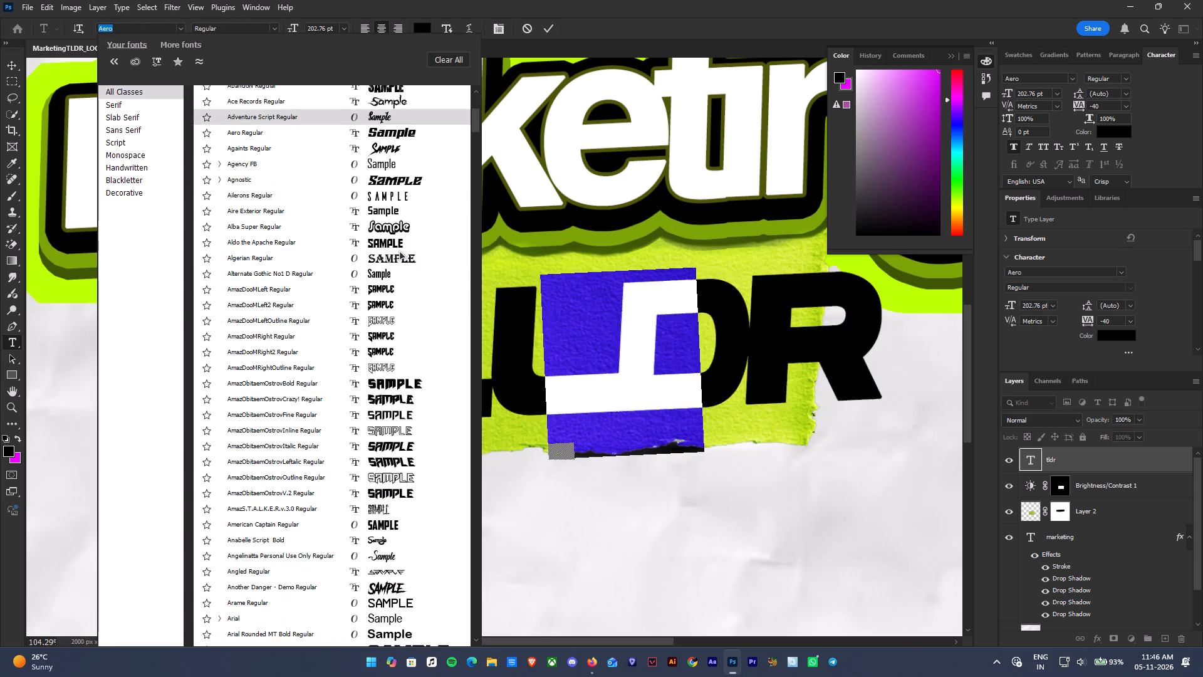
scroll(399, 250, "down", 10)
scroll(399, 250, "up", 1)
scroll(399, 250, "down", 3)
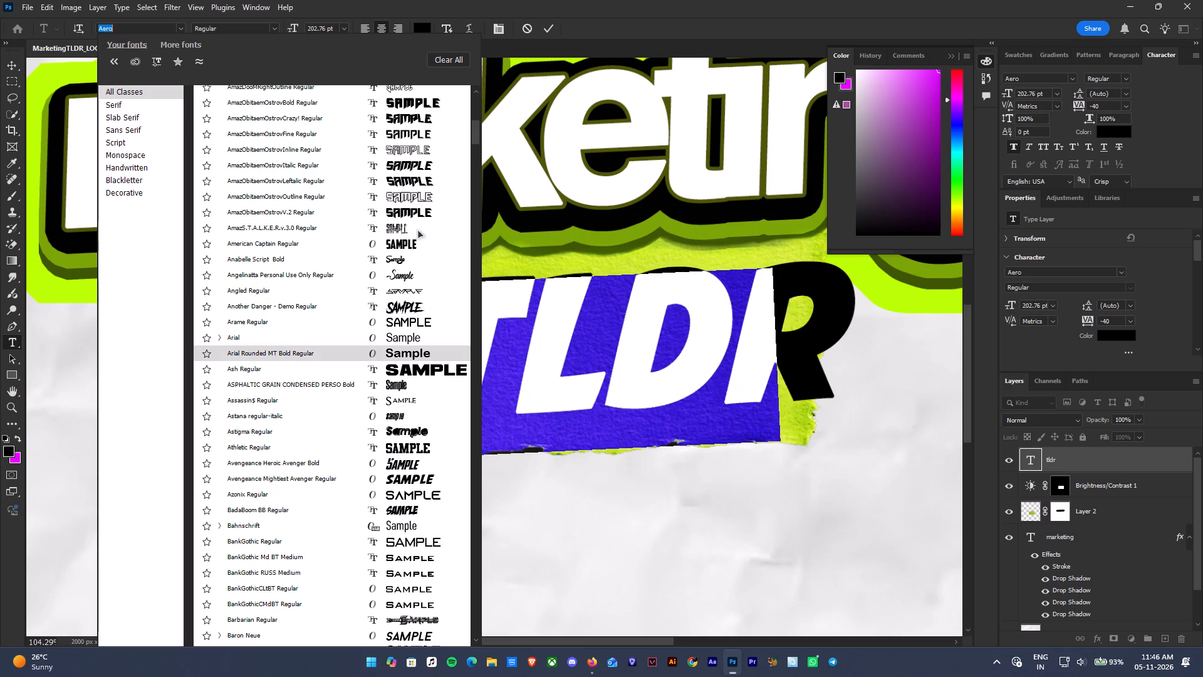
scroll(437, 202, "down", 19)
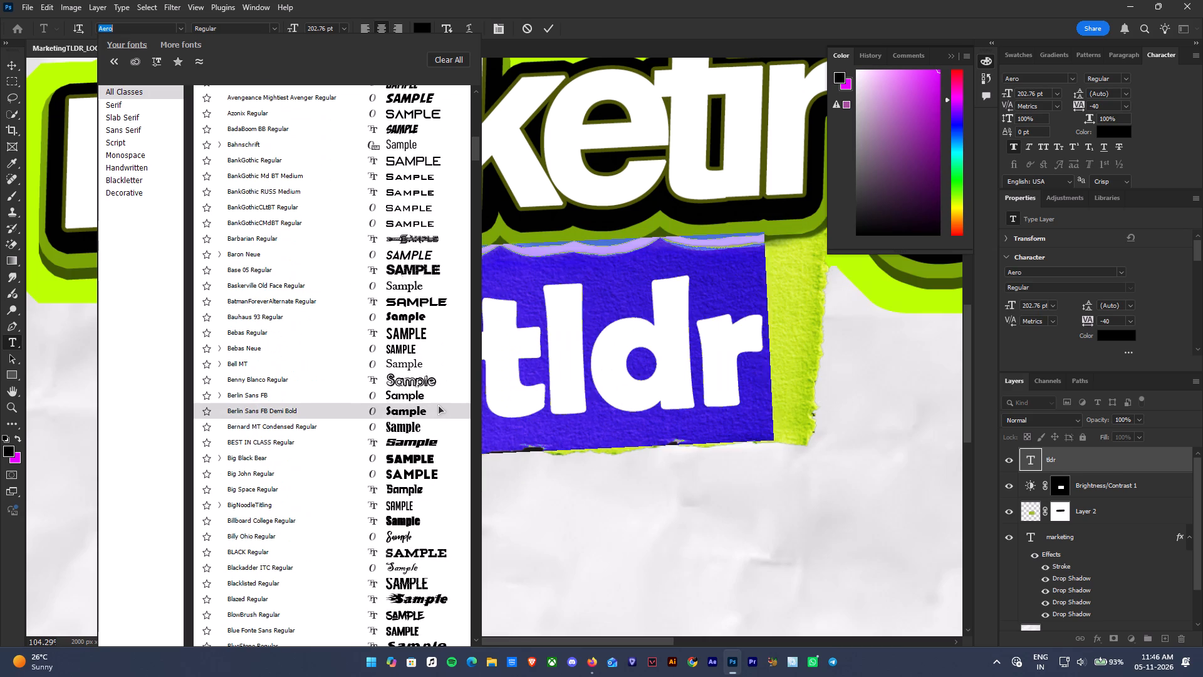
scroll(439, 397, "down", 12)
scroll(439, 392, "up", 1)
scroll(433, 386, "down", 7)
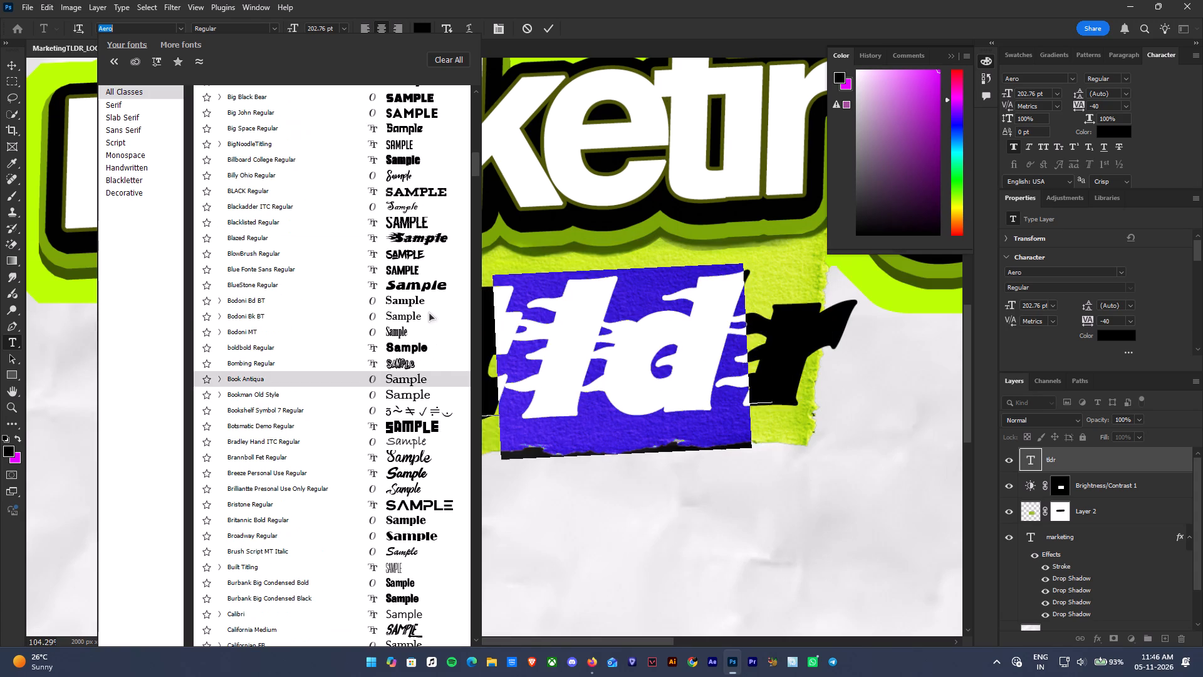
left_click(431, 251)
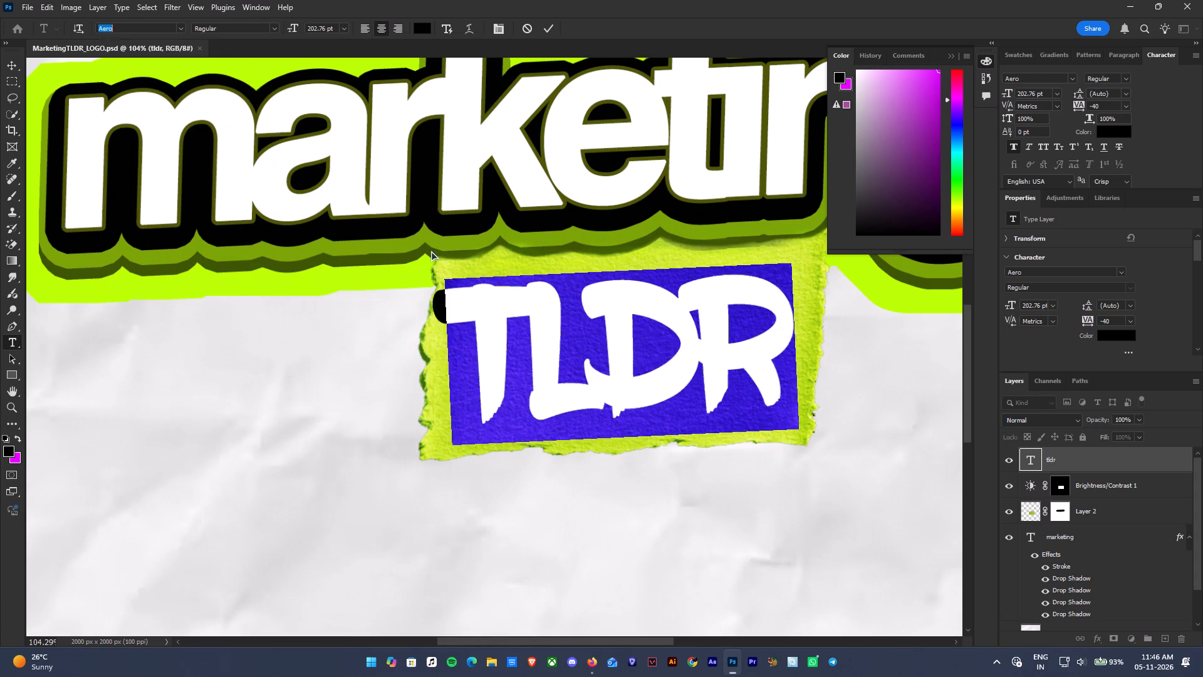
left_click(549, 31)
Inspect the tldr lettering on the green paper up close and from afar, and open the text for editing.
scroll(595, 371, "down", 3, "ctrl+alt")
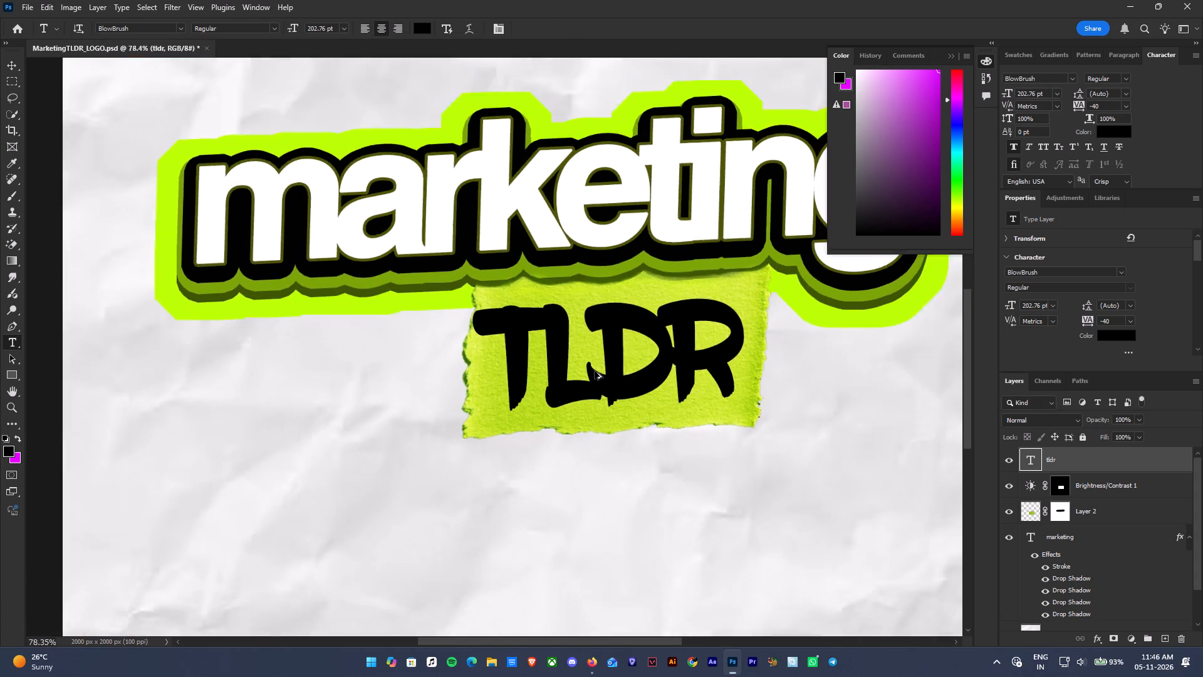
scroll(595, 371, "down", 4, "ctrl+alt")
scroll(595, 367, "up", 10, "ctrl+alt")
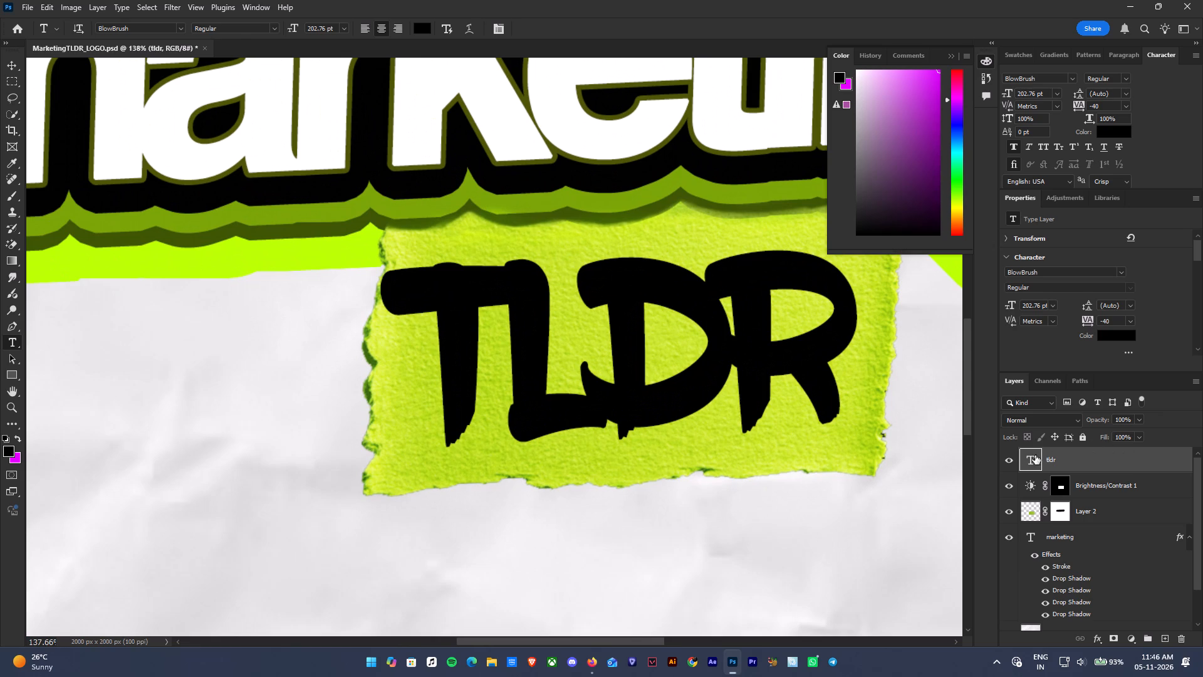
scroll(756, 391, "down", 7, "ctrl+alt")
double_click(1037, 459)
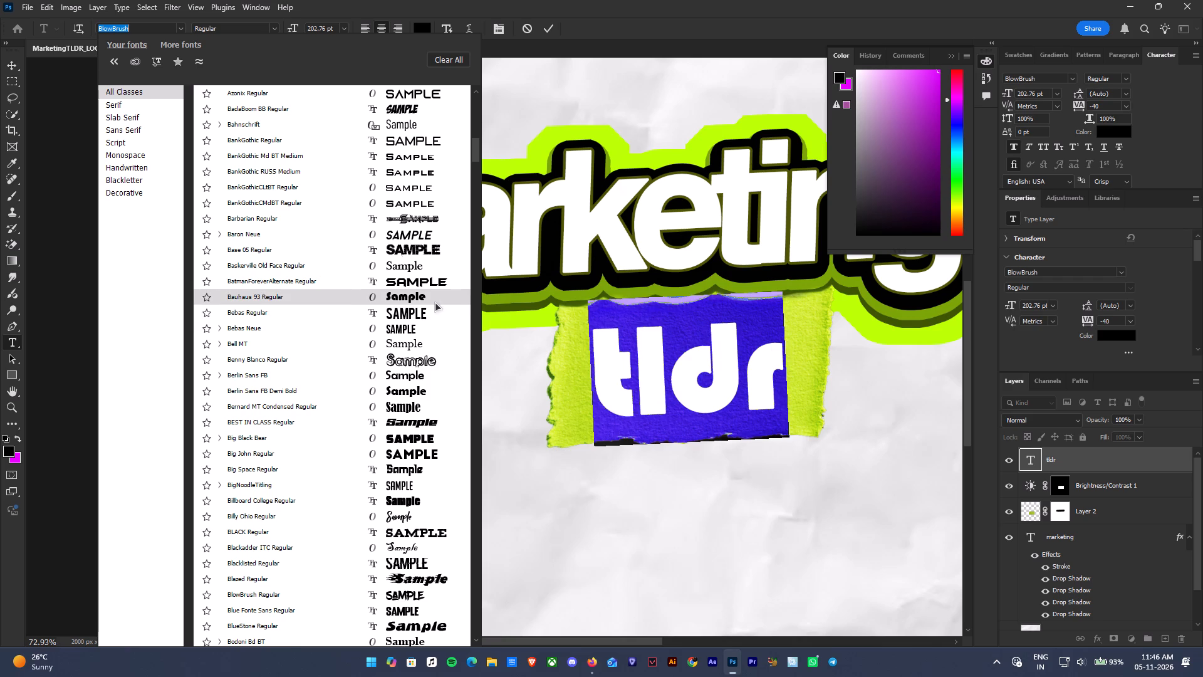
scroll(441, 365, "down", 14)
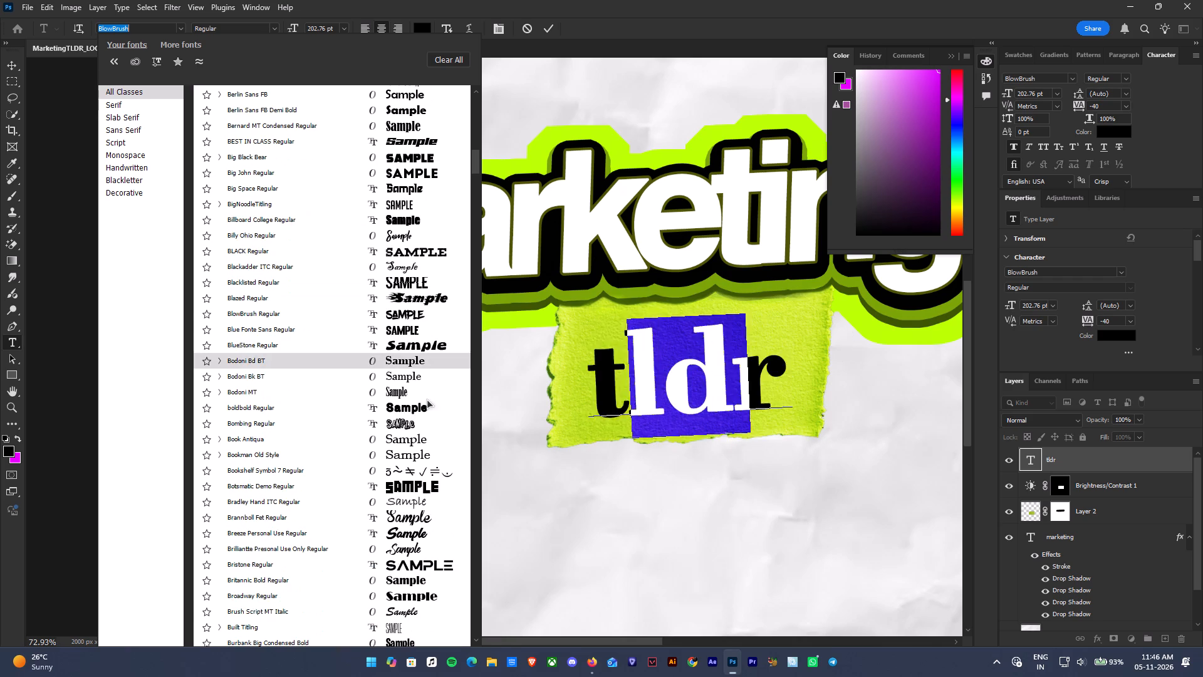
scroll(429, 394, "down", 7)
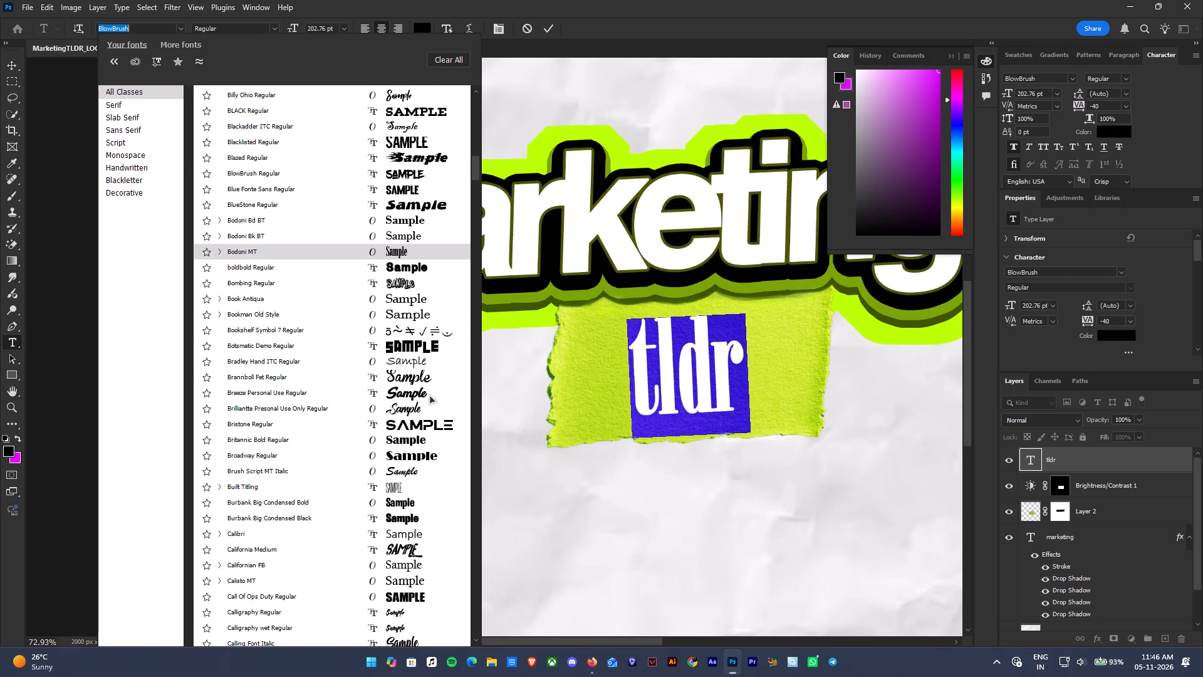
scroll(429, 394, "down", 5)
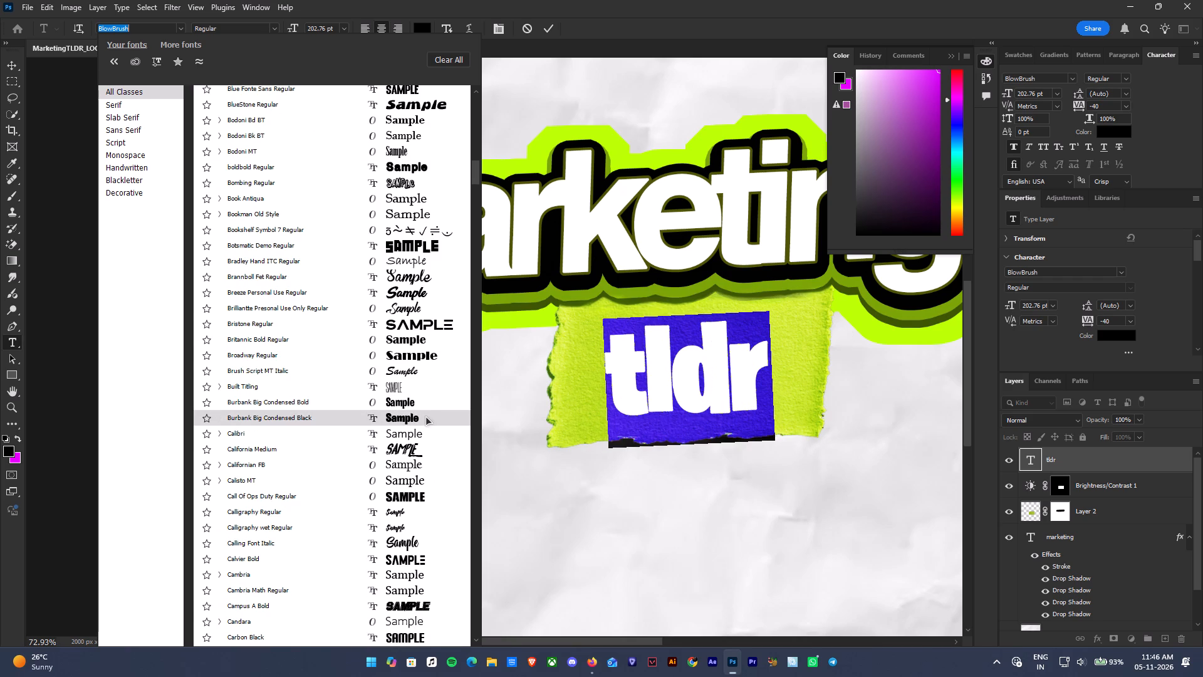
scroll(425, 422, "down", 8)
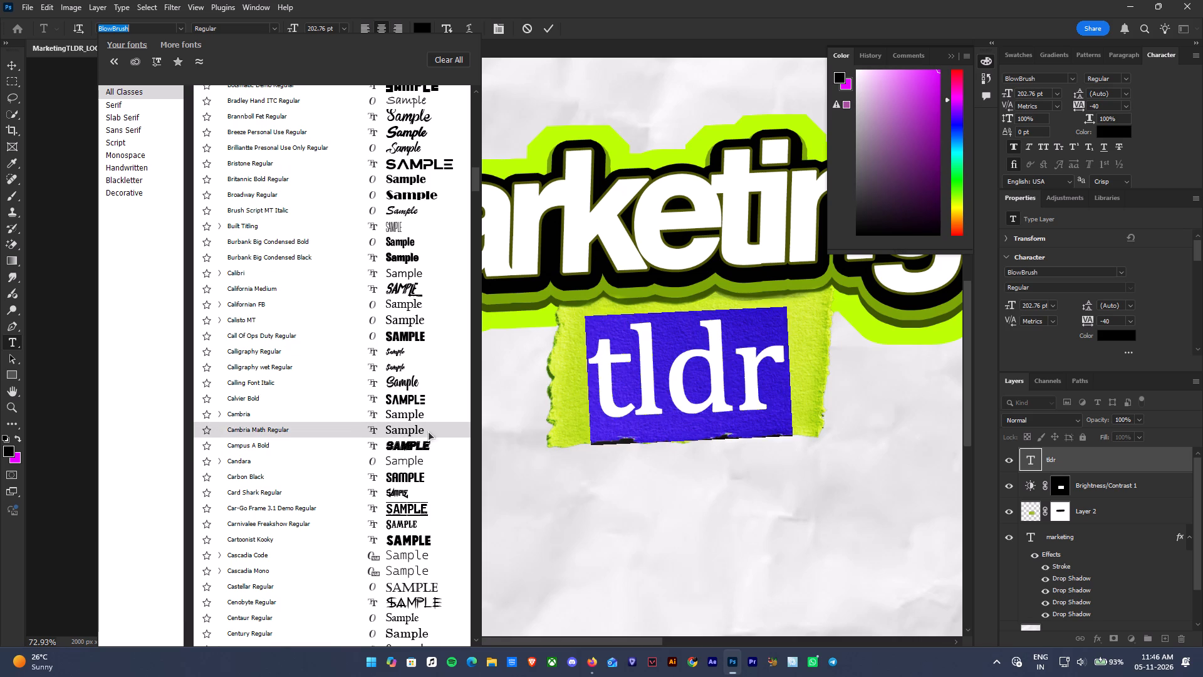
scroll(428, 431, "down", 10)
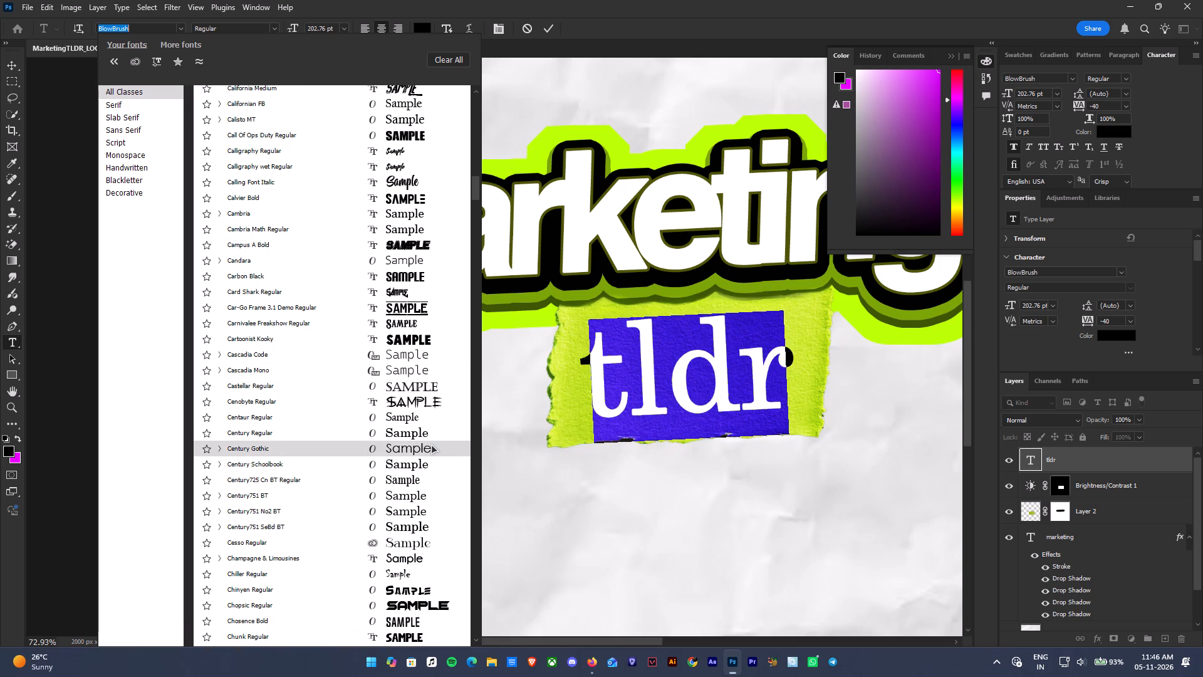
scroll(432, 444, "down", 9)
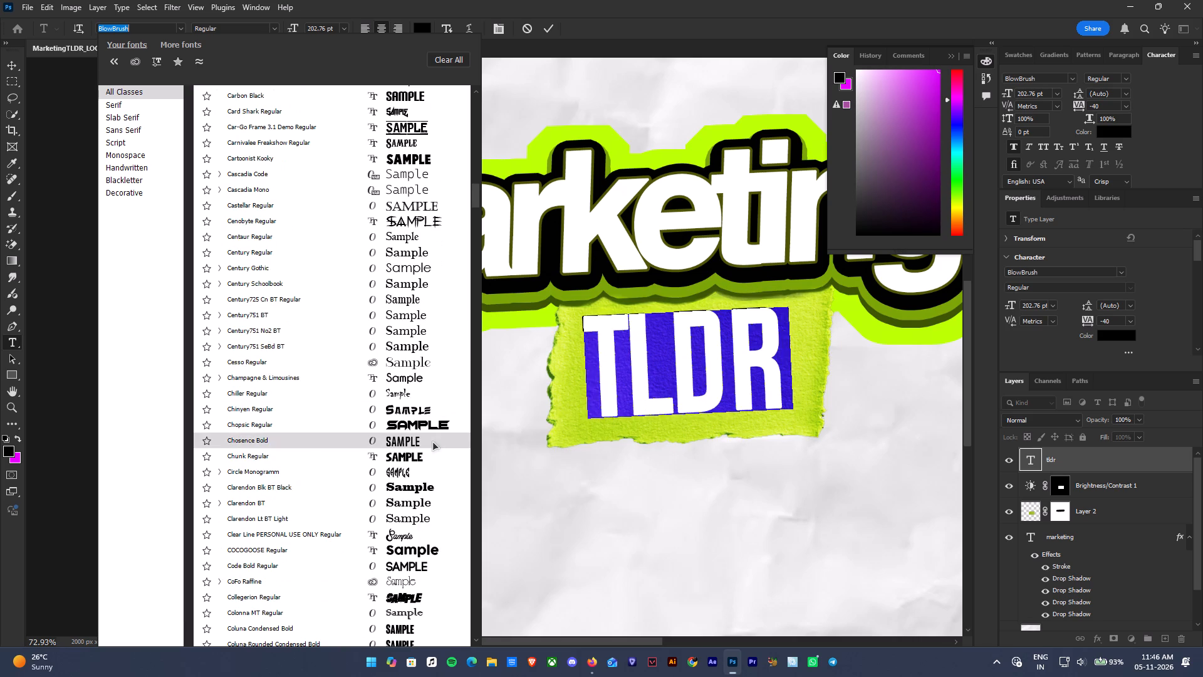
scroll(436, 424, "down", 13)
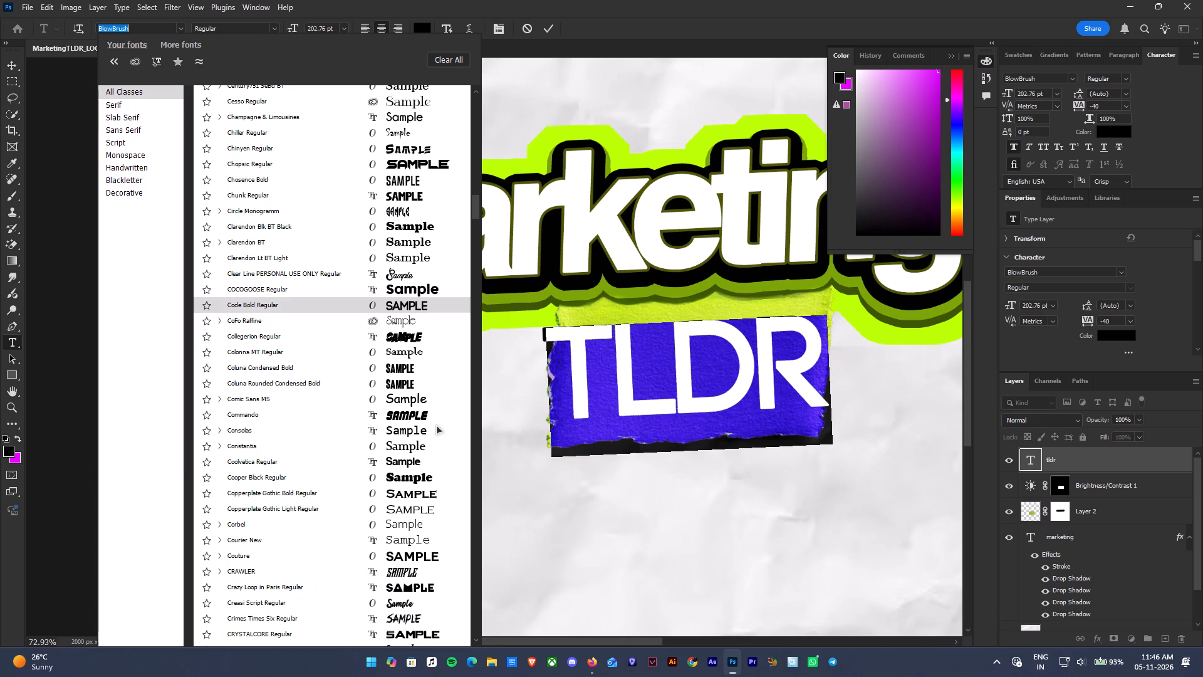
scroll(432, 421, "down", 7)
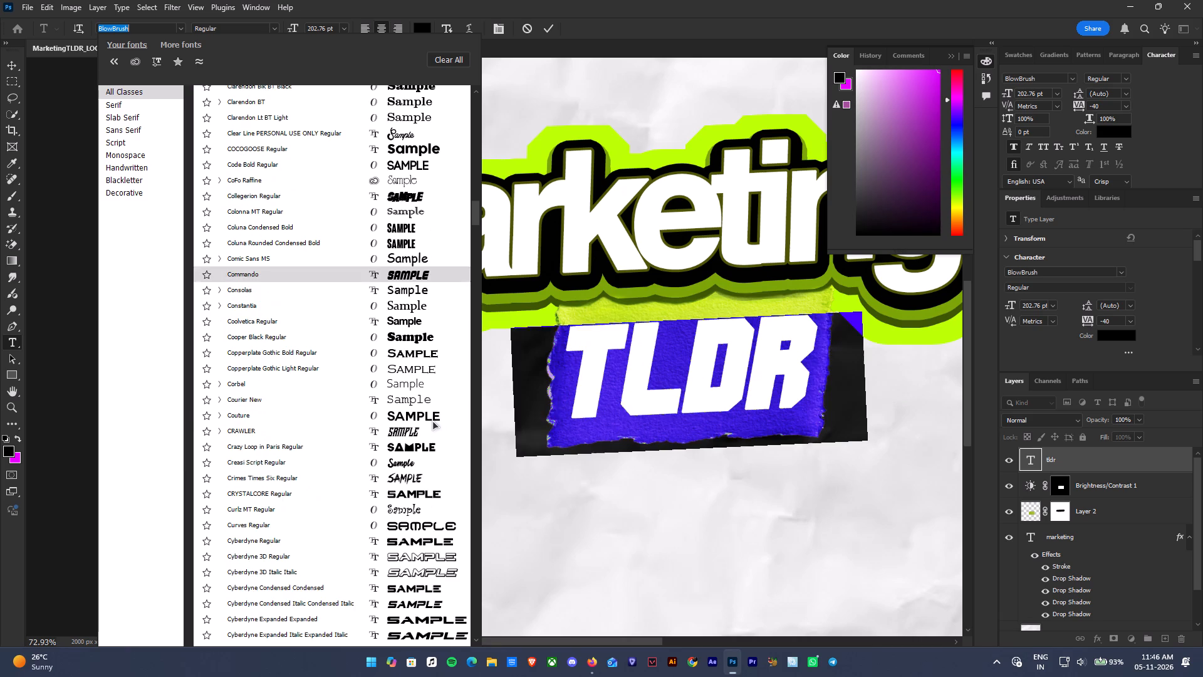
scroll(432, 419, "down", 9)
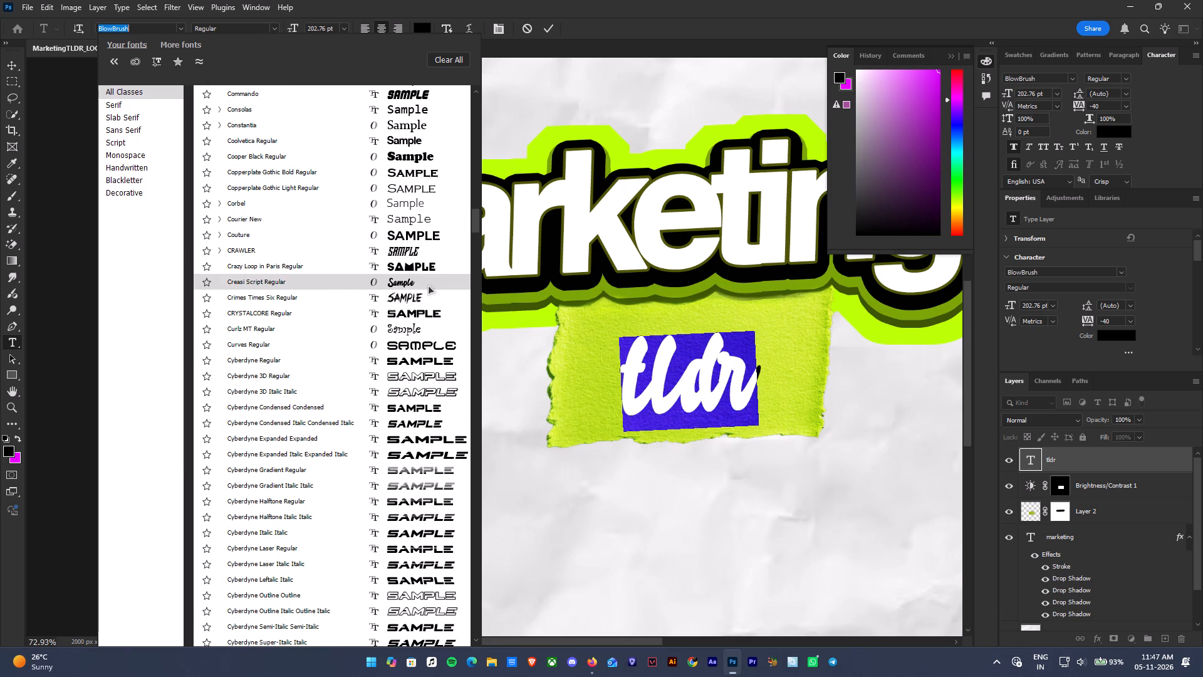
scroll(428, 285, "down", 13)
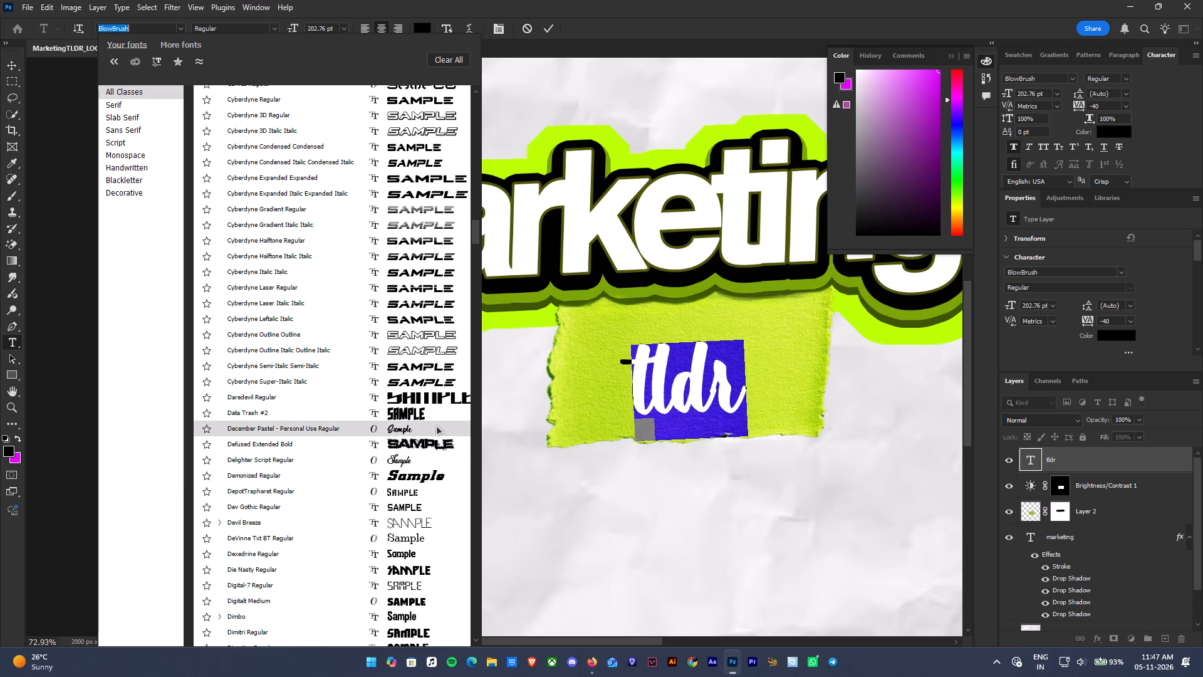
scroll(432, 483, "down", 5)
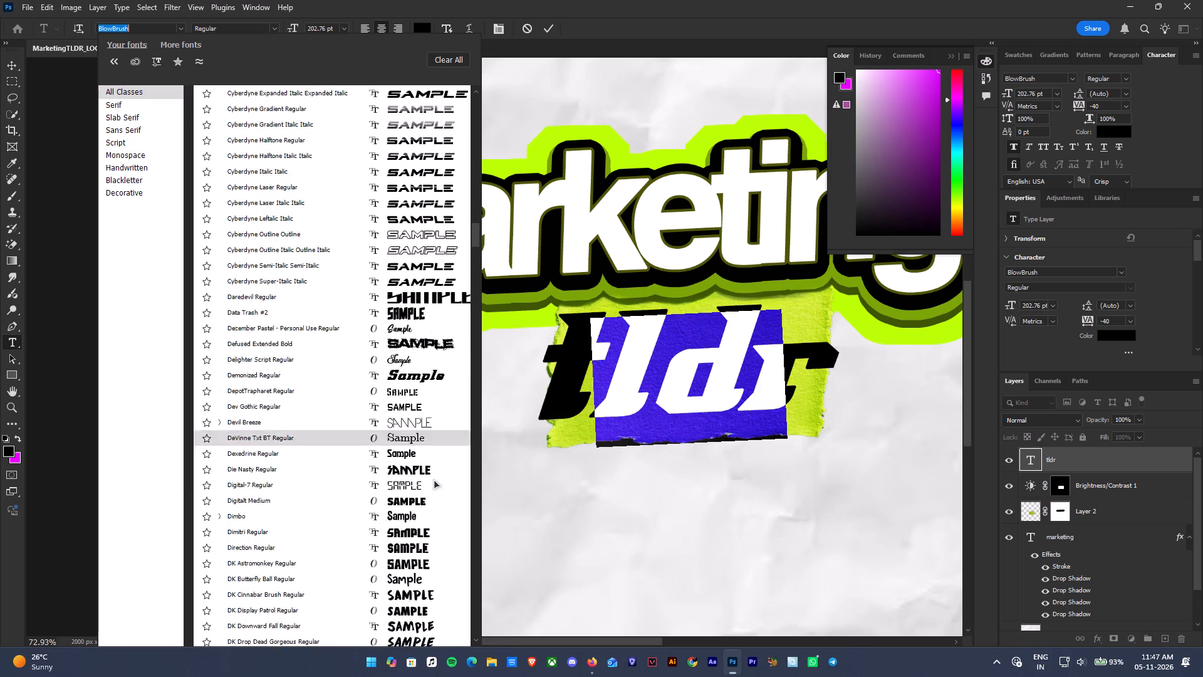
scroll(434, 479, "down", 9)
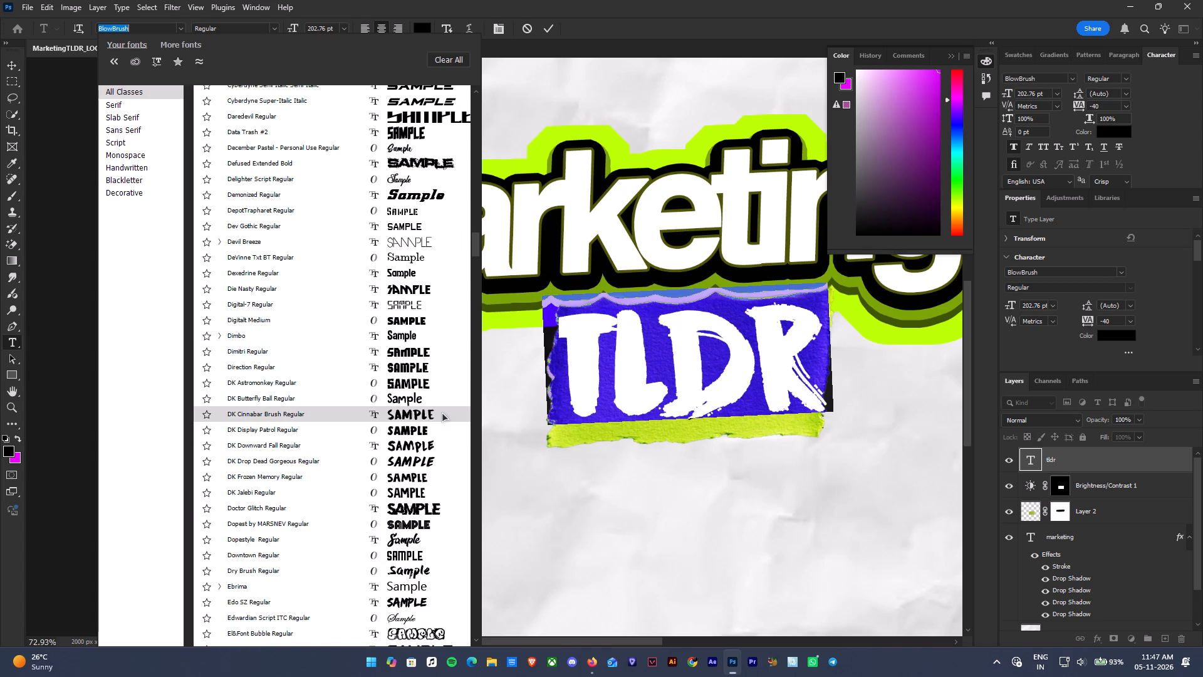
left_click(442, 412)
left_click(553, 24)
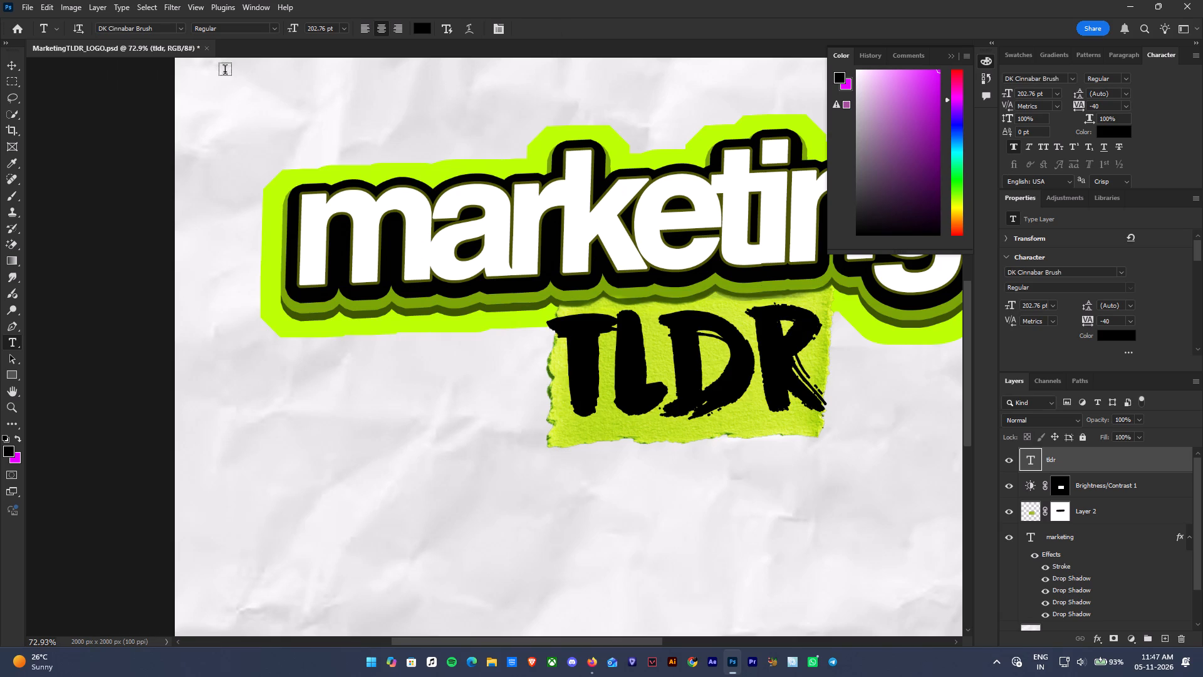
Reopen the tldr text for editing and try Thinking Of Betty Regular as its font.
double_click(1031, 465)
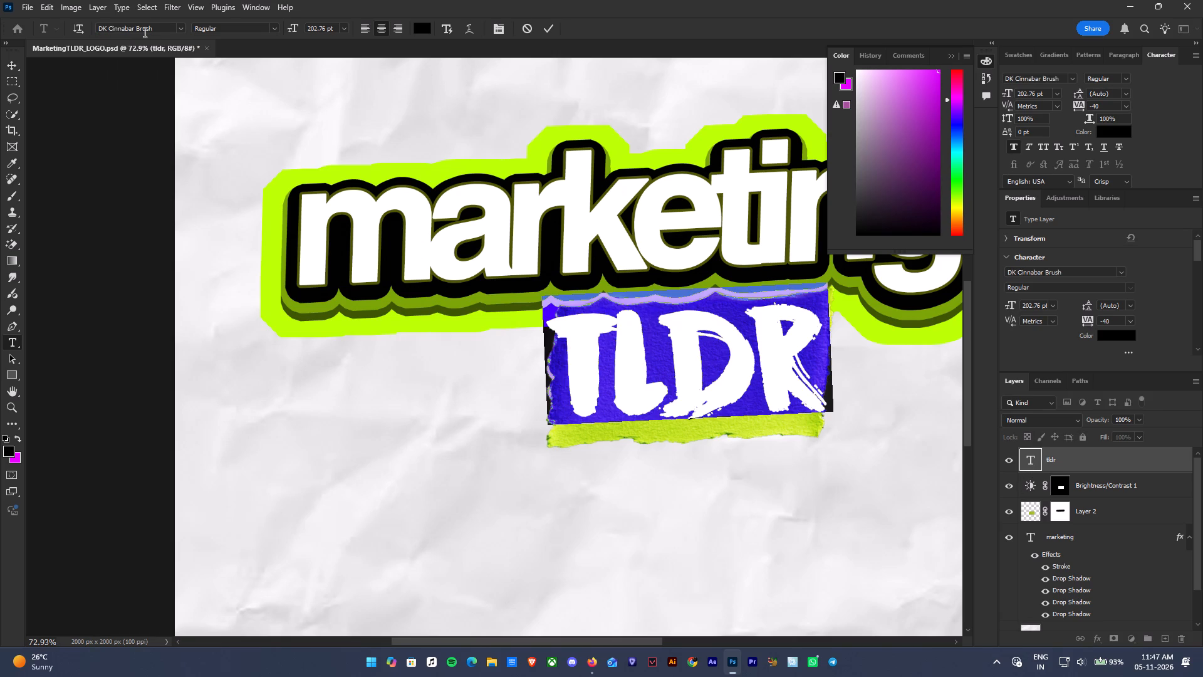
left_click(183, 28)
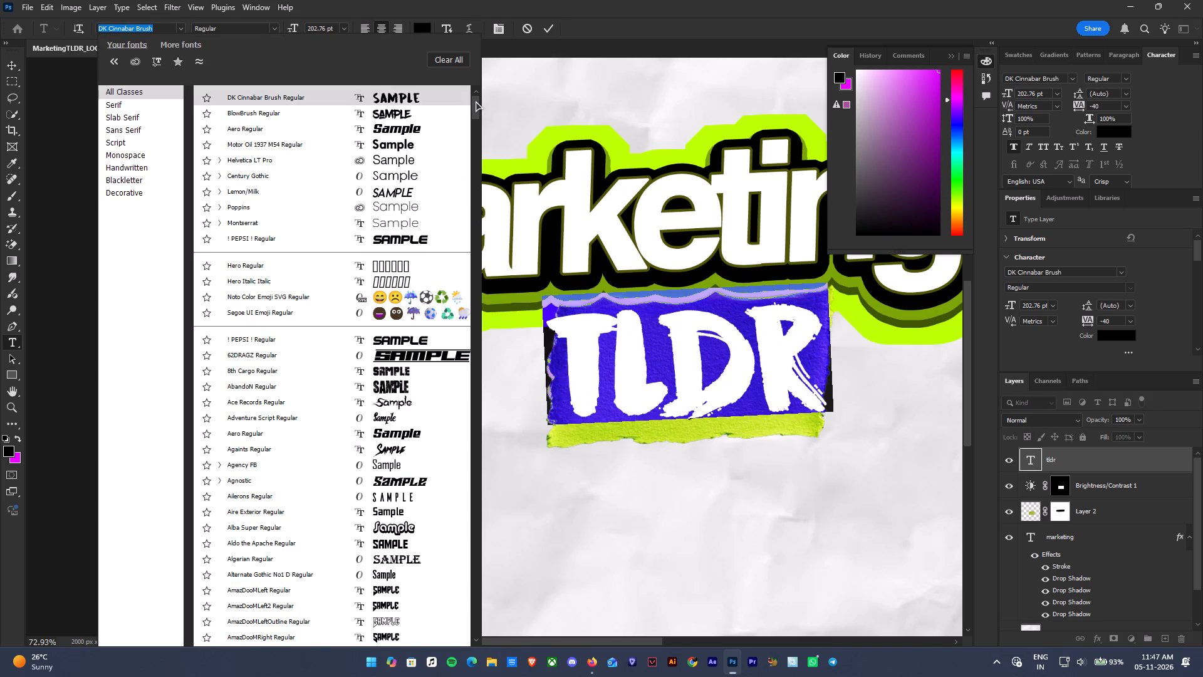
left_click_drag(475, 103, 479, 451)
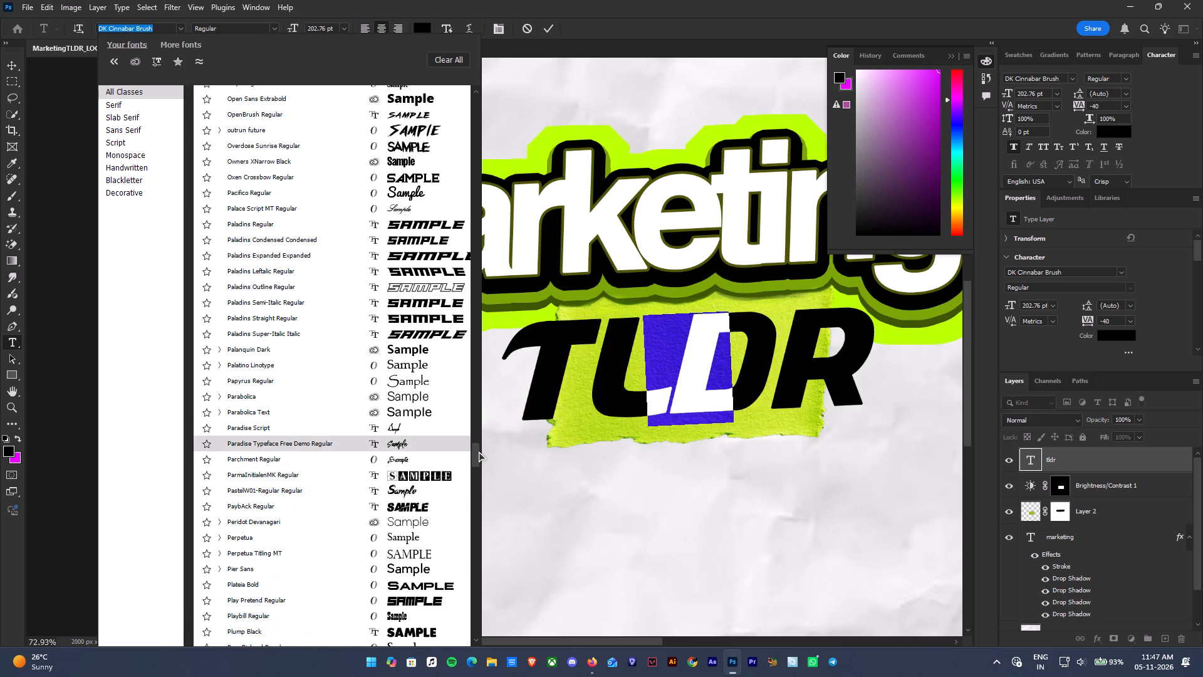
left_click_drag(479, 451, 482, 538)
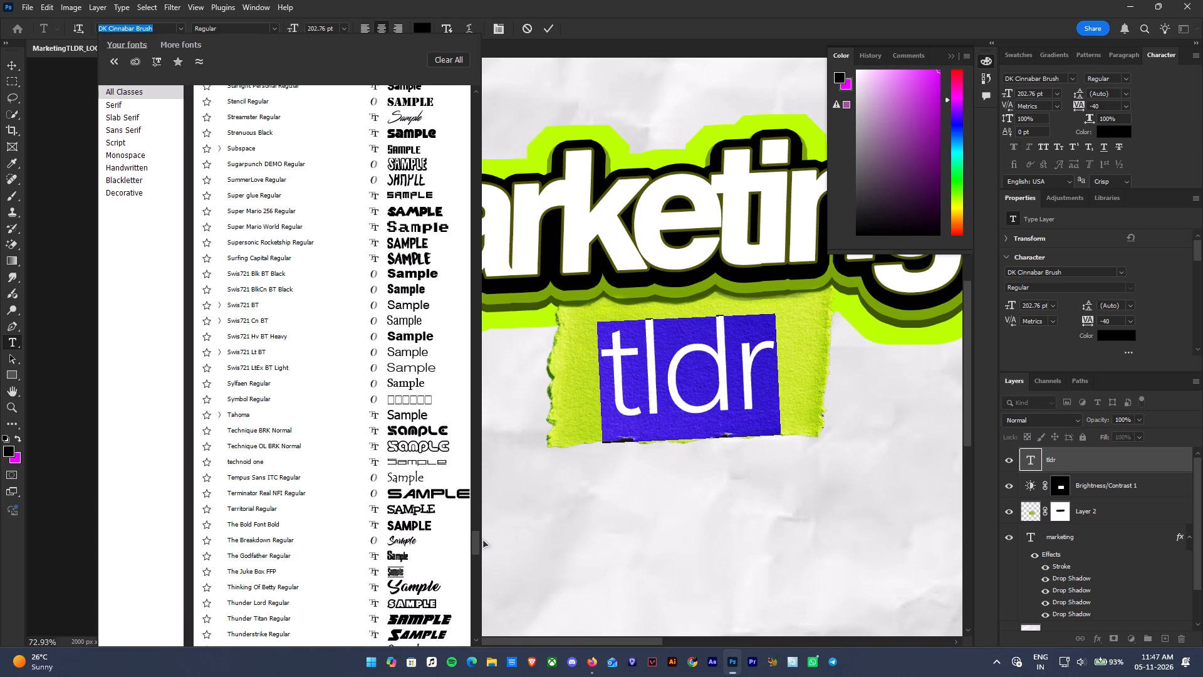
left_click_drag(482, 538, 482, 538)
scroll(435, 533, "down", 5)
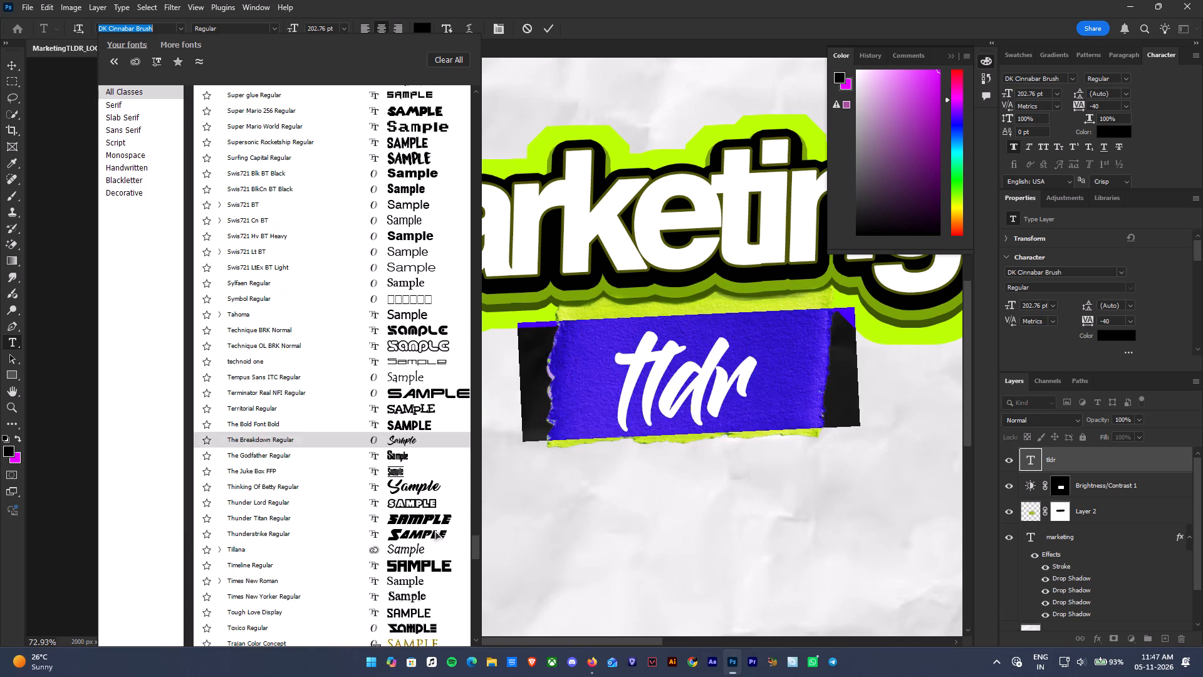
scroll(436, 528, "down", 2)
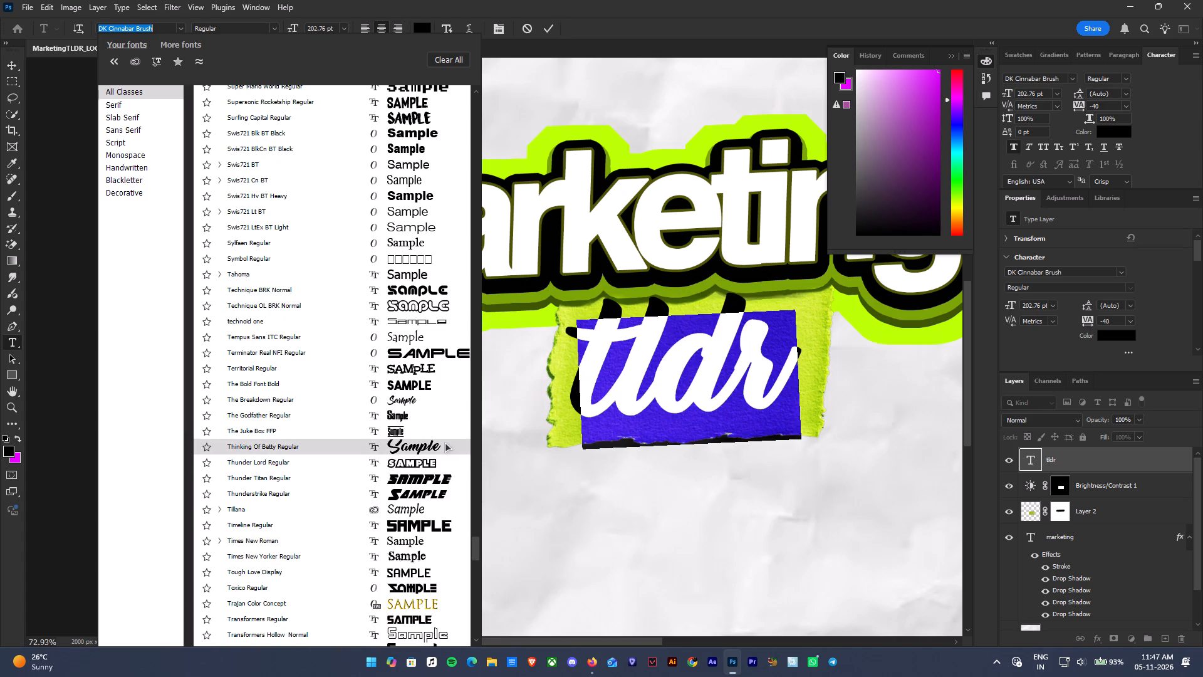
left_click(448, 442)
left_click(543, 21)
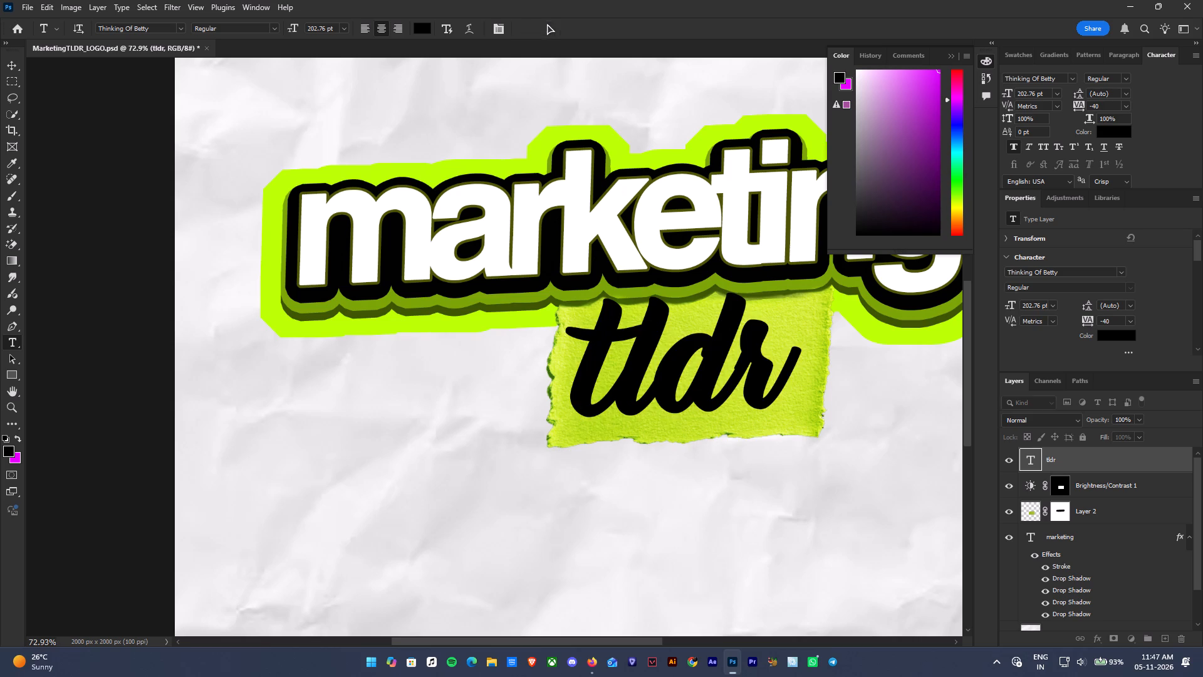
Search the fonts for "pop" and set the tldr text to Poppins ExtraBold Italic.
scroll(647, 331, "down", 14, "ctrl+alt")
scroll(757, 343, "up", 7, "ctrl+alt")
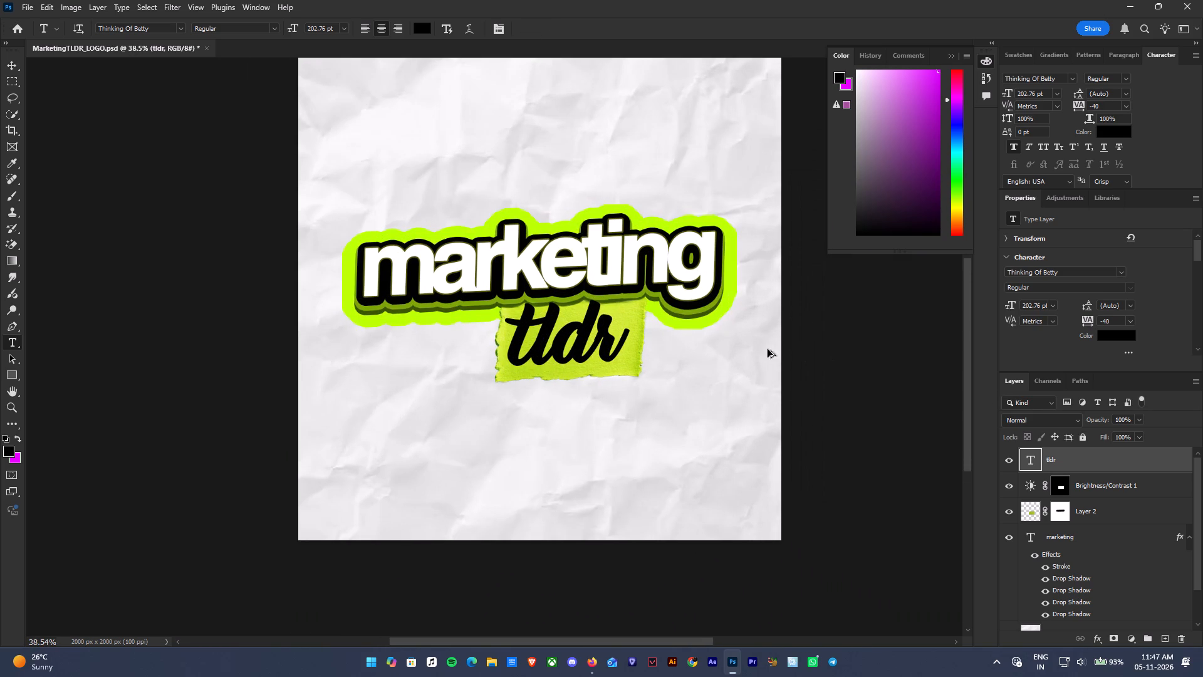
double_click(1026, 458)
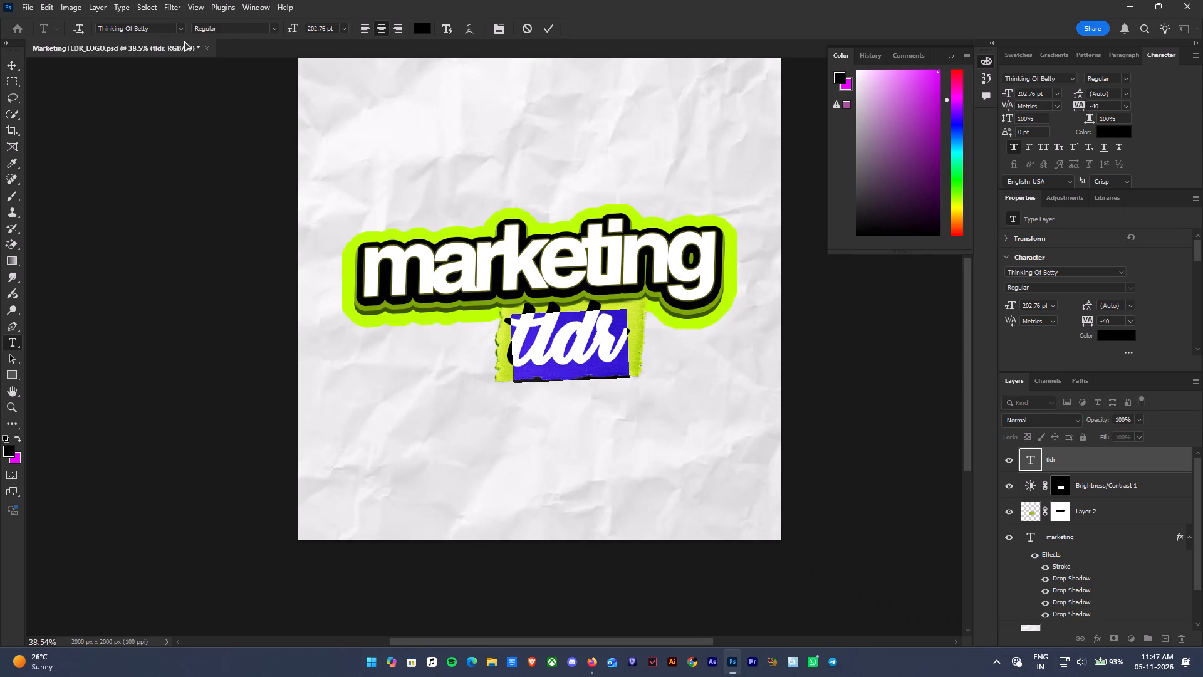
left_click(182, 31)
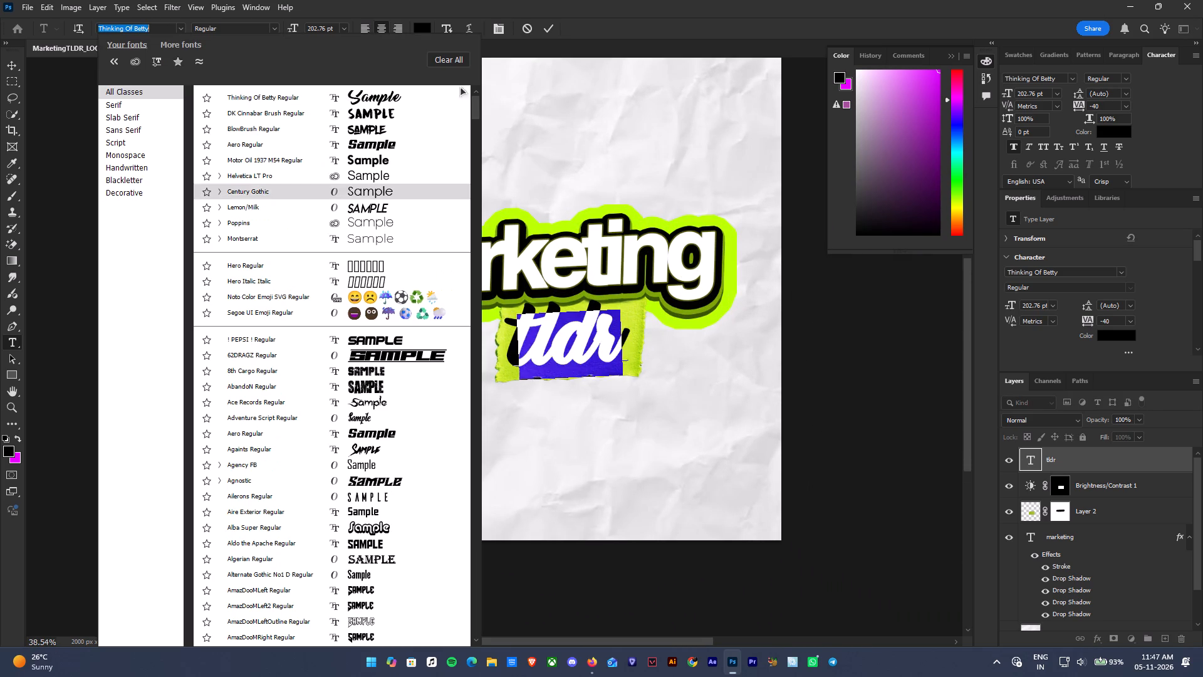
left_click_drag(481, 100, 483, 357)
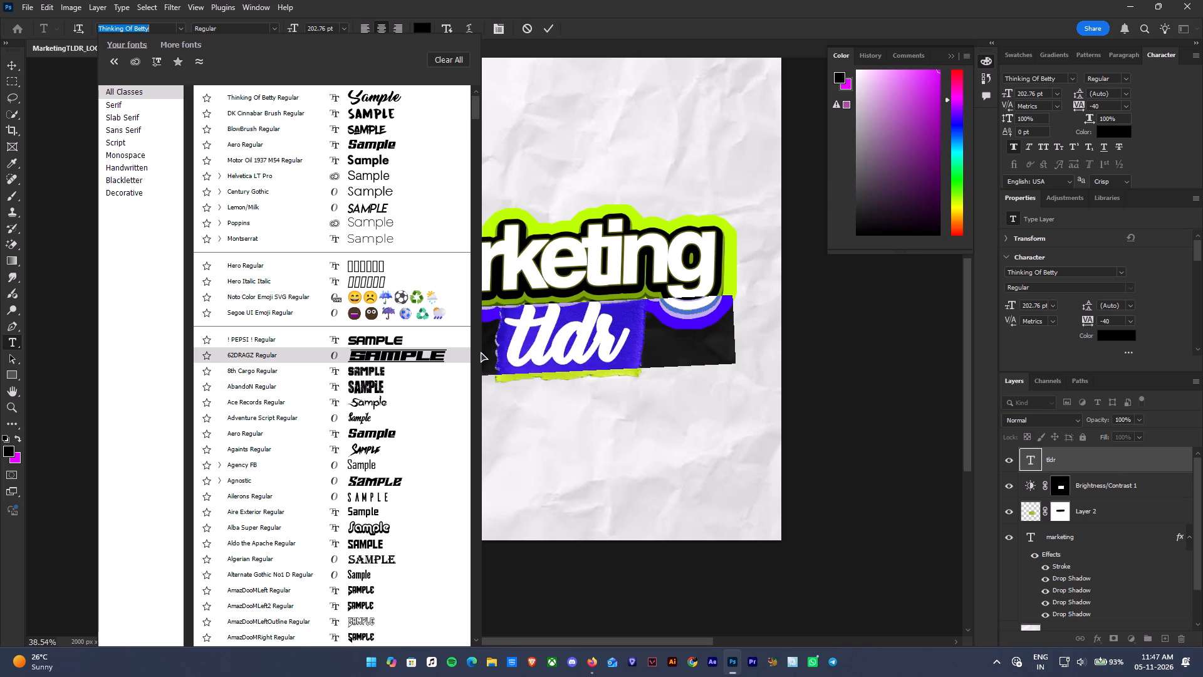
type("pop")
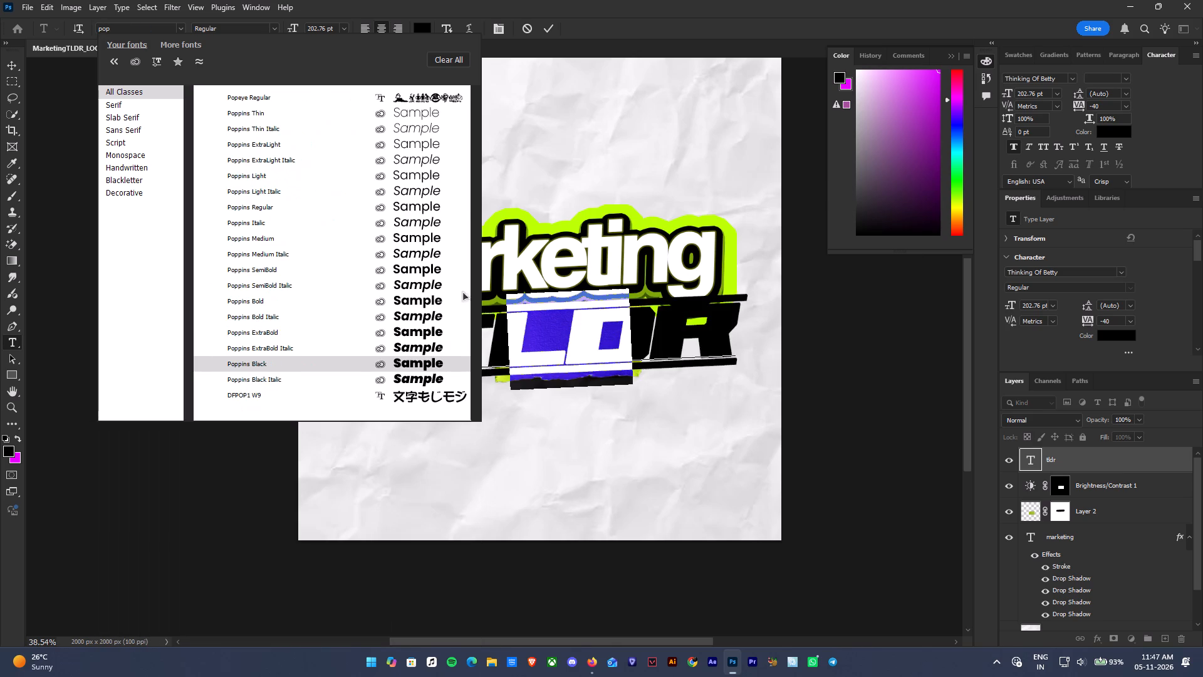
left_click(428, 344)
left_click(550, 32)
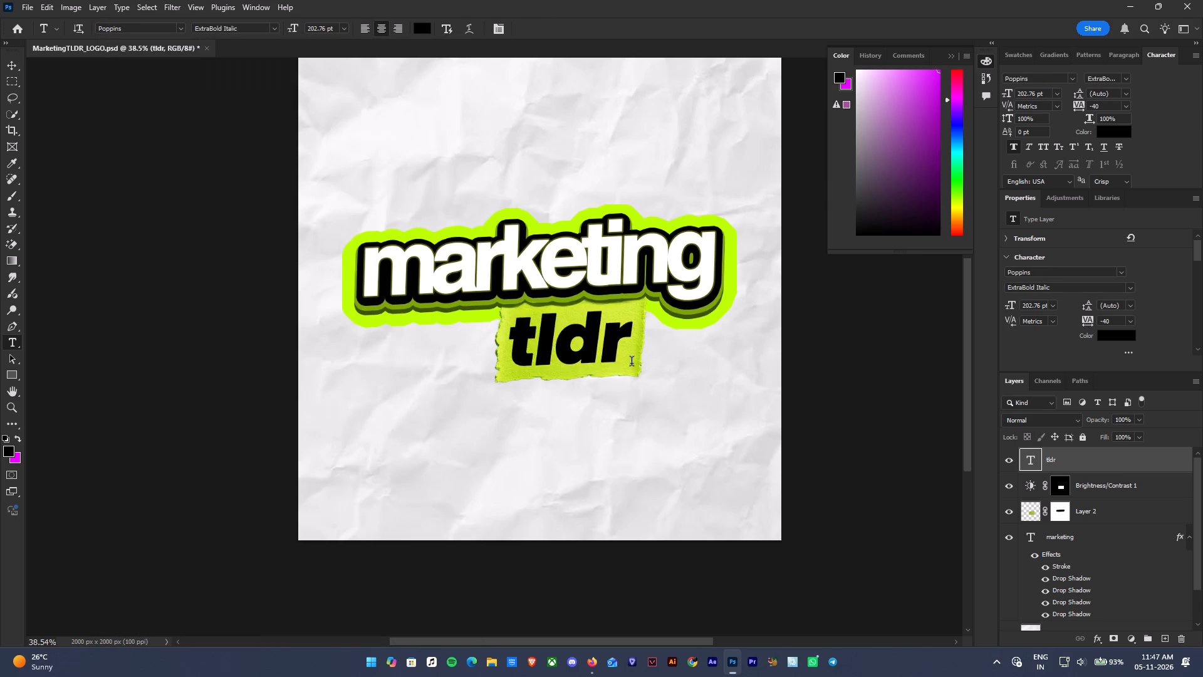
Scale the tldr text to about 94% and centre it on the green torn paper.
scroll(628, 365, "up", 10, "ctrl+alt")
key("ctrl+t")
left_click_drag(680, 344, 666, 336)
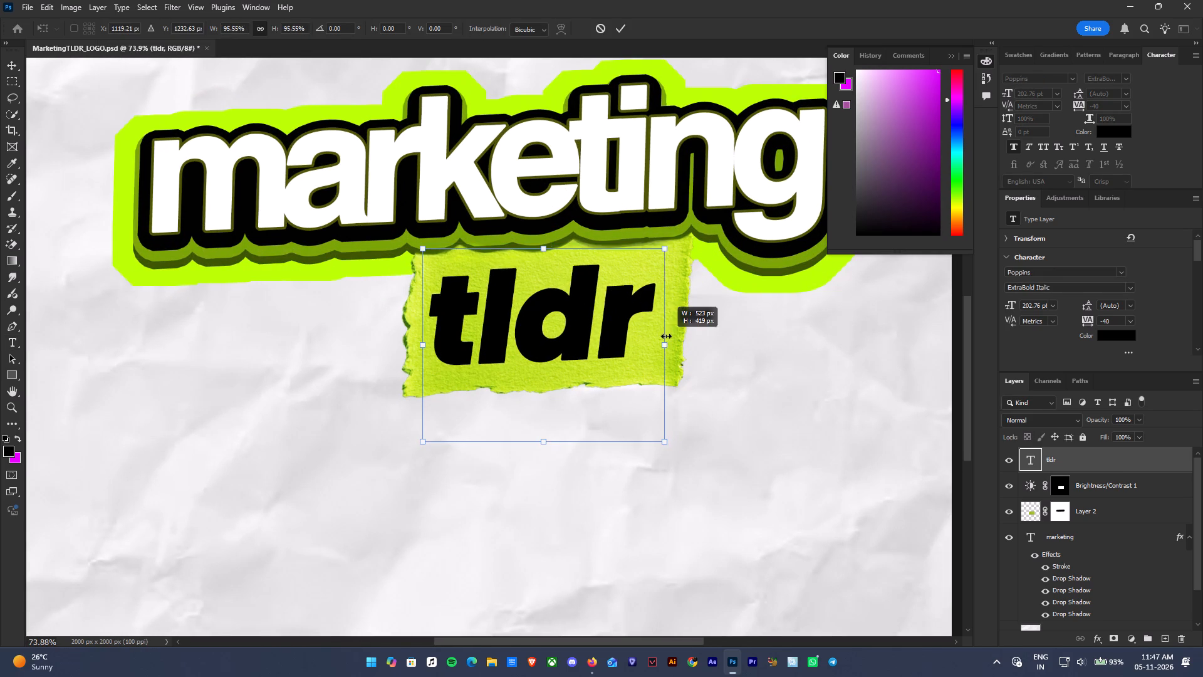
left_click_drag(666, 336, 665, 335)
left_click(629, 327)
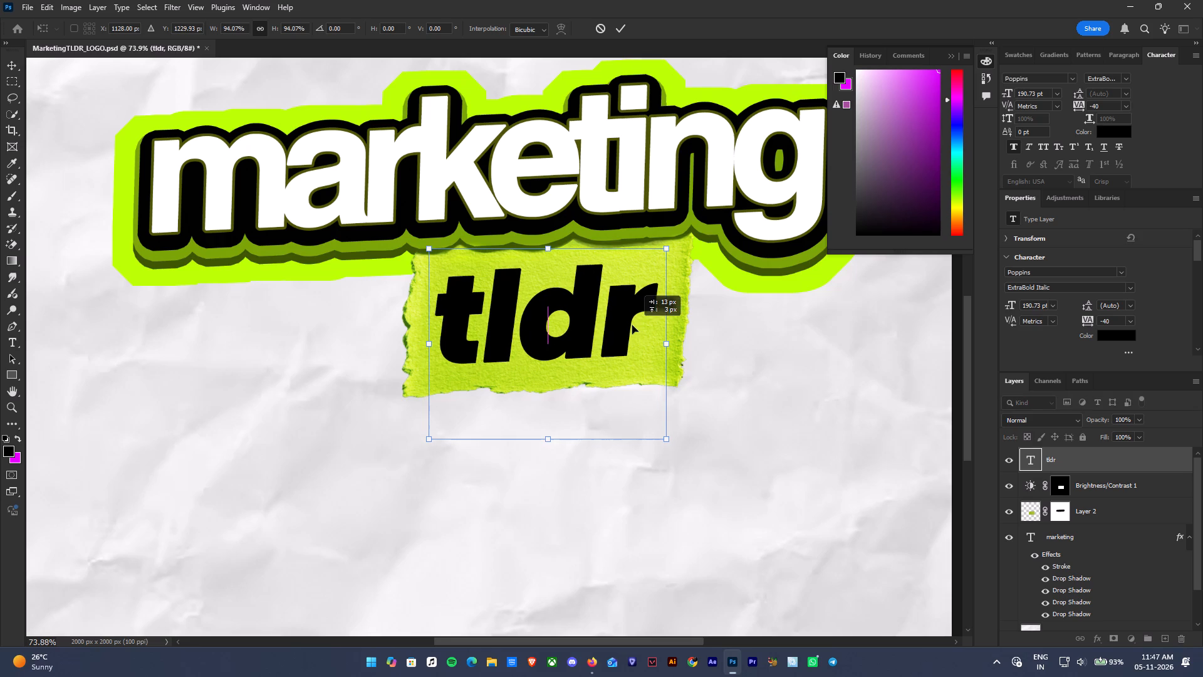
key("Return")
Duplicate the green torn paper layer, Layer 2, and place the copy above the tldr text layer.
left_click(1113, 524)
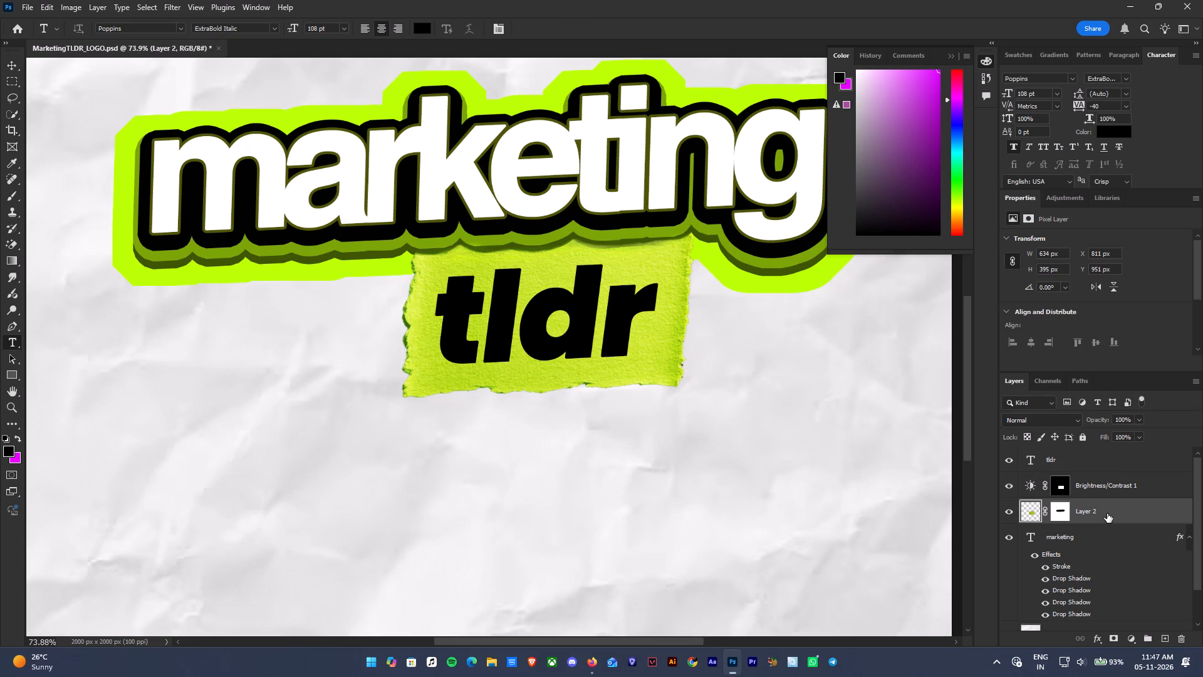
key("ctrl+j")
left_click_drag(1107, 511, 1105, 456)
left_click(1105, 456)
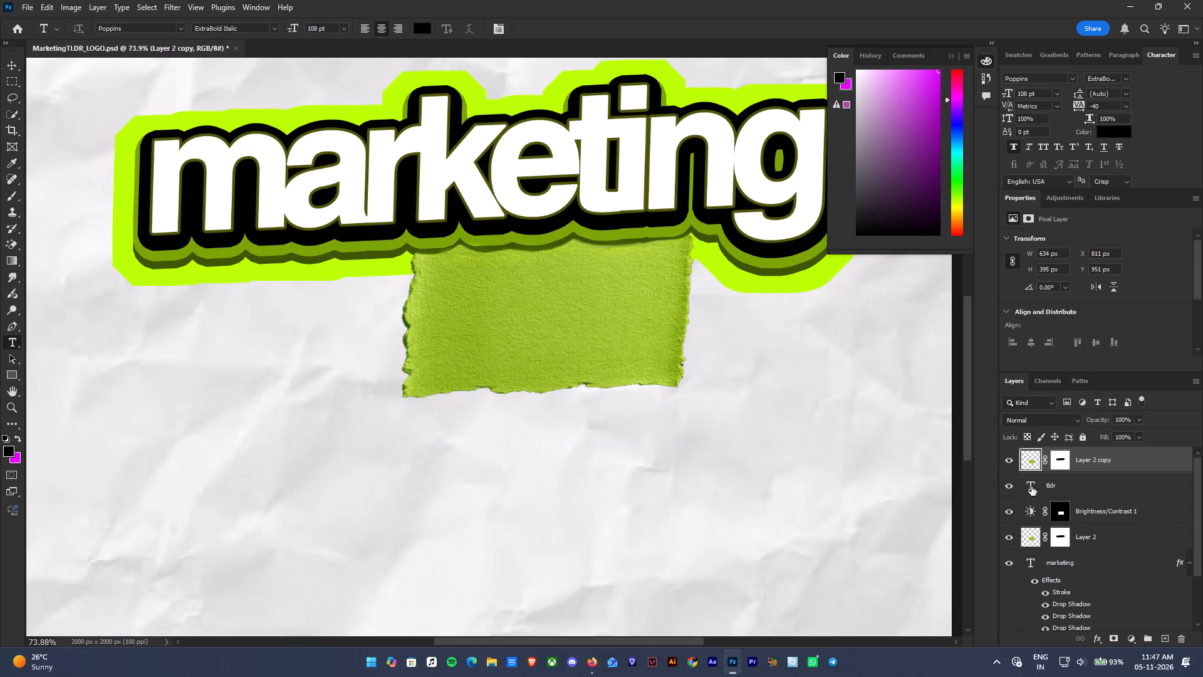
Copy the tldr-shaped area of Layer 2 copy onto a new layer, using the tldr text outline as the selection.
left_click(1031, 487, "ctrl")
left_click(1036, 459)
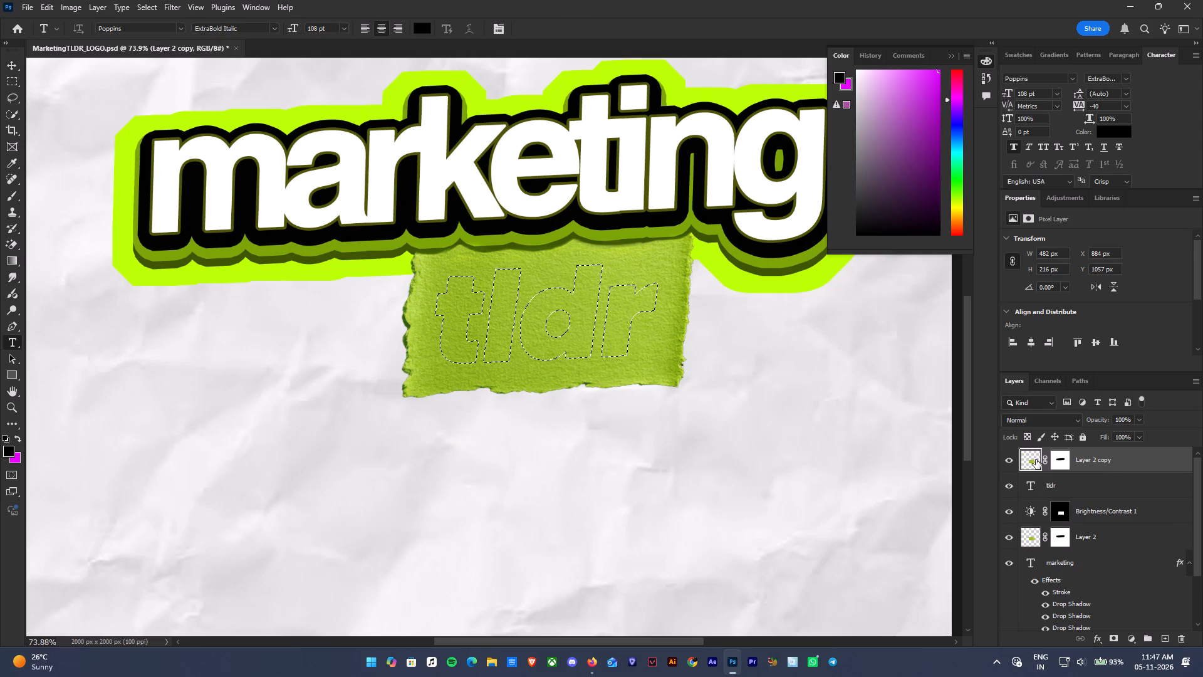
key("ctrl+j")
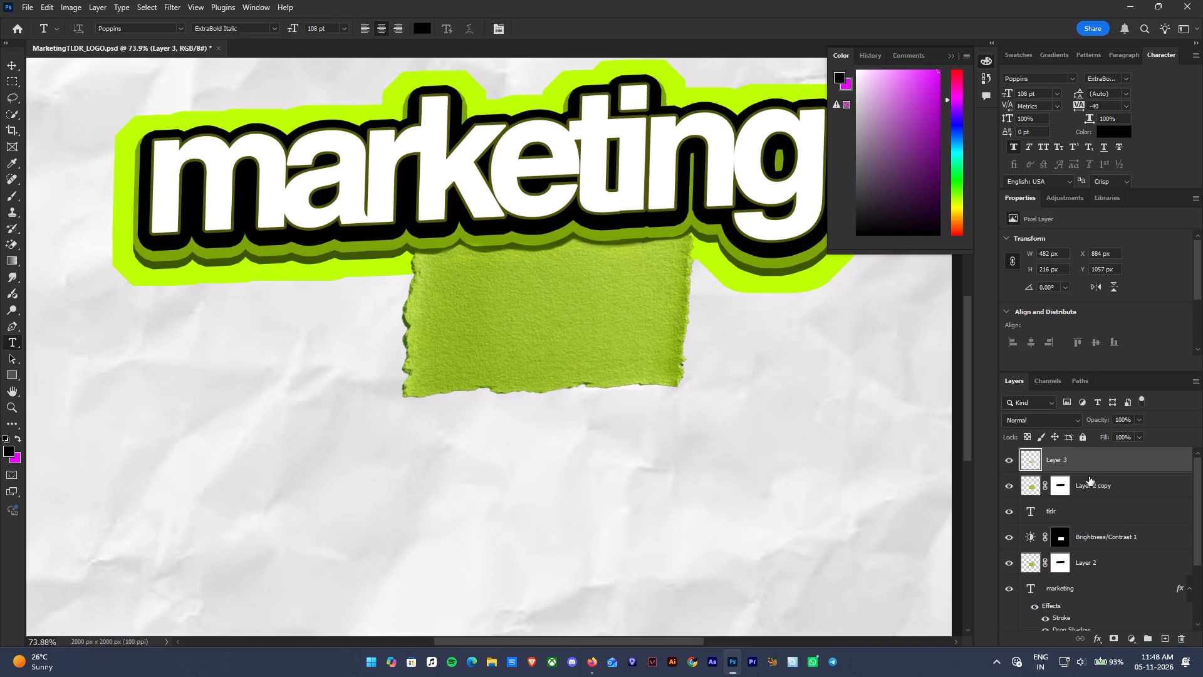
Delete the Layer 2 copy layer.
left_click(1090, 485)
left_click(1182, 633)
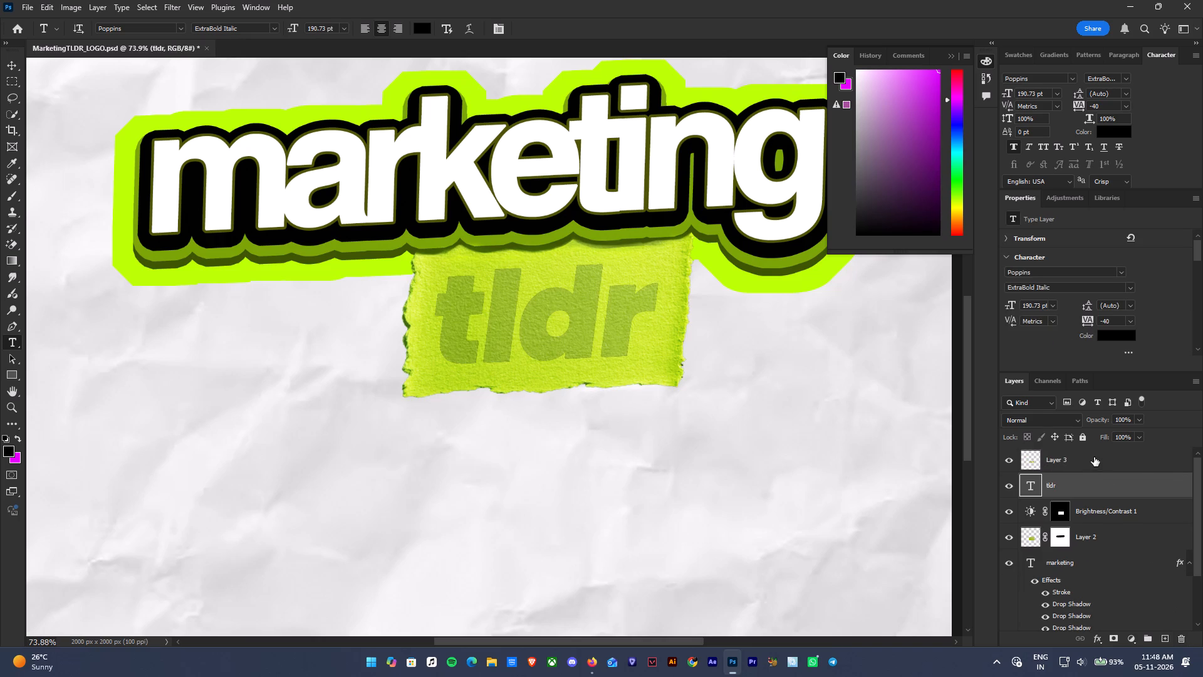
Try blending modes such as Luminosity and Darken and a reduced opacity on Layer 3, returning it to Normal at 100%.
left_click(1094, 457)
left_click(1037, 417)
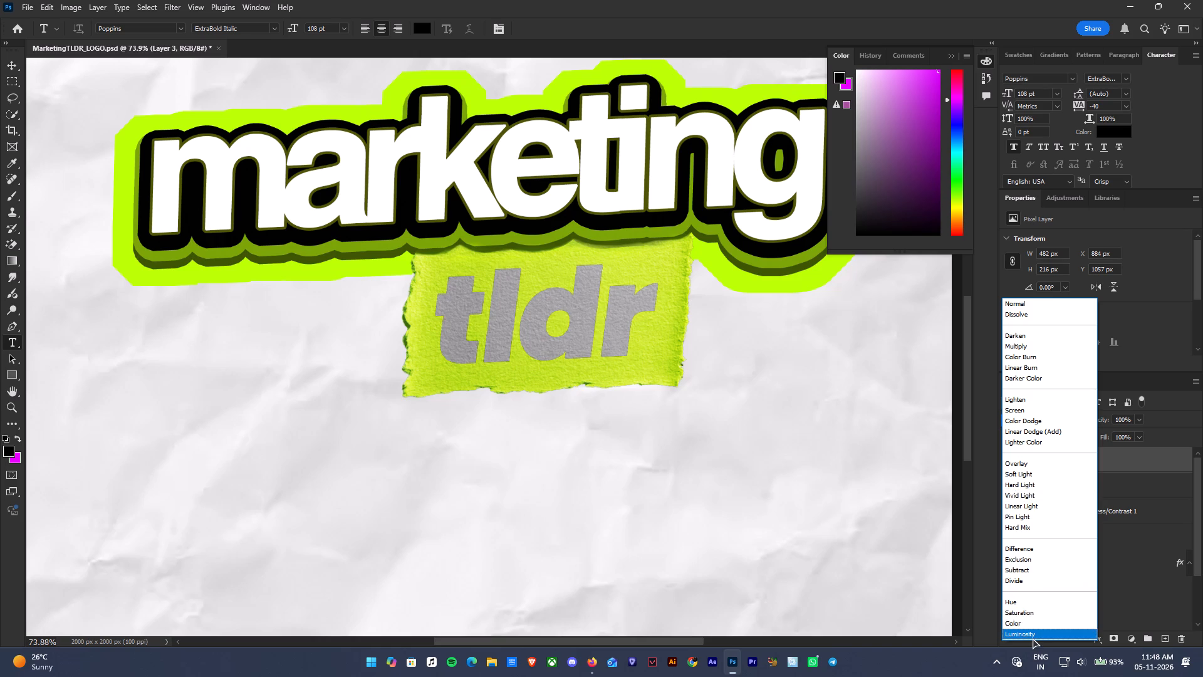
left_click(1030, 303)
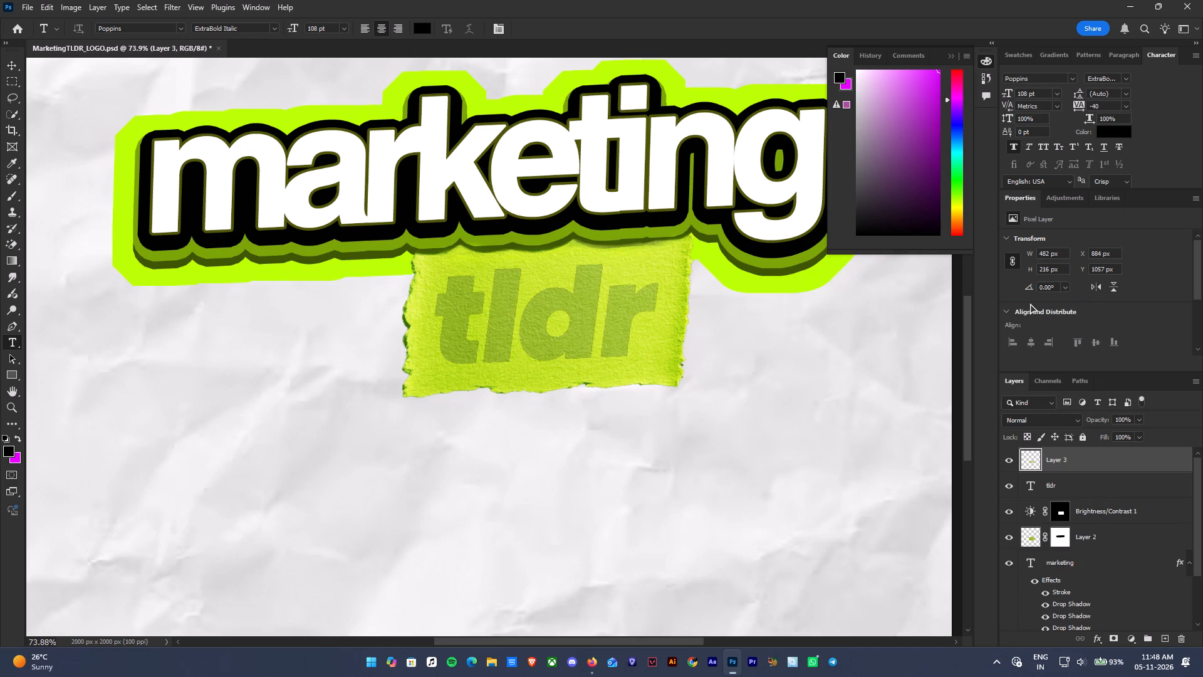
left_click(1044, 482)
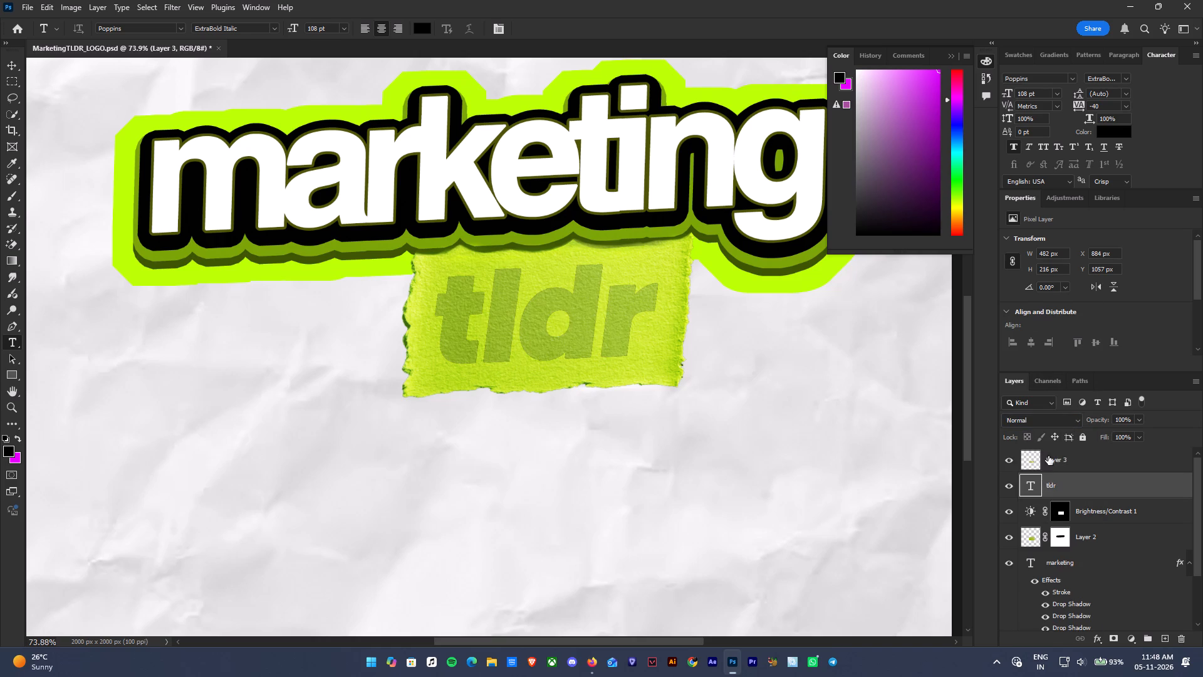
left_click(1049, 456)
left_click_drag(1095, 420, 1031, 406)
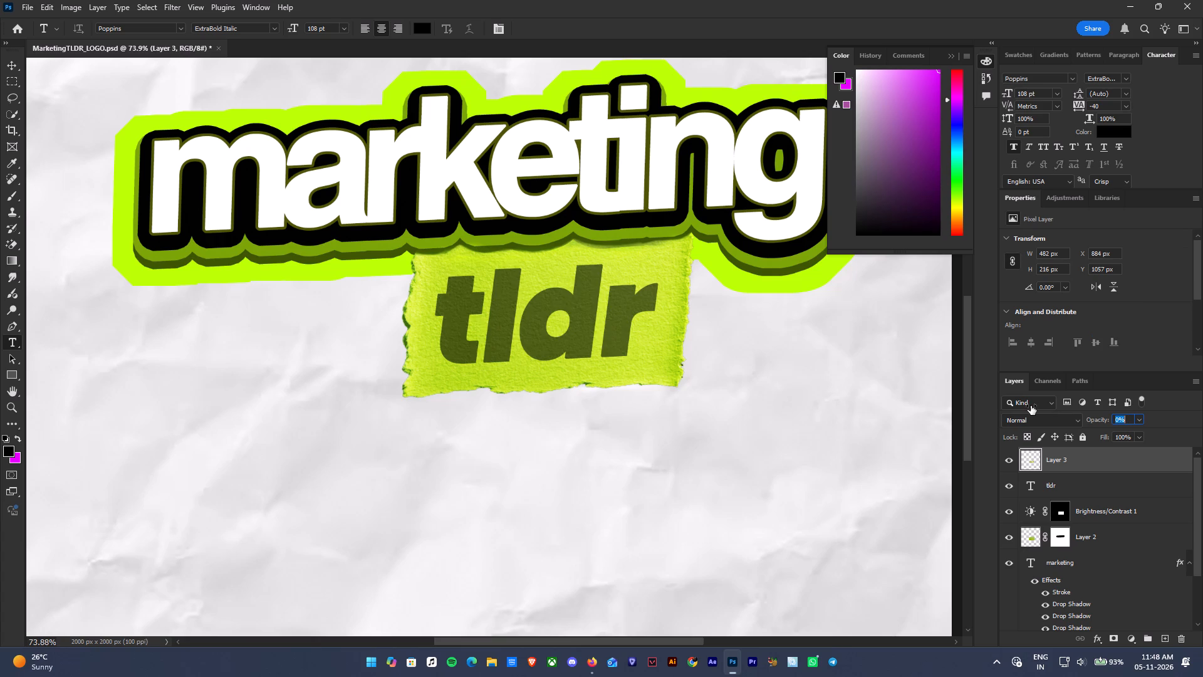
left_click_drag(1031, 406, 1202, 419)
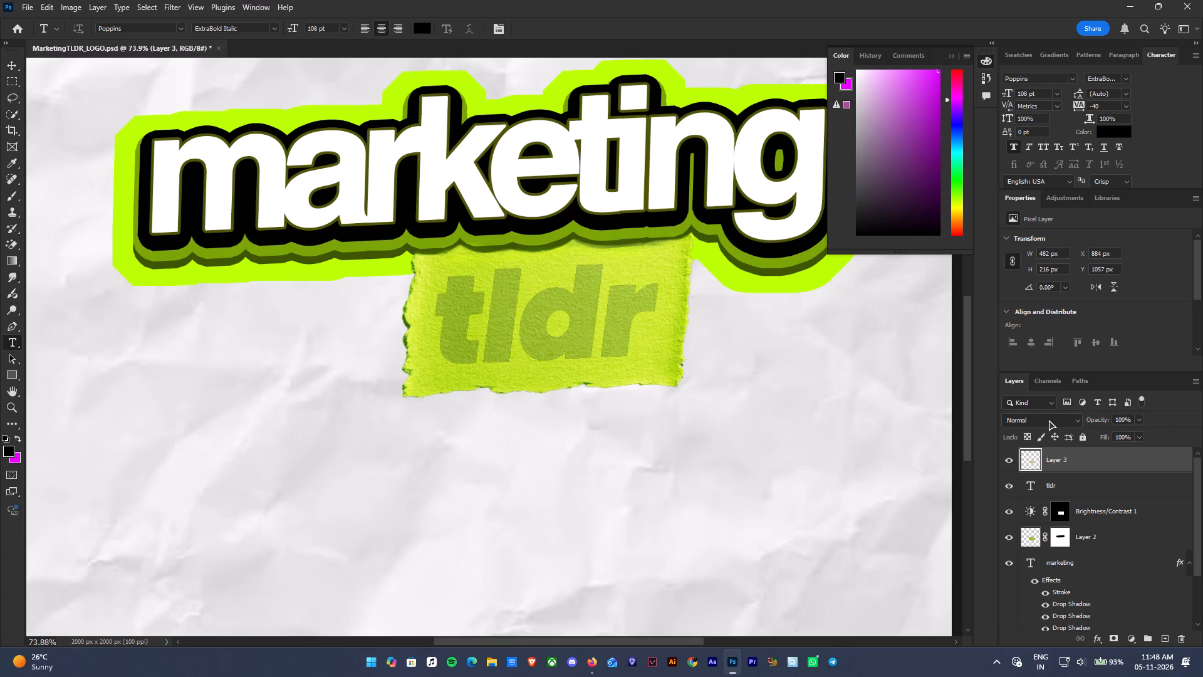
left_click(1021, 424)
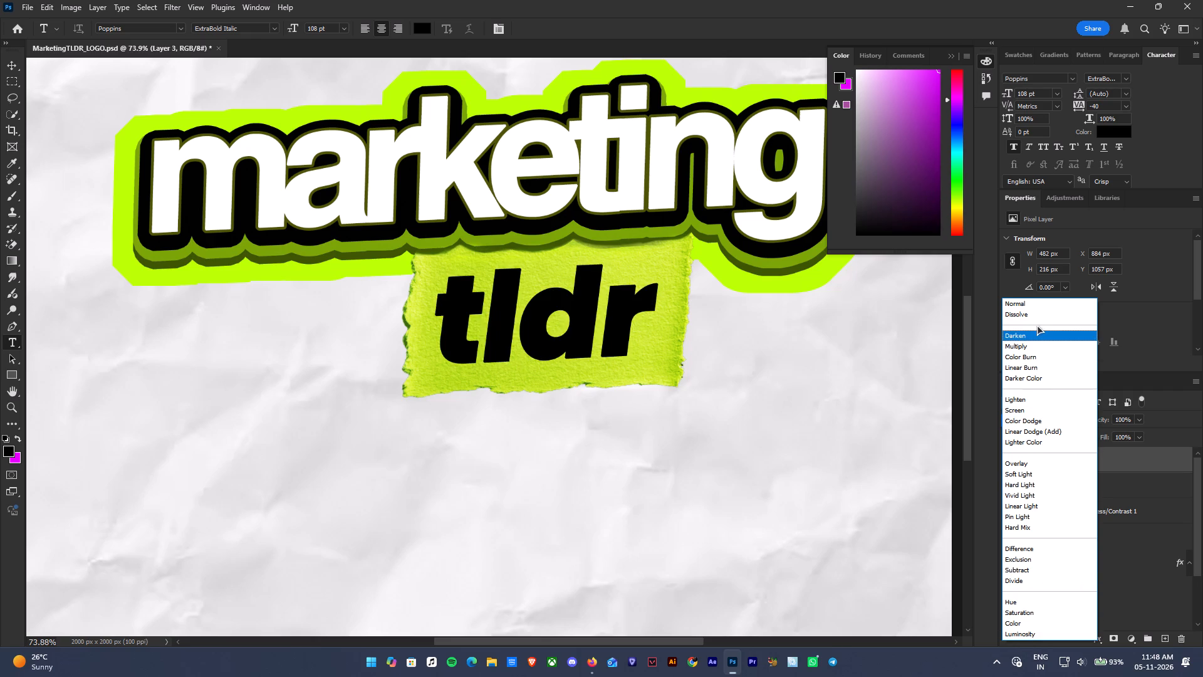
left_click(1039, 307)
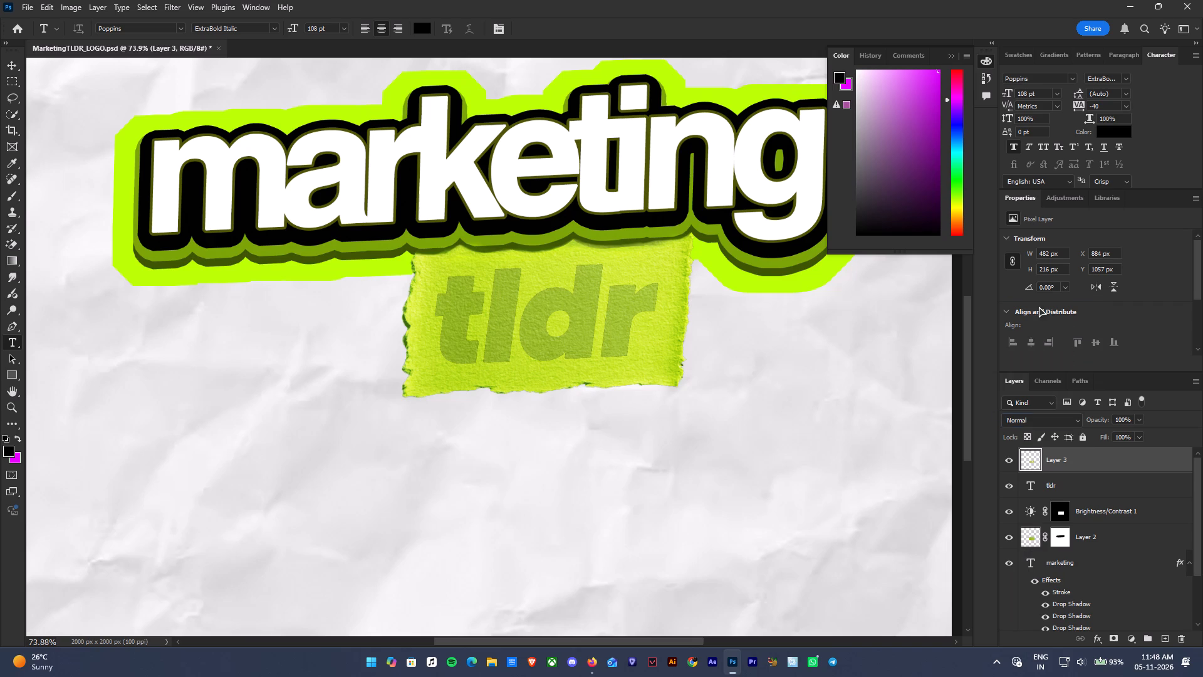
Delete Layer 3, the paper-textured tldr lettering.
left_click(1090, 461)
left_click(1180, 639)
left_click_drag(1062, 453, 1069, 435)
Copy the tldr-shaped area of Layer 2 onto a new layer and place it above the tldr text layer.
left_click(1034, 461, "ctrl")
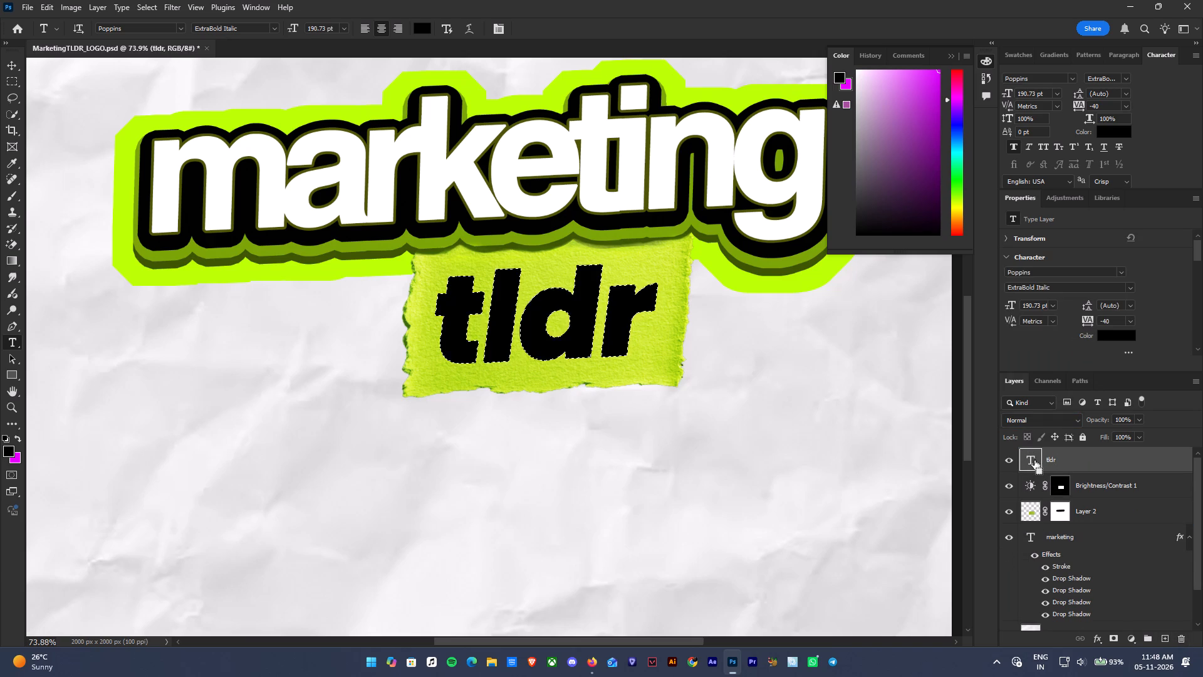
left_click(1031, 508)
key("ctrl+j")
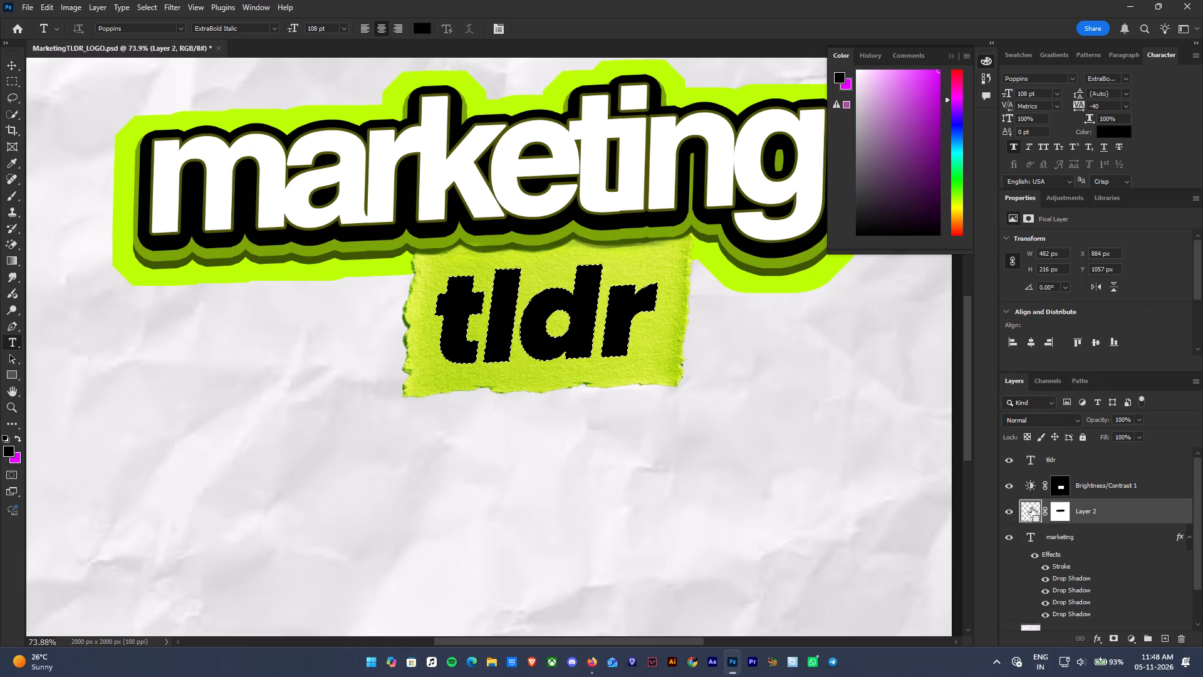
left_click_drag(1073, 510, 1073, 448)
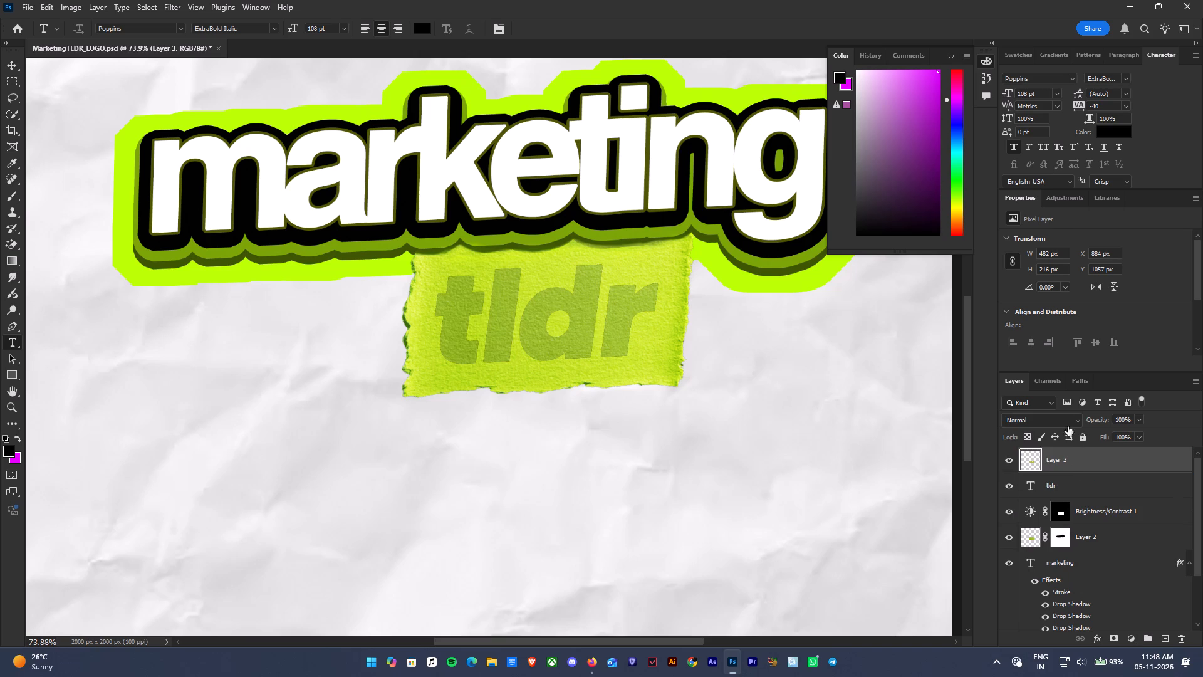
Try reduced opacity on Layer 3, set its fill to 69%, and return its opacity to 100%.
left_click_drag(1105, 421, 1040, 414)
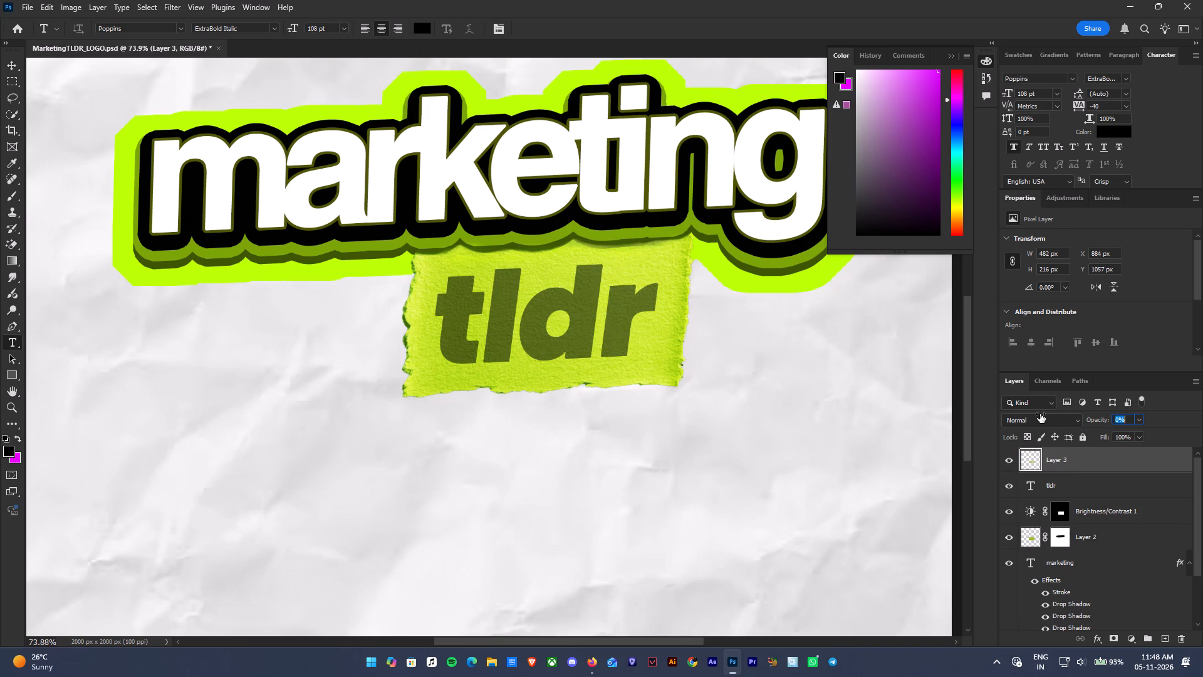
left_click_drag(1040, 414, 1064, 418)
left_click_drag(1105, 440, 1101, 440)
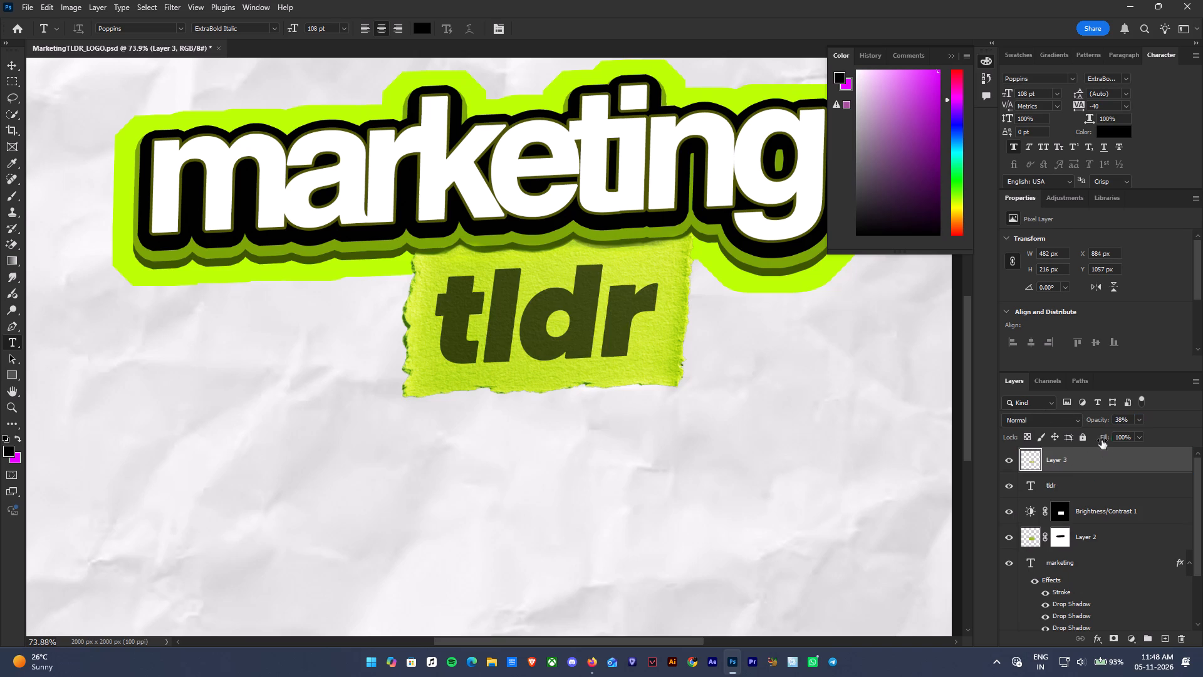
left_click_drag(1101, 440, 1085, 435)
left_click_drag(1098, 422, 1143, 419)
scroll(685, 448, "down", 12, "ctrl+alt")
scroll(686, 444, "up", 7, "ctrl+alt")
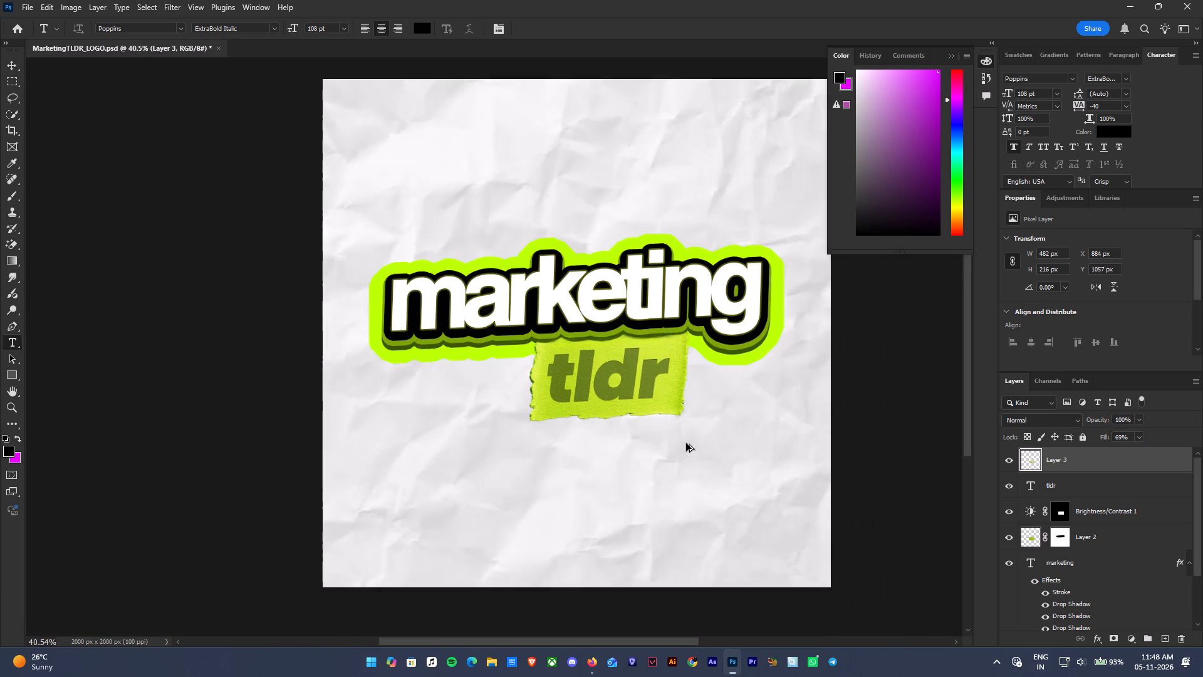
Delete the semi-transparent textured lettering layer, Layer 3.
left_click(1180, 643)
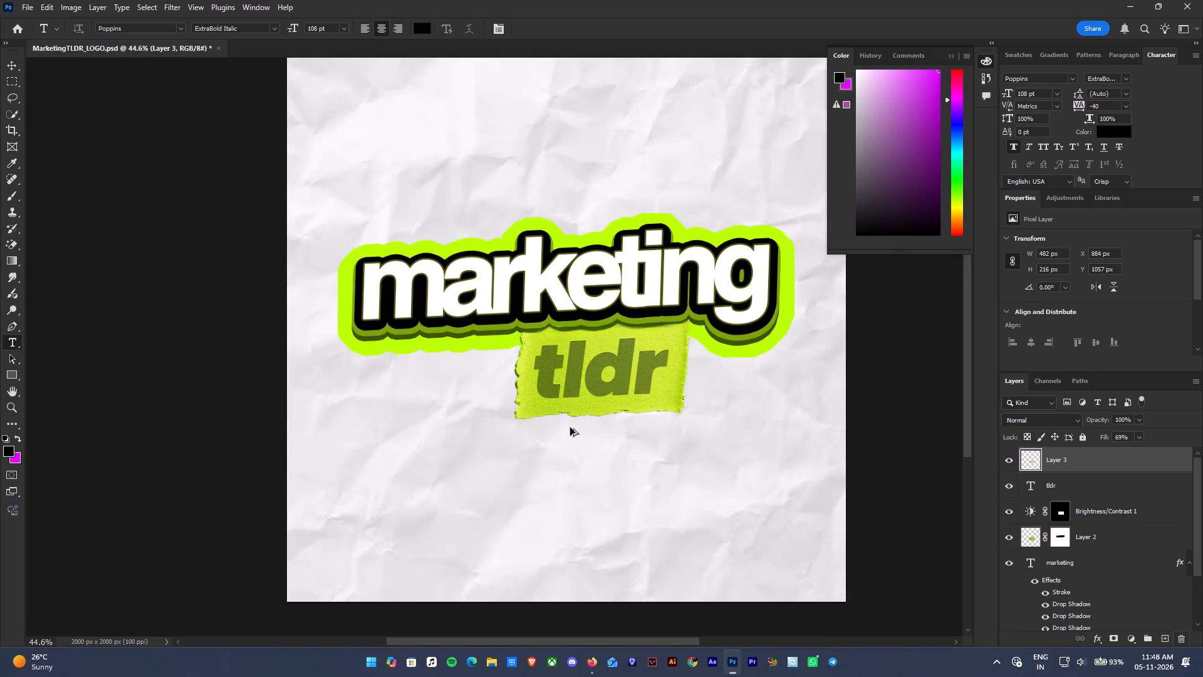
Enlarge the tldr text to about 110% and centre it on the green torn paper.
scroll(681, 392, "up", 6, "ctrl+alt")
key("ctrl+t")
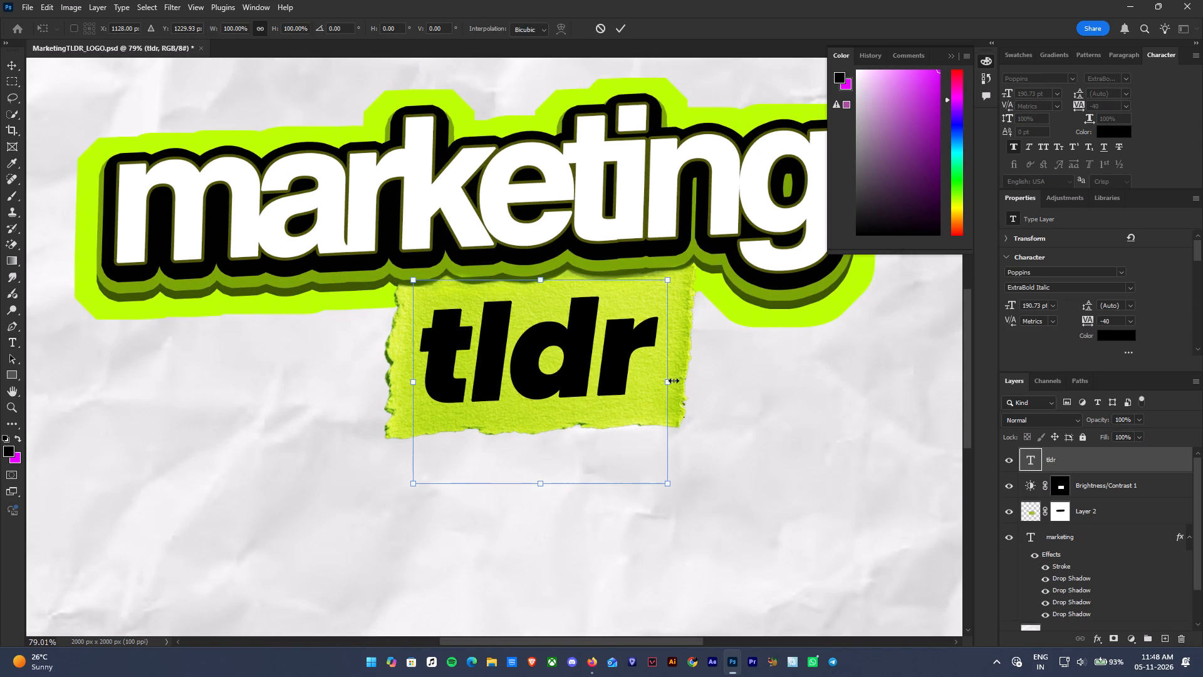
left_click_drag(674, 380, 708, 380)
left_click_drag(673, 386, 664, 394)
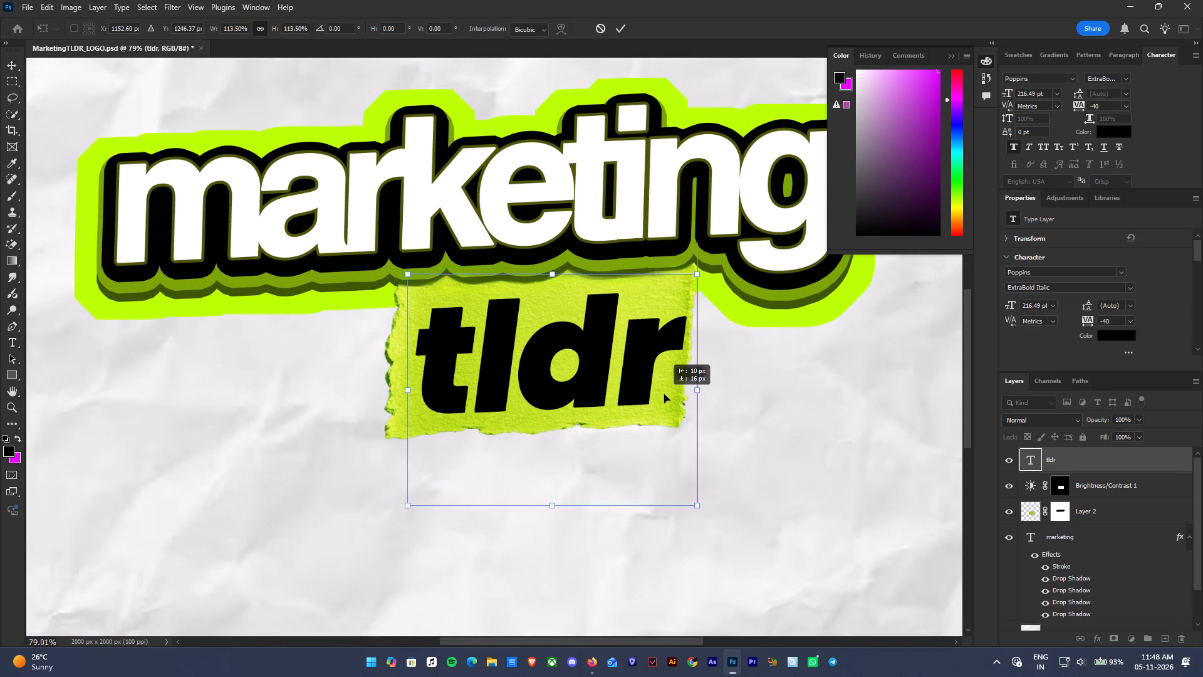
left_click_drag(664, 394, 665, 388)
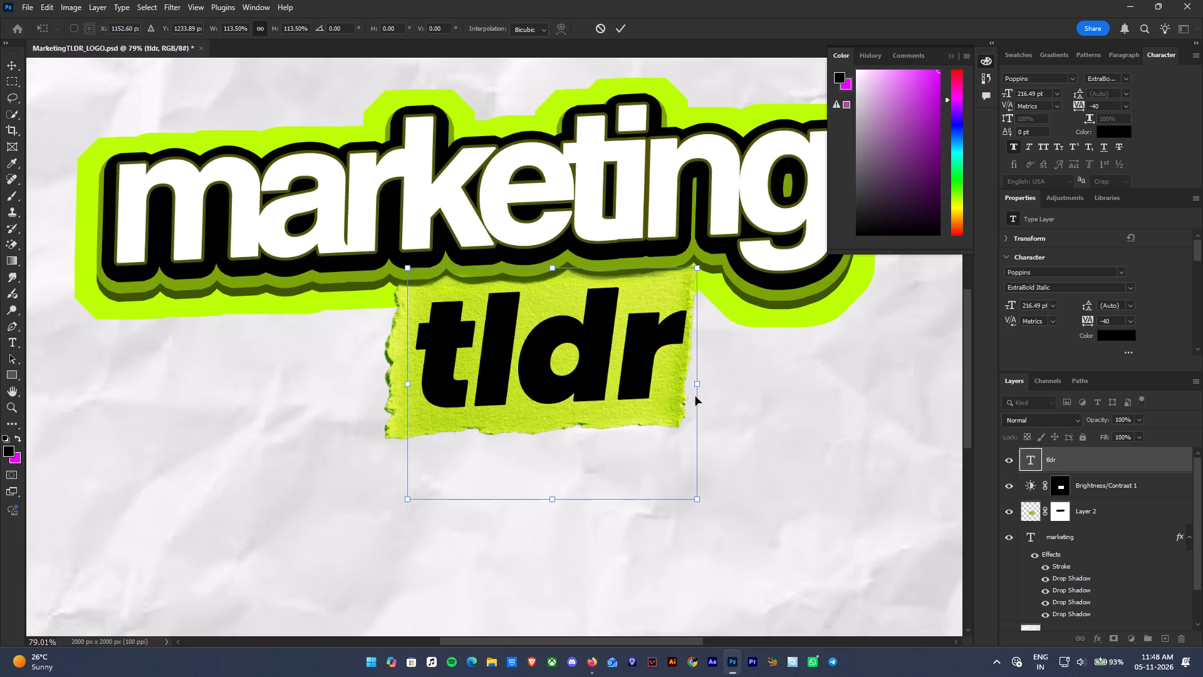
left_click_drag(702, 386, 692, 382)
left_click(616, 380)
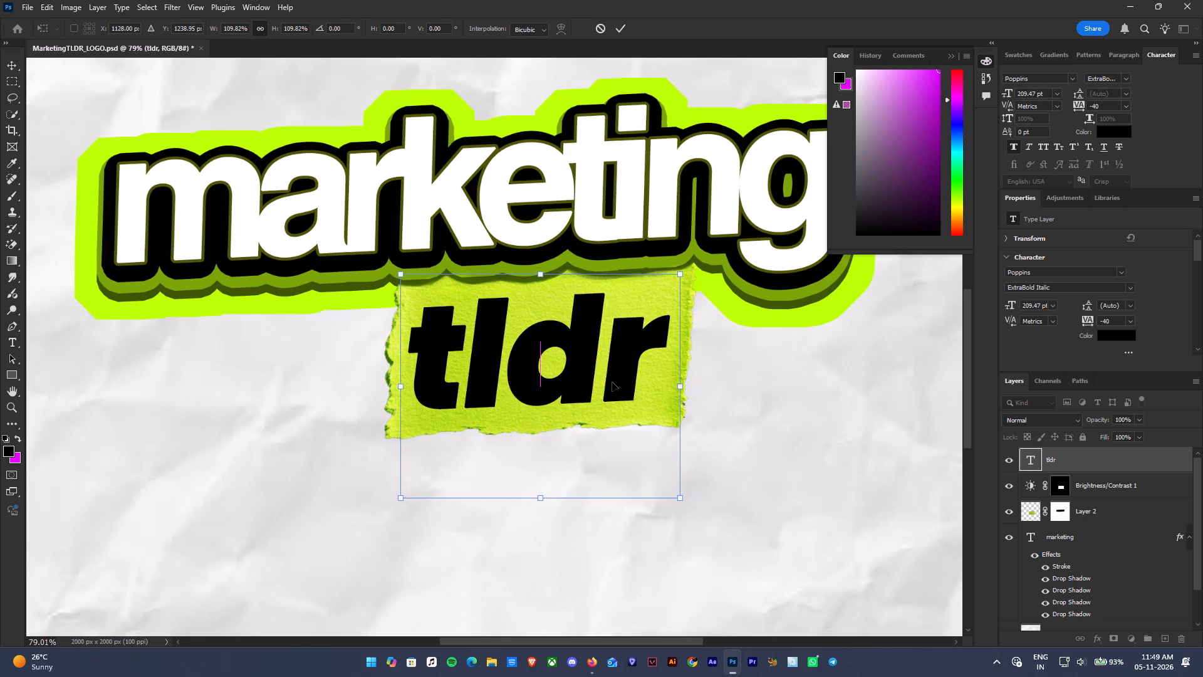
key("Return")
Add a solid black (000000) colour fill layer directly above the crumpled paper layer, Layer 1.
scroll(588, 489, "down", 12, "ctrl+alt")
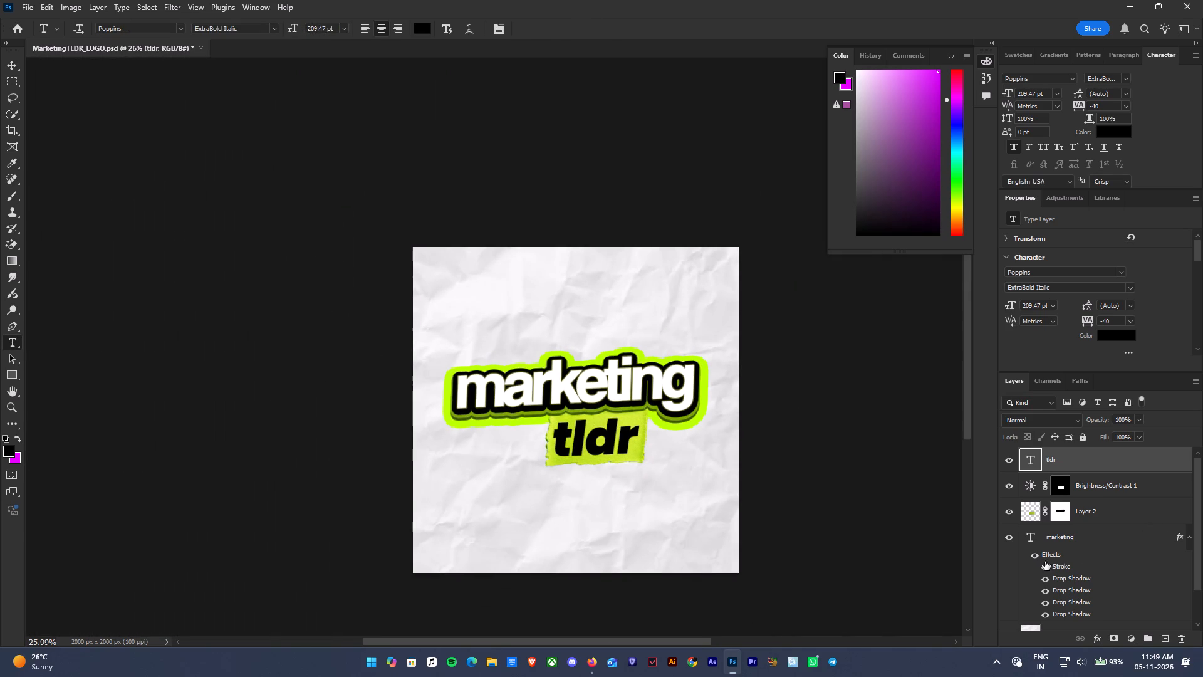
scroll(1041, 561, "down", 6)
left_click(1058, 596)
left_click(1137, 641)
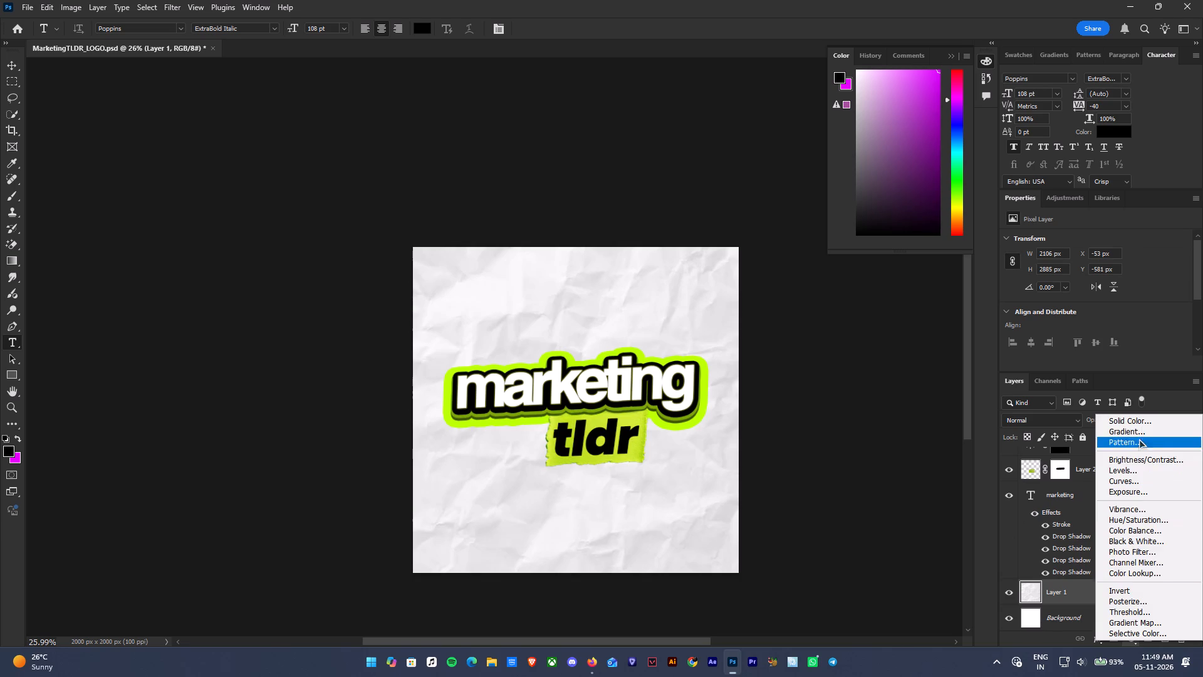
left_click(1145, 423)
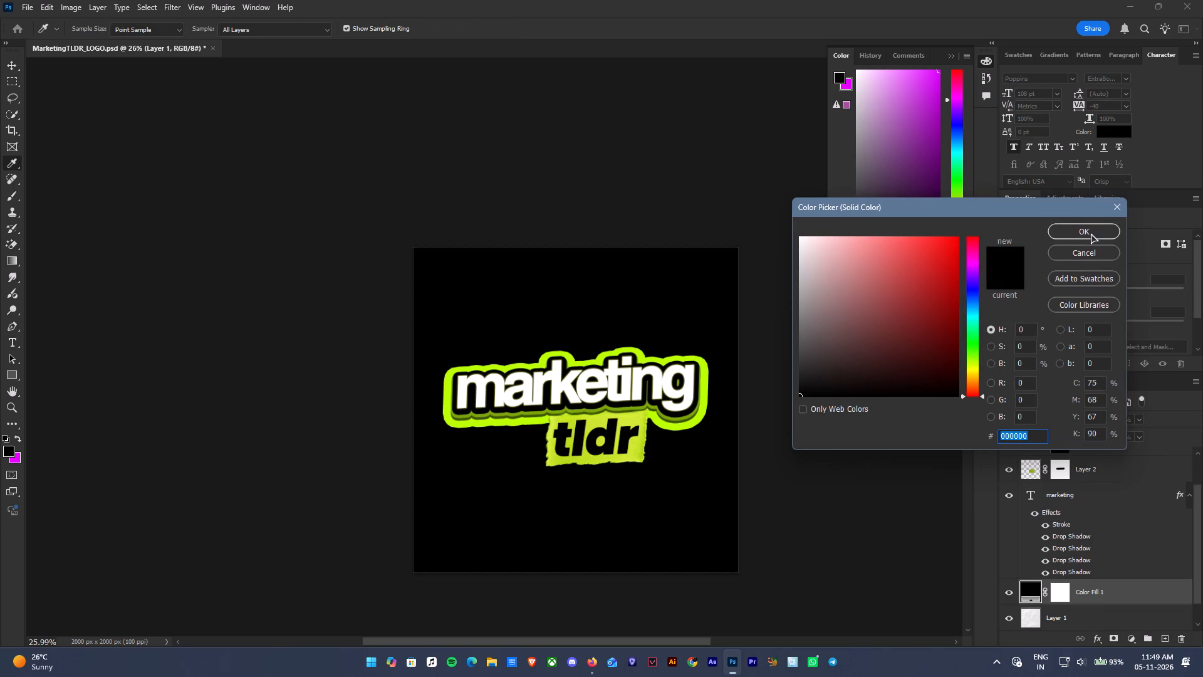
left_click(1086, 236)
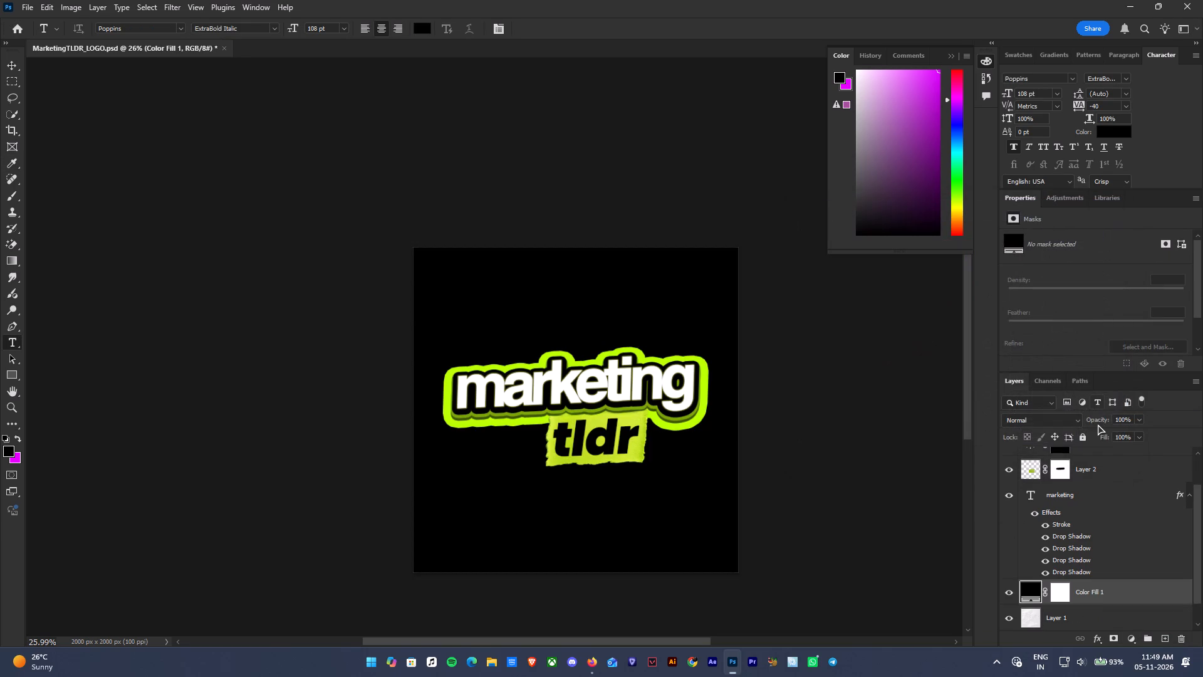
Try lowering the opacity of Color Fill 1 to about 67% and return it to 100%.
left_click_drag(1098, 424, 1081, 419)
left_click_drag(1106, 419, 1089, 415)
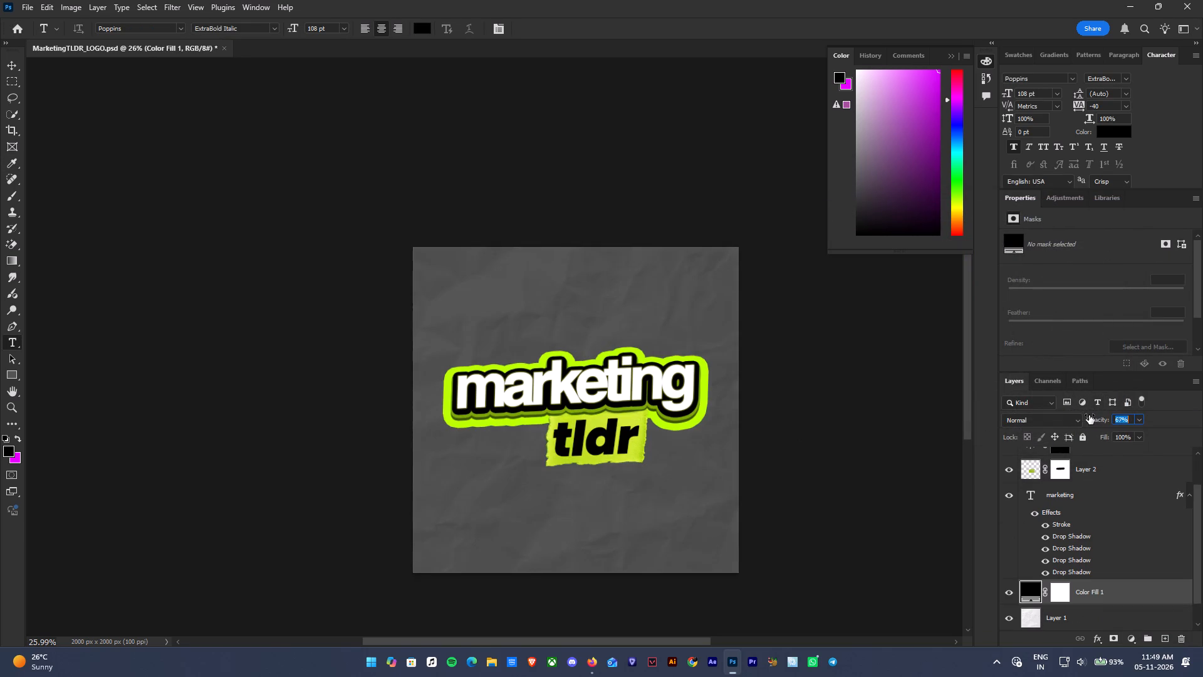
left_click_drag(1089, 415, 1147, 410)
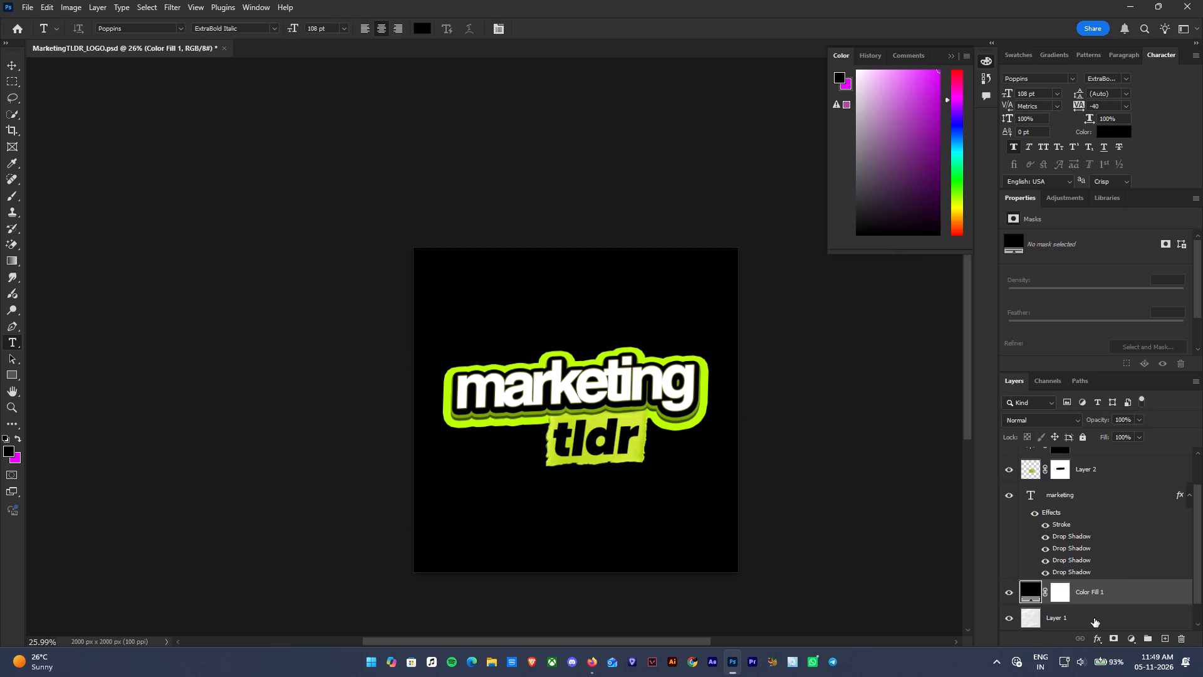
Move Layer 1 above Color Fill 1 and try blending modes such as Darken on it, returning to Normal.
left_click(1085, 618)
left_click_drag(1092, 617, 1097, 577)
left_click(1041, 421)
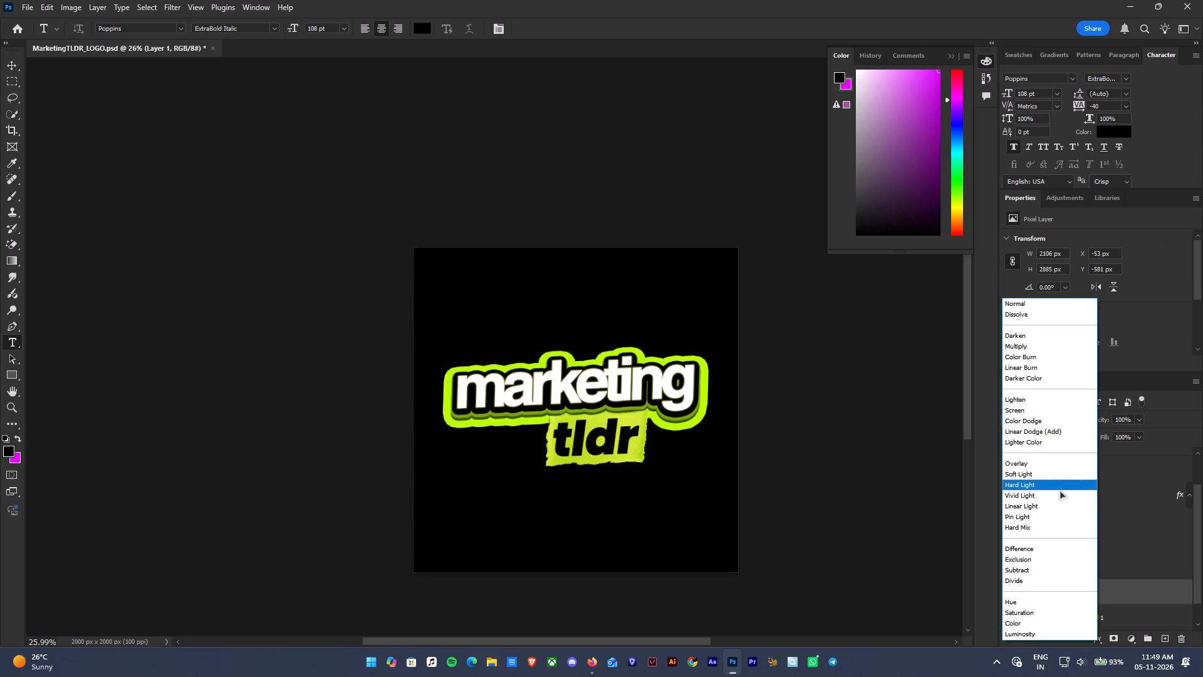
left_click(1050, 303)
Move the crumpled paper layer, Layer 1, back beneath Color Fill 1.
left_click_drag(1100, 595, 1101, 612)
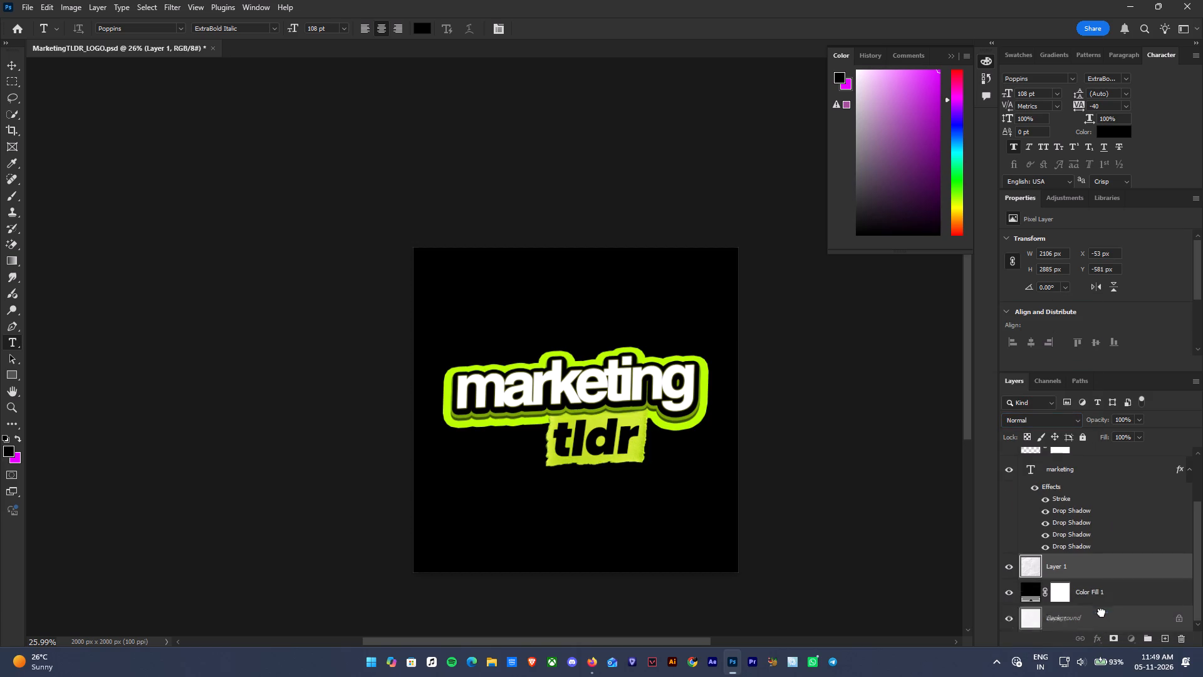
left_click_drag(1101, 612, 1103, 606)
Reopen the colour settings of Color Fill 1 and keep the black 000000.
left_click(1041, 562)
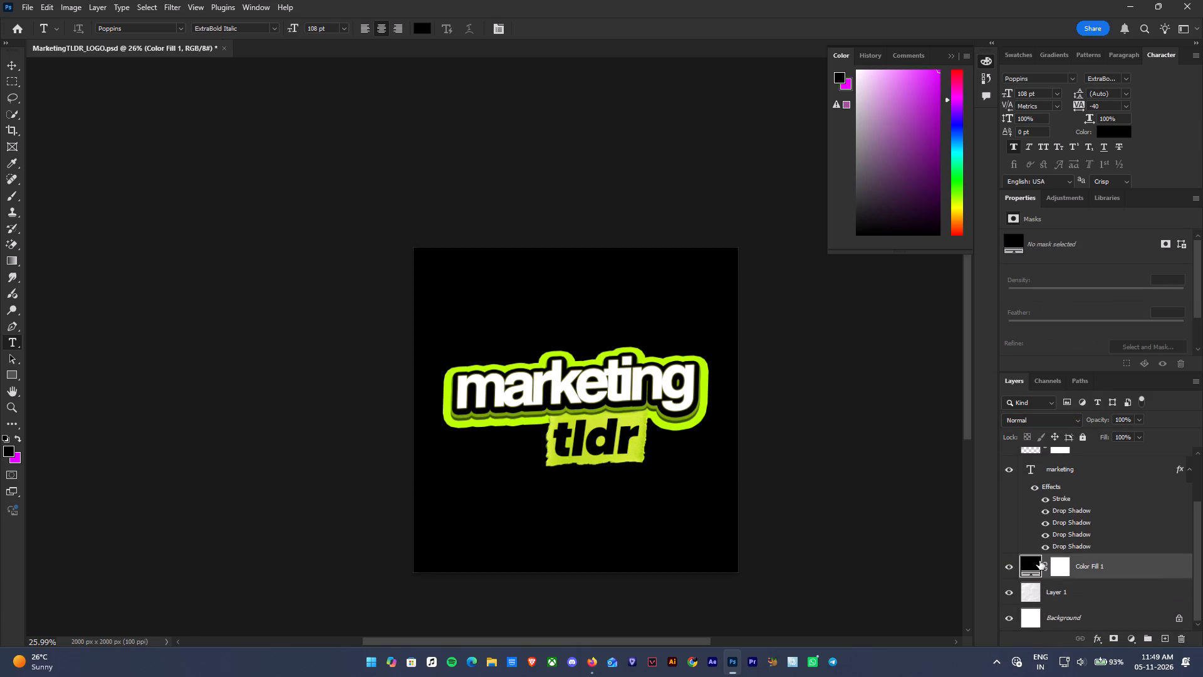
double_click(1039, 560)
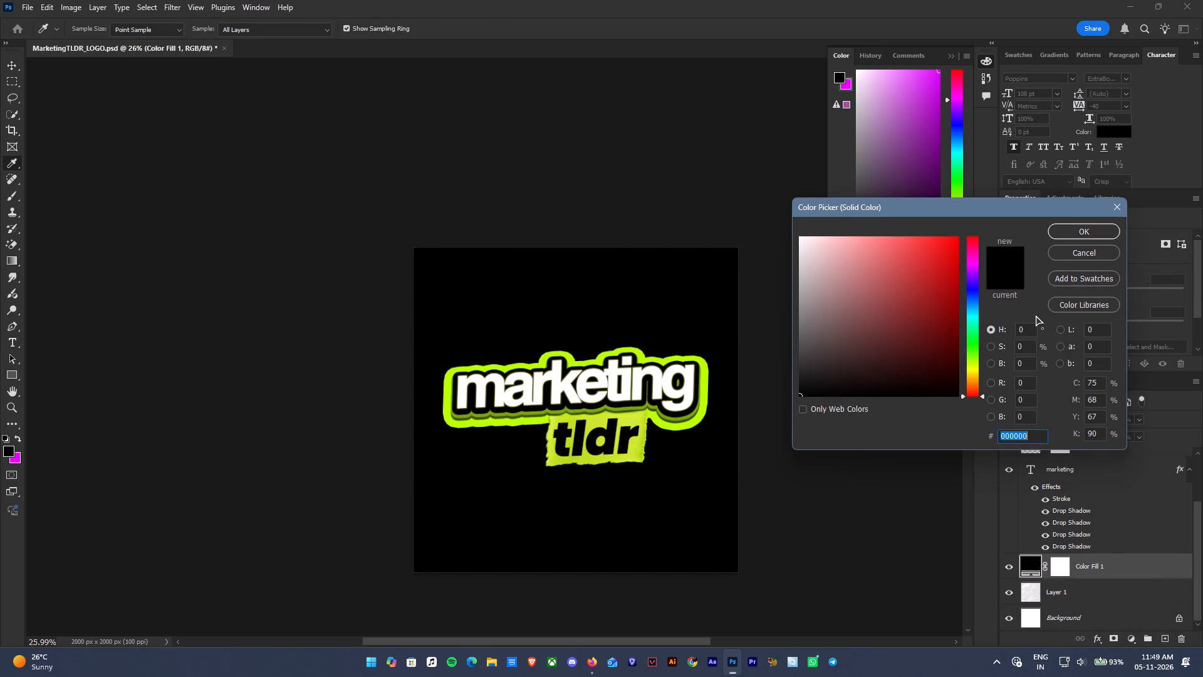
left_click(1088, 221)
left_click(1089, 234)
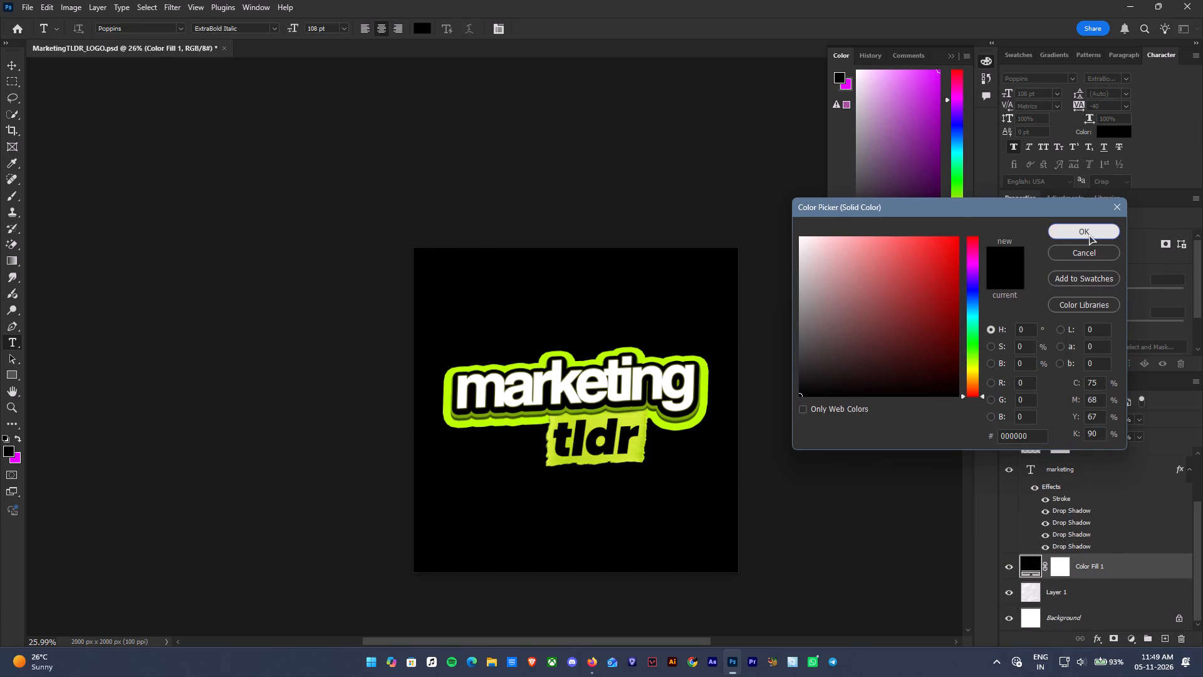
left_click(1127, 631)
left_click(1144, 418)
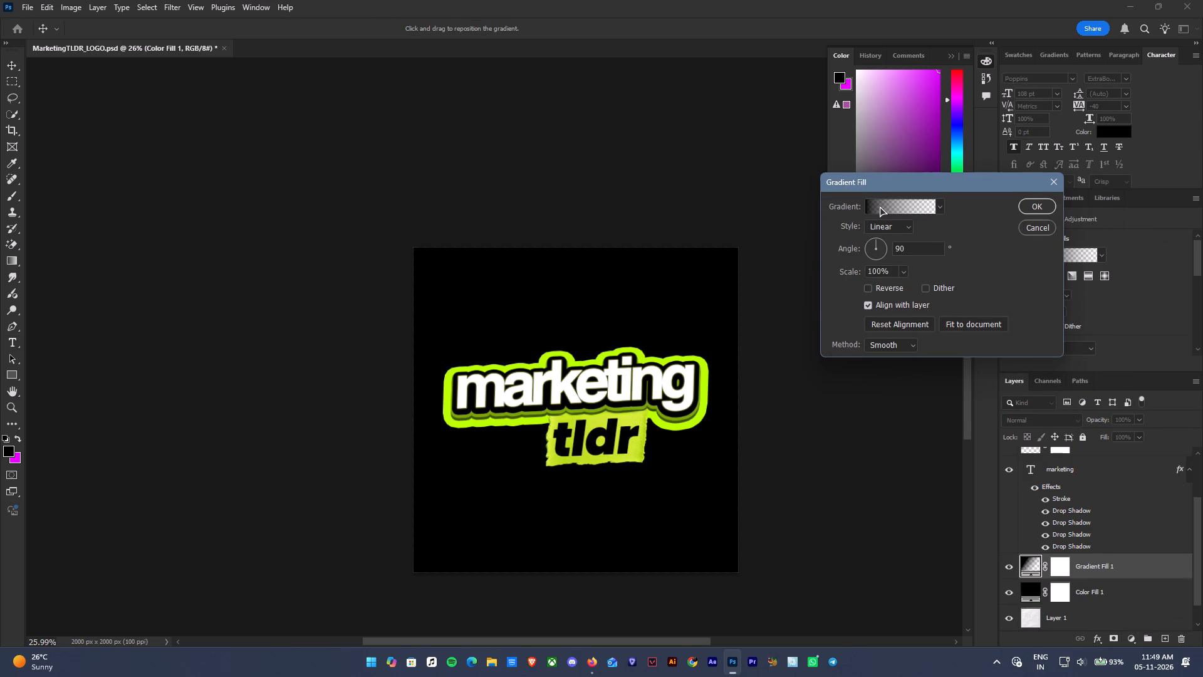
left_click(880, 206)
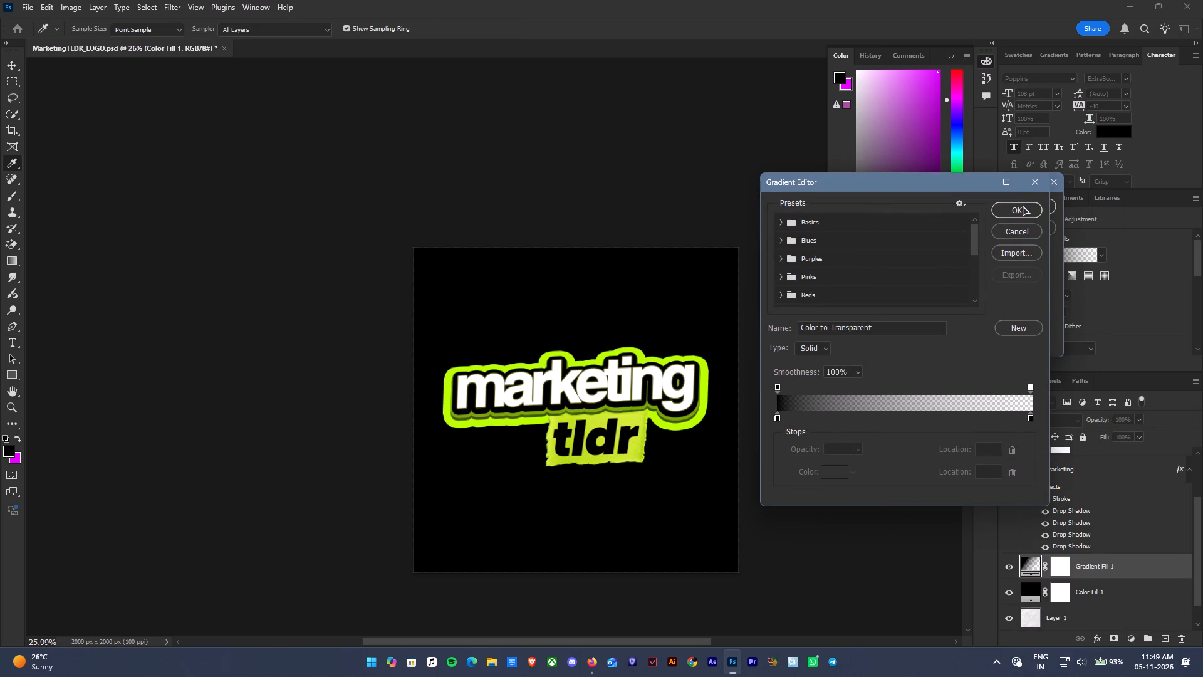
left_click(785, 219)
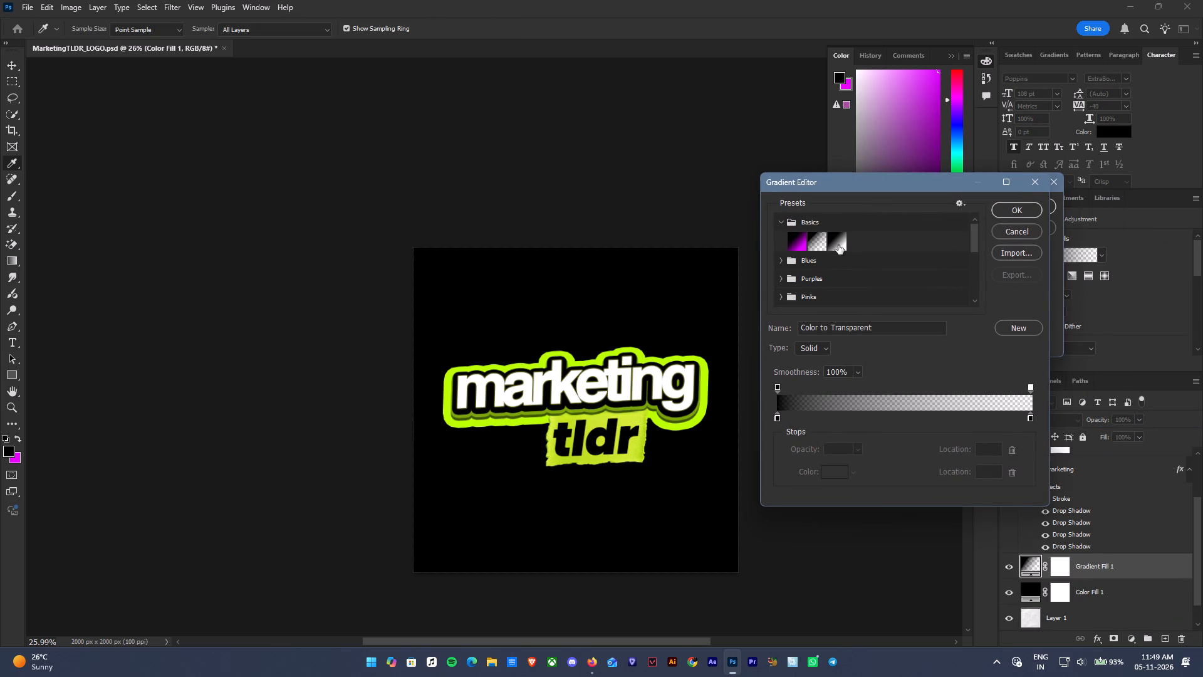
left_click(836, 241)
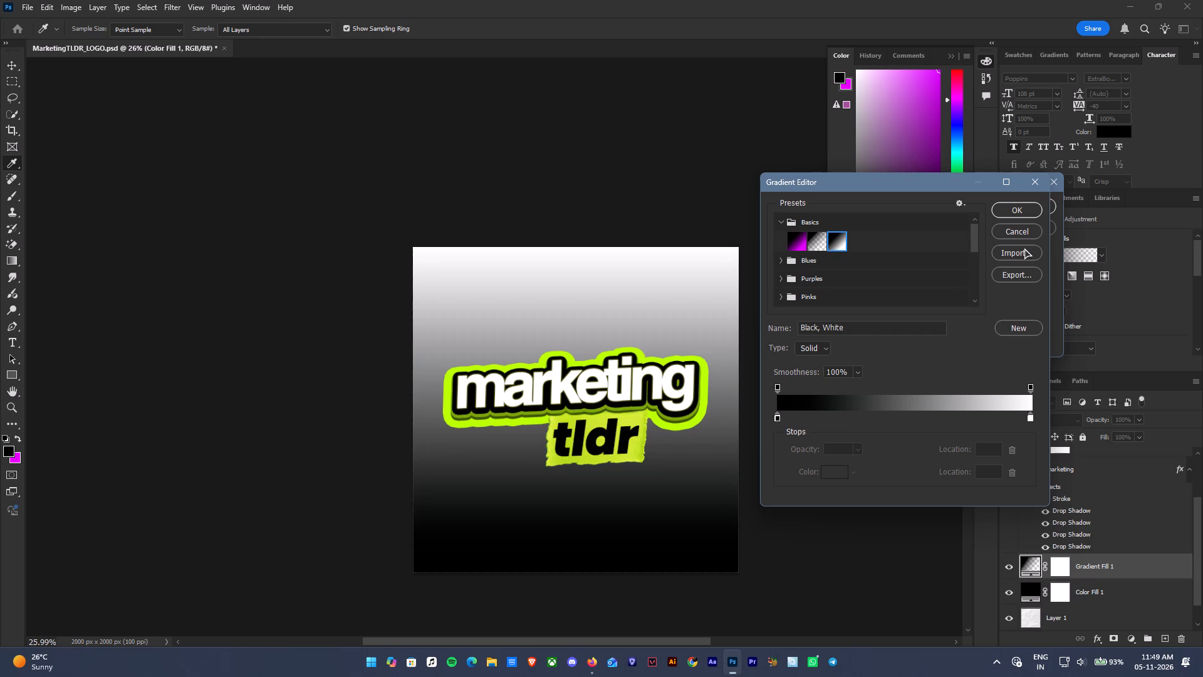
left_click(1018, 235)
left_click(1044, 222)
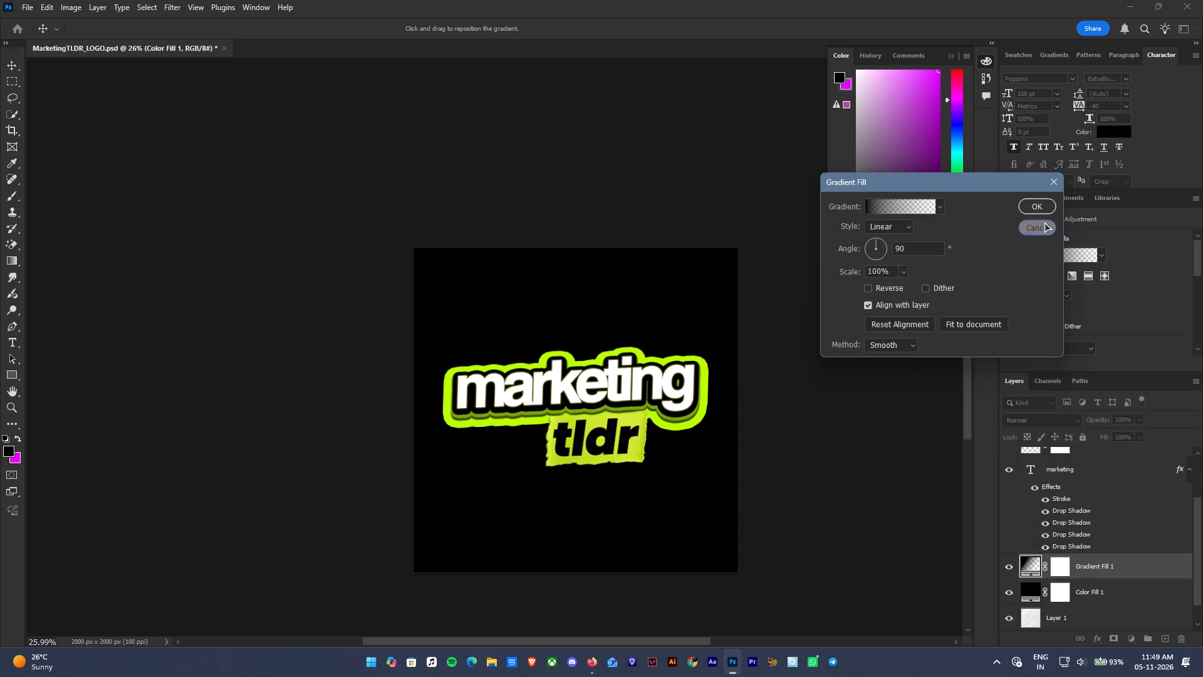
Delete the Color Fill 1 layer and select the tldr text layer at the top of the stack.
left_click(1180, 639)
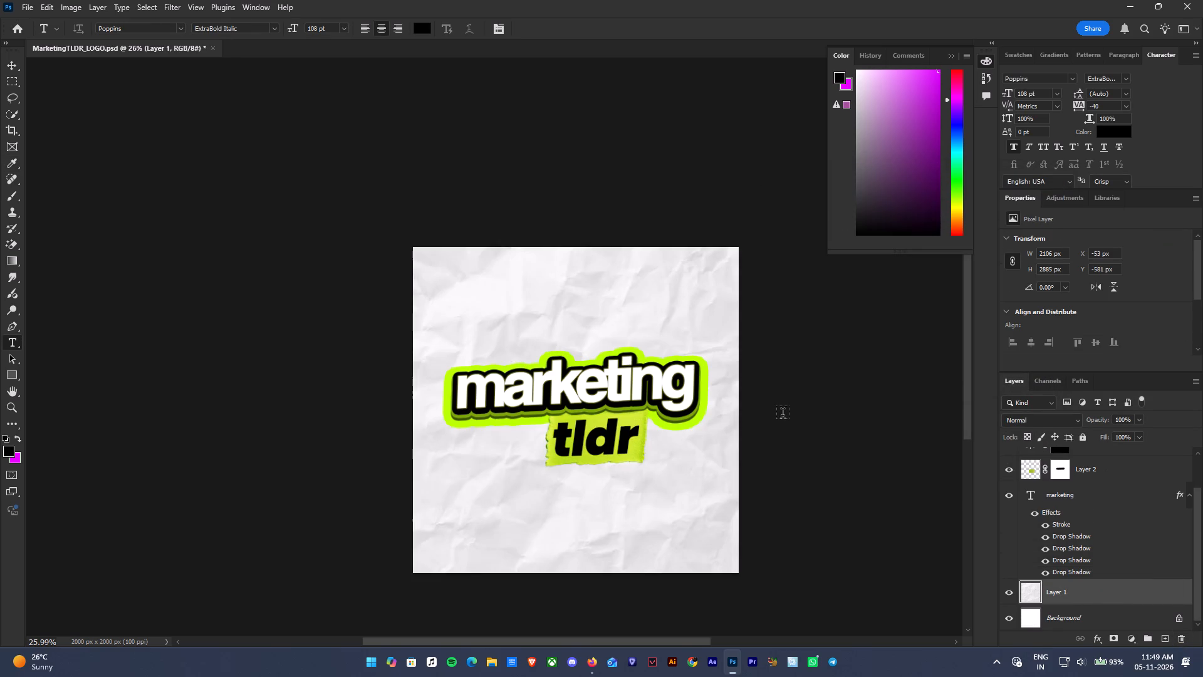
scroll(788, 409, "down", 2)
scroll(788, 409, "up", 1)
scroll(669, 436, "up", 6, "ctrl+alt")
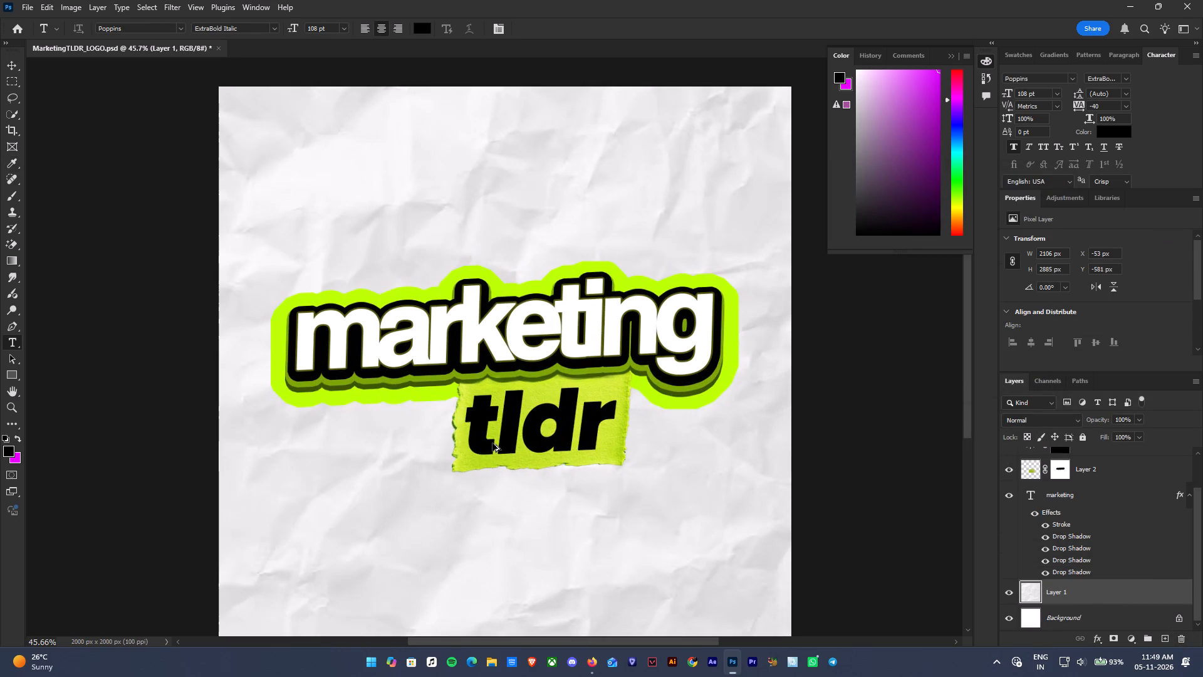
scroll(494, 444, "up", 5, "ctrl+alt")
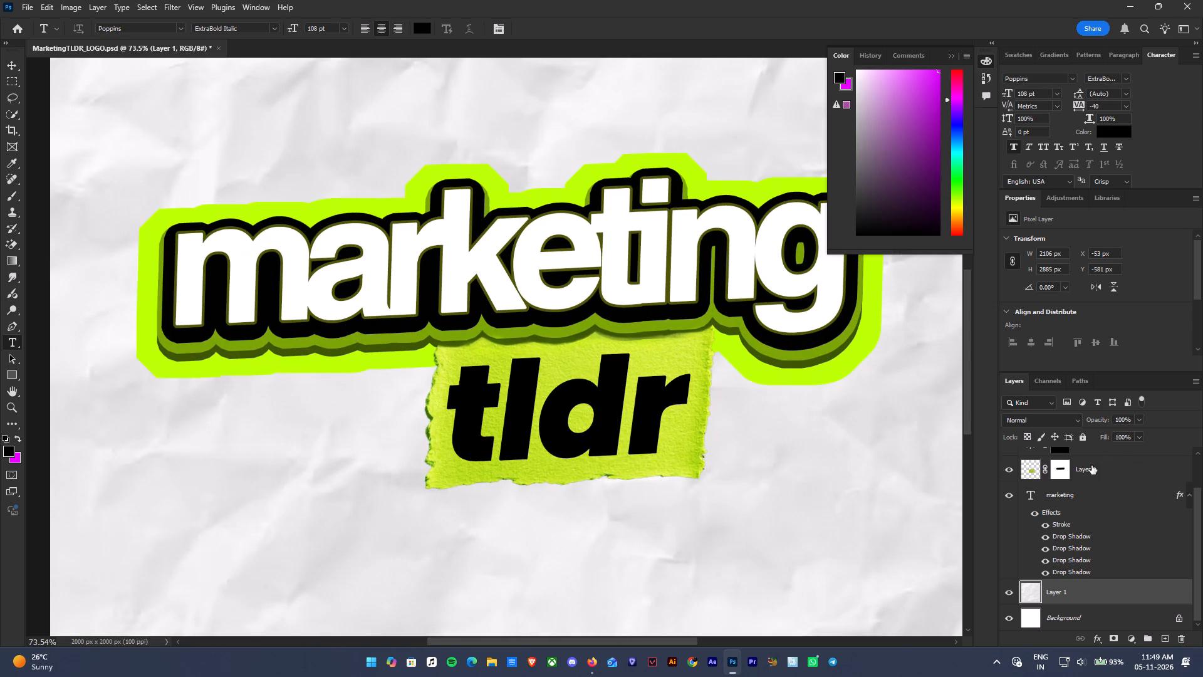
scroll(1098, 503, "up", 11)
left_click(1088, 456)
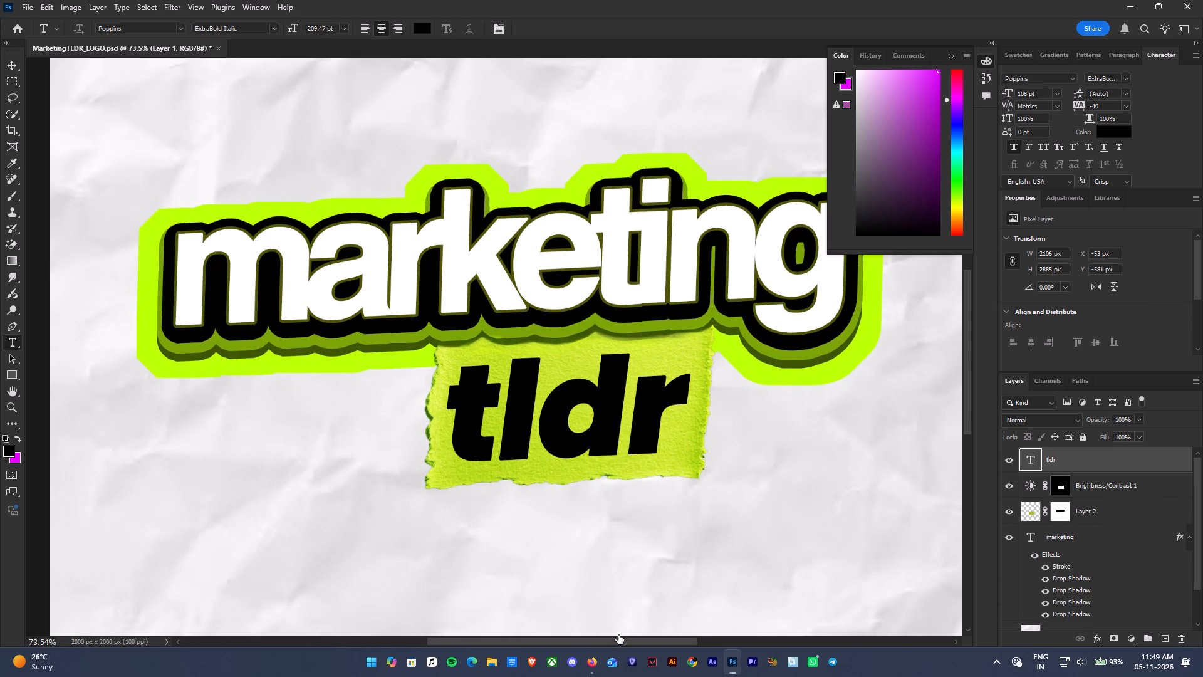
Switch to Firefox and search the web for halftone in a new tab.
left_click(596, 661)
left_click(496, 7)
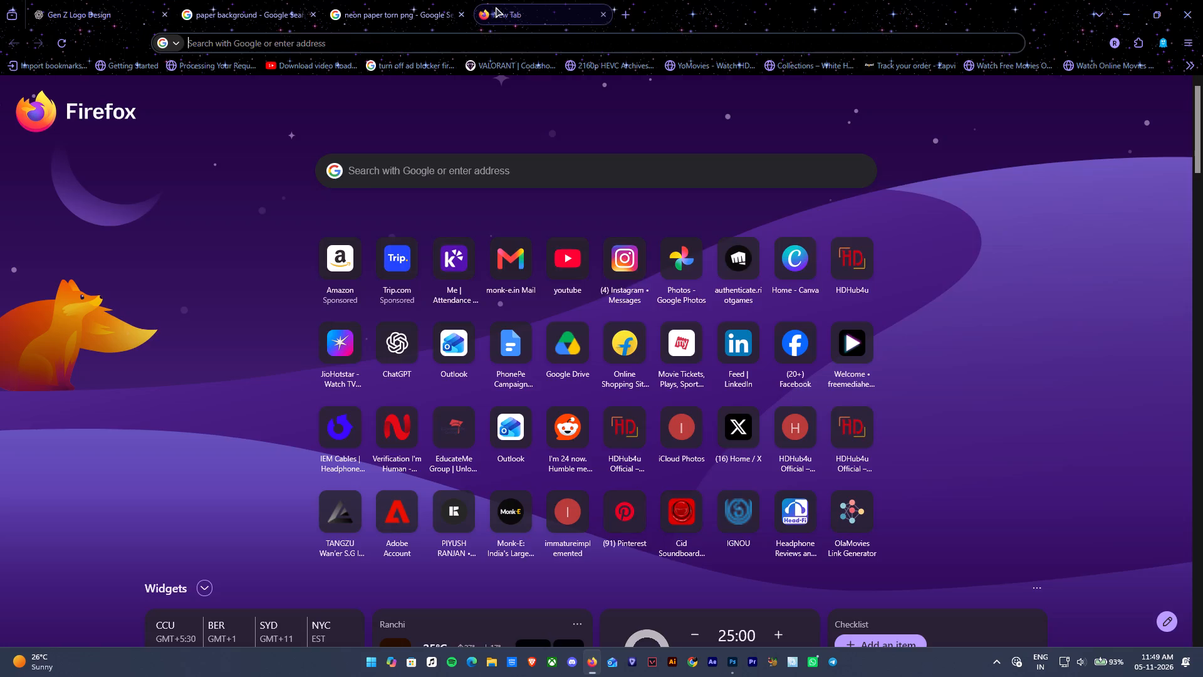
type("te")
key("BackSpace")
key("BackSpace")
key("BackSpace")
type("half")
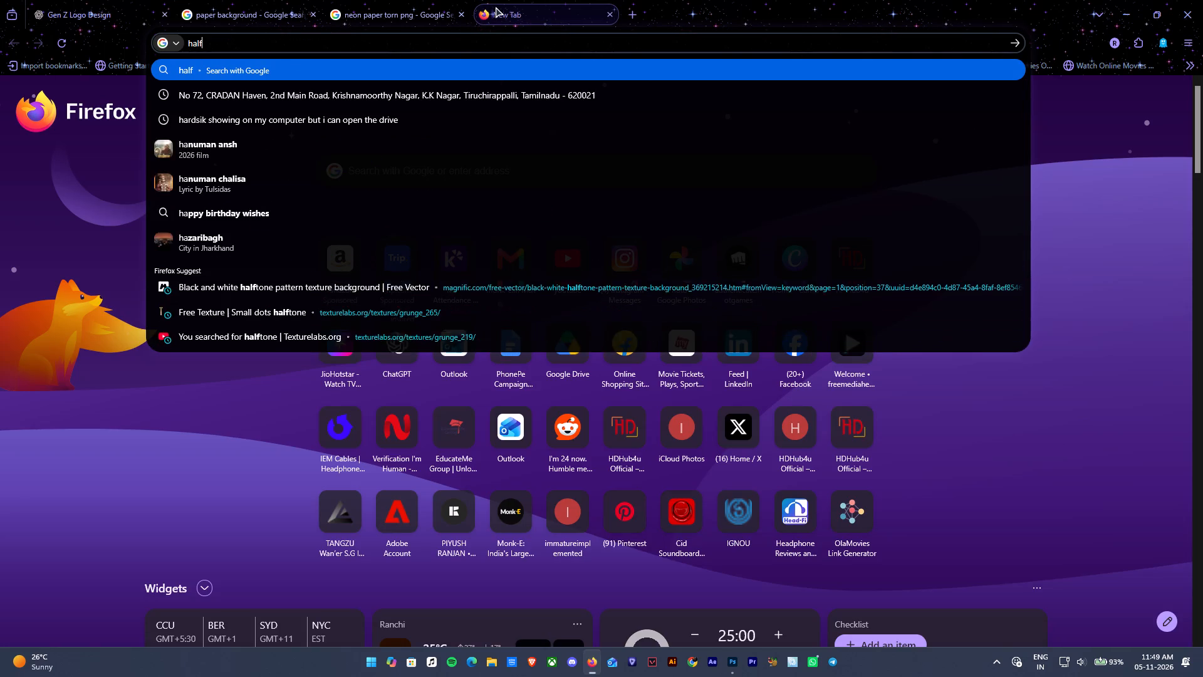
type("tone")
key("Return")
Open the Texturelabs result Free Texture | Small dots halftone and copy the Grunge 265 texture image.
scroll(340, 443, "down", 5)
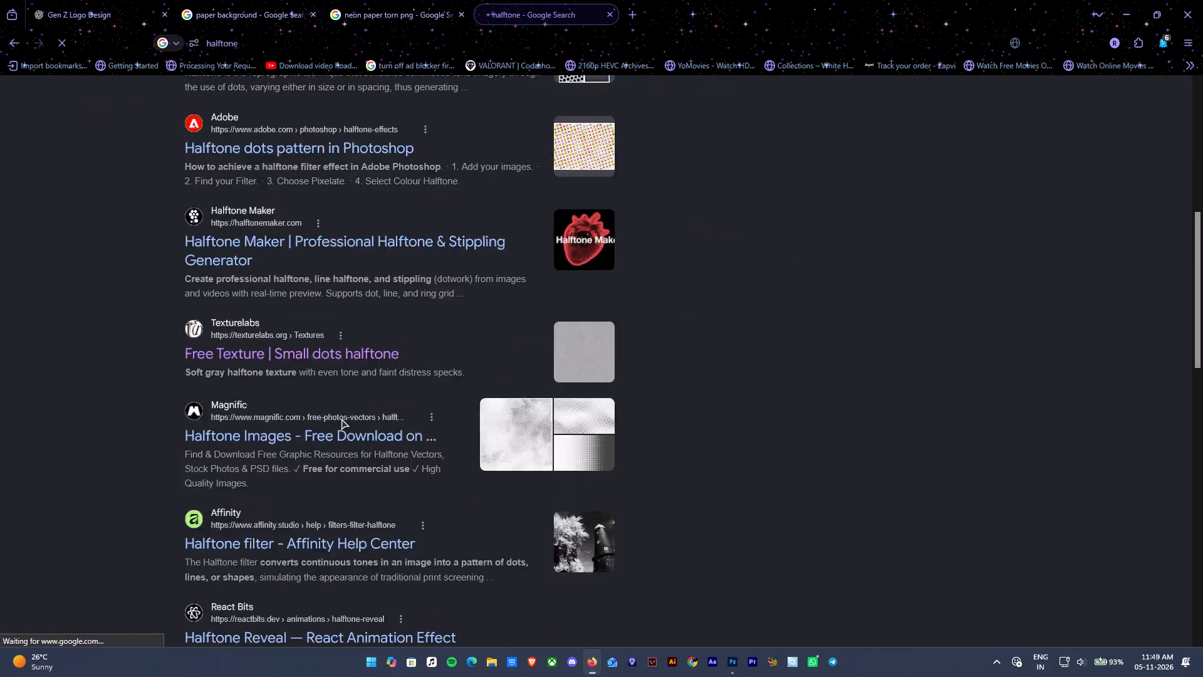
scroll(345, 390, "up", 1)
left_click(329, 321)
left_click(326, 312)
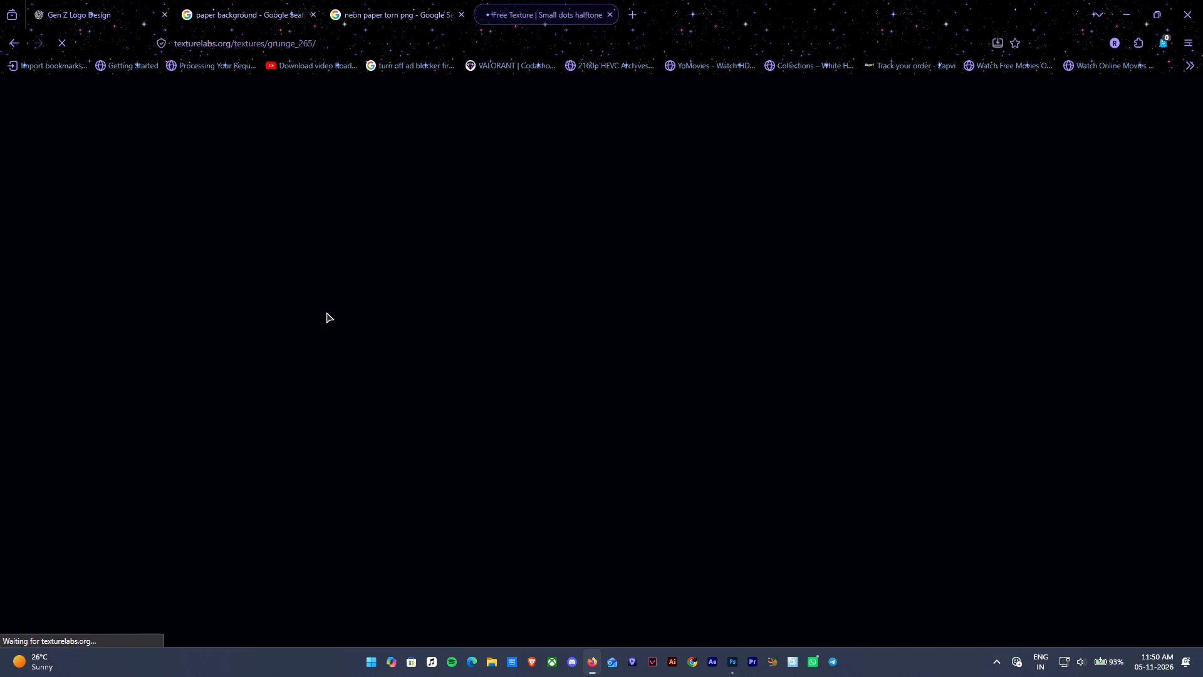
scroll(352, 340, "down", 4)
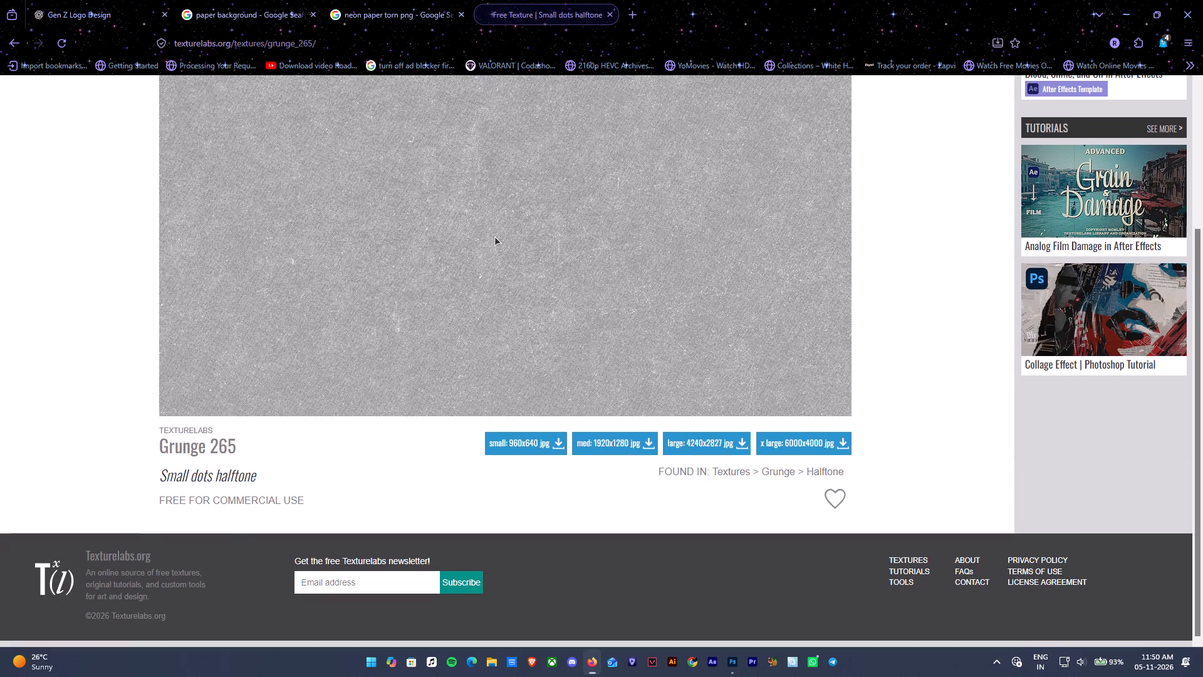
right_click(504, 215)
left_click(549, 261)
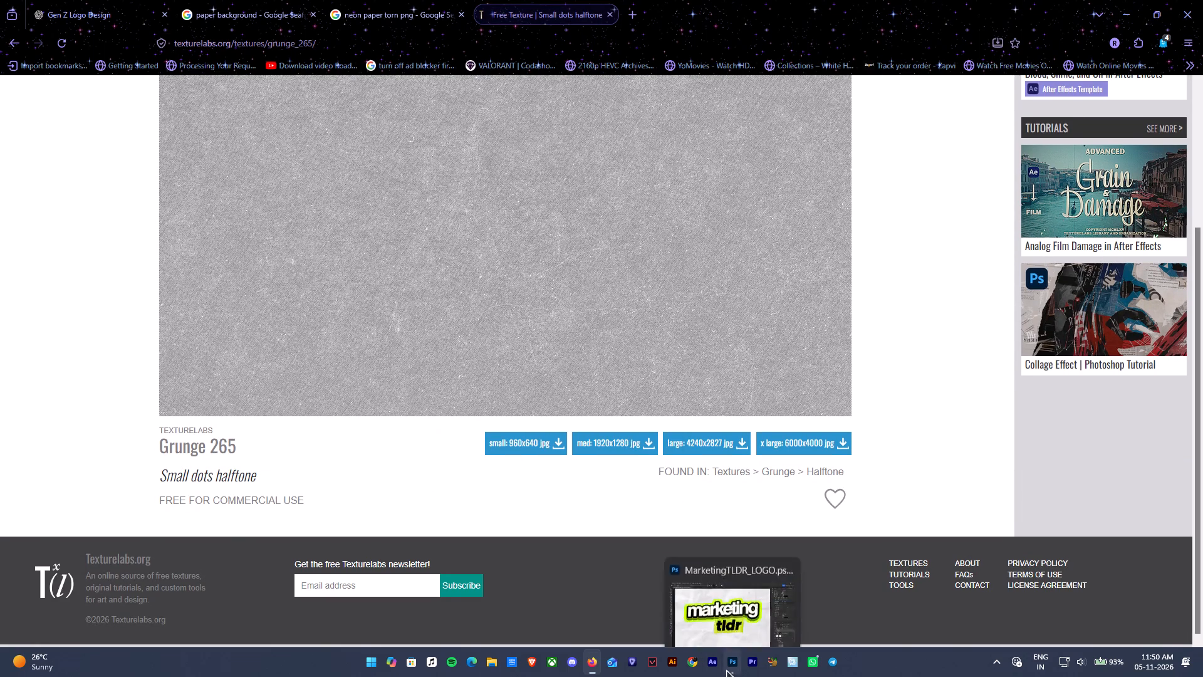
Paste the halftone texture into the Photoshop logo, copy its tldr-shaped area to a new layer, and delete the full texture layer.
left_click(726, 669)
key("ctrl+v")
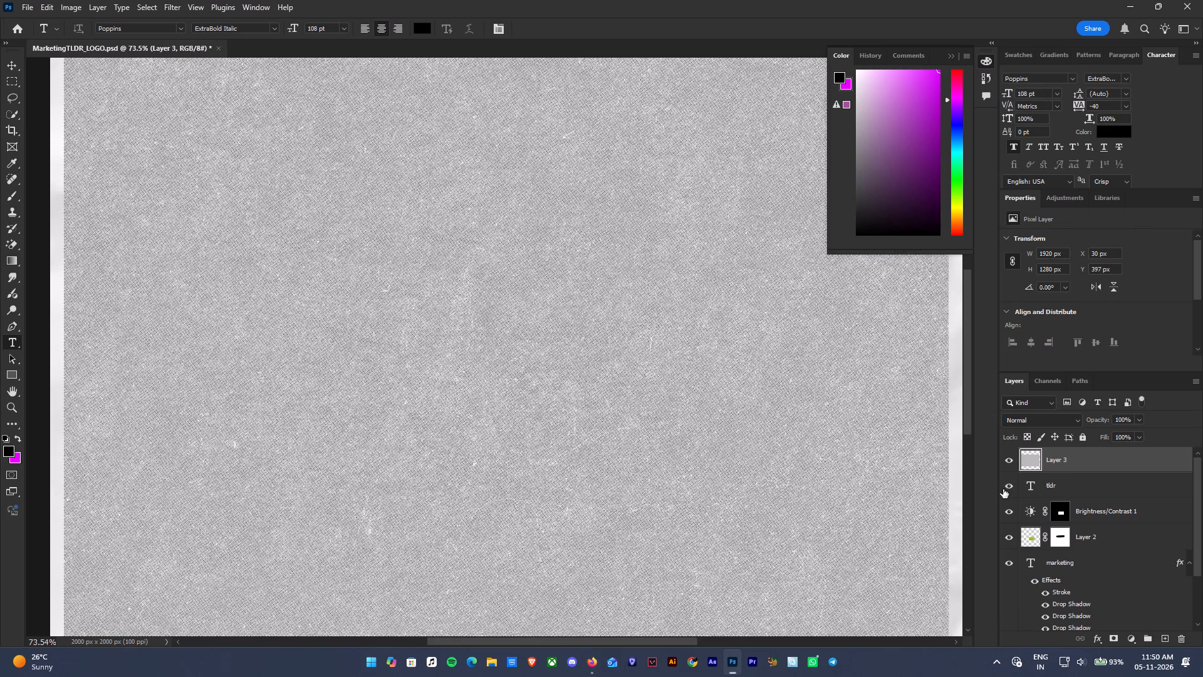
left_click(1034, 483, "ctrl")
left_click(1034, 458)
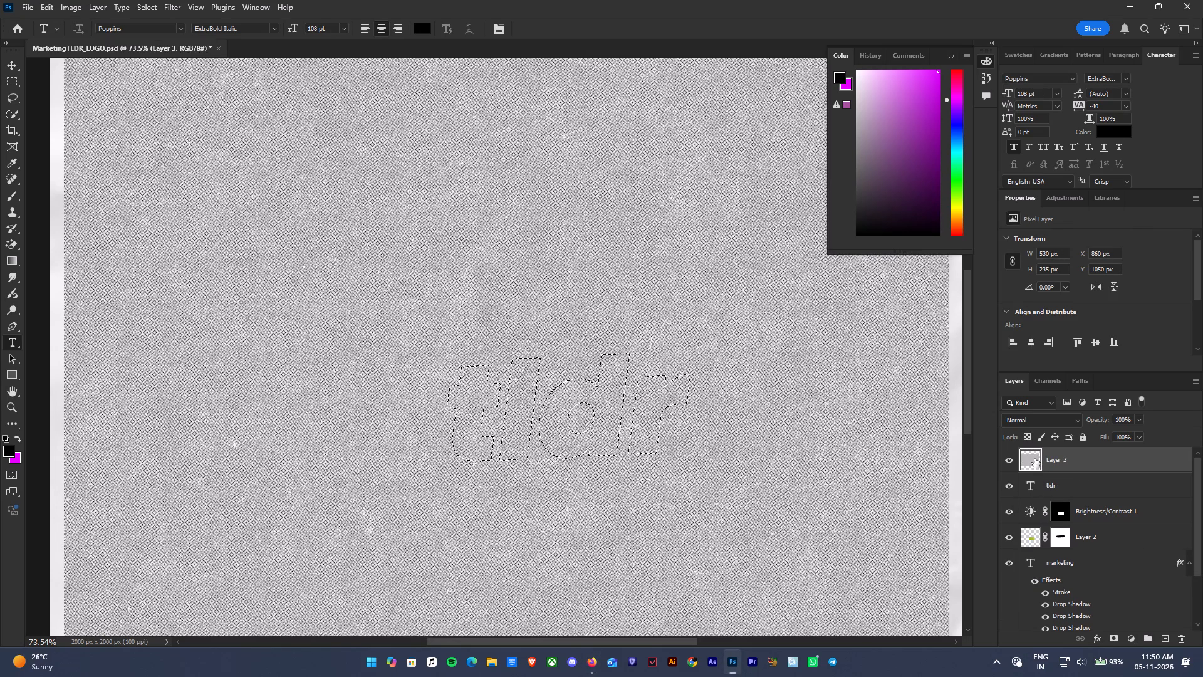
key("ctrl+j")
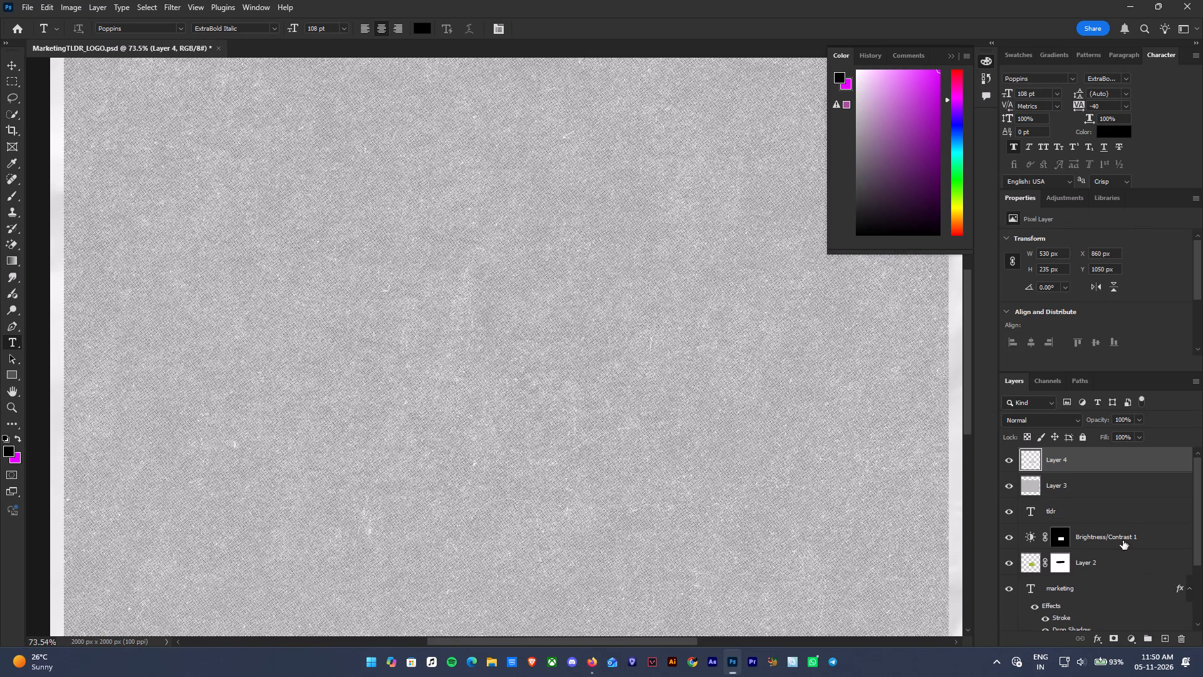
left_click(1104, 487)
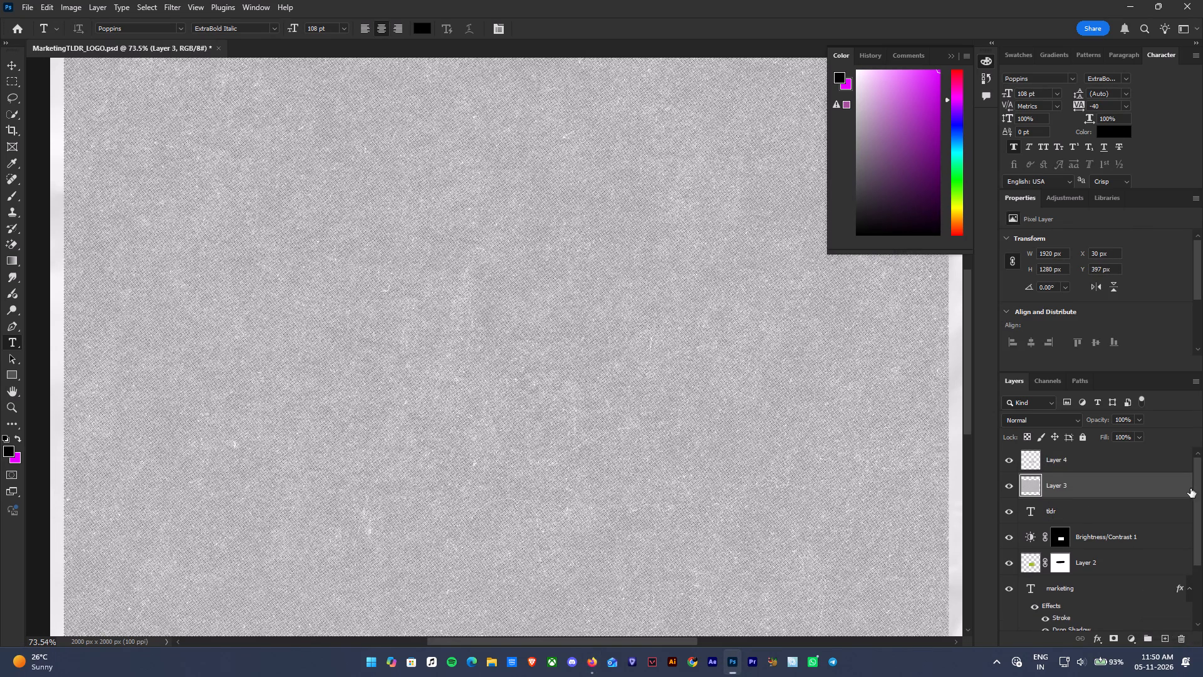
left_click(1185, 636)
Set the tldr-shaped halftone layer, Layer 4, to Vivid Light blending at 40% opacity.
left_click(1085, 459)
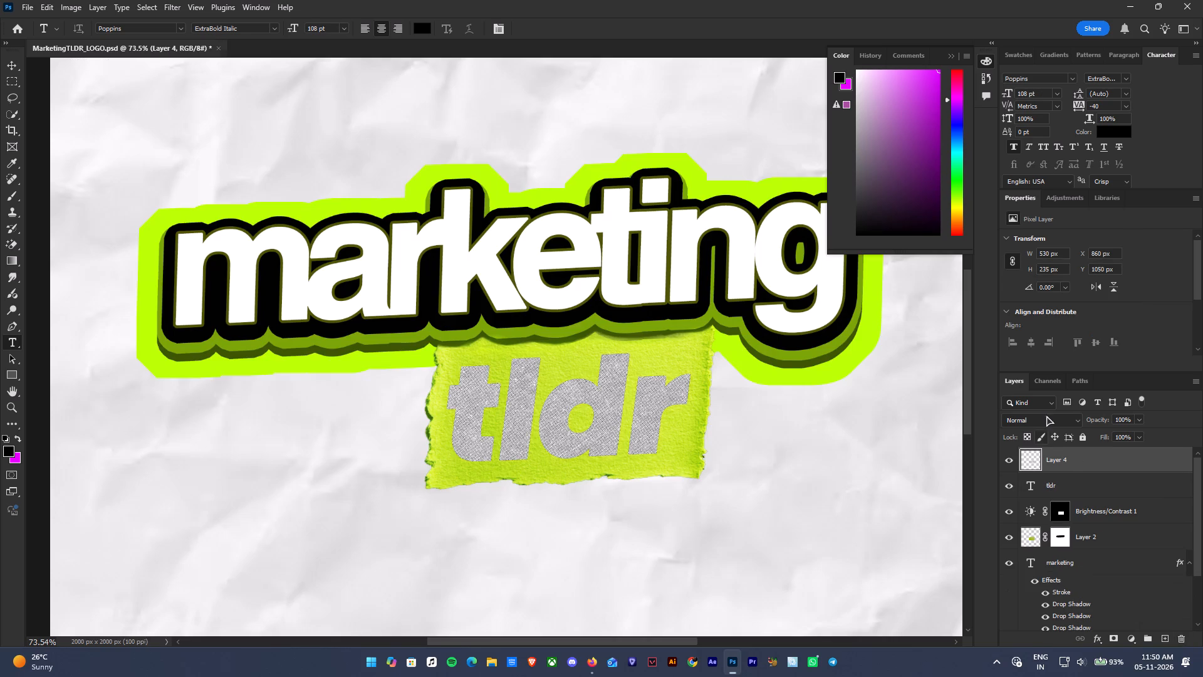
left_click(1047, 416)
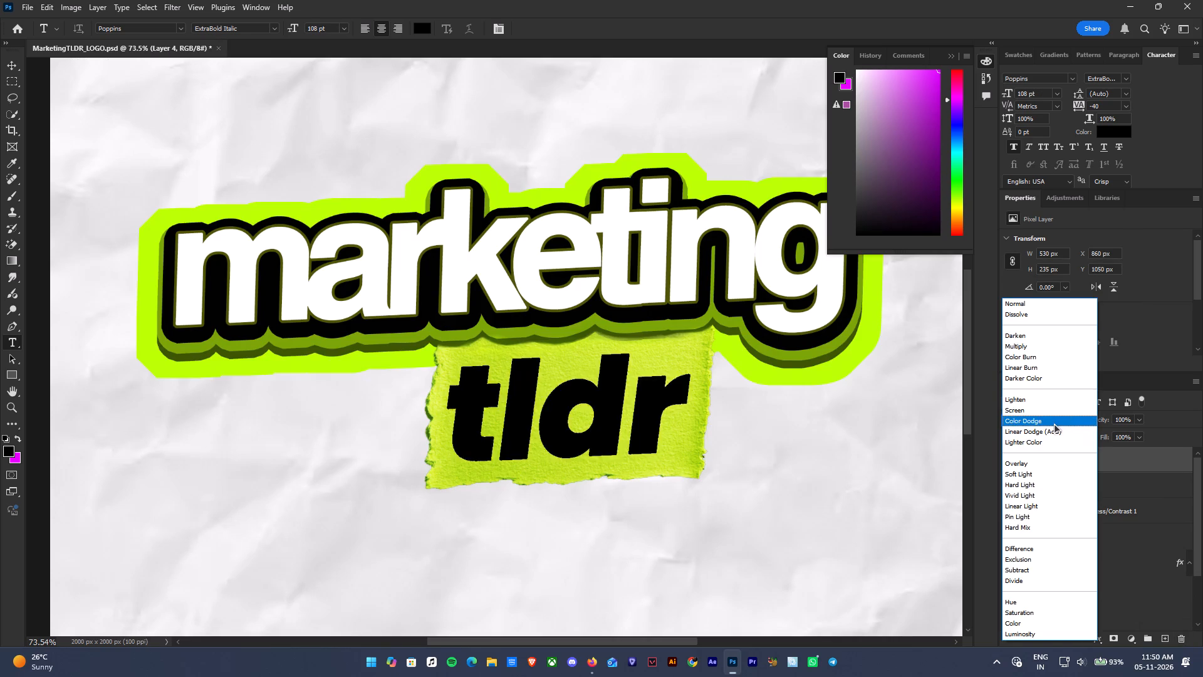
left_click(1048, 497)
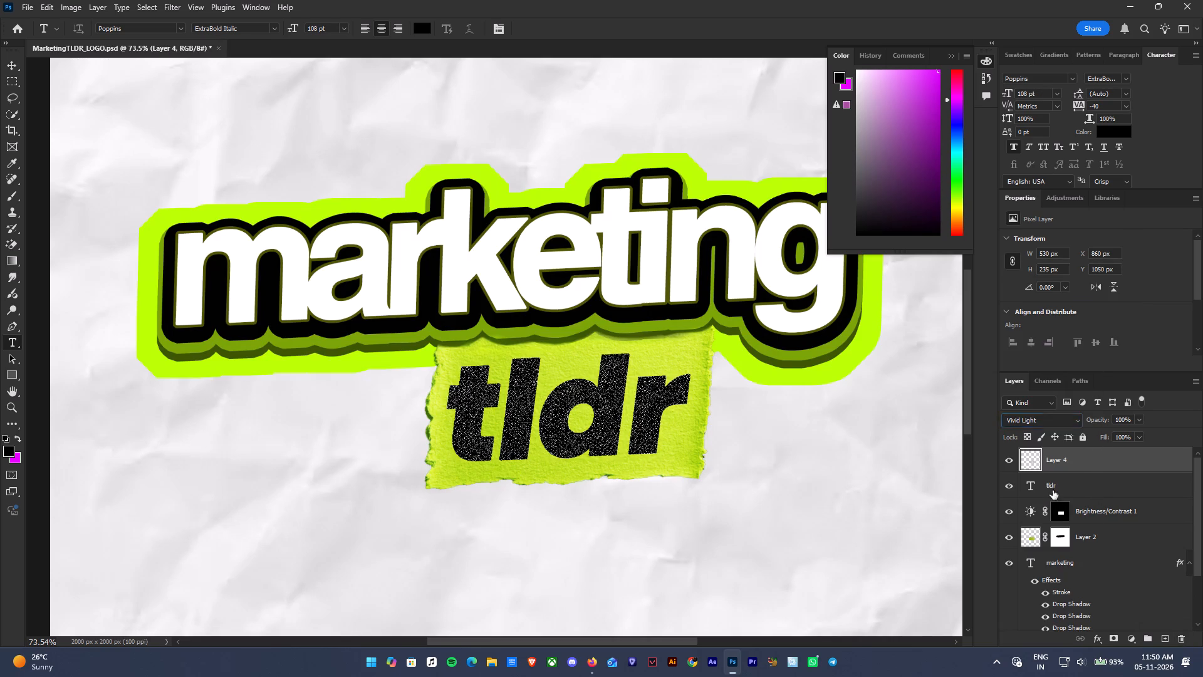
left_click_drag(1097, 419, 1045, 419)
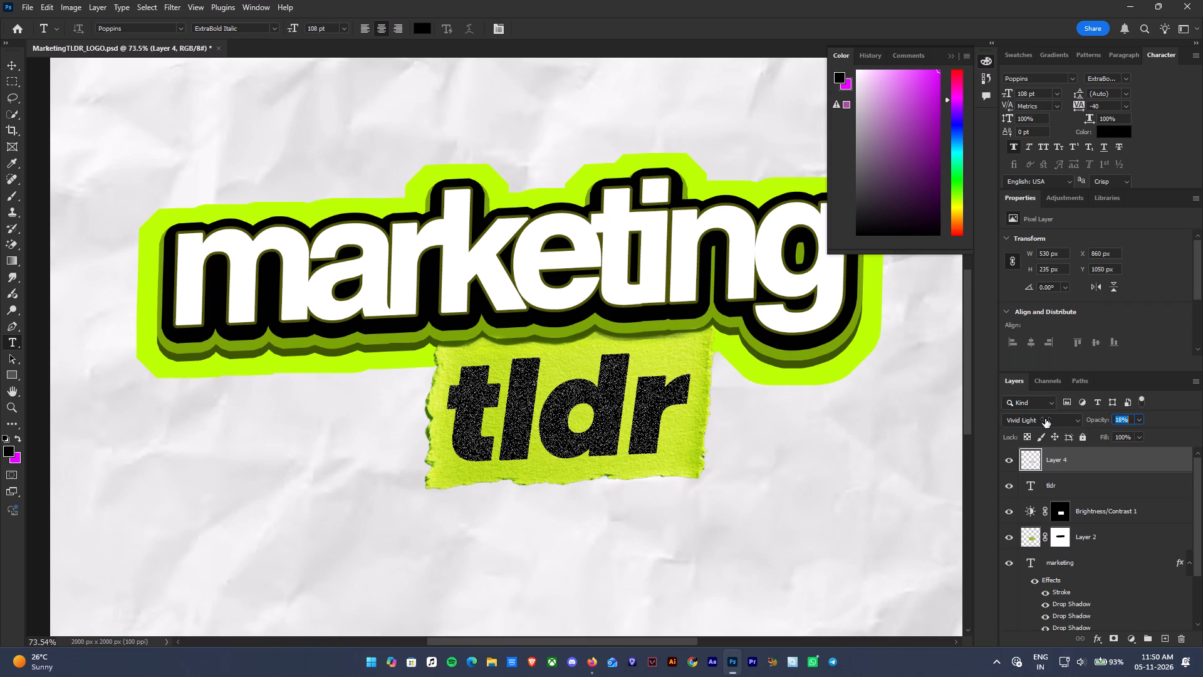
left_click_drag(1045, 419, 1059, 417)
Paste the halftone texture again and copy its area matching the marketing lettering to a new layer.
key("ctrl+v")
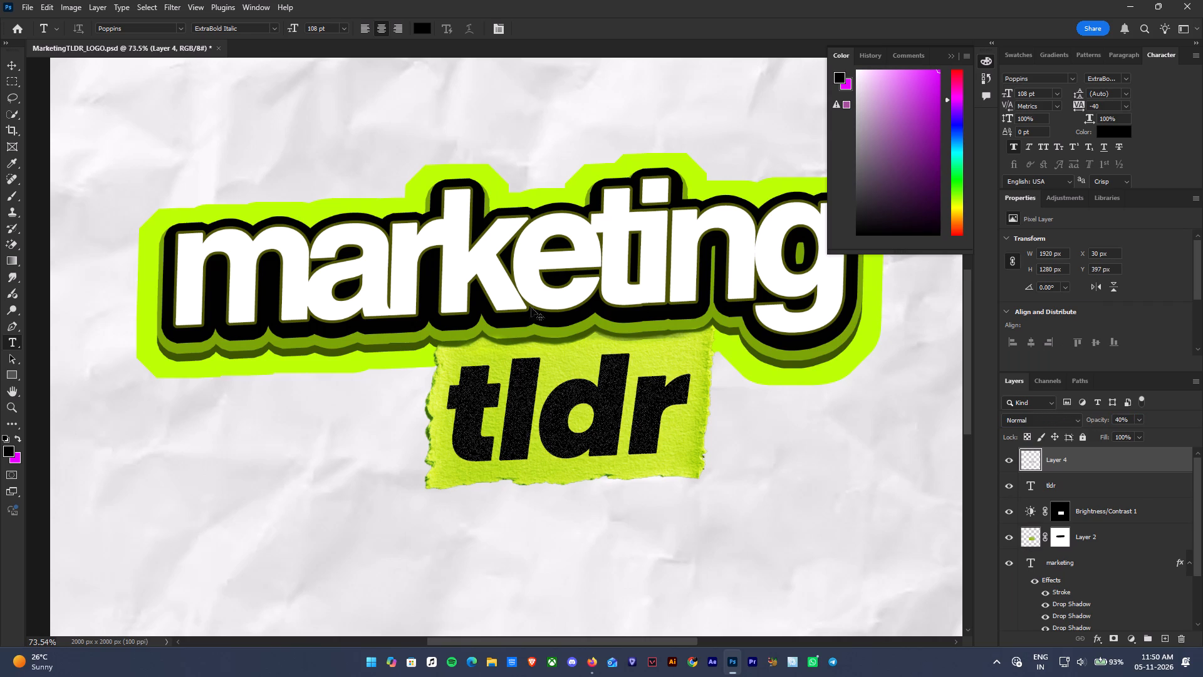
scroll(531, 384, "down", 9, "ctrl+alt")
key("ctrl+t")
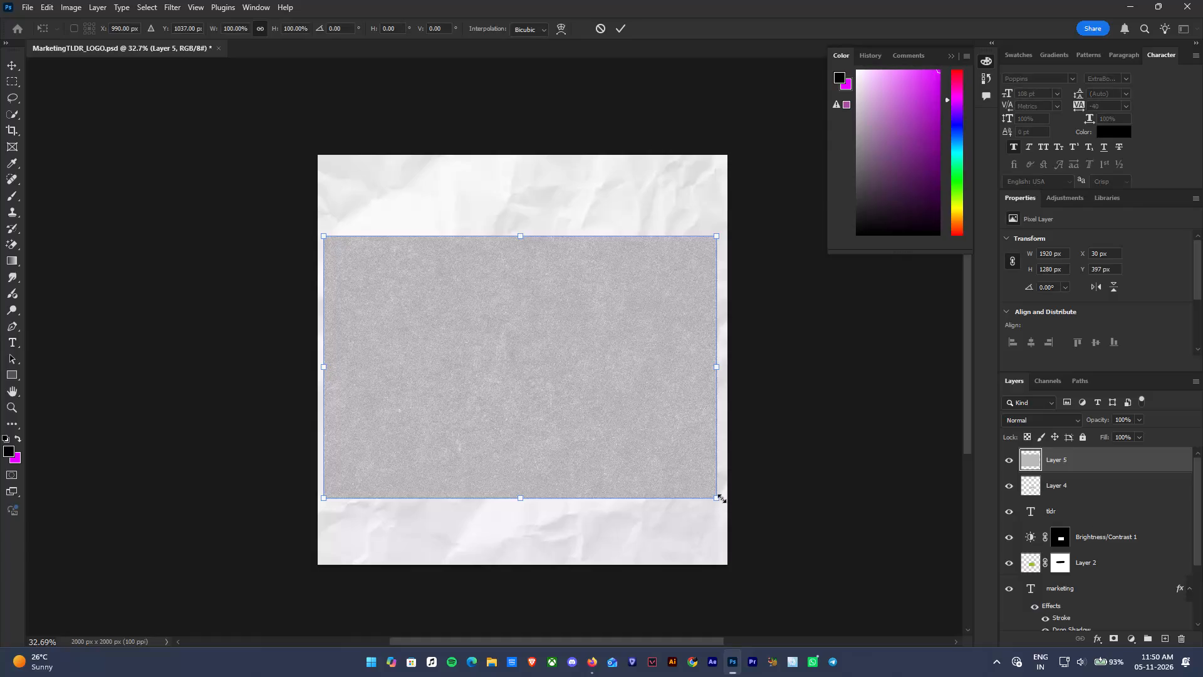
key("Return")
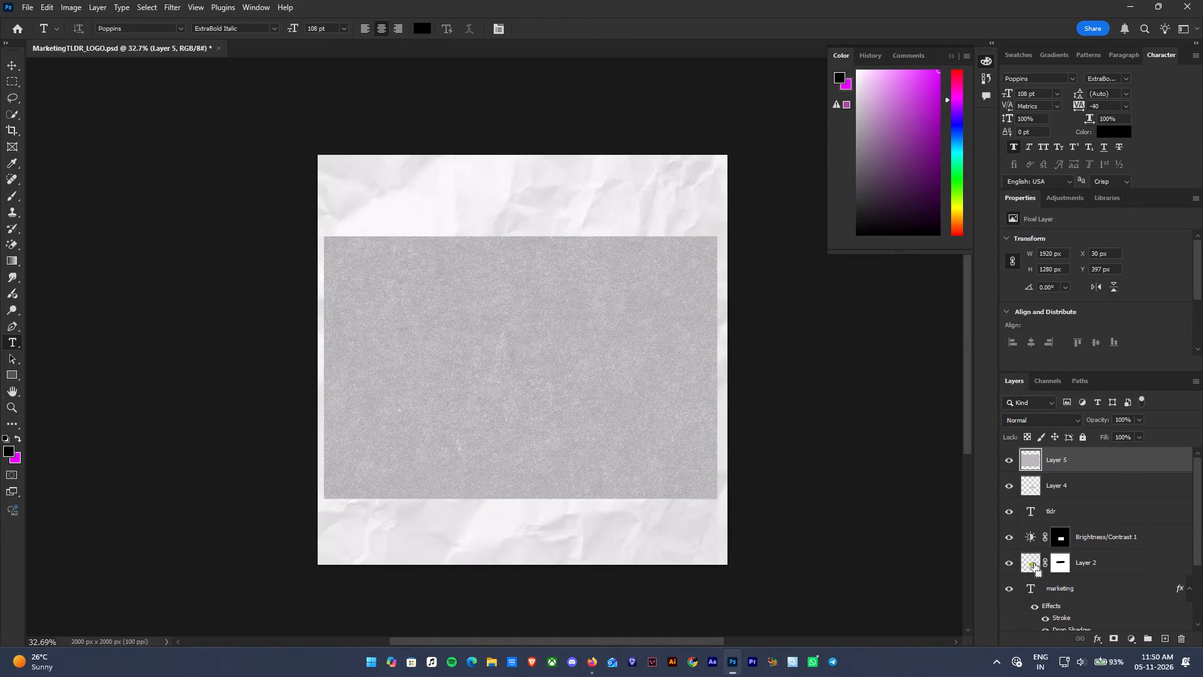
left_click(1032, 586, "ctrl")
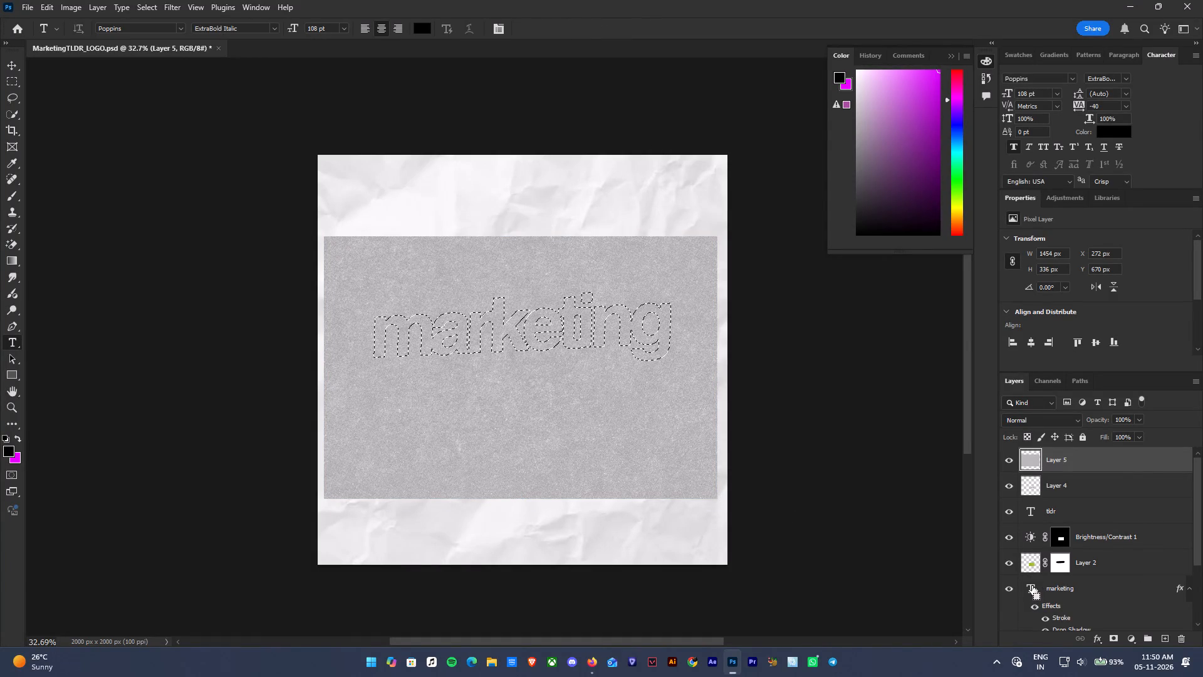
key("ctrl+j")
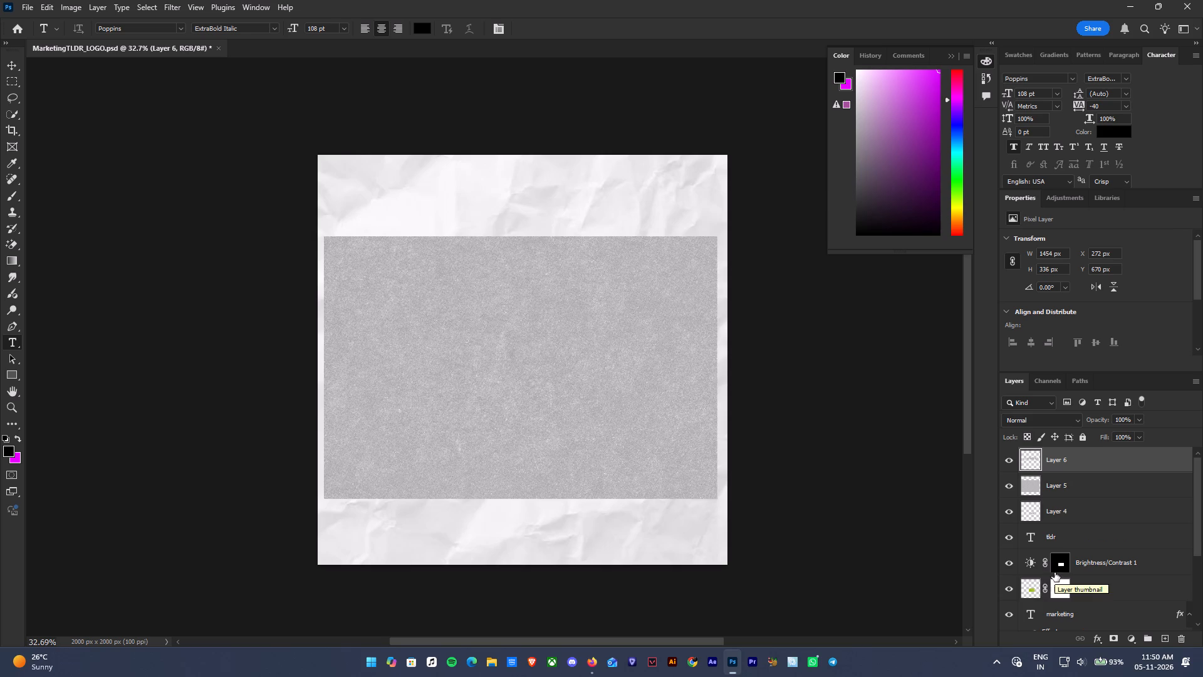
Copy the area of Layer 5 matching Layer 2's torn paper to a new layer, and delete the full halftone texture.
left_click(1029, 592, "ctrl")
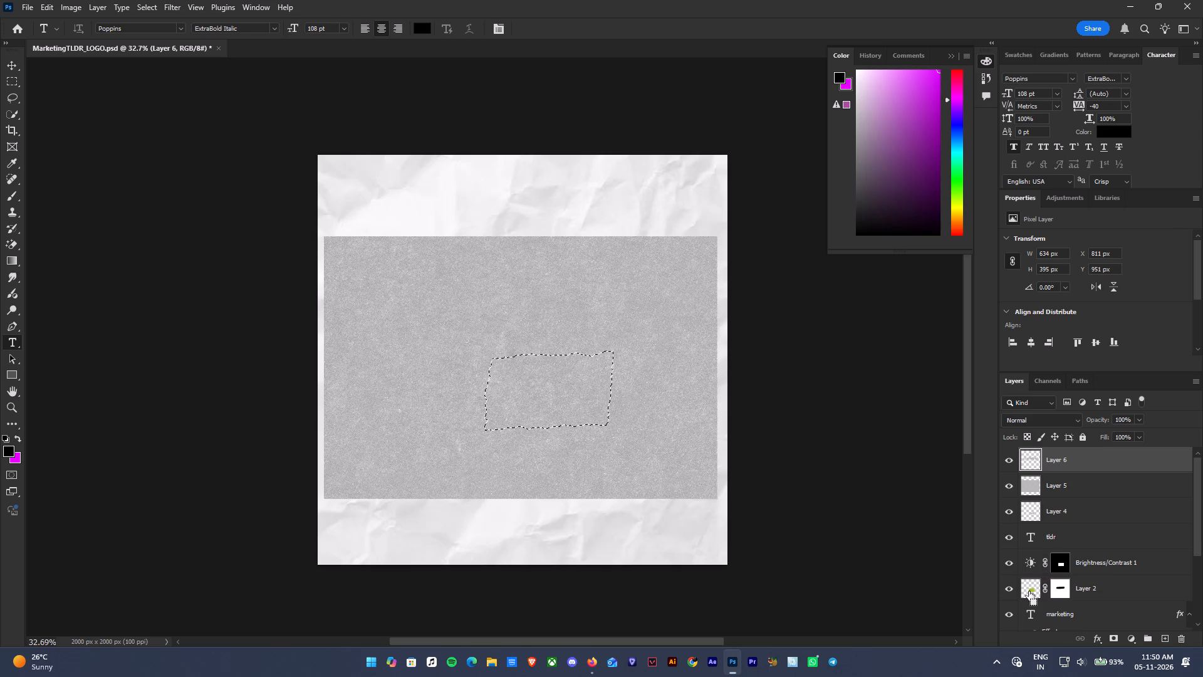
key("ctrl+j")
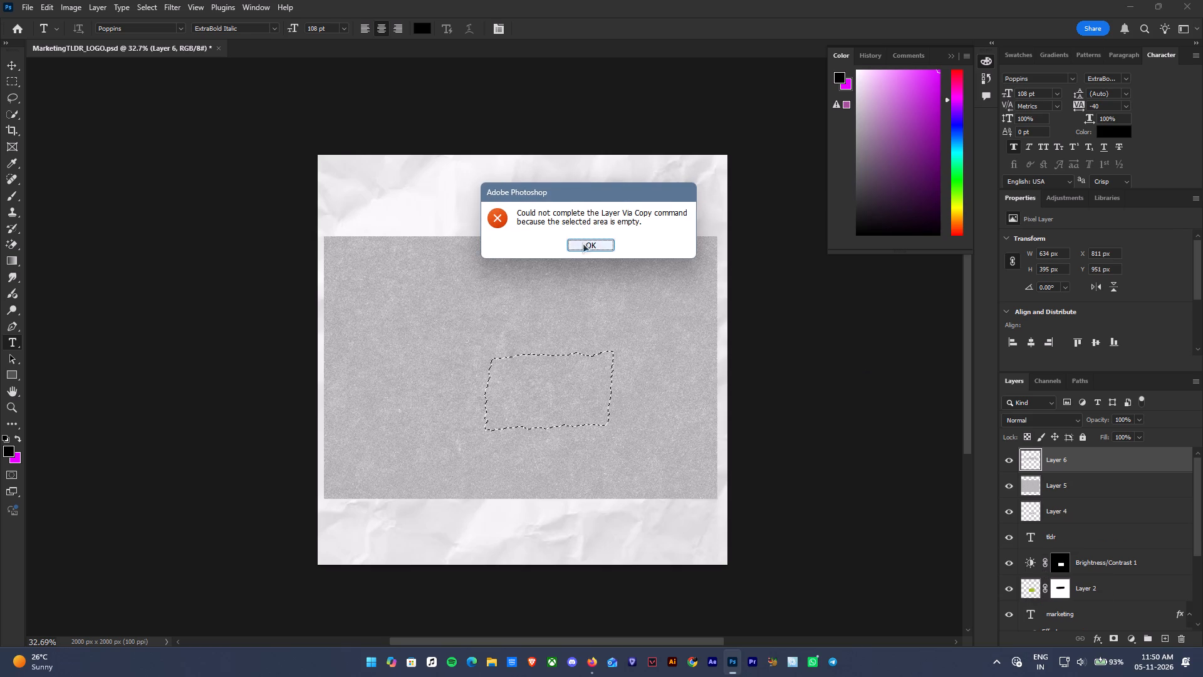
left_click(587, 244)
left_click(1069, 489)
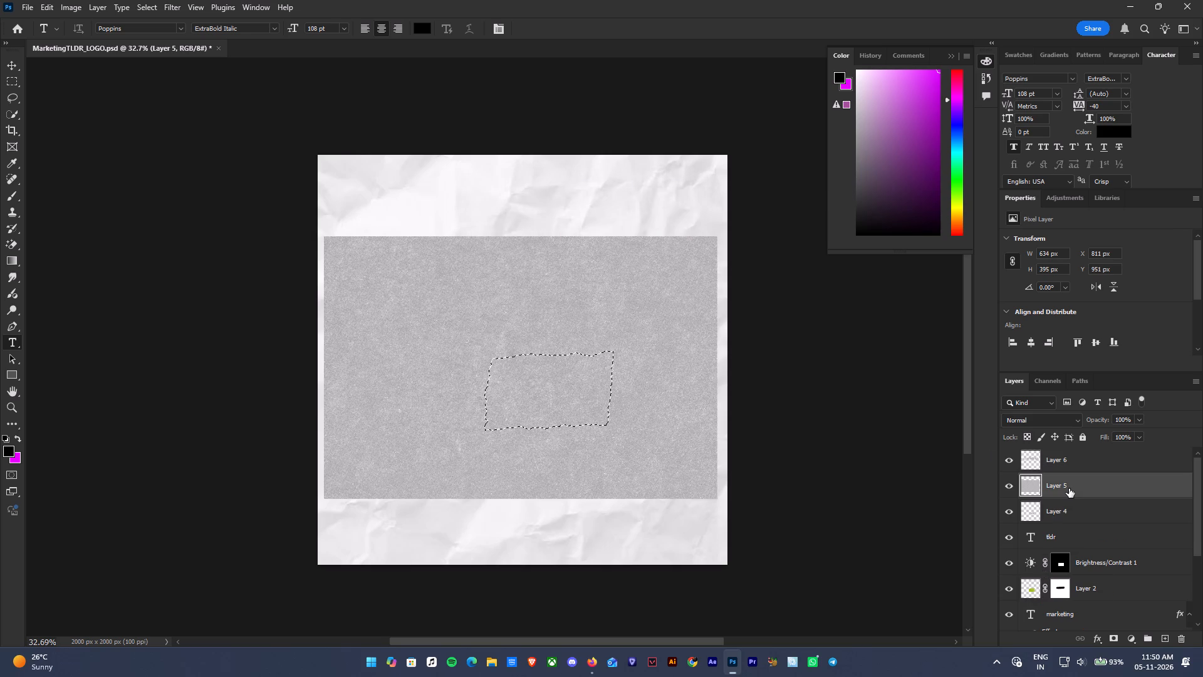
key("ctrl+j")
left_click(1072, 506)
left_click(1182, 637)
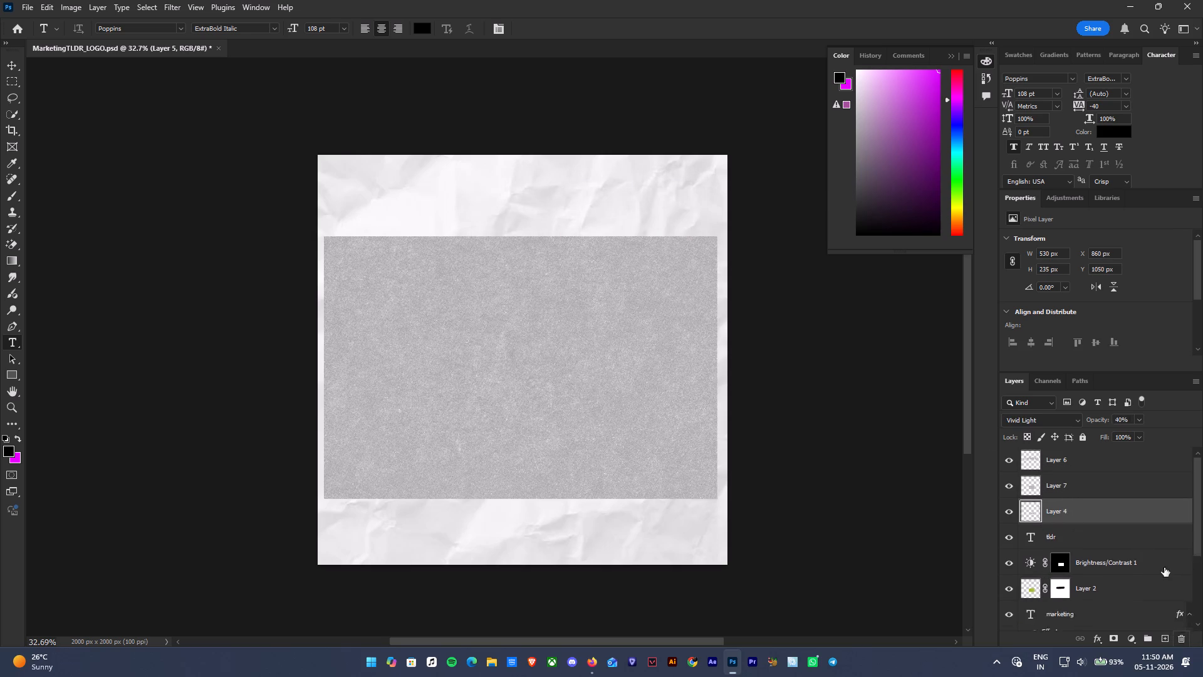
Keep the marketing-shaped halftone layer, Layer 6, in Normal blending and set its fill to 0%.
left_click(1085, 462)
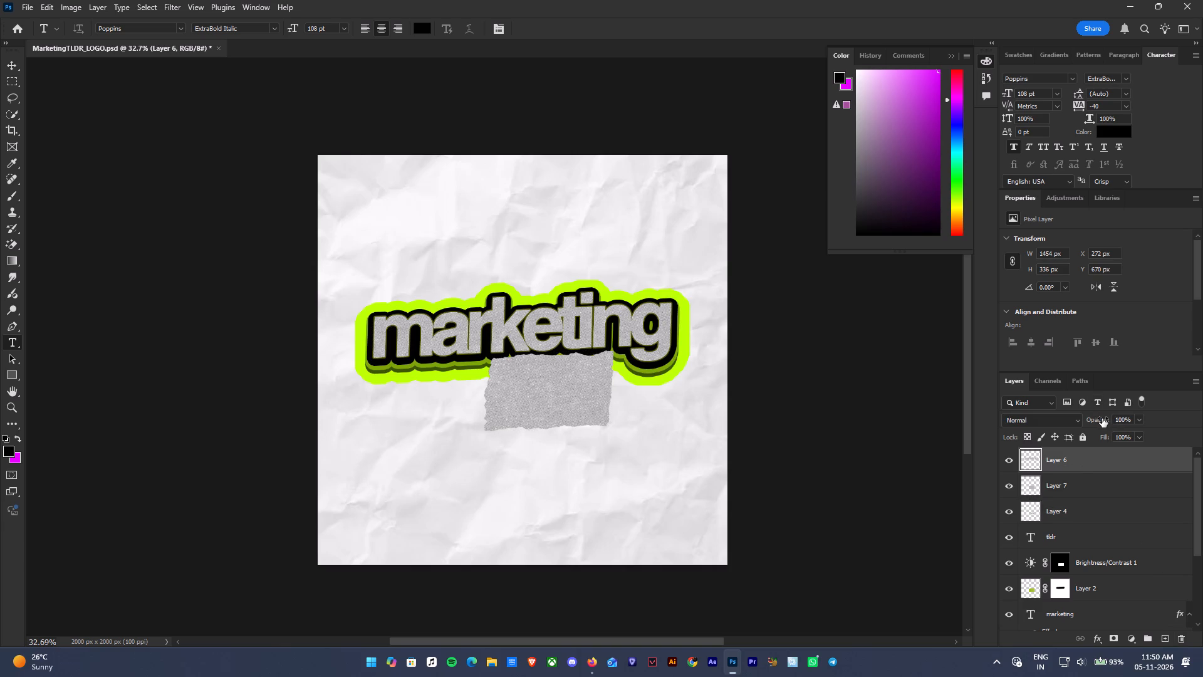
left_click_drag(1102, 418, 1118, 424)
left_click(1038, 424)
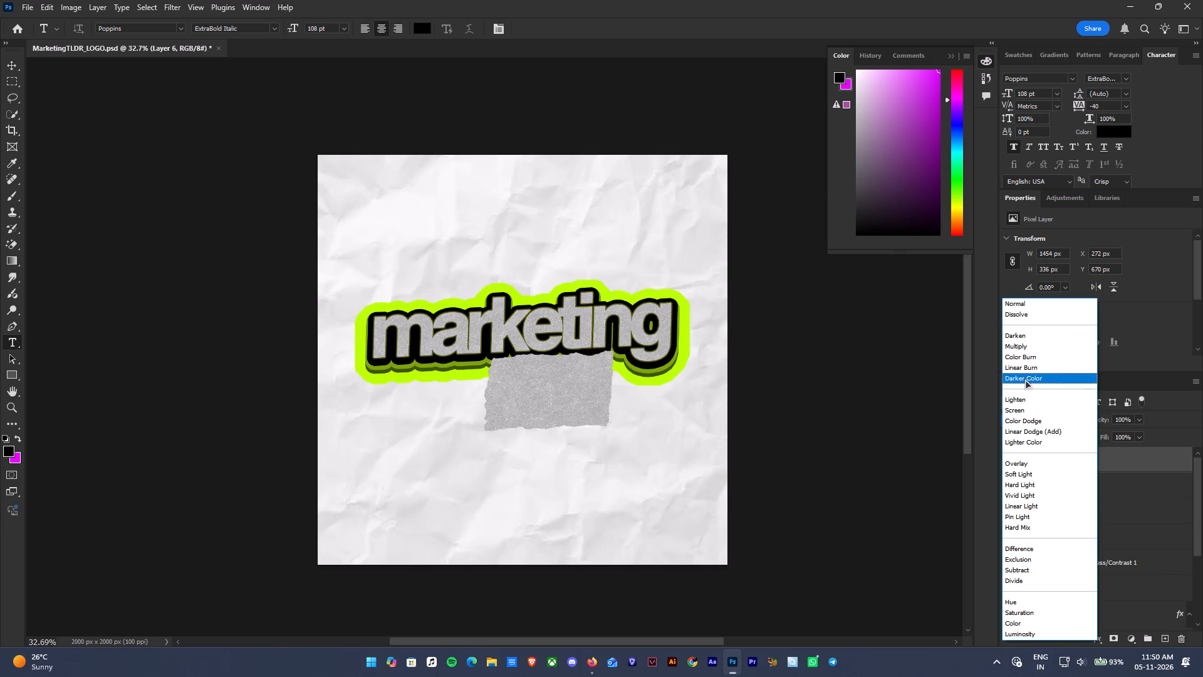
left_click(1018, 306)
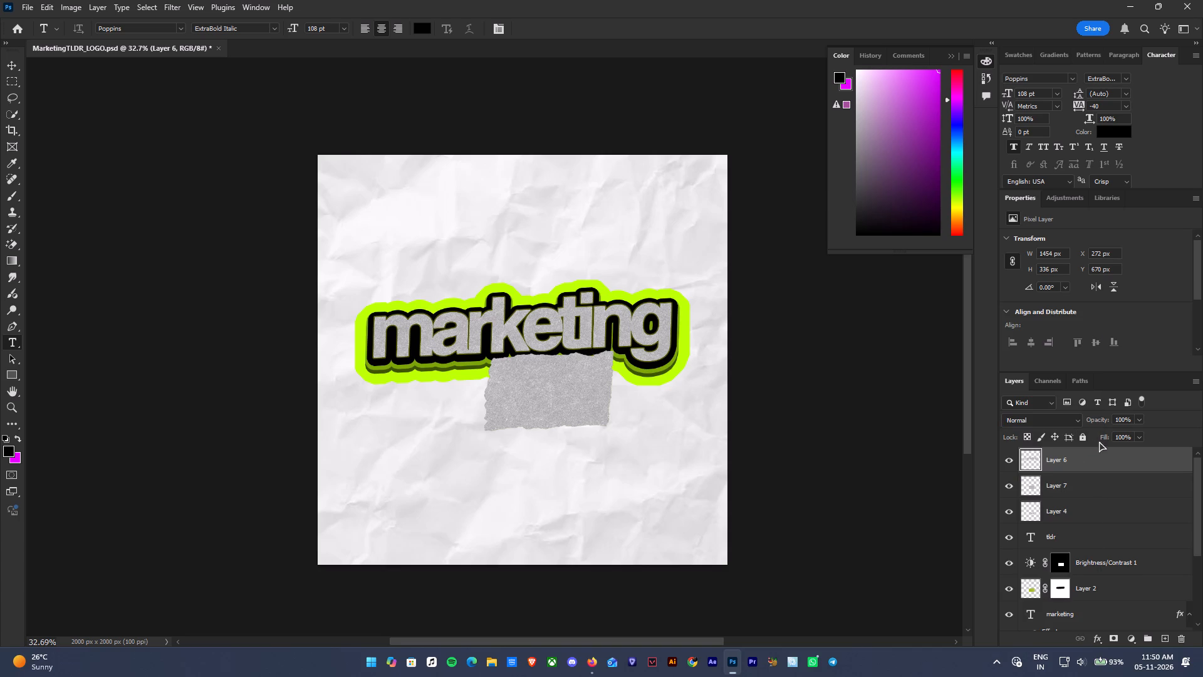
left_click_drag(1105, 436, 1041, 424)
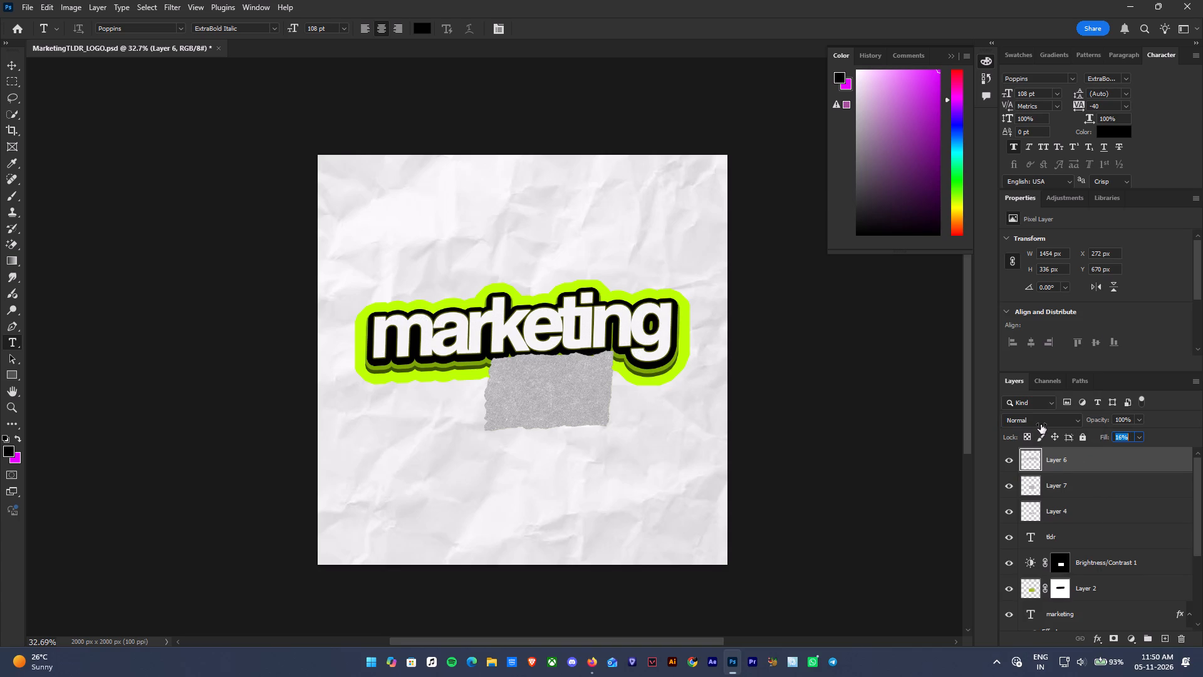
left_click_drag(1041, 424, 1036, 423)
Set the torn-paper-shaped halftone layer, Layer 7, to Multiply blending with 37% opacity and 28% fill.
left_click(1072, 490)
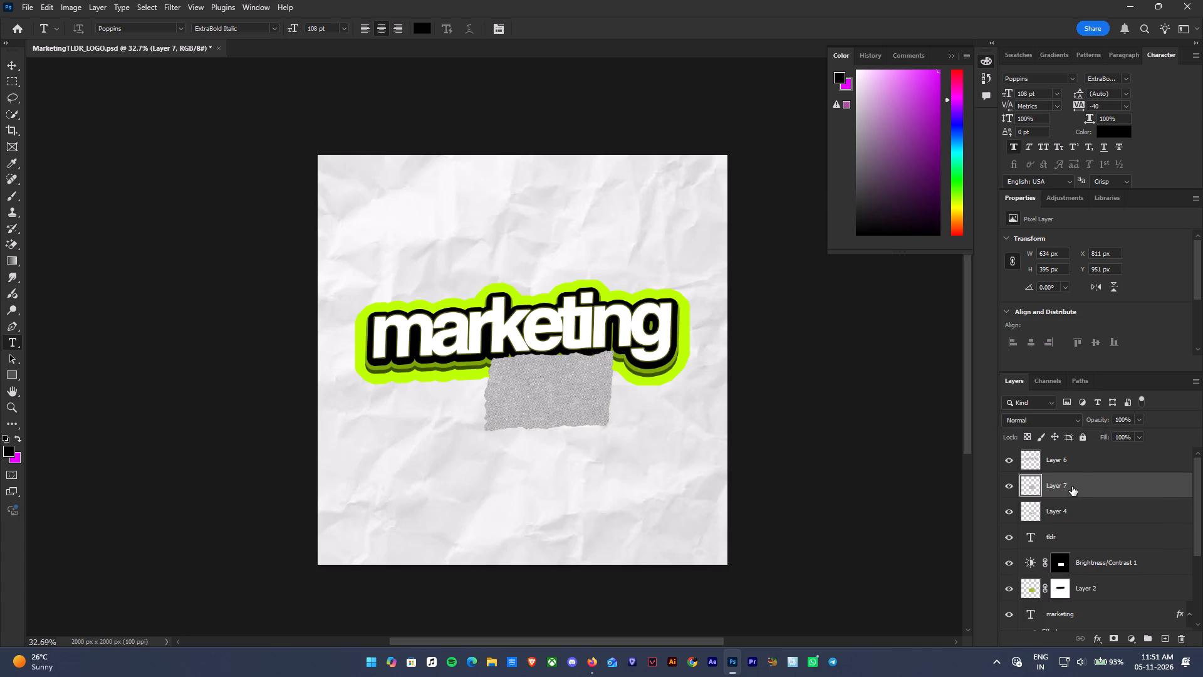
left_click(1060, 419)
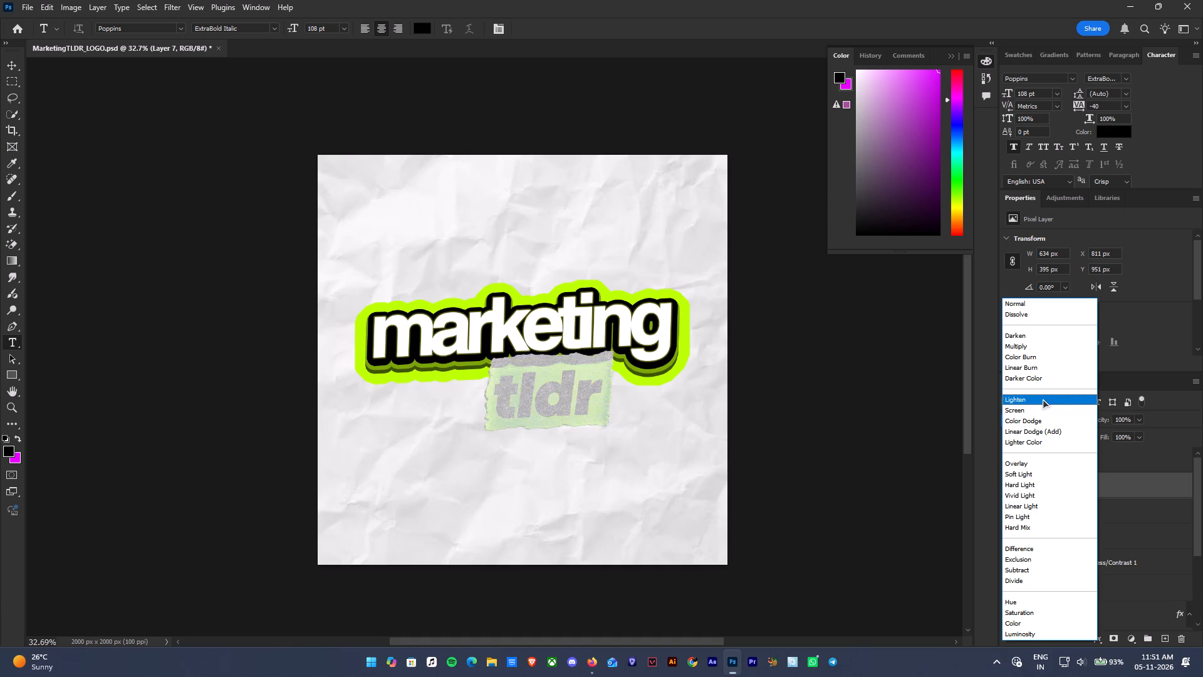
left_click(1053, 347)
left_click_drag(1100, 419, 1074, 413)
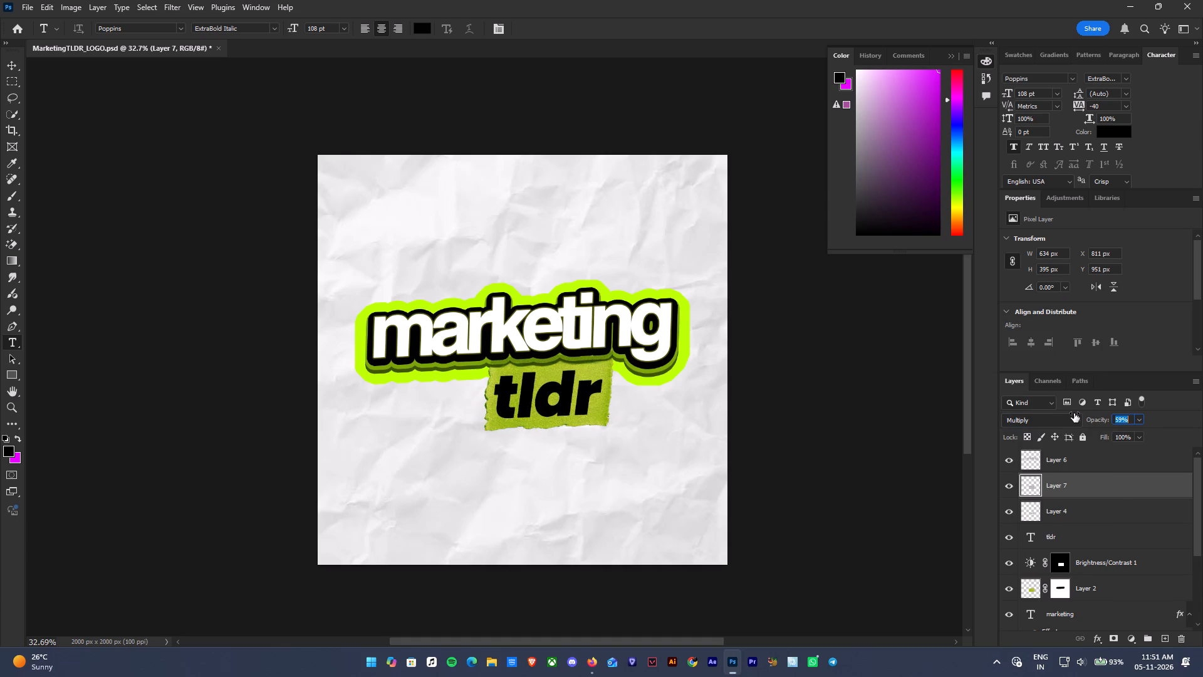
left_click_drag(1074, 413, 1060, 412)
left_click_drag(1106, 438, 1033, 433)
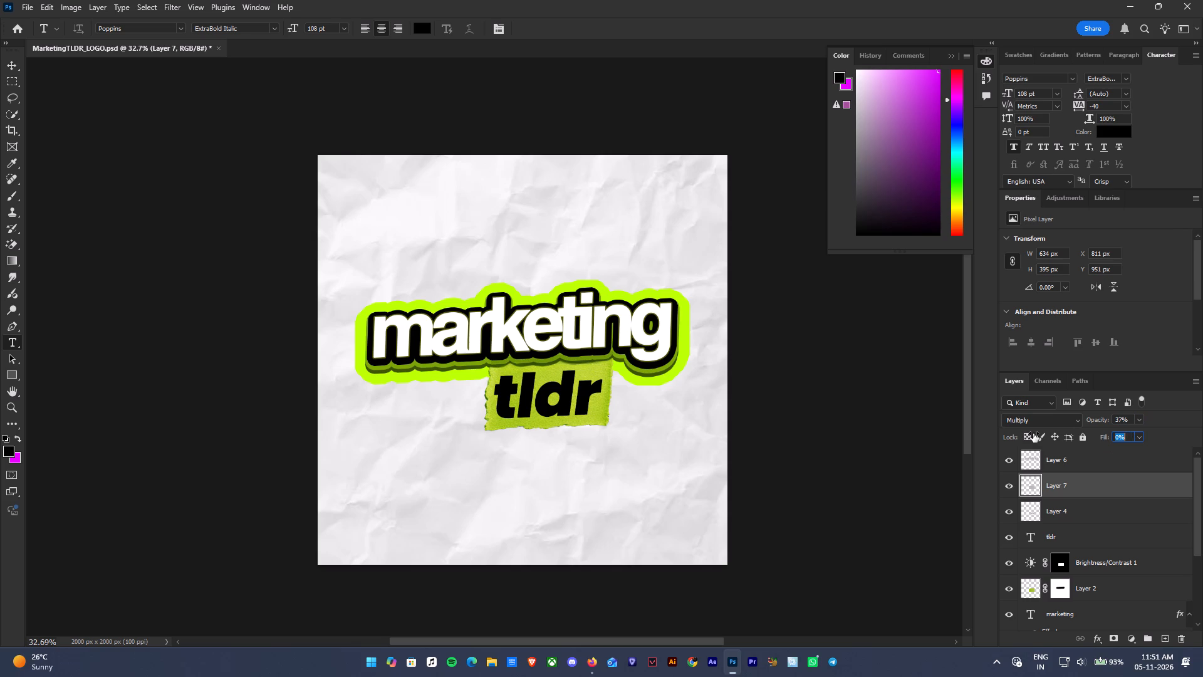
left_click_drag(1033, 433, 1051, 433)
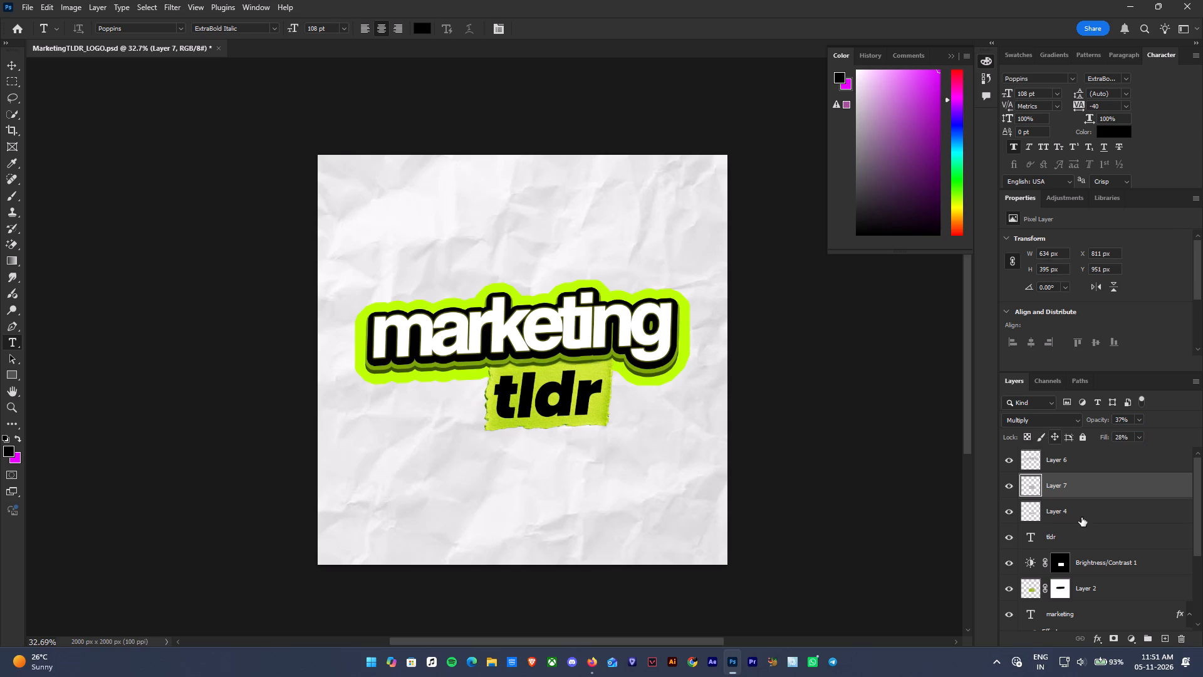
Set the opacity of the tldr-shaped halftone layer, Layer 4, to 60%.
left_click(1081, 517)
left_click_drag(1100, 421, 1130, 421)
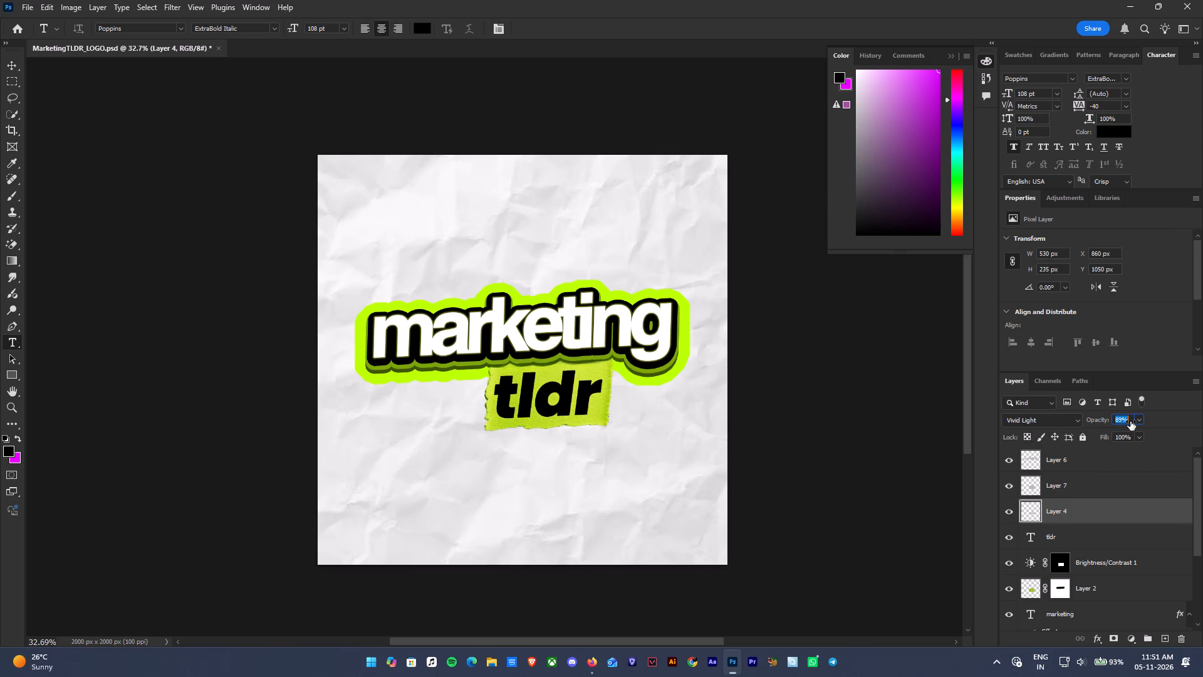
left_click_drag(1130, 421, 1119, 420)
scroll(603, 414, "down", 1, "ctrl+alt")
scroll(602, 414, "up", 14, "ctrl+alt")
scroll(542, 397, "down", 7, "ctrl+alt")
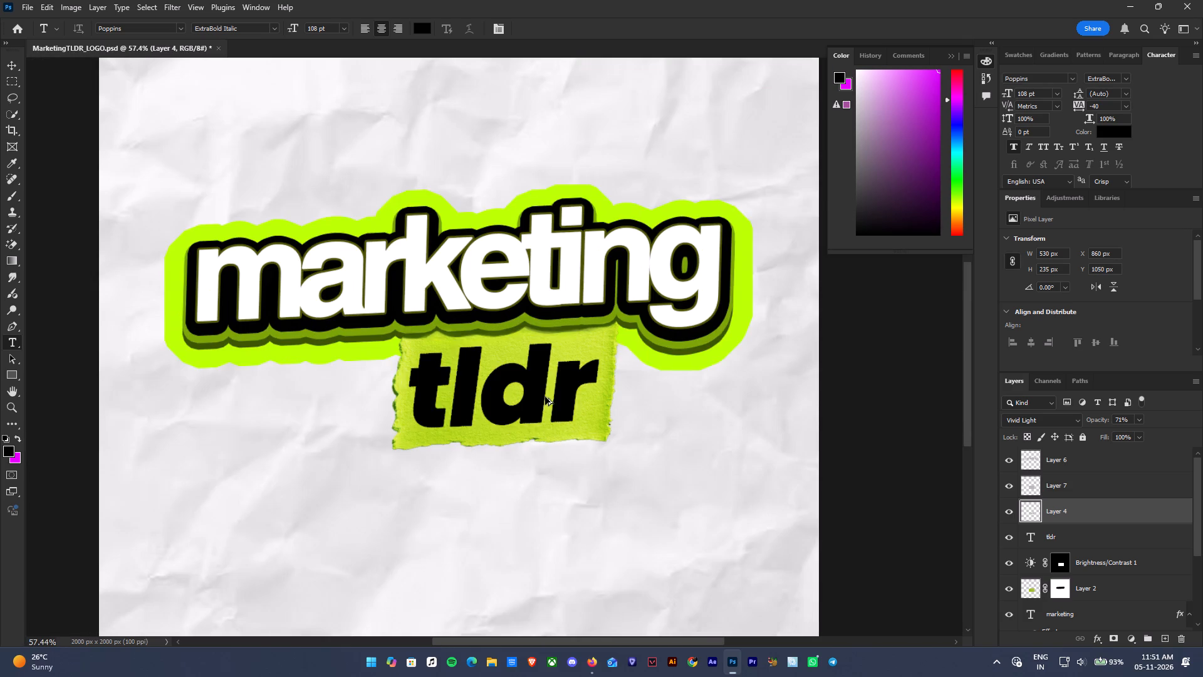
scroll(496, 421, "up", 5, "ctrl+alt")
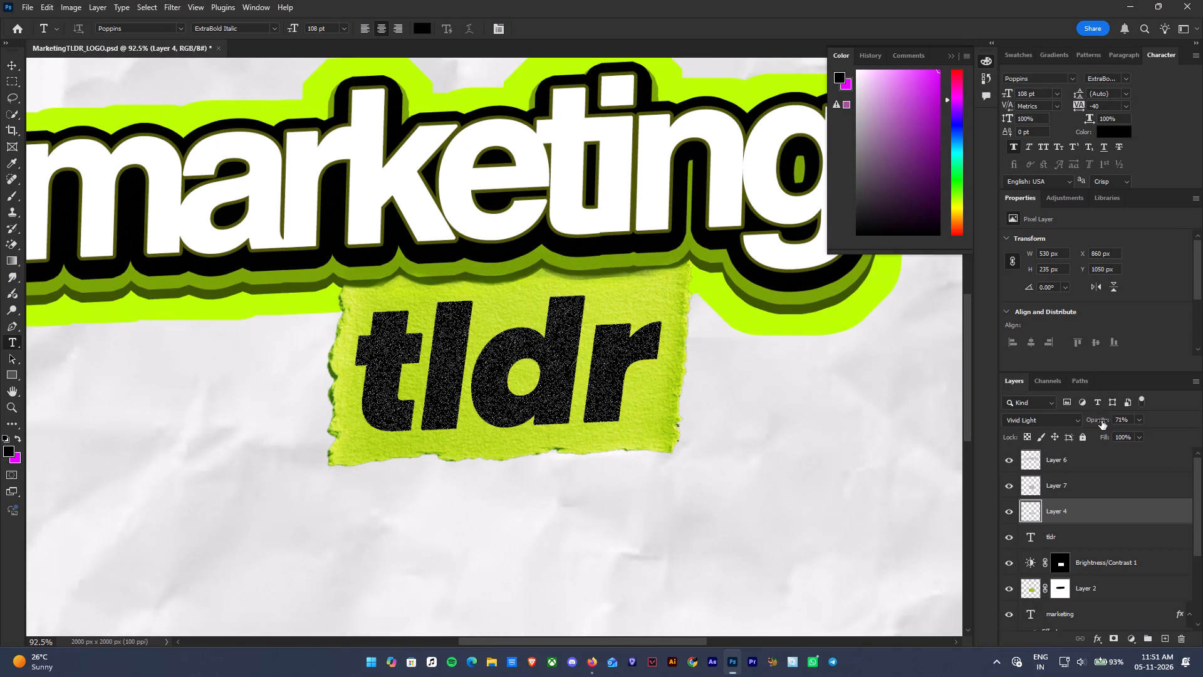
left_click_drag(1102, 421, 1095, 419)
scroll(684, 453, "down", 10, "ctrl+alt")
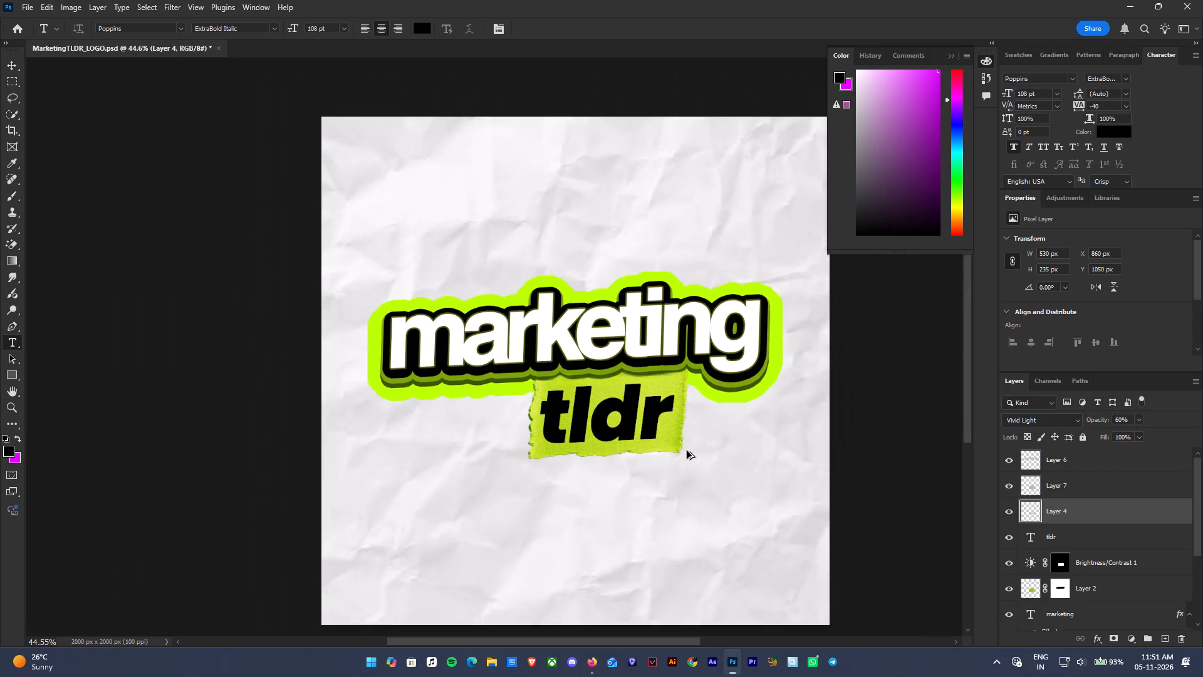
Delete the marketing-shaped and torn-paper-shaped halftone layers, Layer 6 and Layer 7.
left_click(1067, 458)
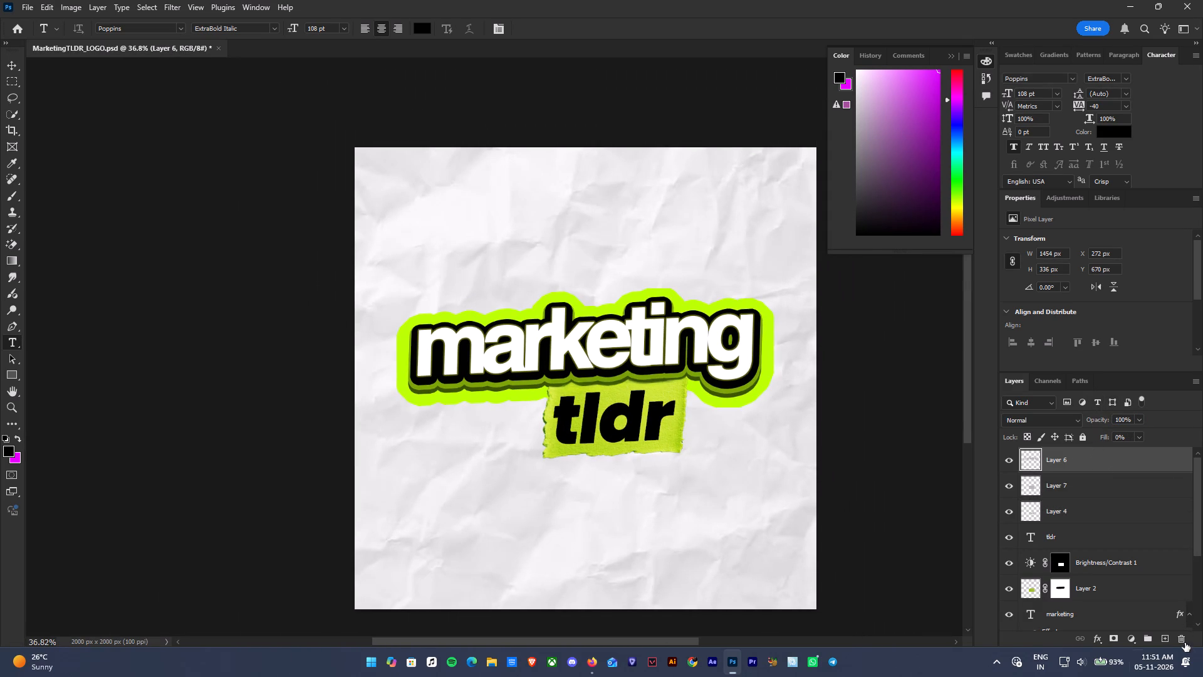
left_click(1184, 636)
left_click(1183, 636)
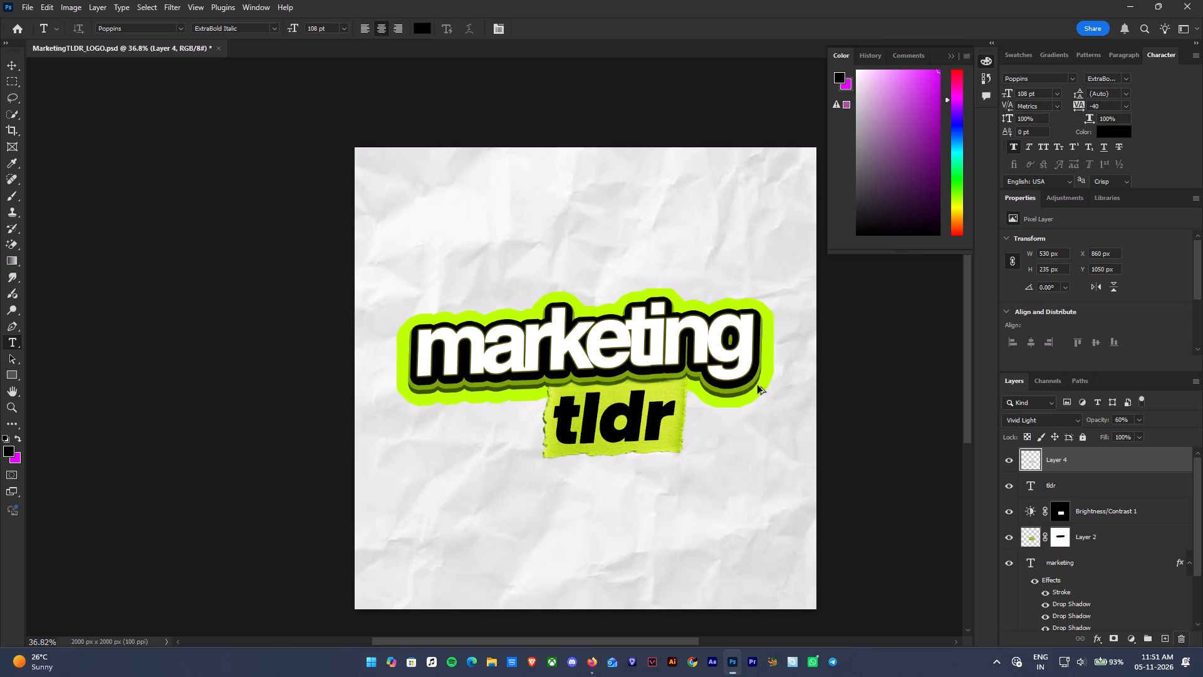
Paste the full halftone texture and enlarge it to 3000 × 2000 px, centred to cover the whole canvas.
scroll(758, 386, "down", 5, "ctrl+alt")
key("ctrl+v")
key("ctrl+t")
left_click_drag(786, 471, 919, 602)
left_click_drag(751, 461, 678, 414)
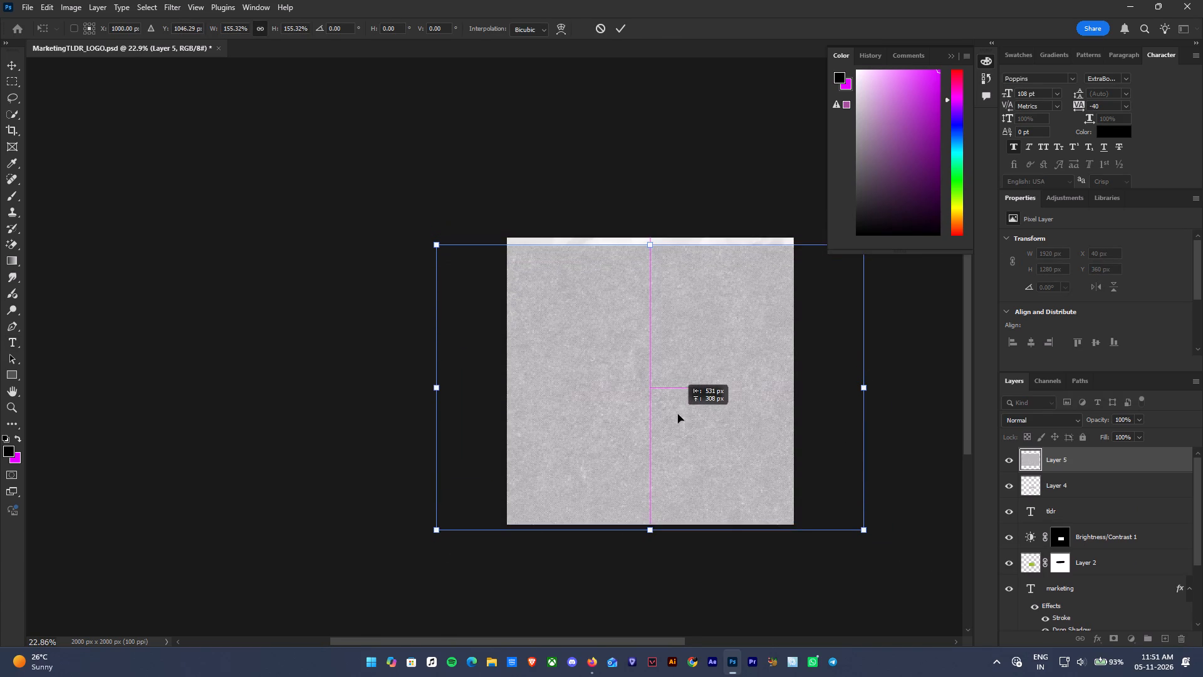
left_click_drag(678, 414, 678, 410)
left_click(652, 523)
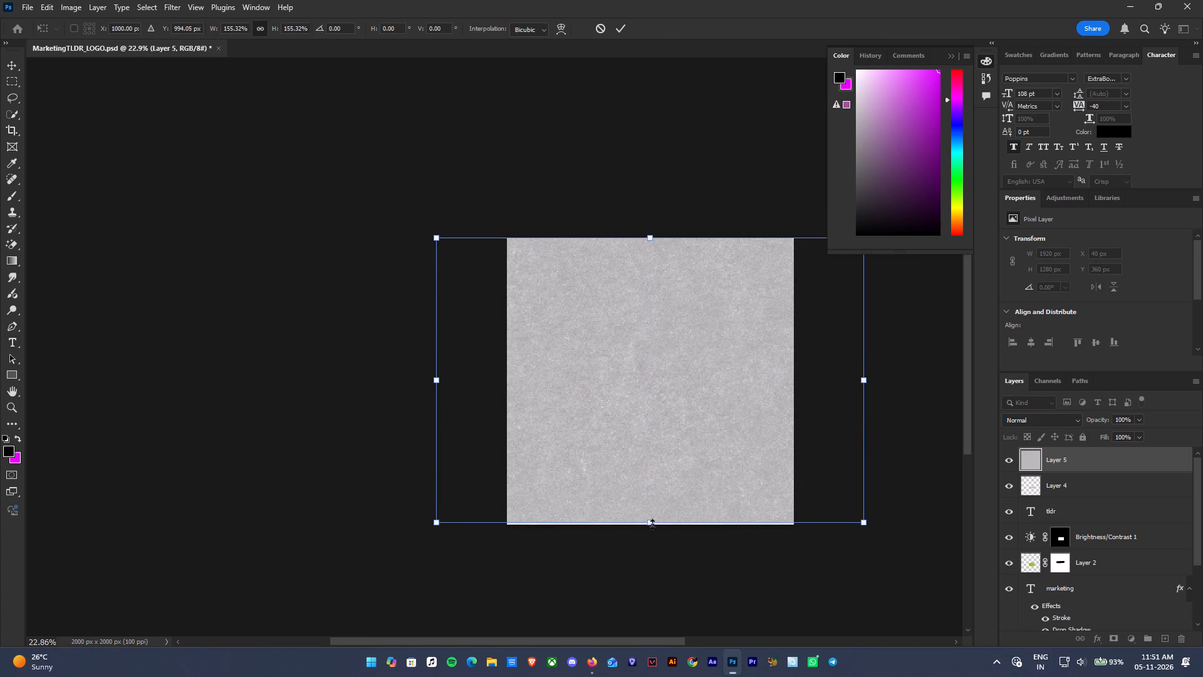
key("Return")
Set the full halftone texture, Layer 5, to Multiply blending with 44% opacity and 77% fill.
left_click(1056, 426)
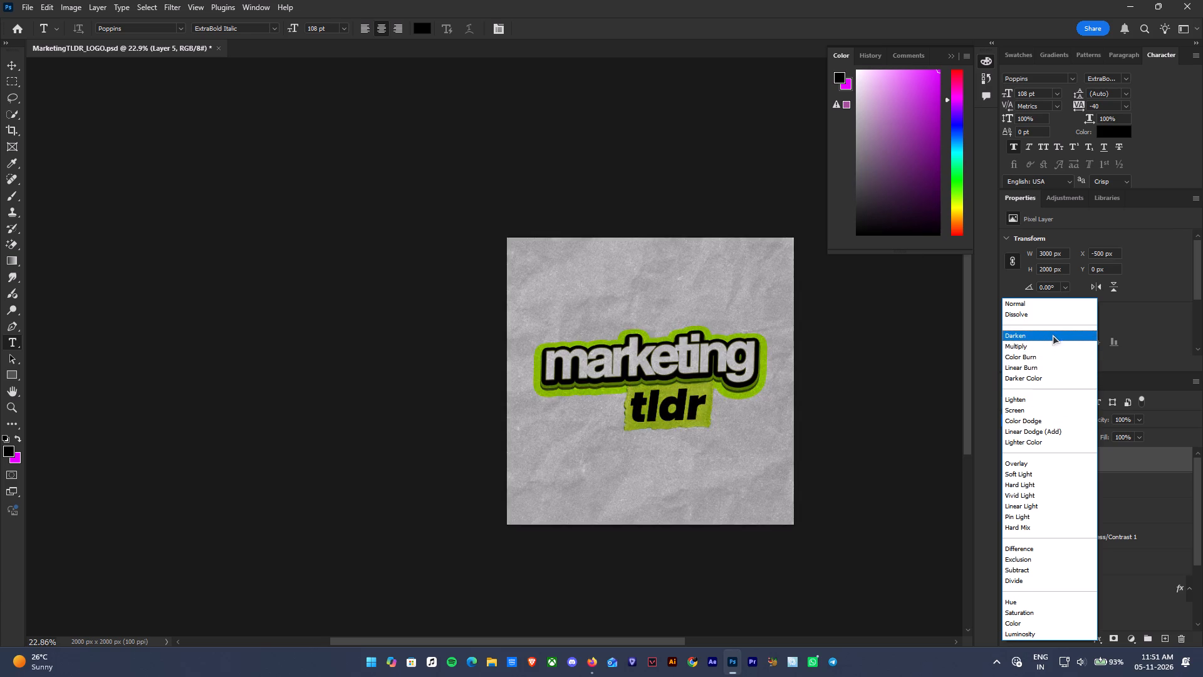
left_click(1055, 344)
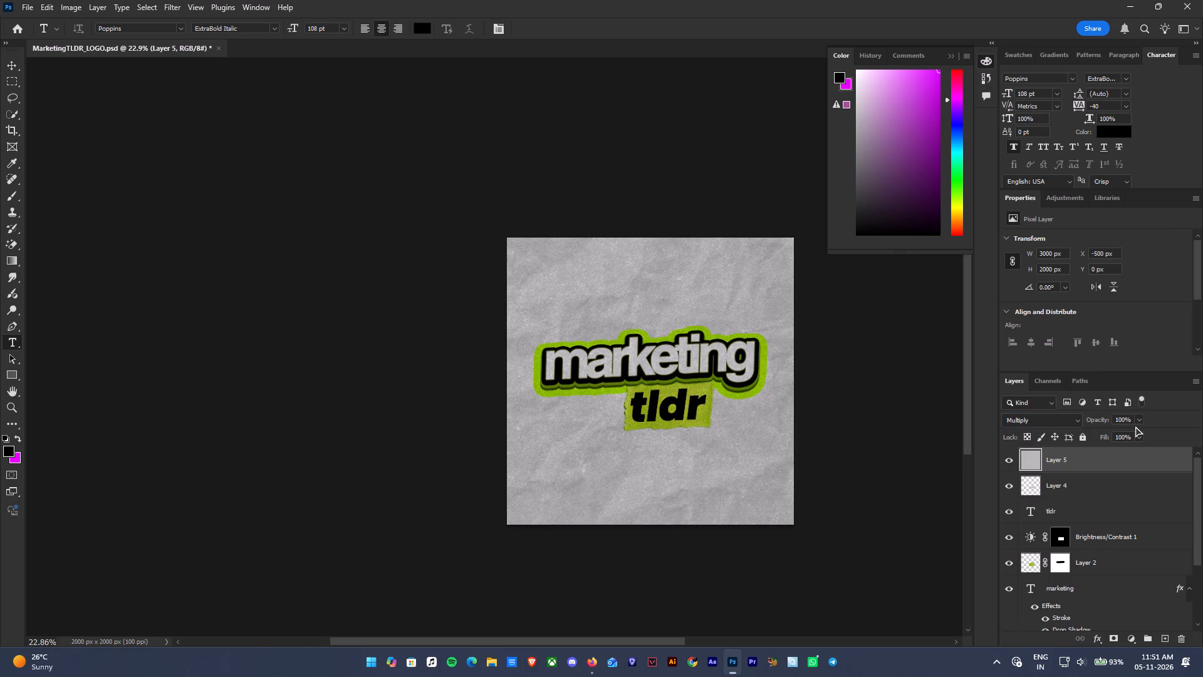
left_click_drag(1107, 419, 1056, 415)
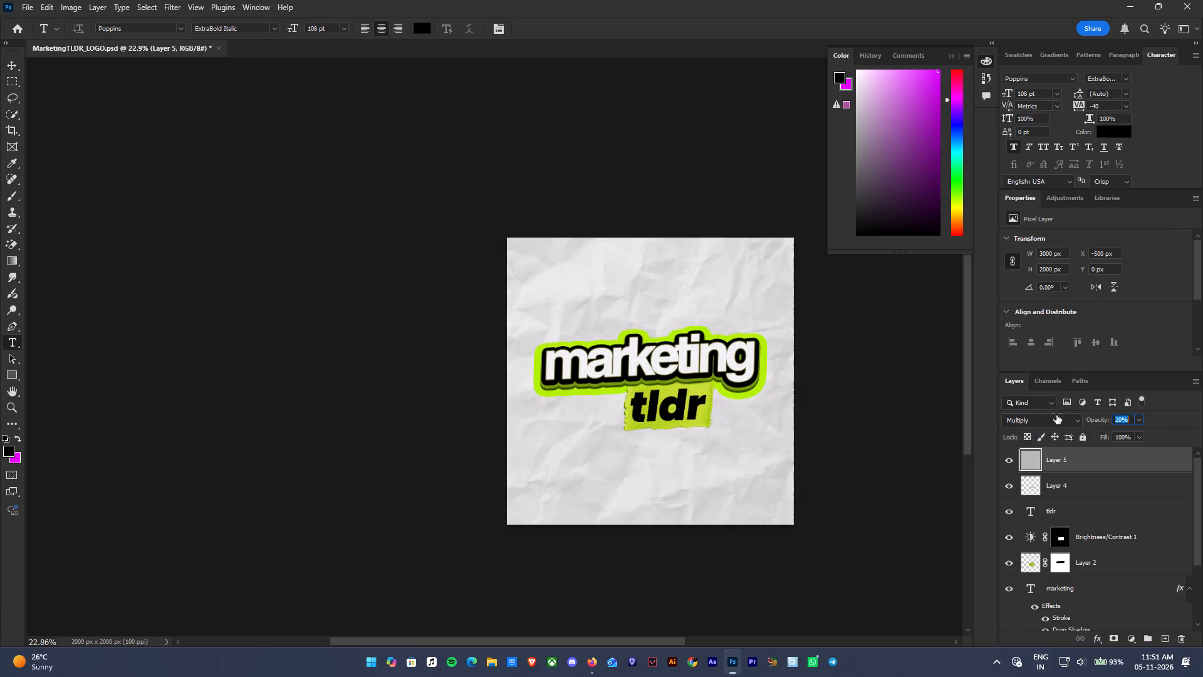
left_click_drag(1056, 415, 1063, 415)
left_click_drag(1109, 438, 1094, 436)
left_click_drag(1093, 417, 1101, 417)
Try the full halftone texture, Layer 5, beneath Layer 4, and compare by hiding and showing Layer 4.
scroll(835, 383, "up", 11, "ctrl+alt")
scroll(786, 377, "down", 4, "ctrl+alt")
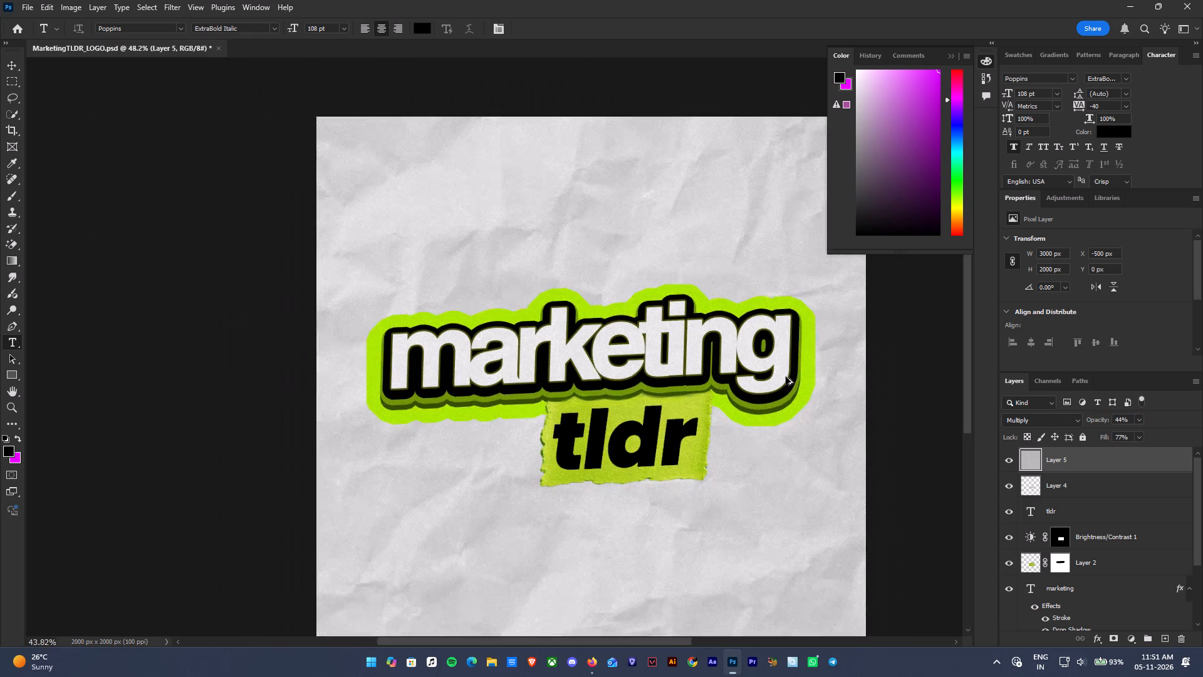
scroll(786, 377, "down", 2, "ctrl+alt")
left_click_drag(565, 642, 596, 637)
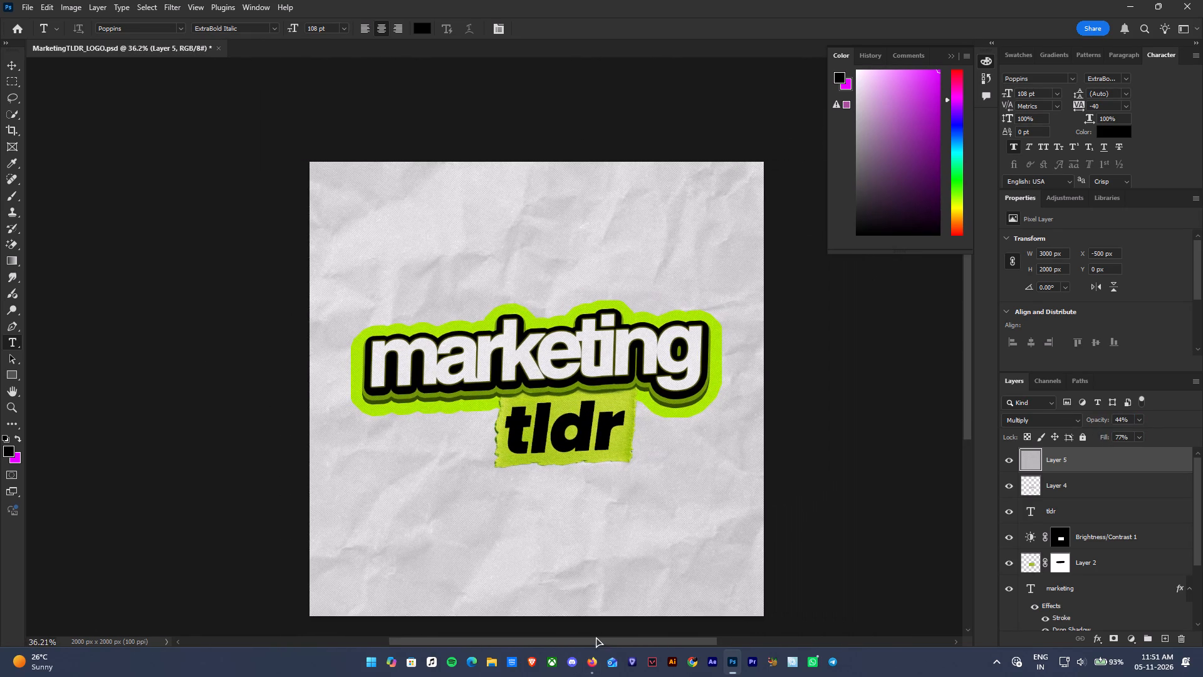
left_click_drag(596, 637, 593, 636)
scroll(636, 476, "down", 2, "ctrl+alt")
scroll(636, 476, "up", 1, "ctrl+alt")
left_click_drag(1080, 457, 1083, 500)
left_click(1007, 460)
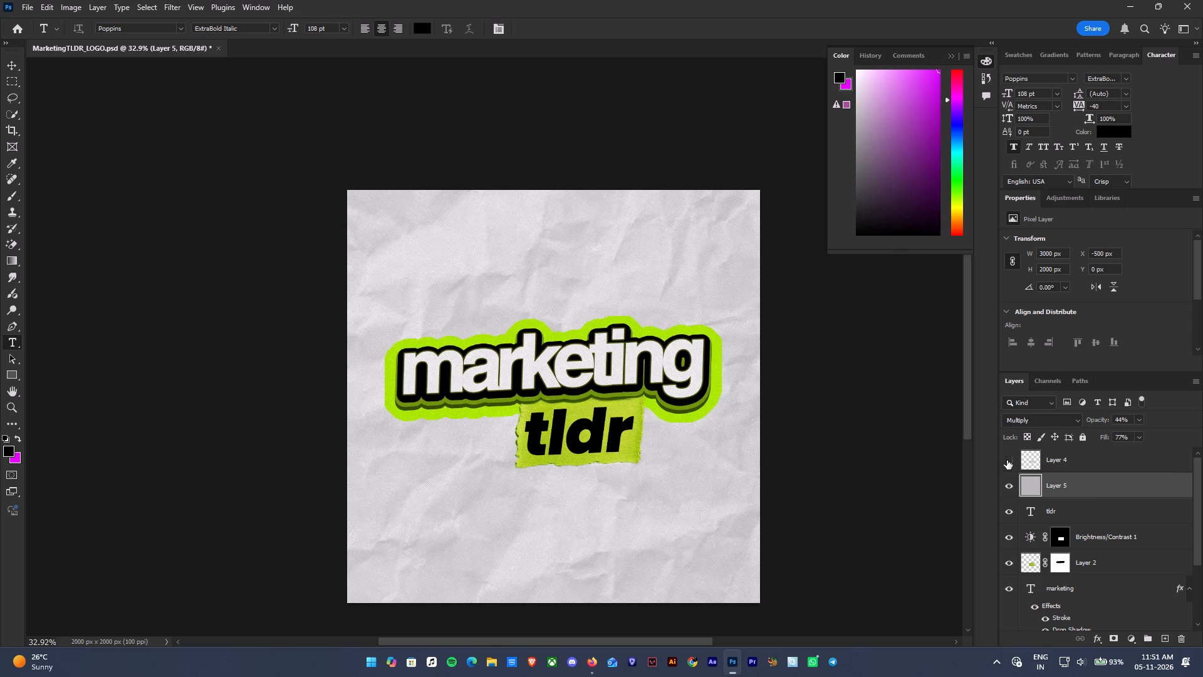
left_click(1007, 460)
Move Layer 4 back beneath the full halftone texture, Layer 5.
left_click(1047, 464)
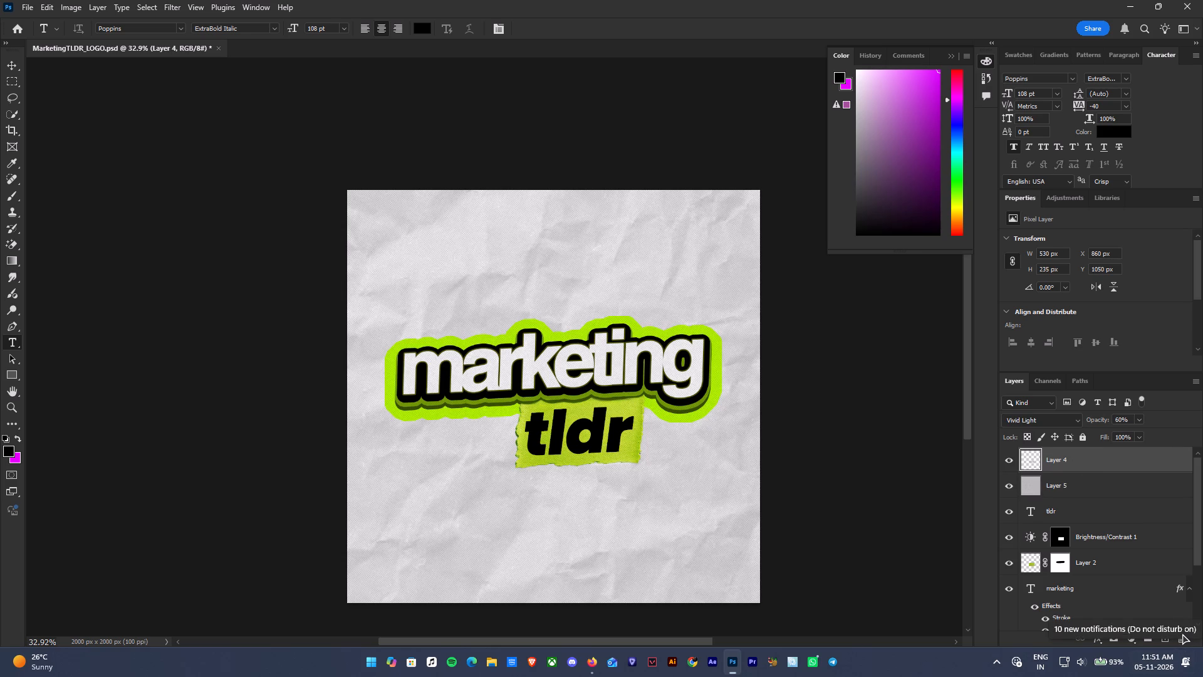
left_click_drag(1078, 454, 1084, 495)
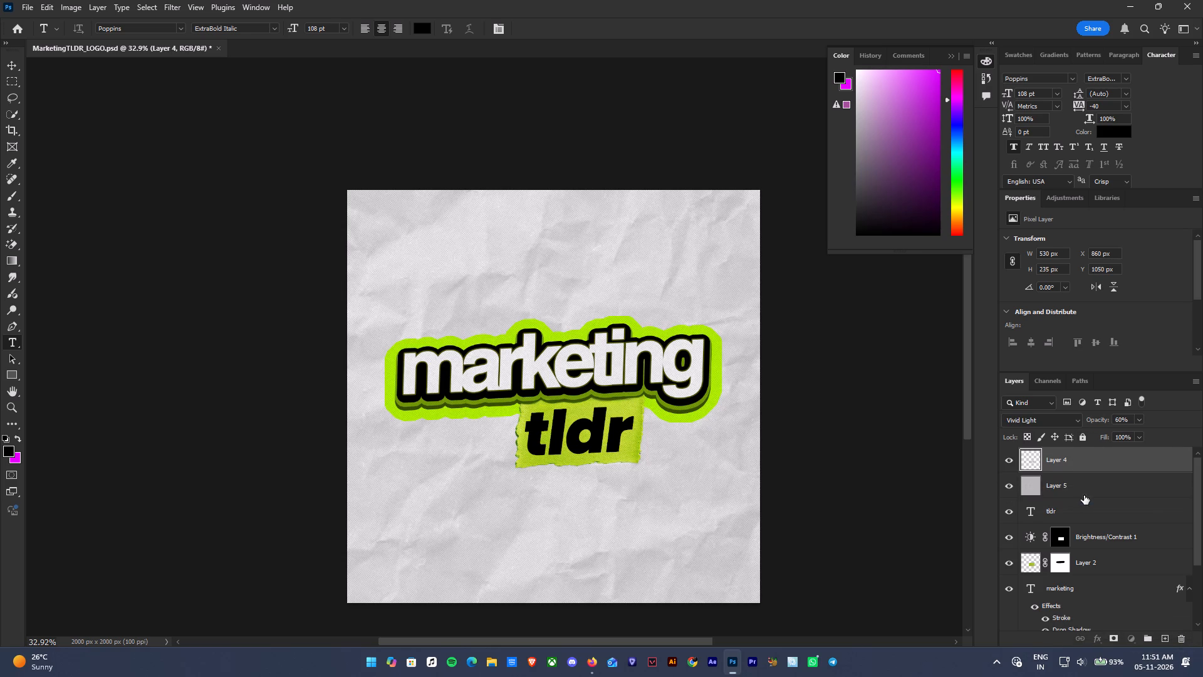
Soften the full halftone texture, Layer 5, by setting its fill to 53% and slightly lowering its opacity.
scroll(573, 479, "up", 13, "ctrl+alt")
scroll(552, 386, "up", 1, "ctrl+alt")
scroll(552, 386, "down", 5, "ctrl+alt")
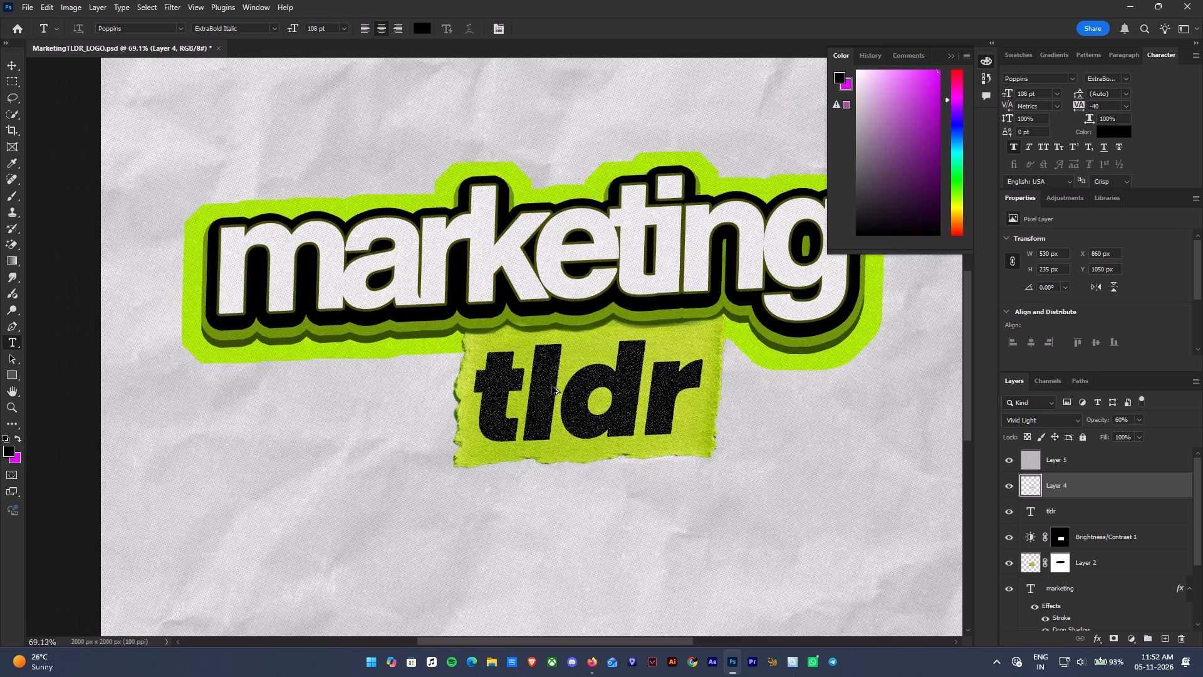
scroll(552, 386, "down", 8, "ctrl+alt")
left_click(1078, 459)
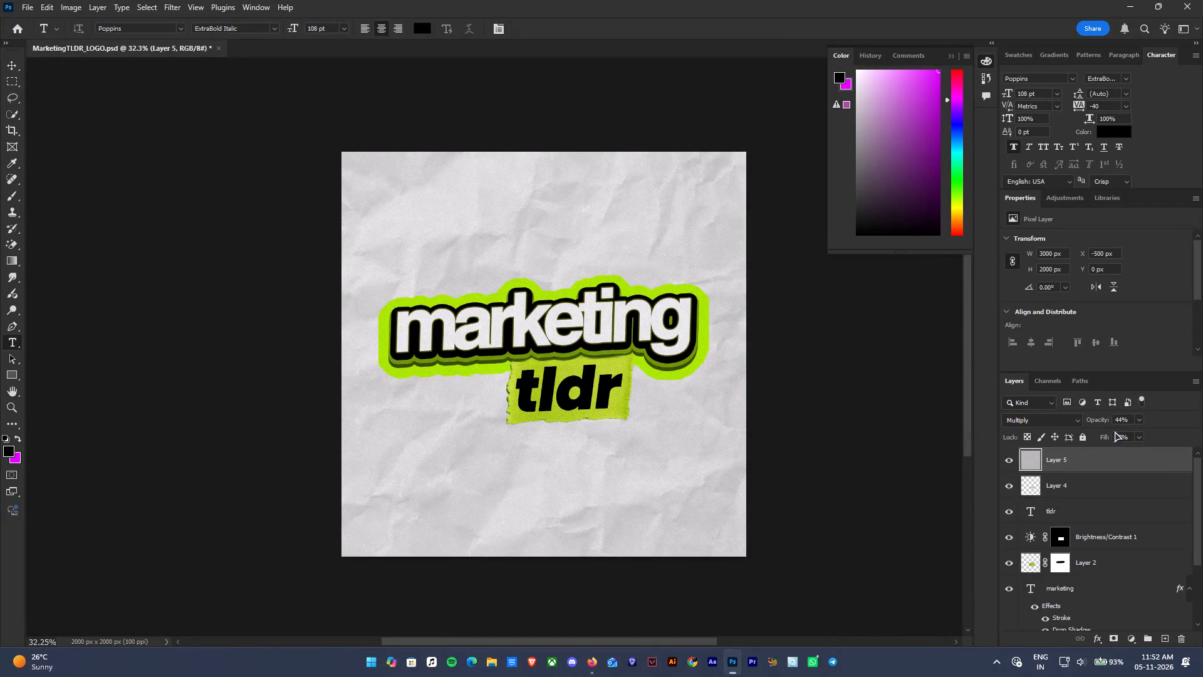
left_click_drag(1104, 437, 1088, 435)
left_click_drag(1103, 422, 1092, 421)
Switch to Firefox, close the neon torn paper search page, and open the Paper category of free textures on Texturelabs.
left_click(593, 656)
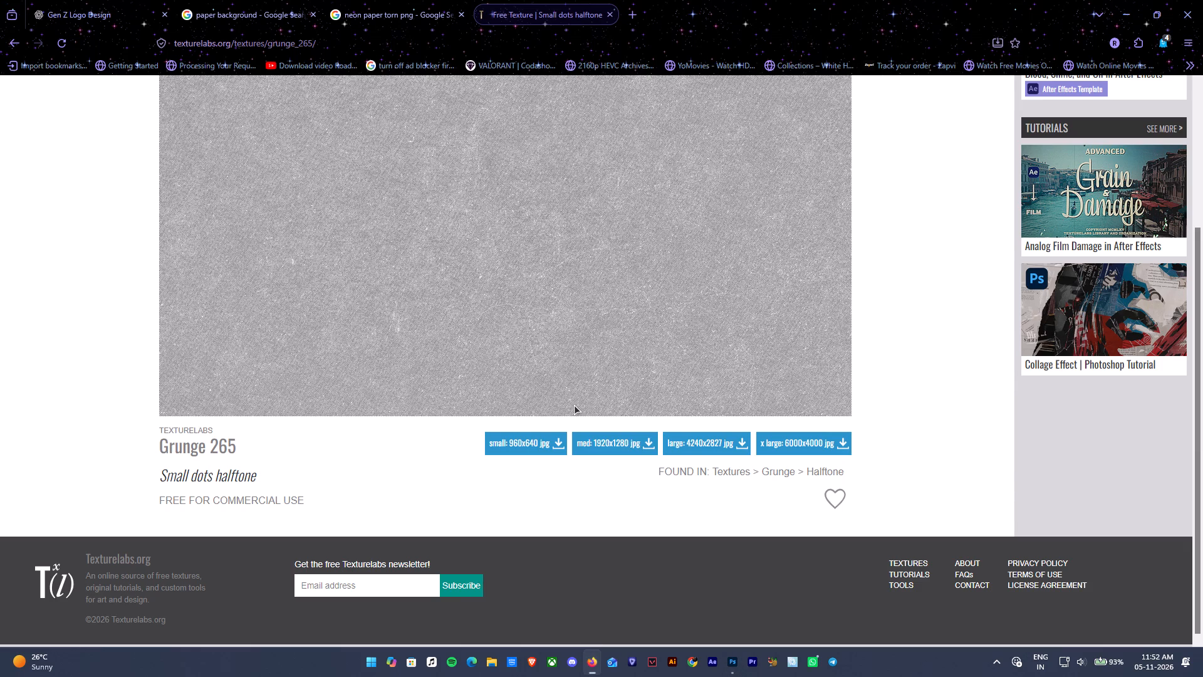
scroll(595, 384, "up", 12)
left_click(174, 98)
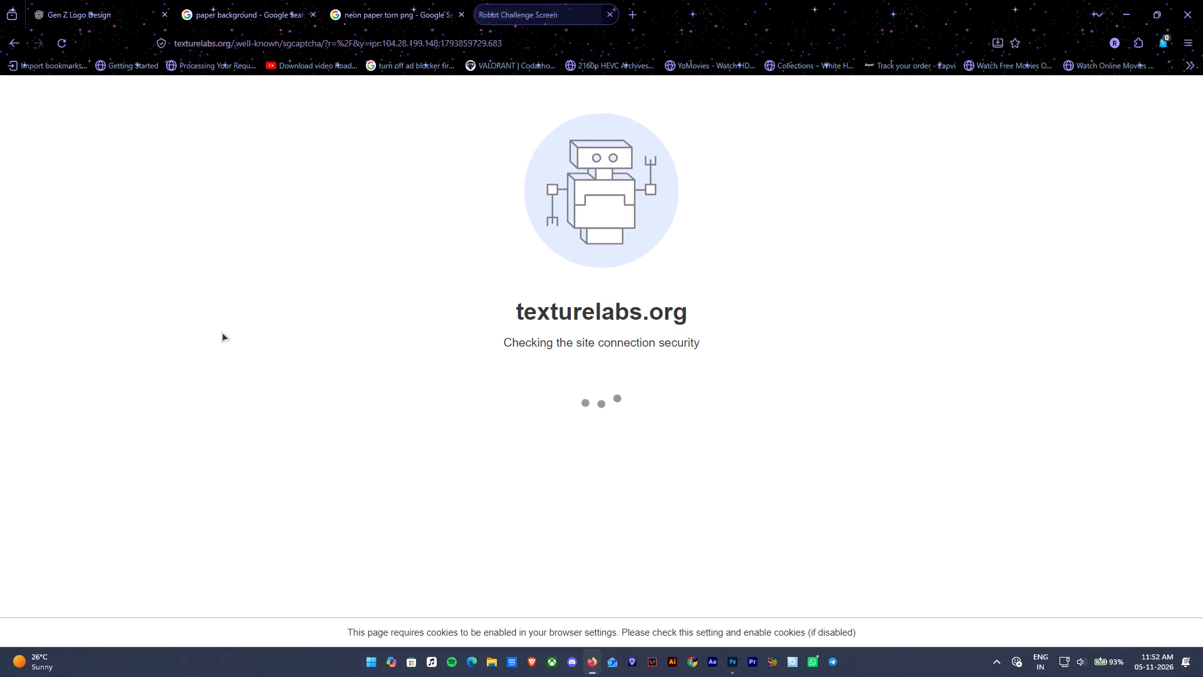
left_click(462, 9)
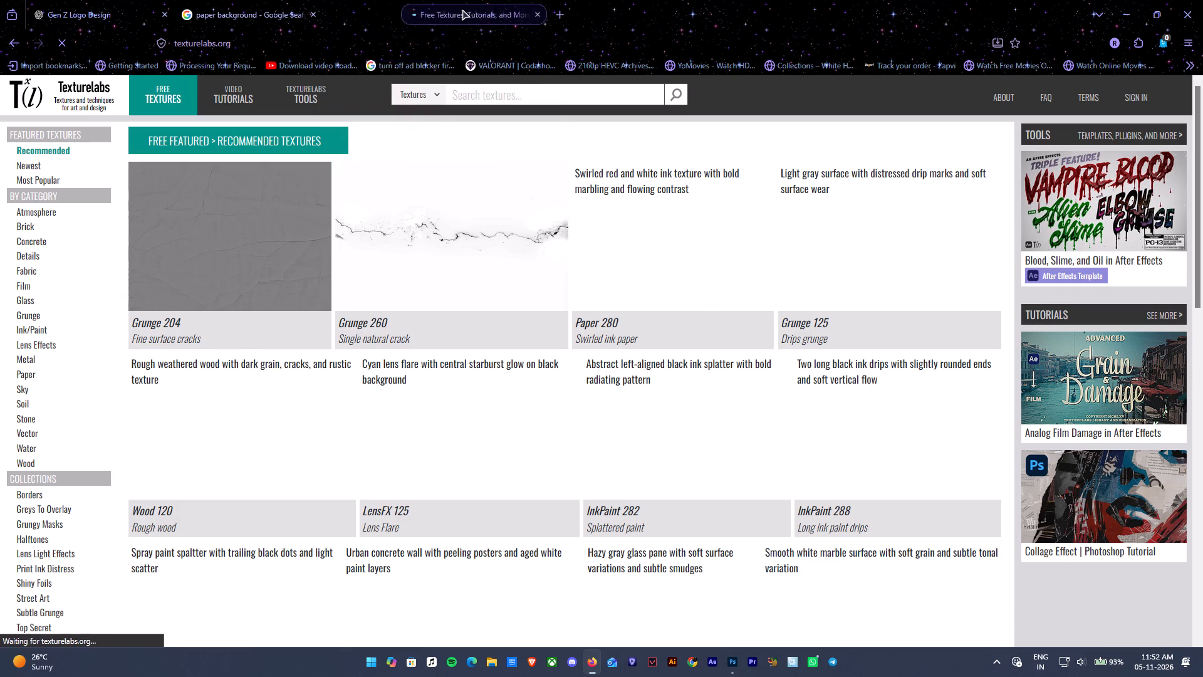
scroll(249, 239, "down", 4)
scroll(27, 335, "up", 5)
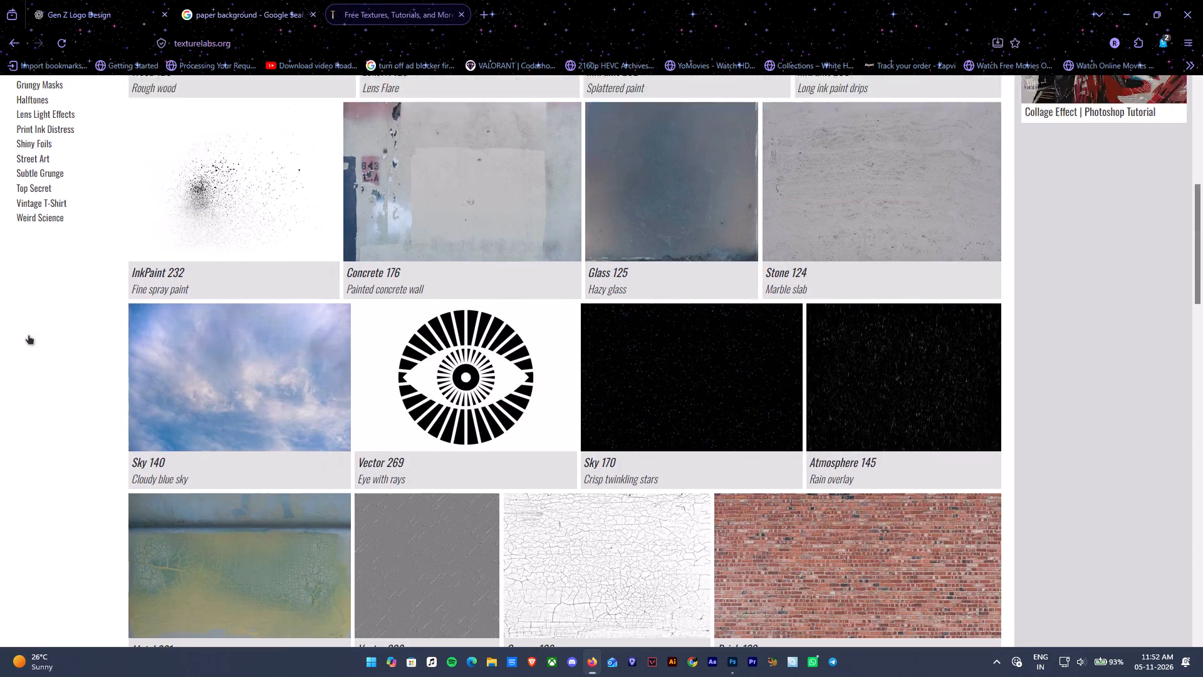
left_click(39, 379)
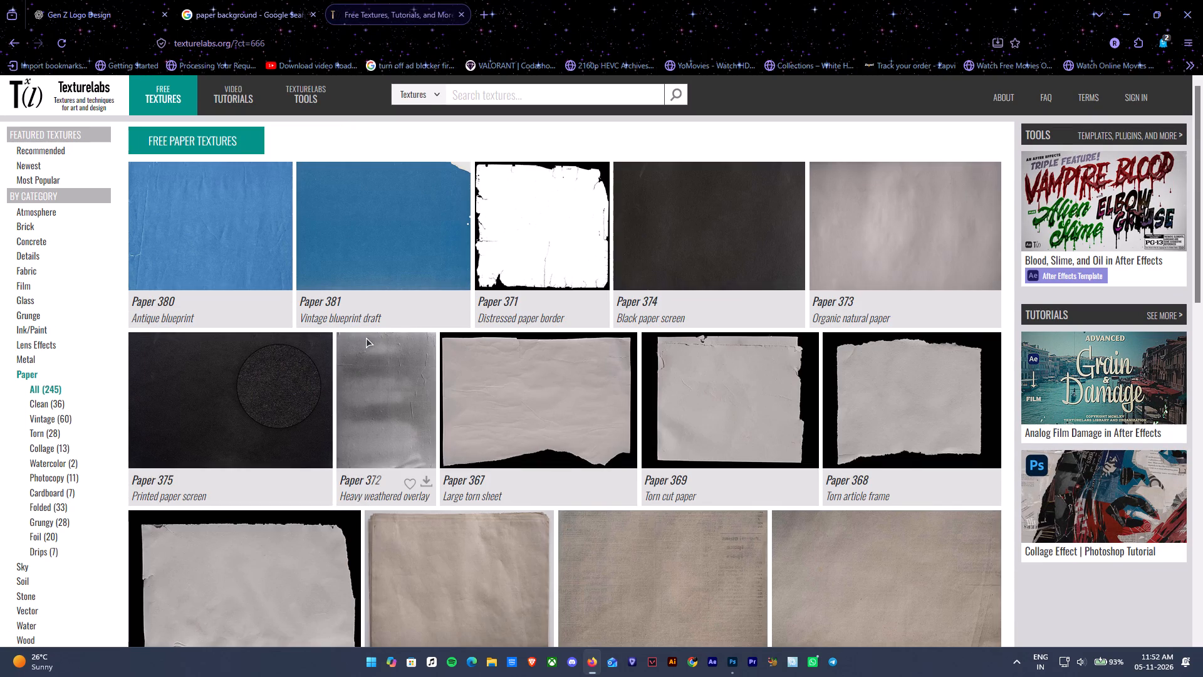
Copy the Paper 375 printed paper screen image from Texturelabs and paste it into the logo document in Photoshop.
scroll(366, 337, "down", 2)
left_click(240, 184)
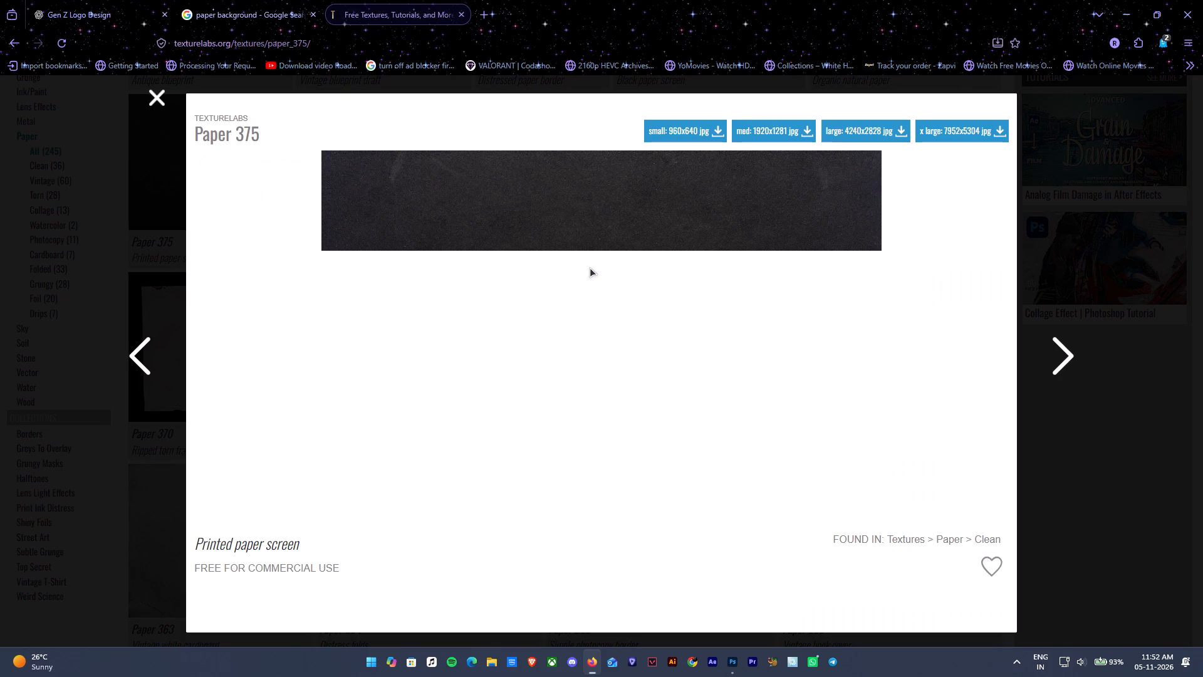
right_click(577, 263)
left_click(618, 312)
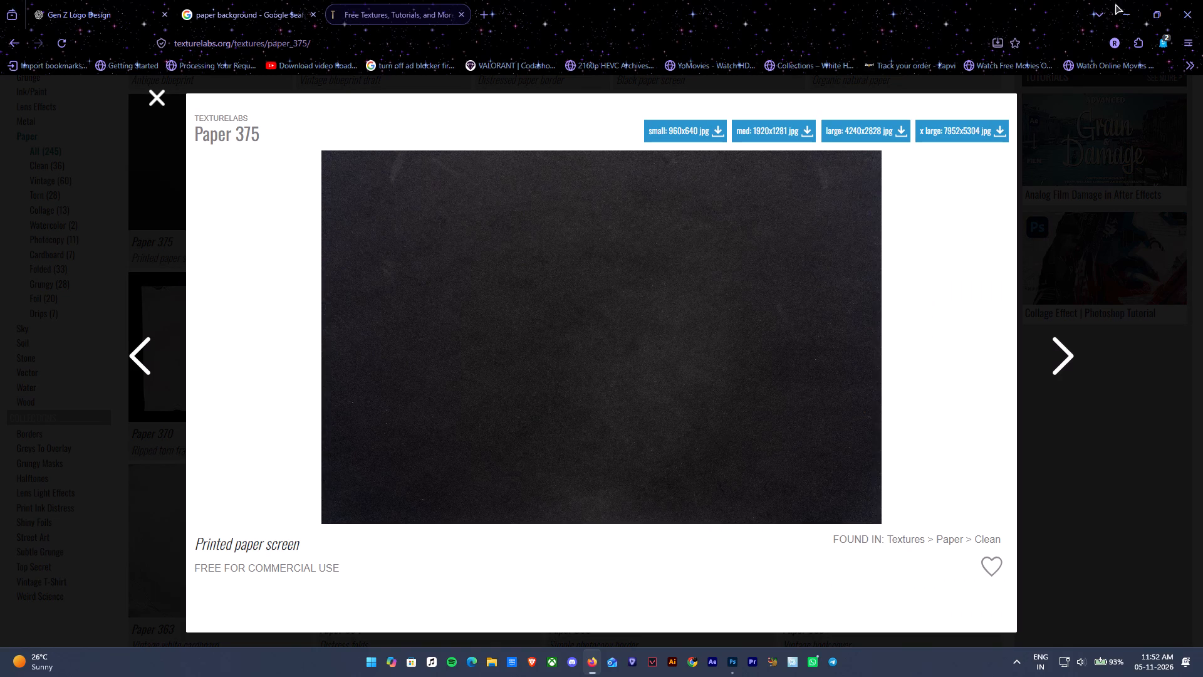
left_click(1120, 0)
key("ctrl+v")
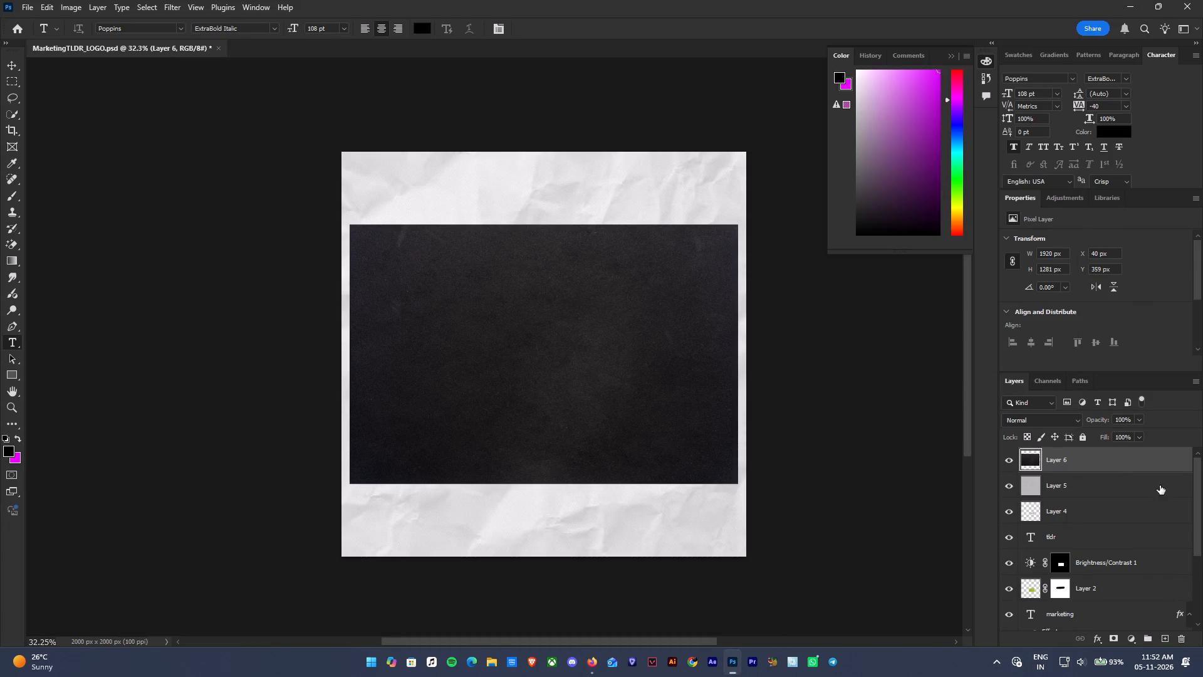
Set the pasted dark paper layer to Lighter Color blending and enlarge it to about 165% so it covers the whole canvas.
left_click(1058, 419)
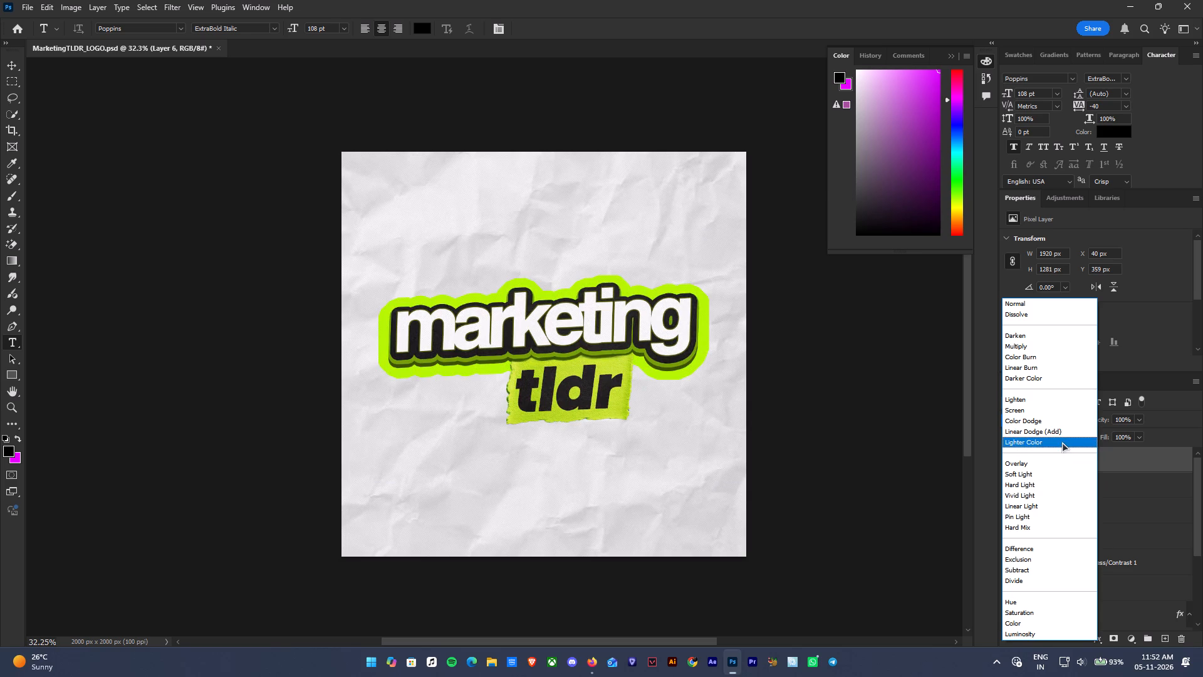
left_click(1062, 442)
key("ctrl+t")
left_click_drag(738, 482, 958, 641)
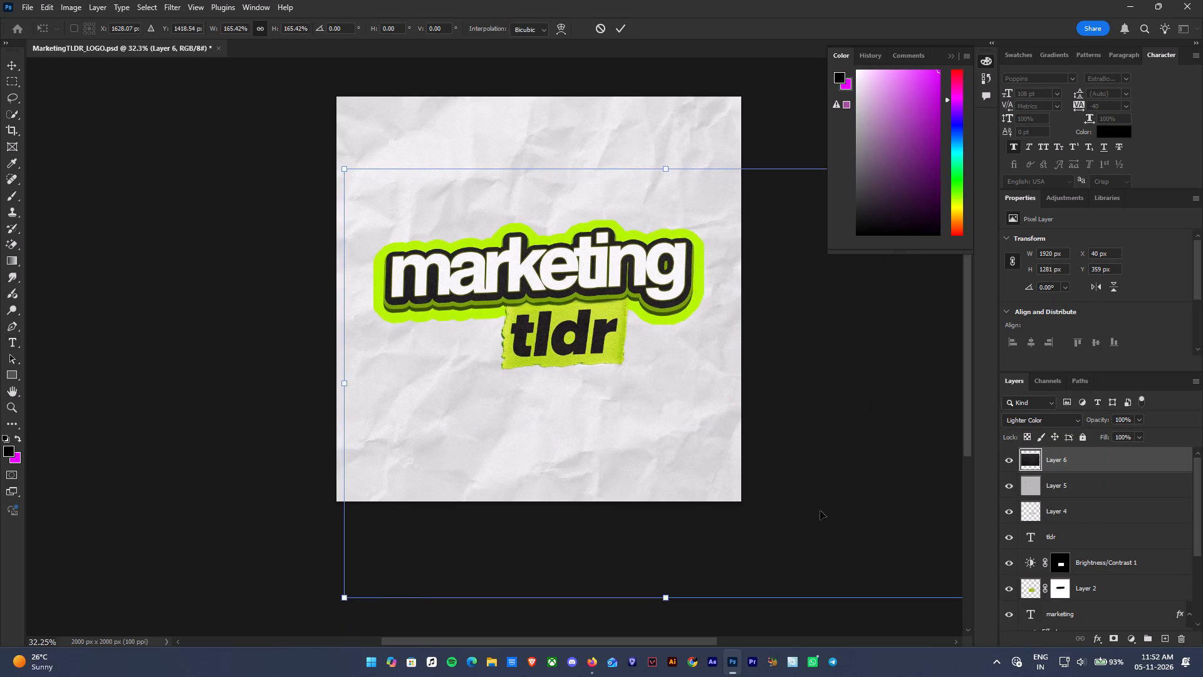
left_click_drag(789, 487, 673, 414)
key("Return")
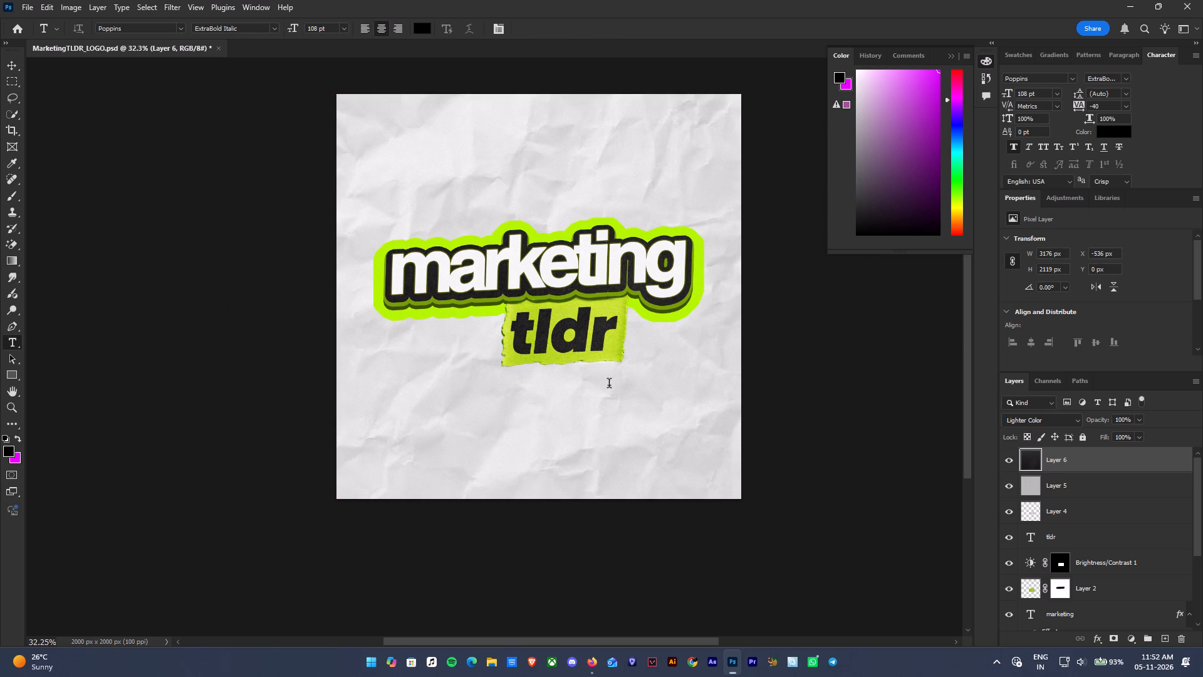
Inspect the dark paper texture on the logo, compare with Layer 6 hidden and shown, and preview other blend modes.
scroll(609, 384, "up", 11, "ctrl+alt")
scroll(609, 384, "down", 6, "ctrl+alt")
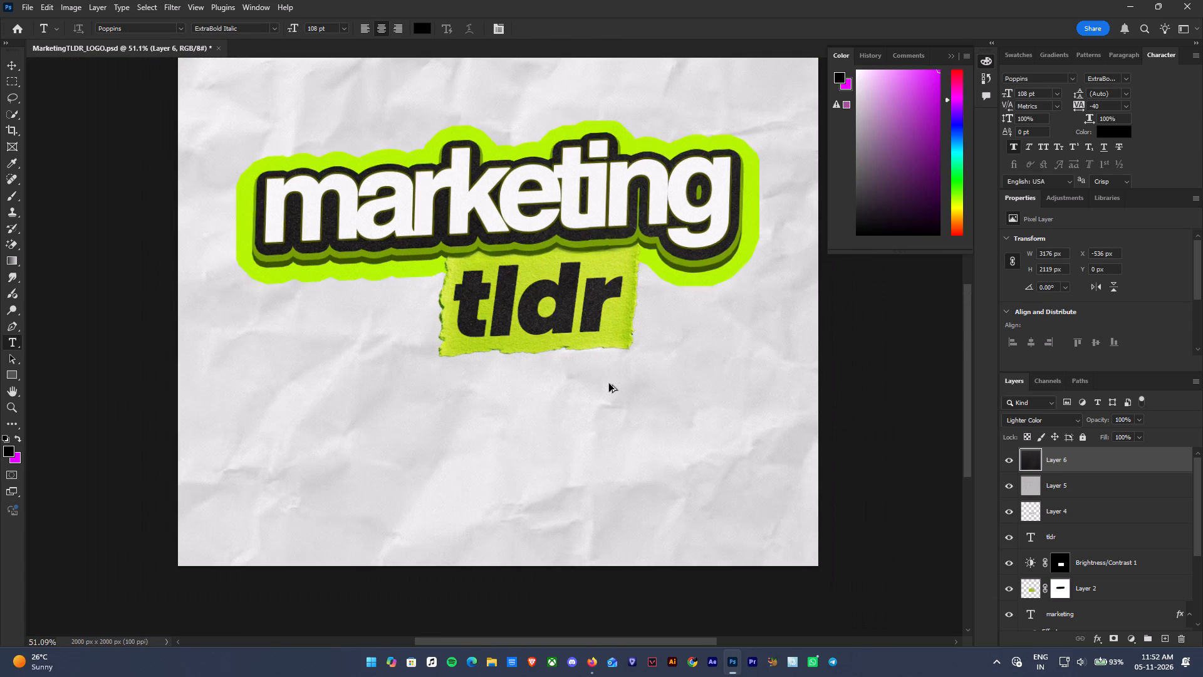
scroll(609, 384, "down", 5, "ctrl+alt")
left_click(1008, 462)
left_click(1008, 462)
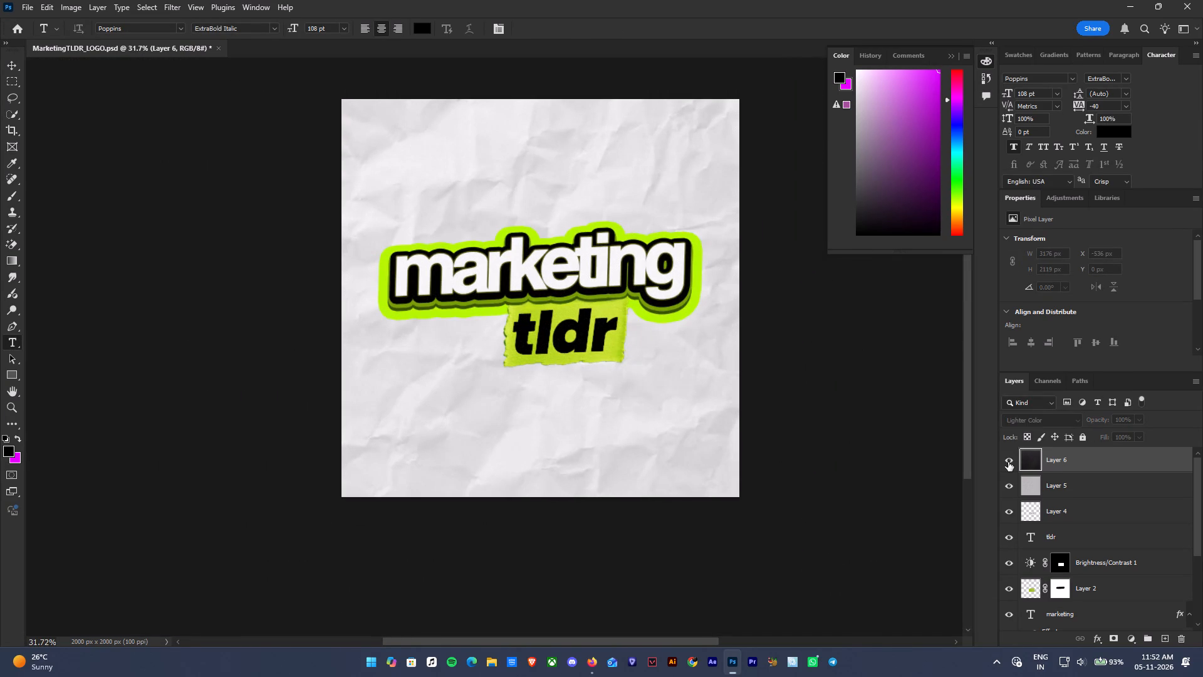
left_click(1061, 419)
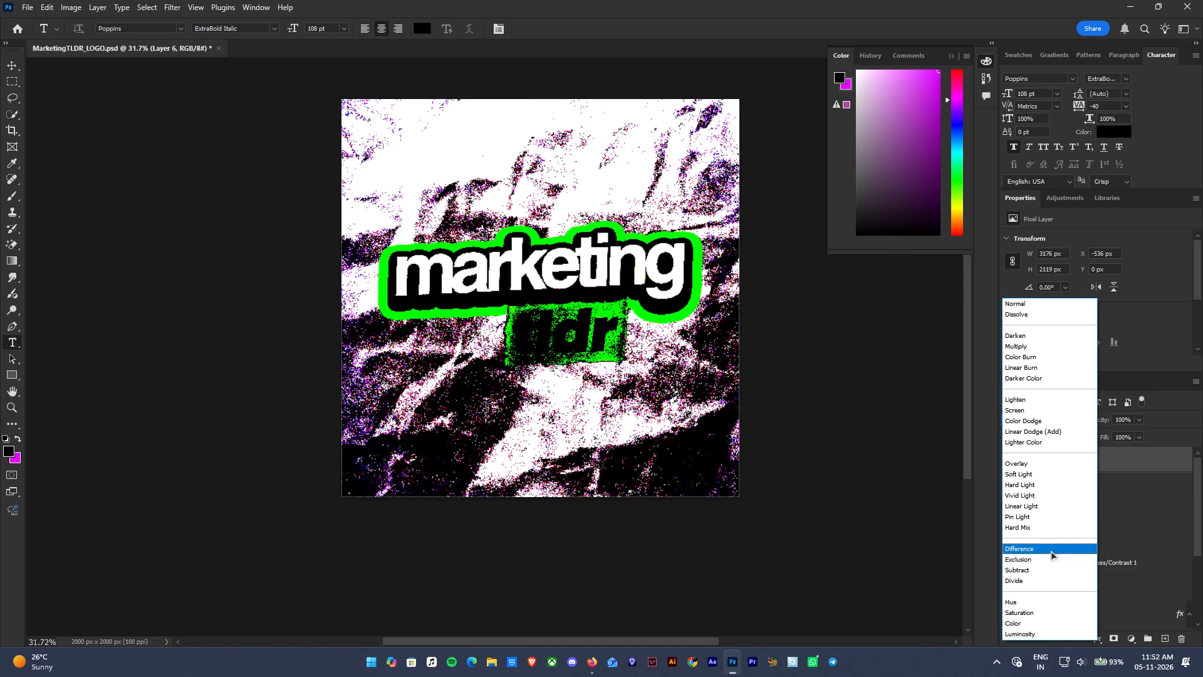
left_click(906, 446)
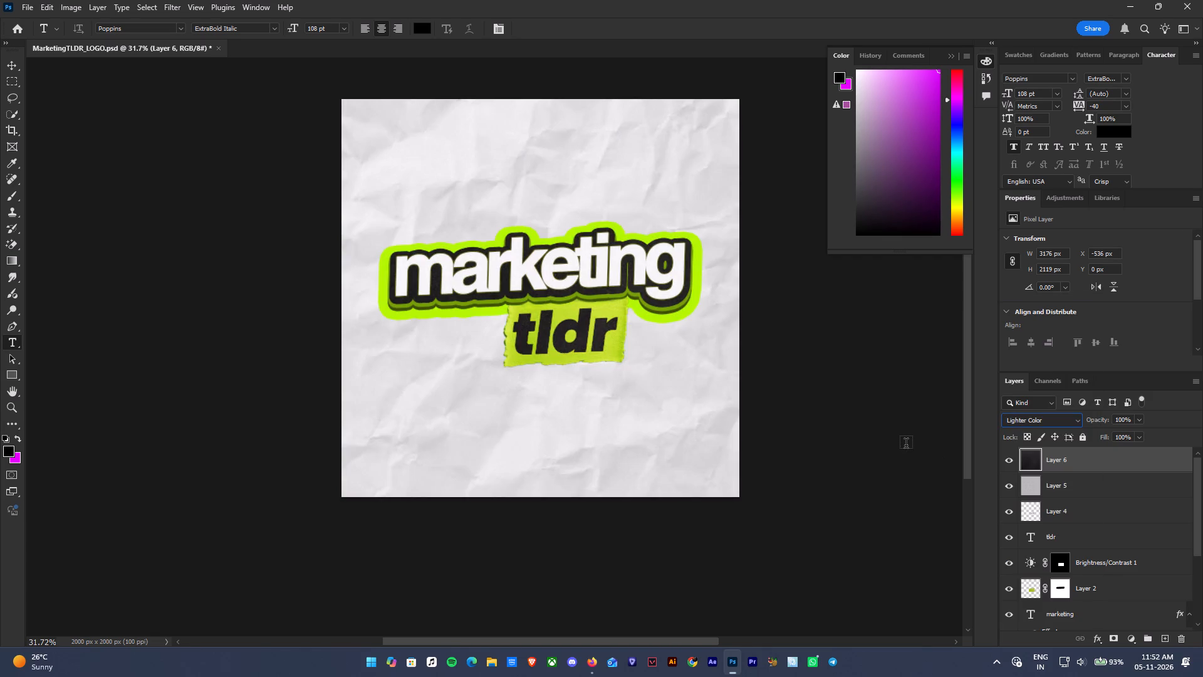
Soften the dark paper texture, Layer 6, by setting its fill to 81% and its opacity to 89%.
left_click_drag(1106, 436, 1093, 436)
left_click_drag(1100, 419, 1093, 419)
key("ctrl+h")
Duplicate the dark paper texture, Layer 6, and move the copy beneath the marketing text, directly above Layer 1.
key("ctrl+j")
left_click_drag(1079, 458, 1095, 676)
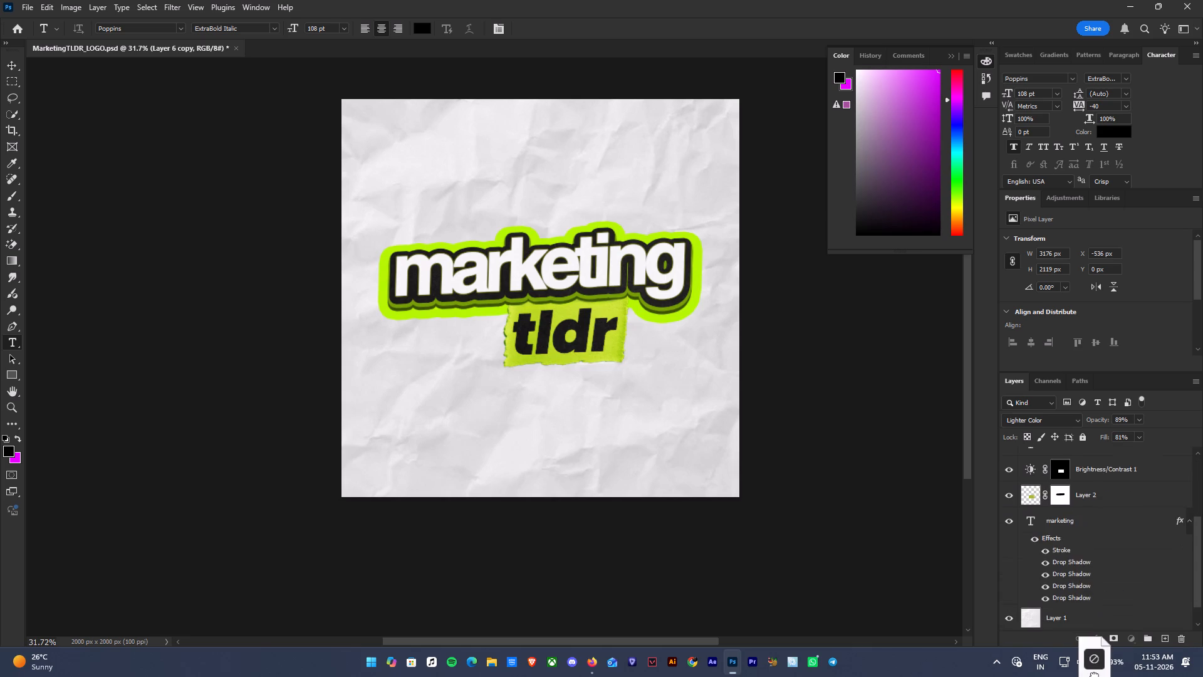
left_click_drag(1095, 676, 1096, 587)
Make the dark paper copy a solid background with Normal blending, 100% opacity and 100% fill.
left_click(1045, 416)
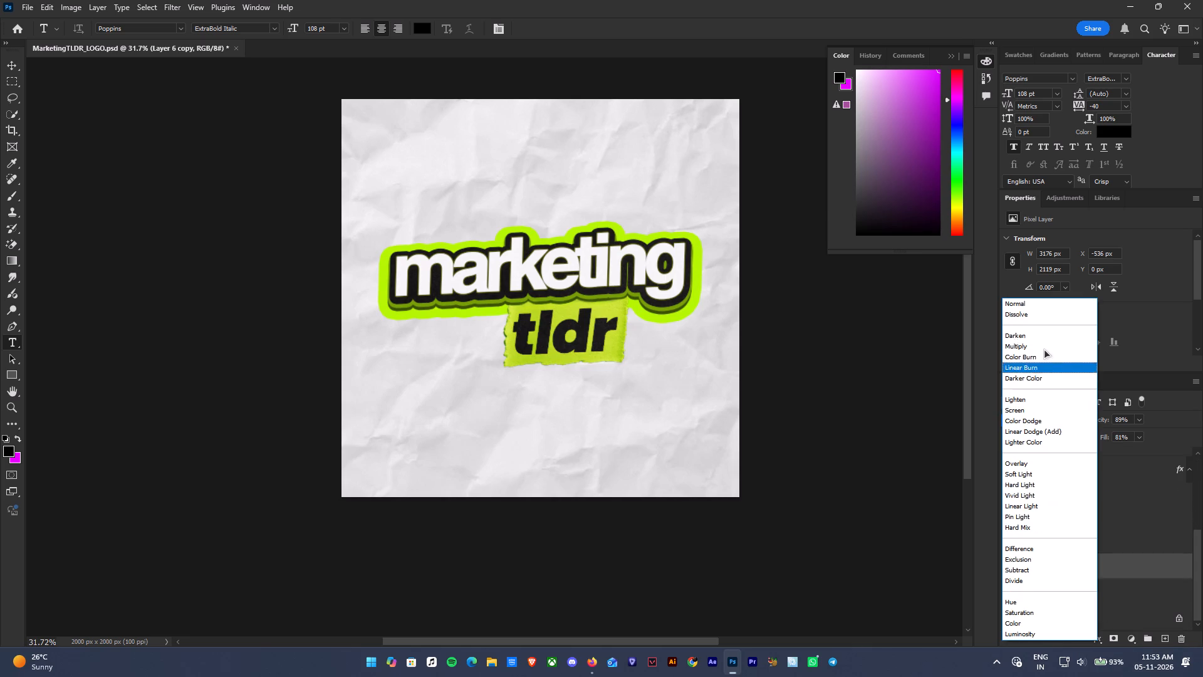
left_click(1038, 306)
left_click_drag(1092, 422, 1202, 421)
left_click_drag(1103, 436, 1202, 431)
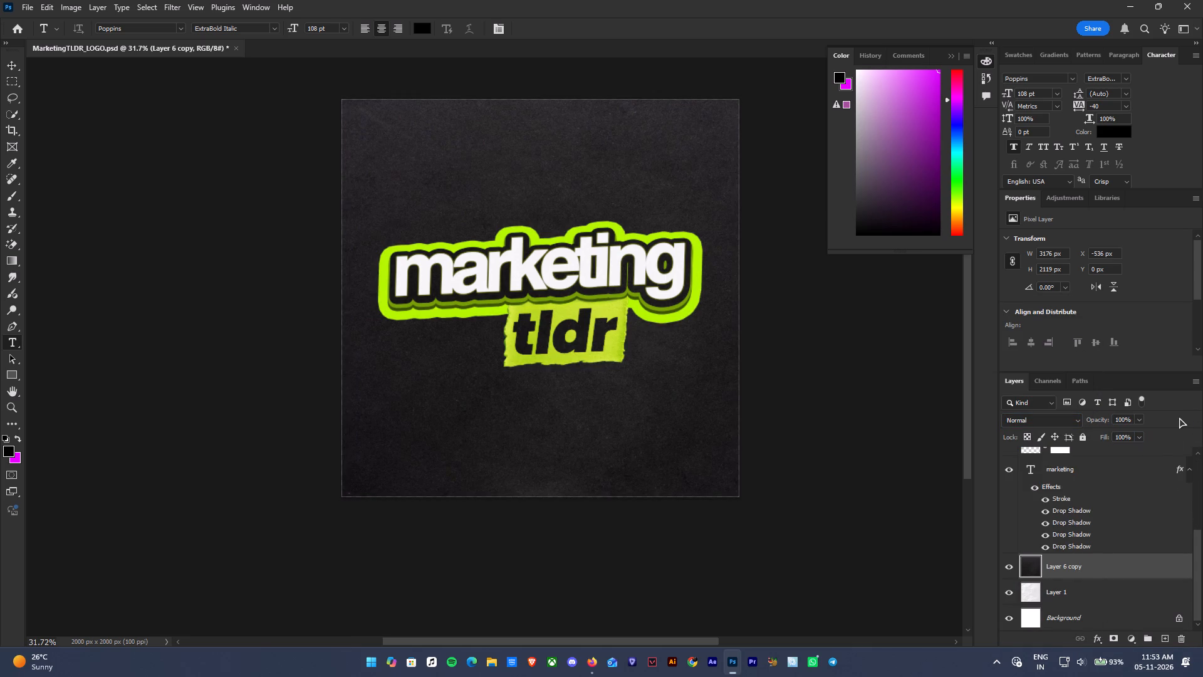
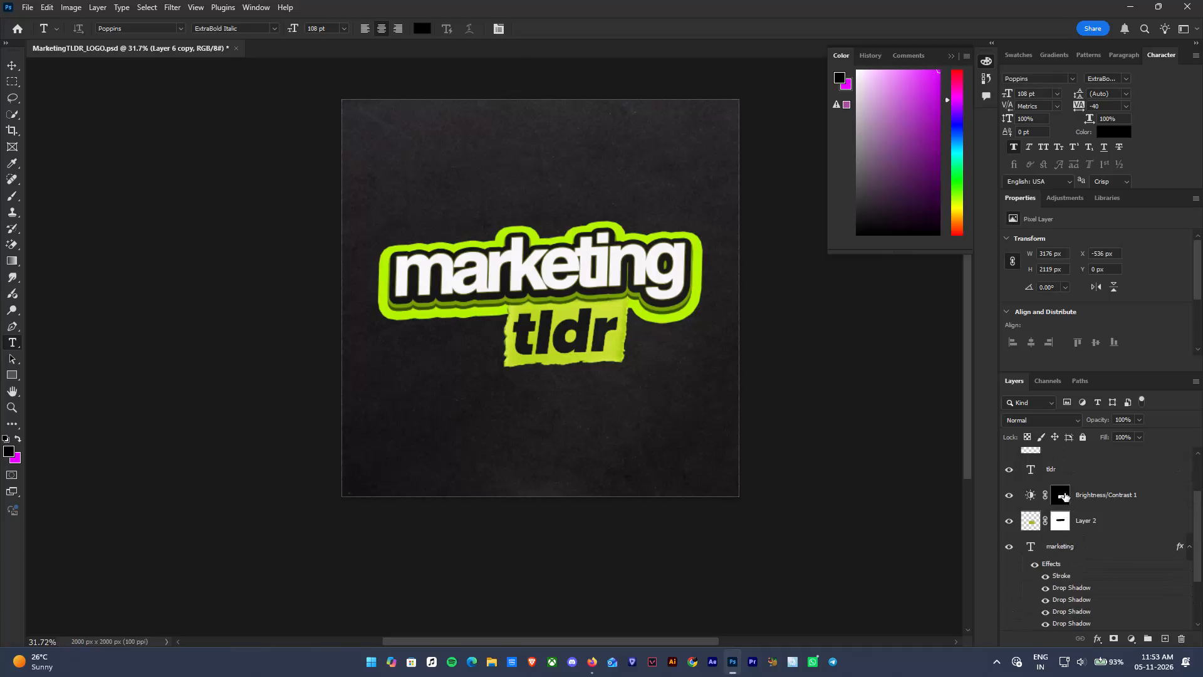
Select the original dark paper texture, Layer 6, at the top of the layer stack.
scroll(1065, 493, "up", 1)
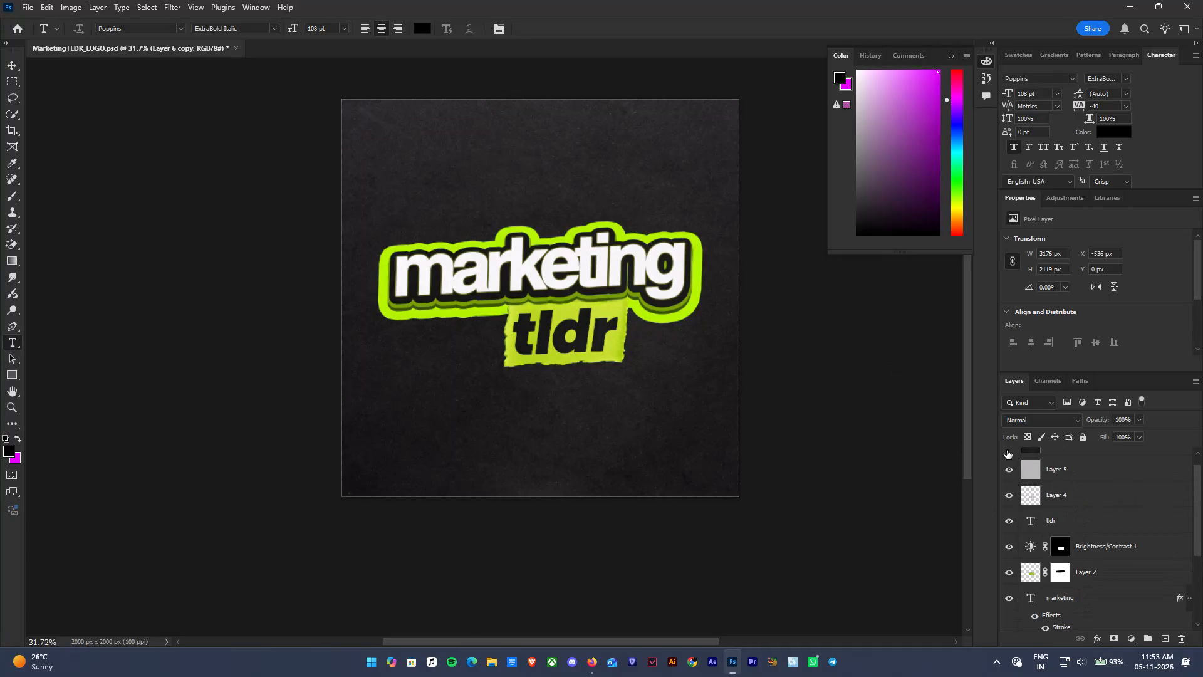
scroll(1069, 503, "up", 12)
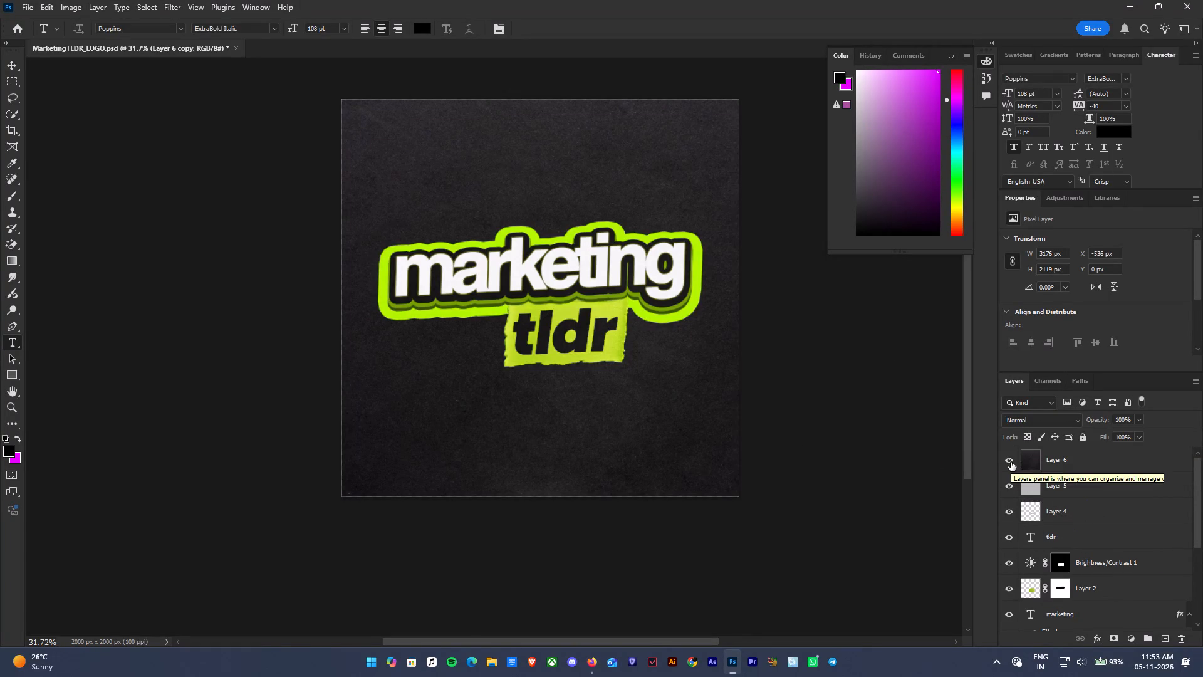
left_click(1084, 461)
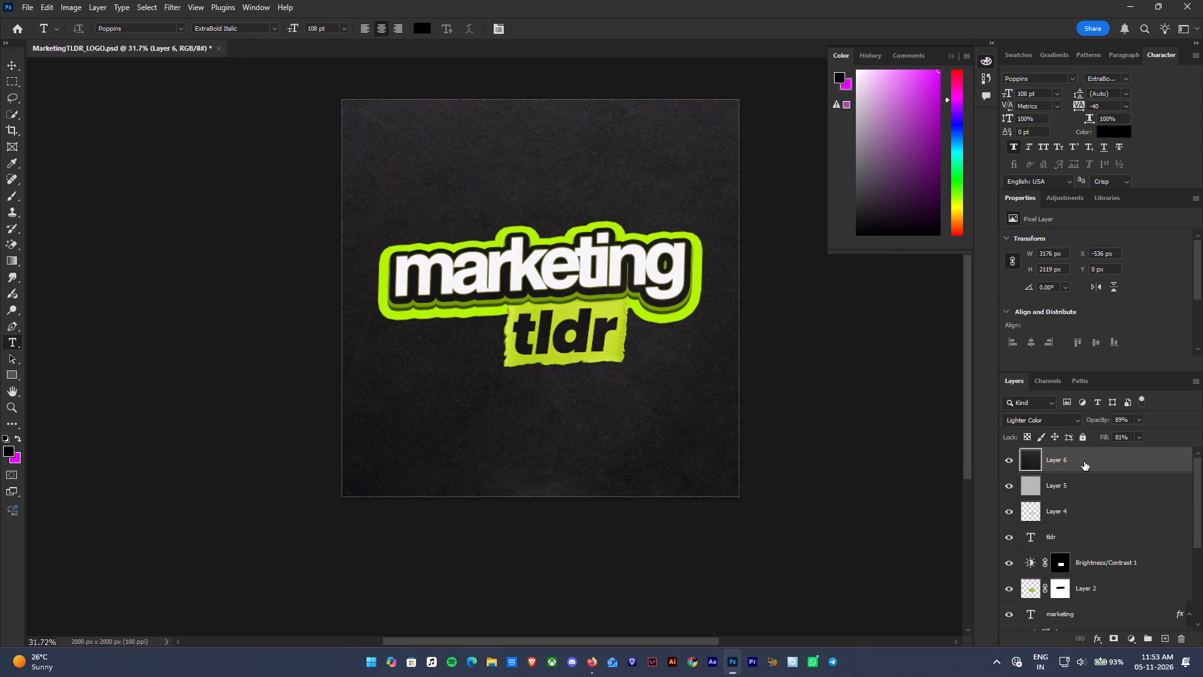
left_click(1084, 461)
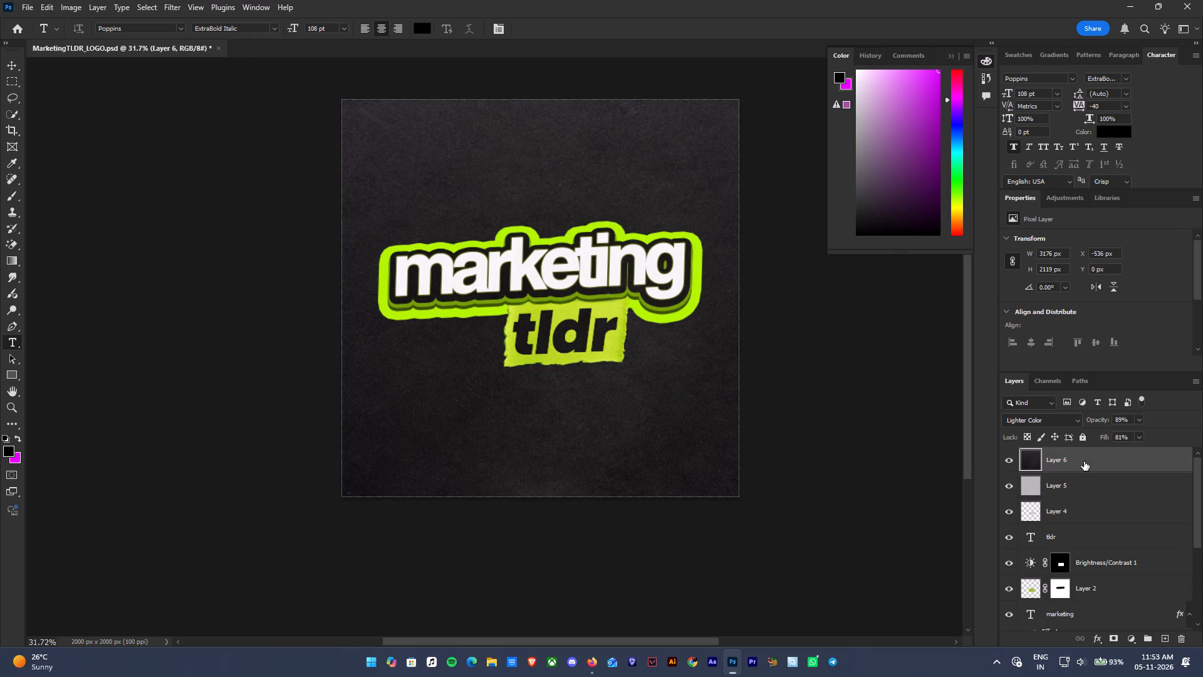
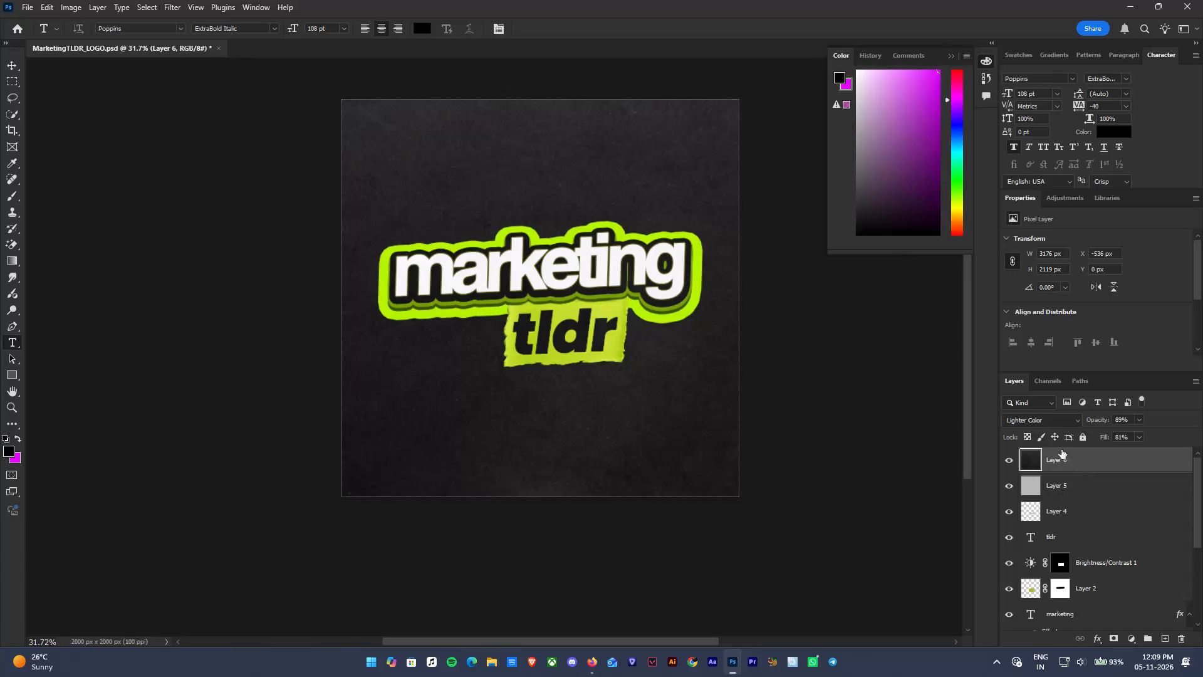
Hide the dark background layer lower in the layer stack so the white crumpled paper shows.
scroll(1076, 569, "down", 13)
left_click(1013, 564)
scroll(1110, 532, "up", 9)
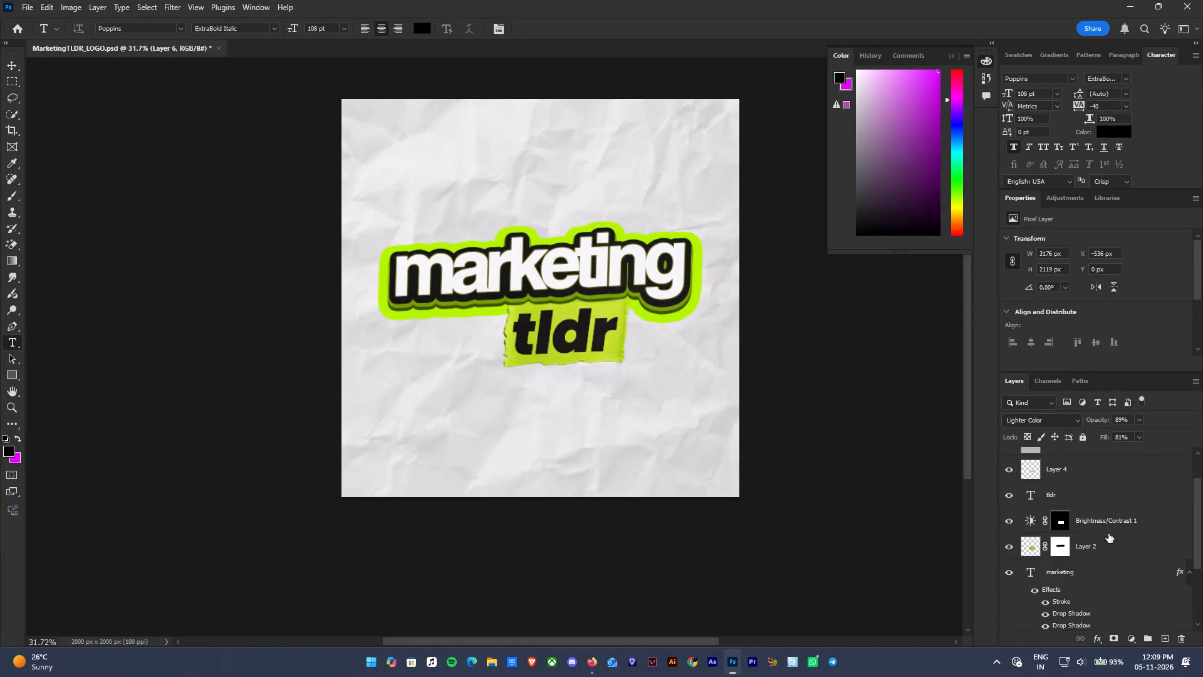
scroll(1108, 533, "up", 4)
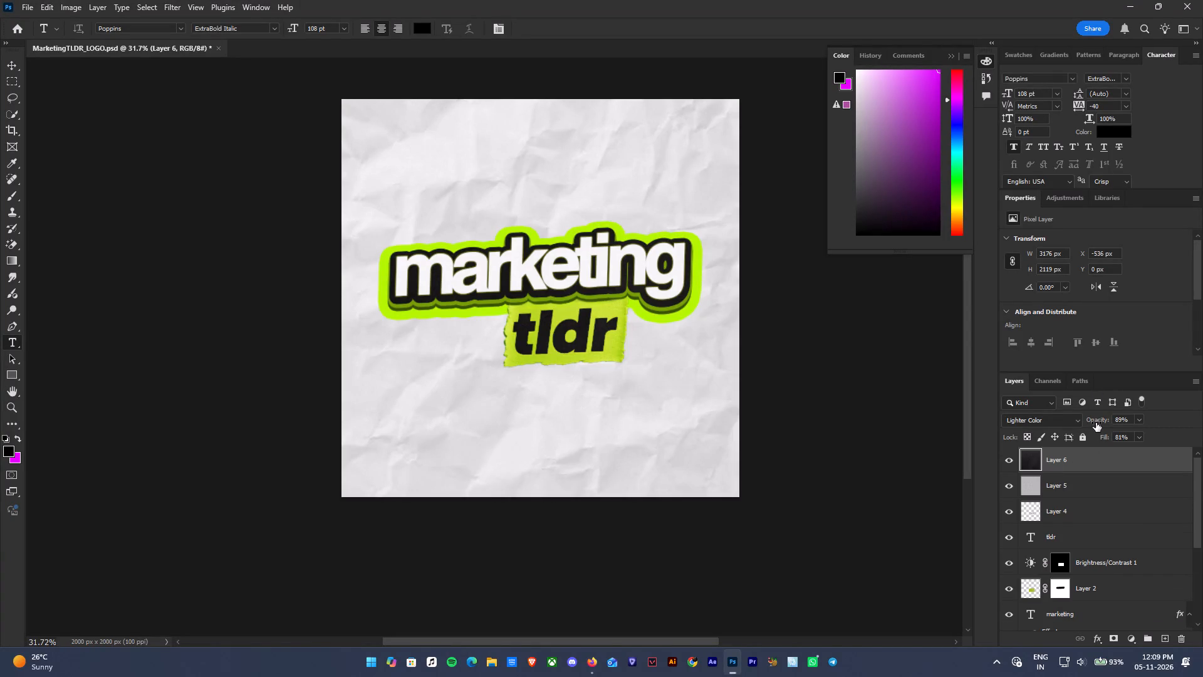
Set the opacity of Layer 6 to 91%.
left_click(1096, 422)
Switch to Firefox, leave the Paper 375 preview and close the texture site's page.
left_click(590, 666)
left_click(1119, 192)
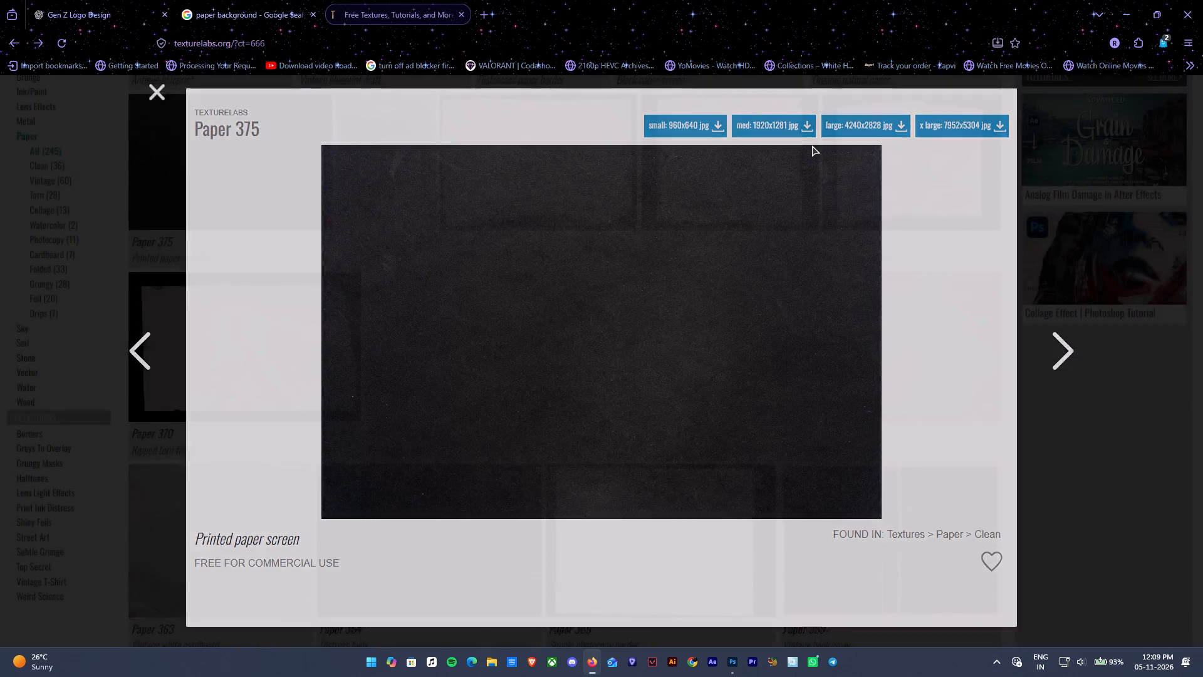
left_click(40, 0)
left_click(462, 14)
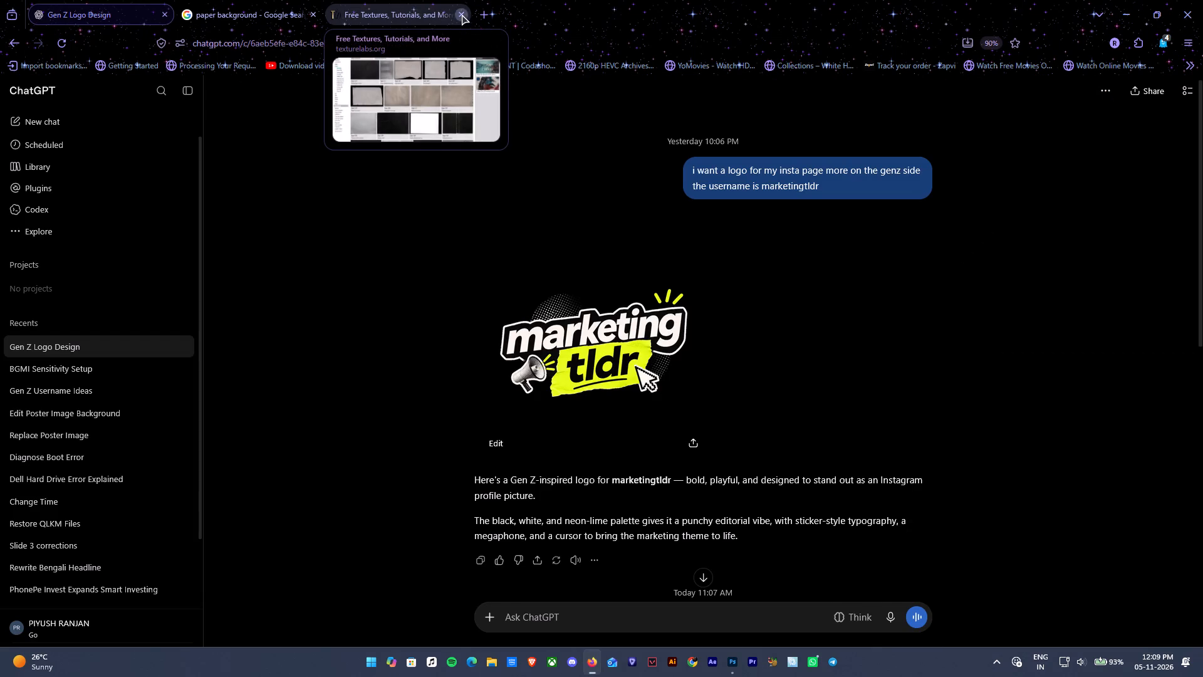
Search the web for "mic png" in a new tab.
left_click(330, 1)
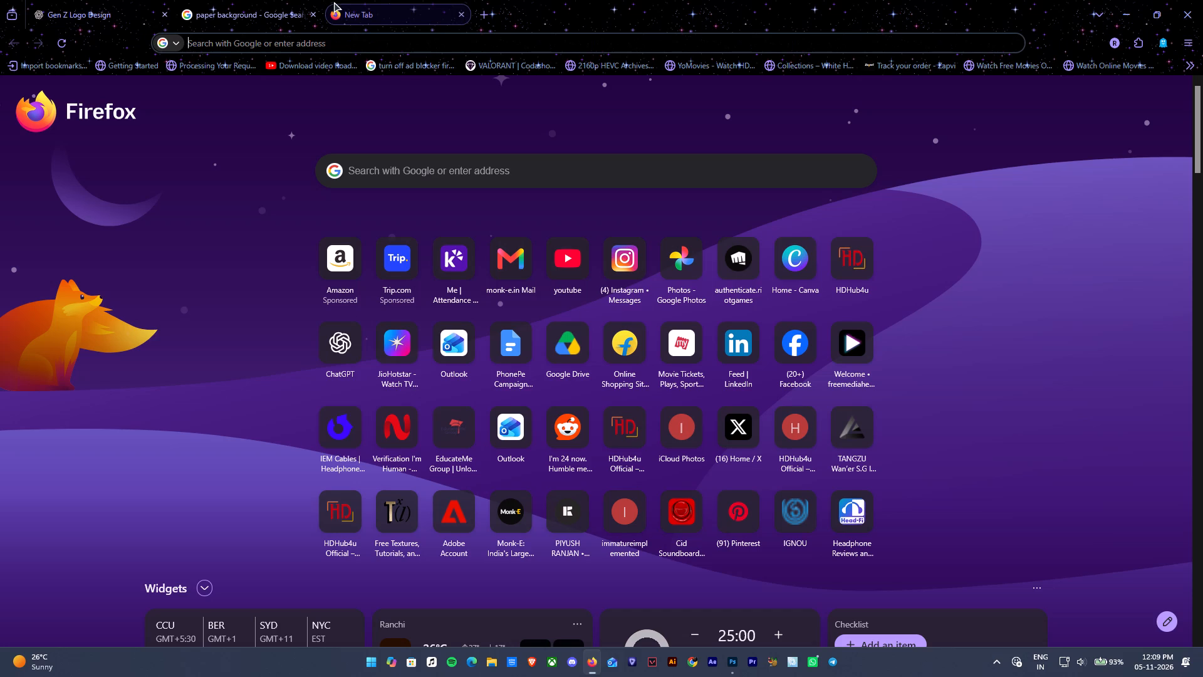
type("mic")
key("space")
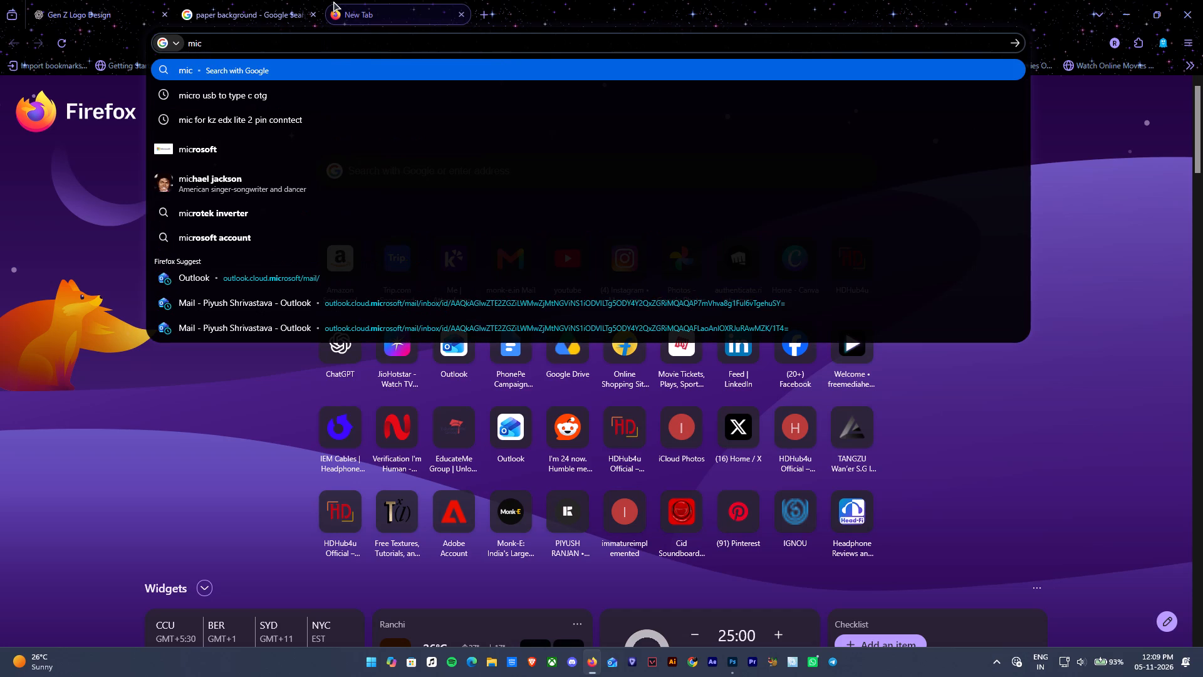
type("png")
key("Return")
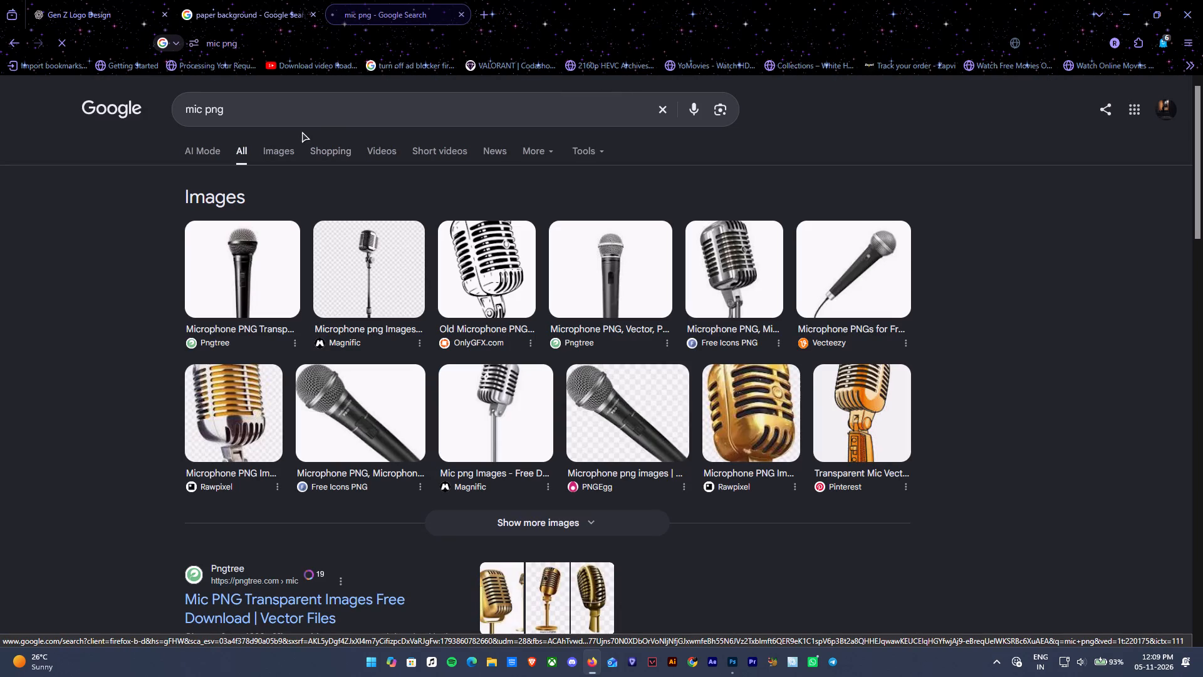
Change the search to "microphone png" and show only image results.
left_click(200, 113)
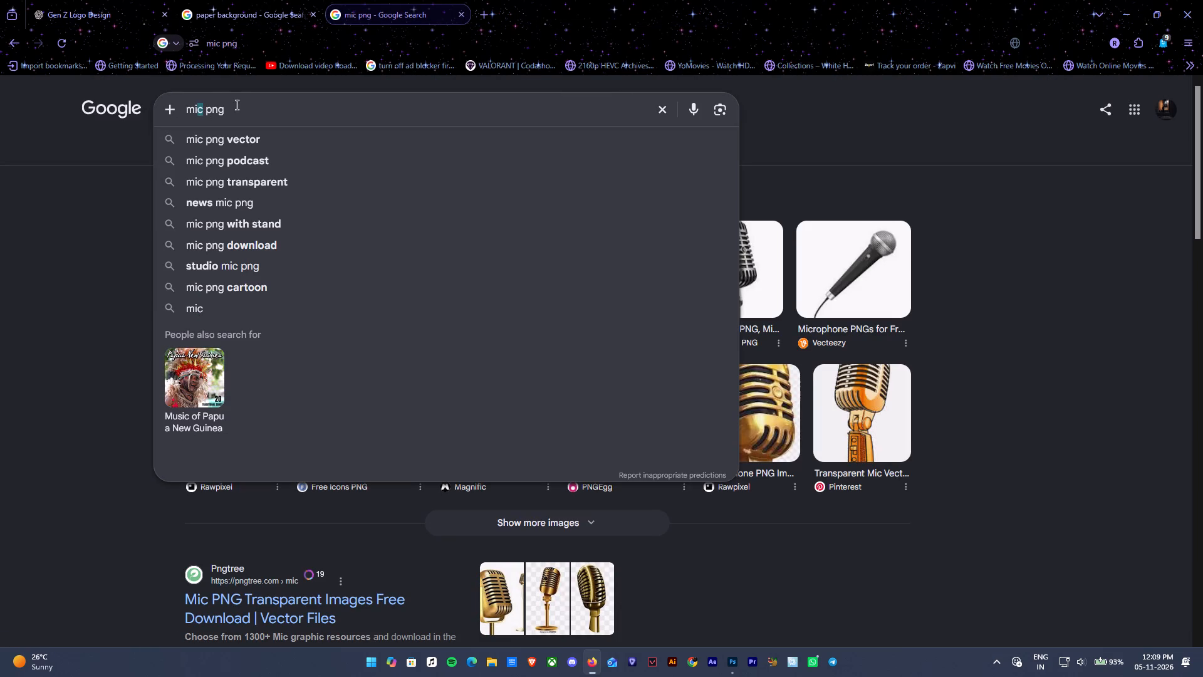
type("crophone")
key("Return")
left_click(279, 151)
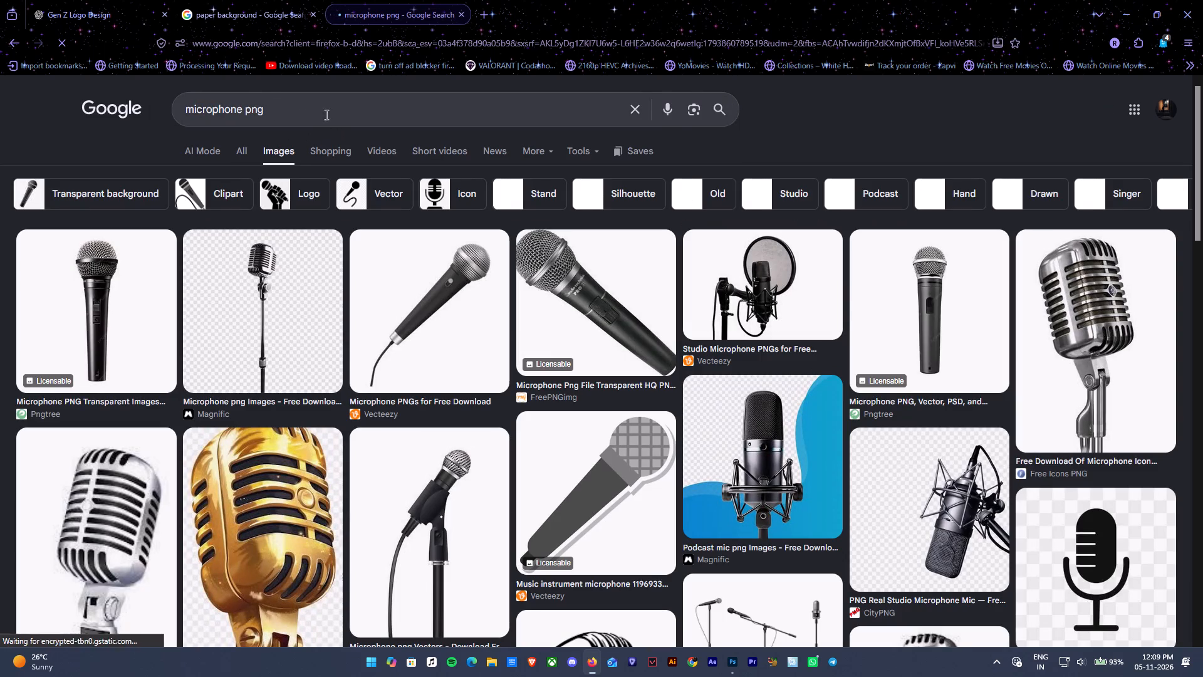
Search images for "big mic png" and skim the results.
left_click_drag(333, 112, 110, 106)
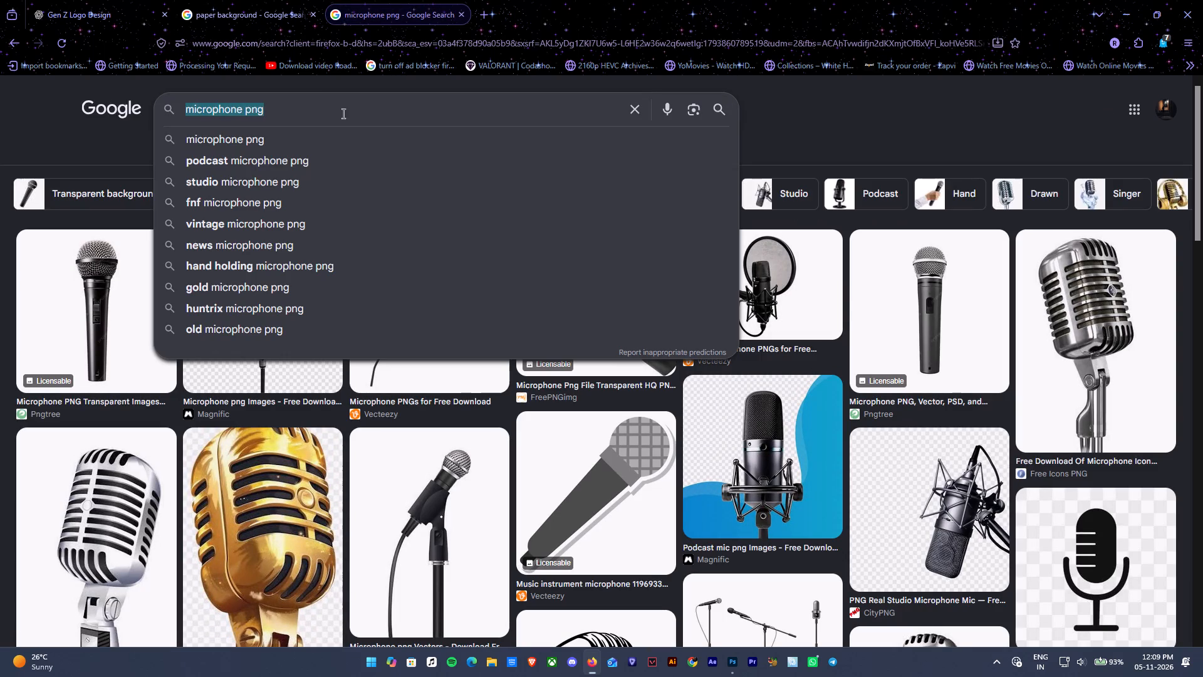
type("big mic png")
key("Return")
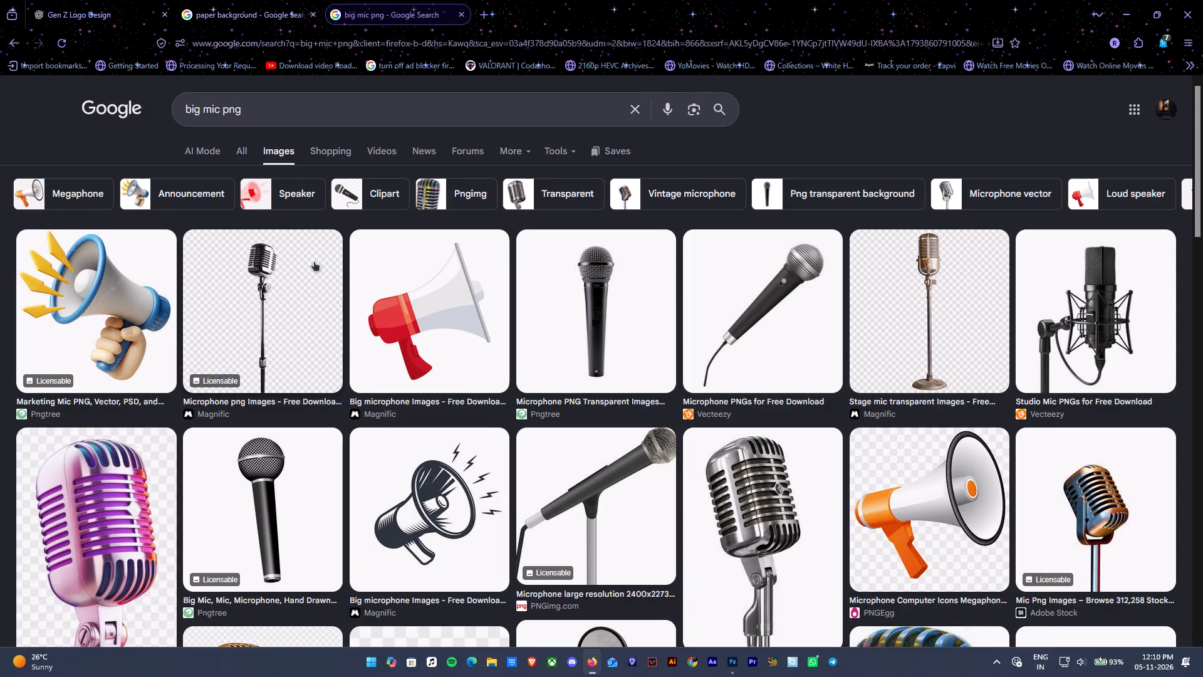
scroll(133, 287, "down", 4)
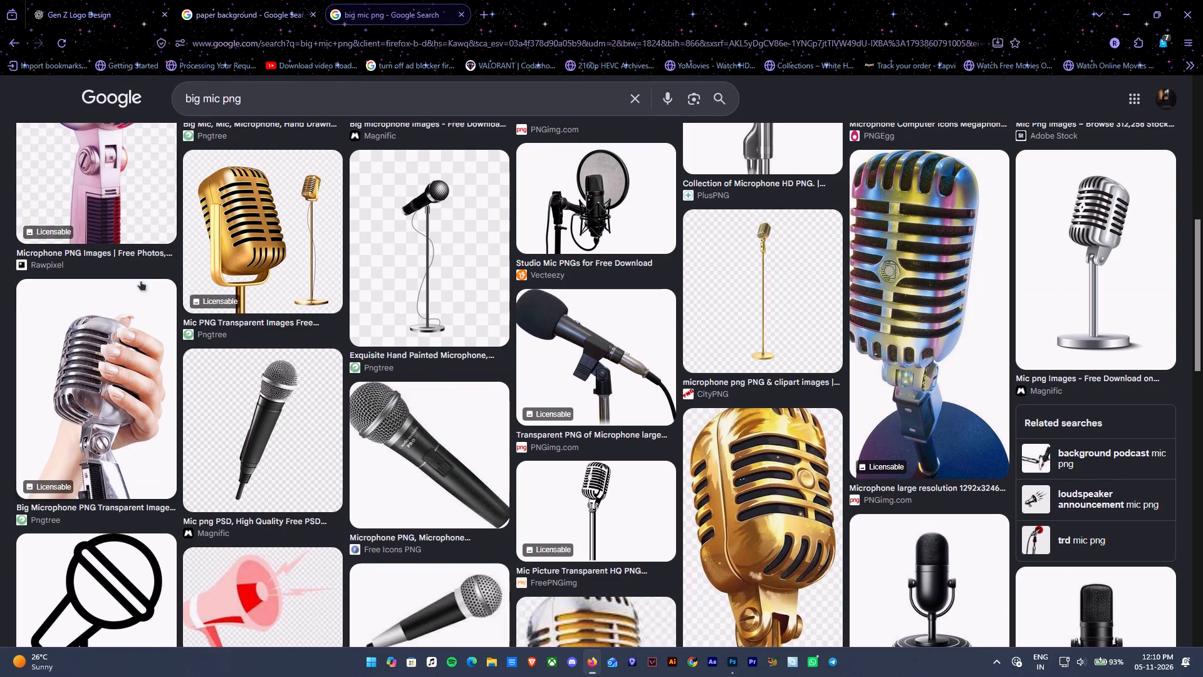
scroll(146, 275, "up", 10)
Extend the image search to "big mic png paper".
left_click(271, 113)
key("space")
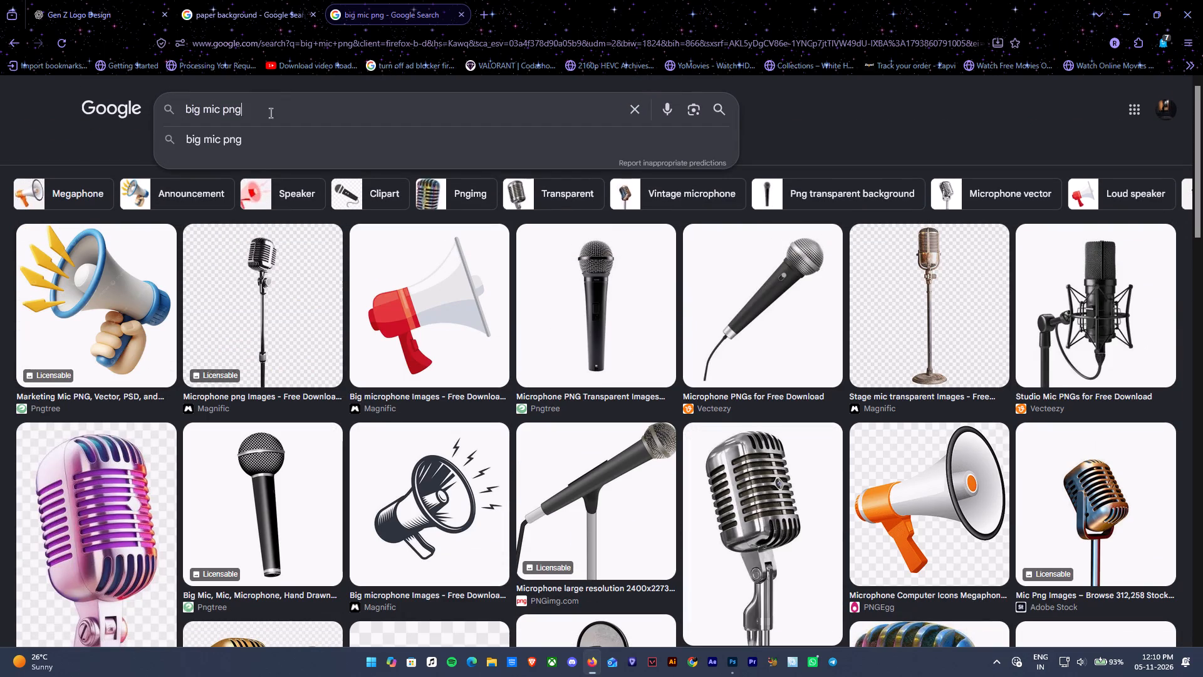
type("paper")
key("Return")
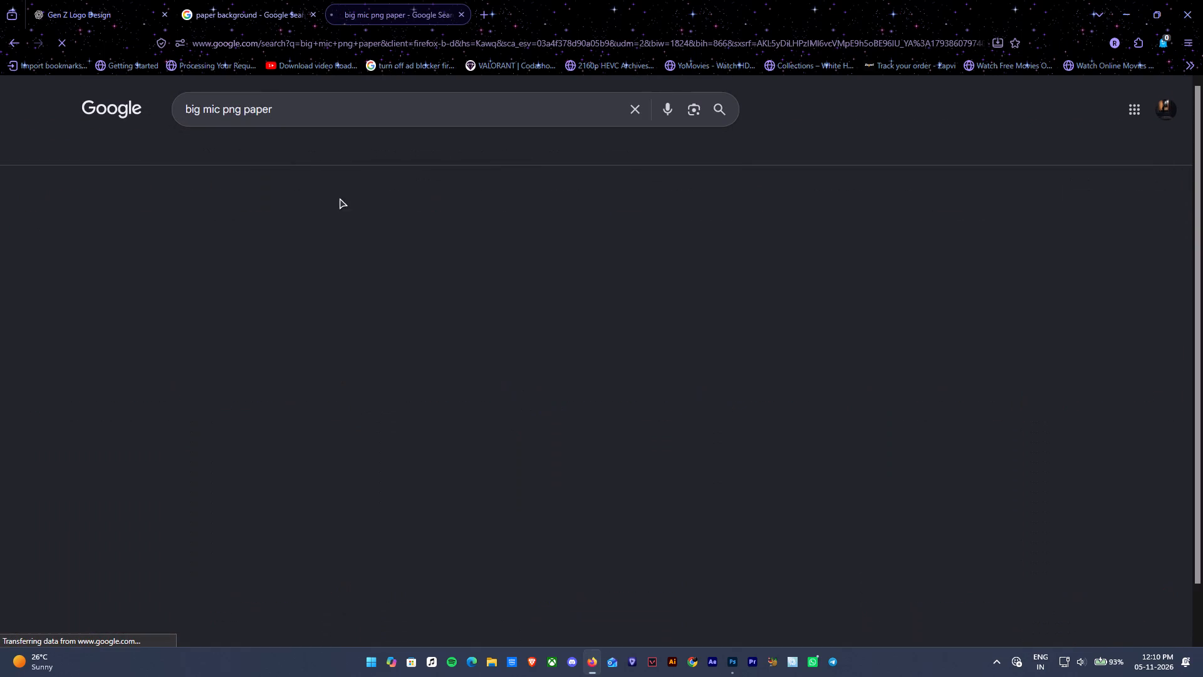
Look through the image results for a paper-cutout style microphone or megaphone that suits the logo.
scroll(378, 227, "up", 1)
scroll(378, 227, "down", 6)
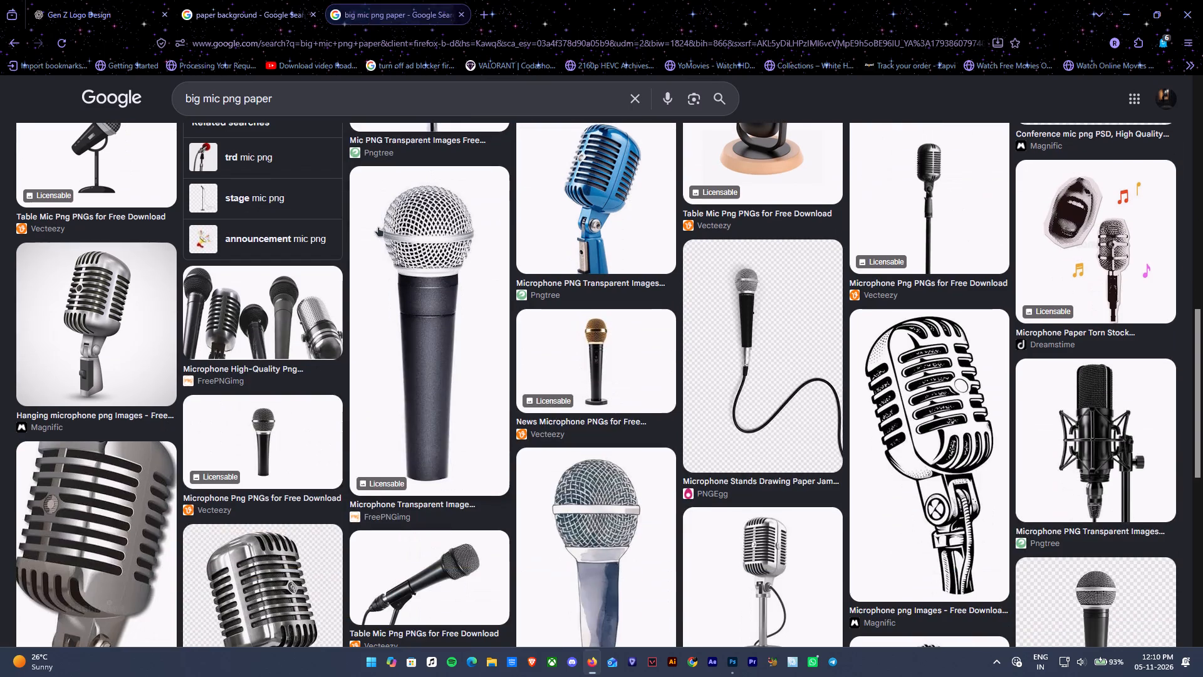
scroll(378, 227, "down", 12)
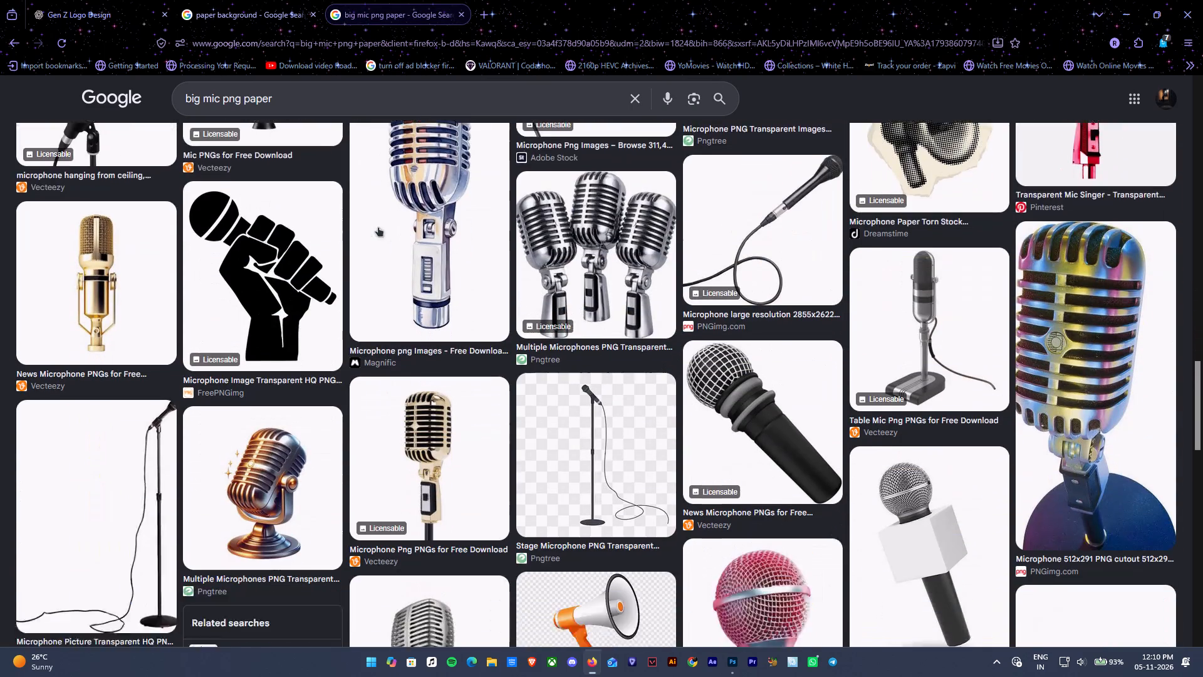
scroll(378, 227, "down", 1)
scroll(378, 228, "up", 1)
scroll(378, 228, "down", 12)
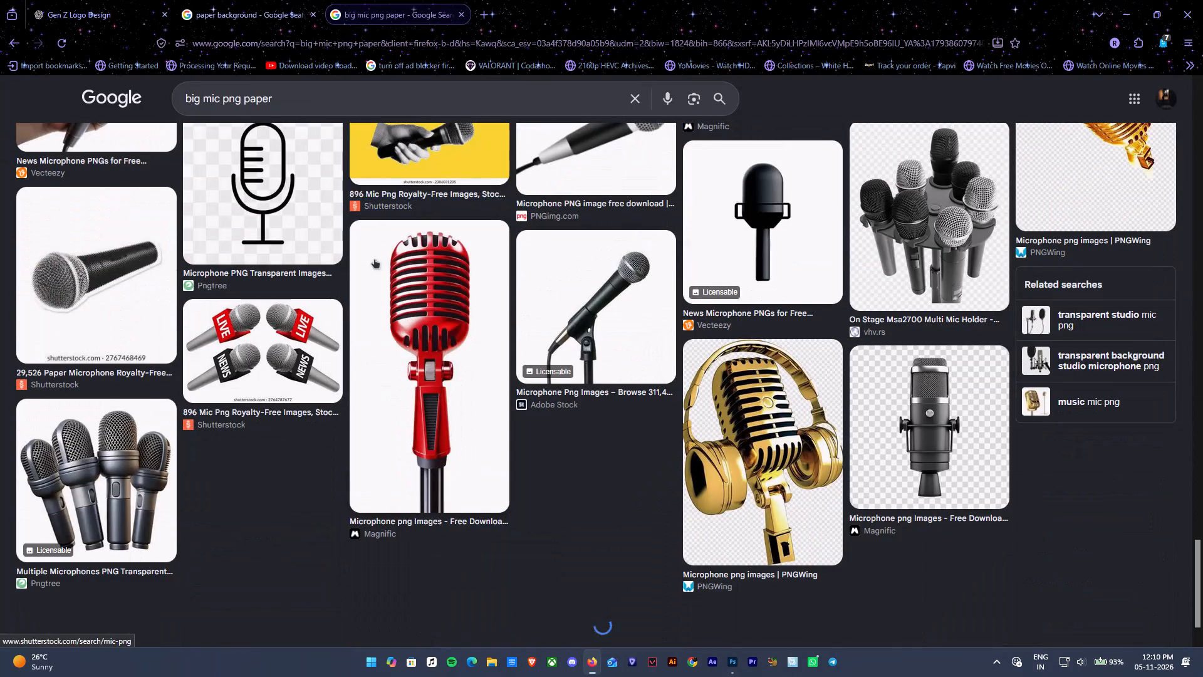
scroll(417, 237, "up", 3)
scroll(422, 241, "down", 3)
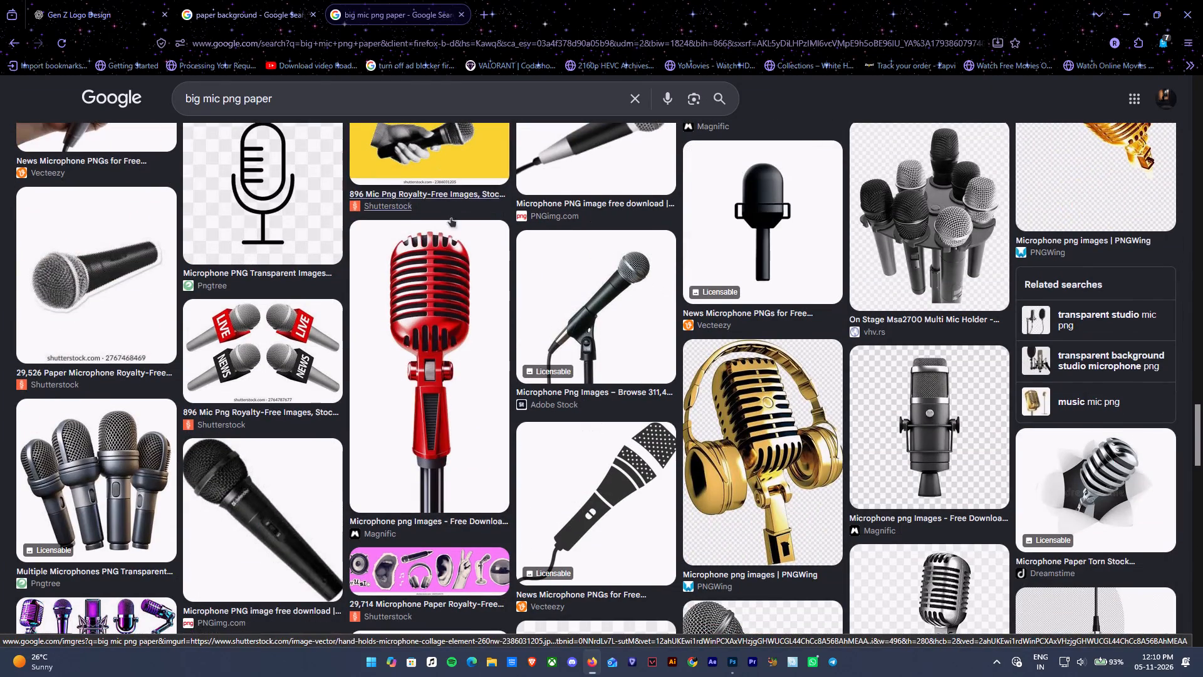
scroll(451, 229, "down", 5)
scroll(451, 231, "up", 13)
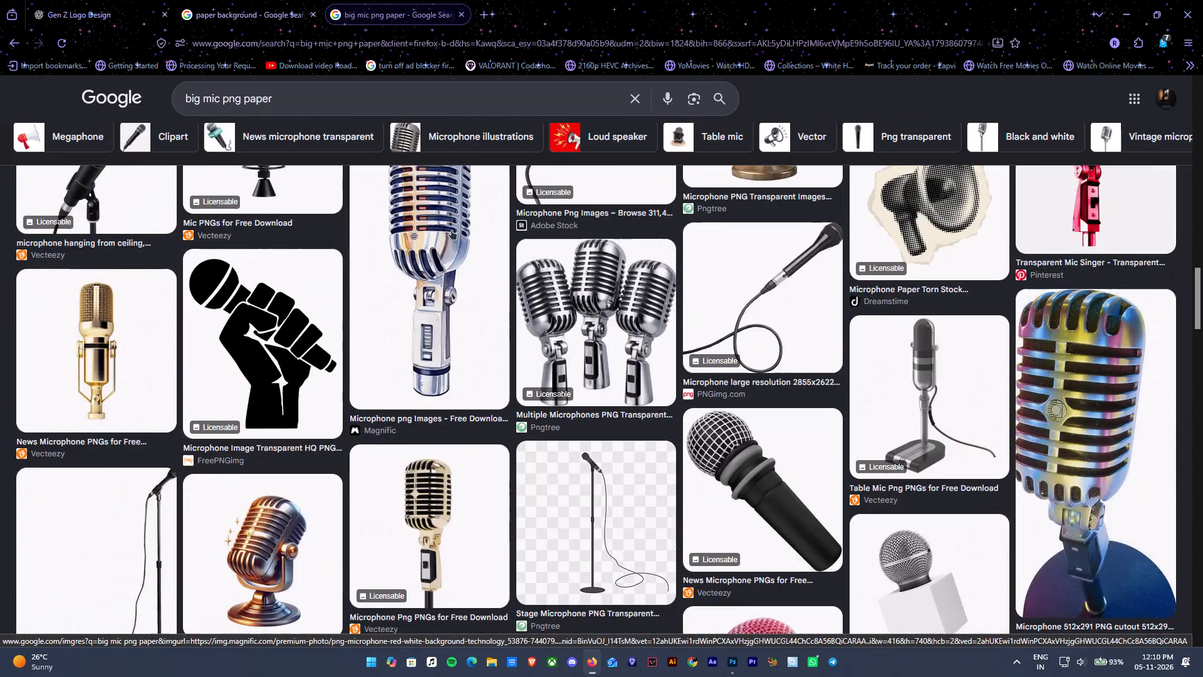
scroll(451, 230, "up", 16)
scroll(451, 230, "up", 6)
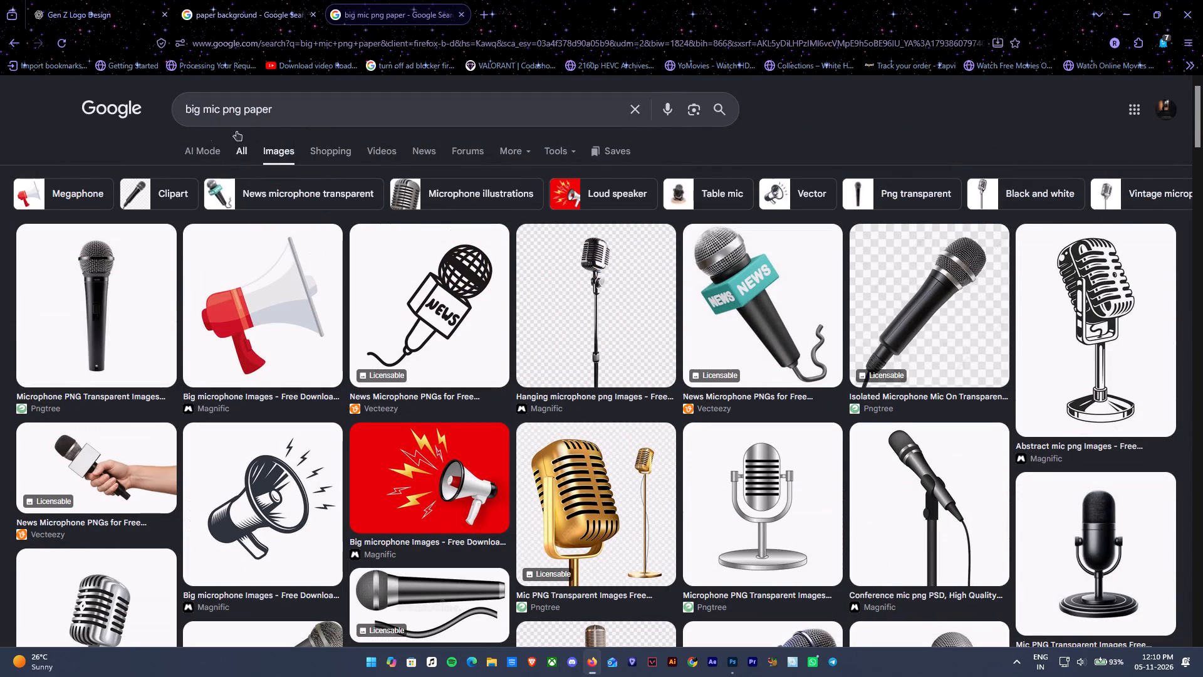
Search images for "big mic paper png" and examine the results for a paper-cutout megaphone.
left_click_drag(274, 108, 219, 112)
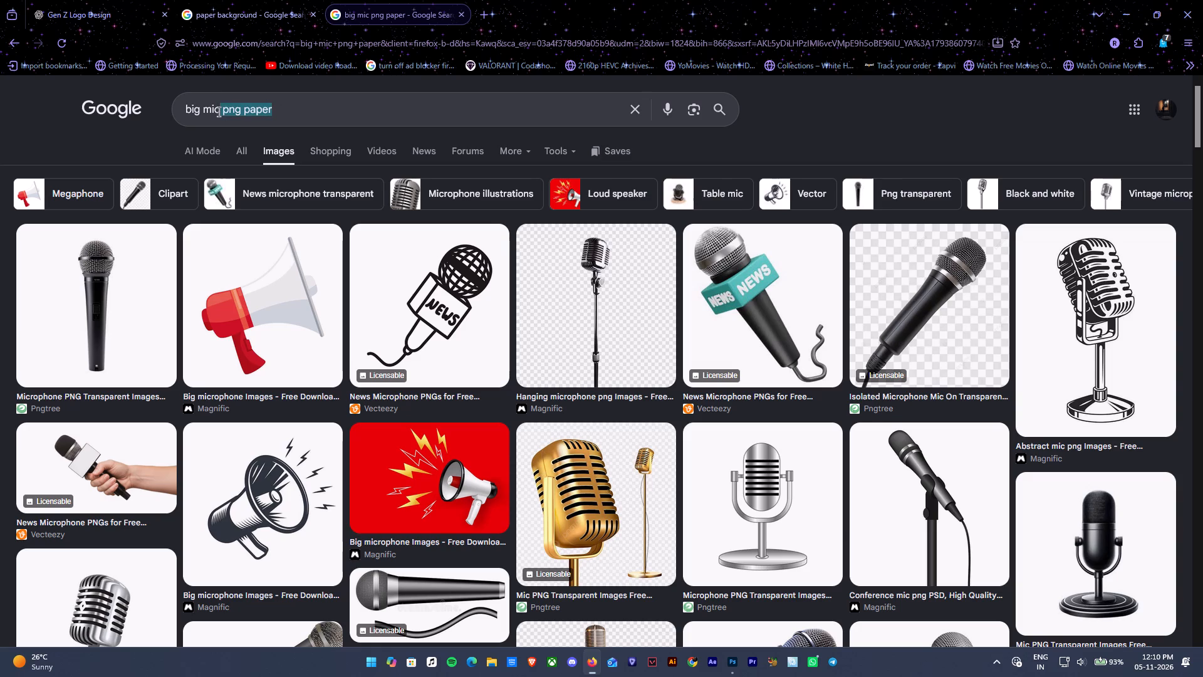
left_click_drag(219, 112, 222, 112)
type("paper png")
key("Return")
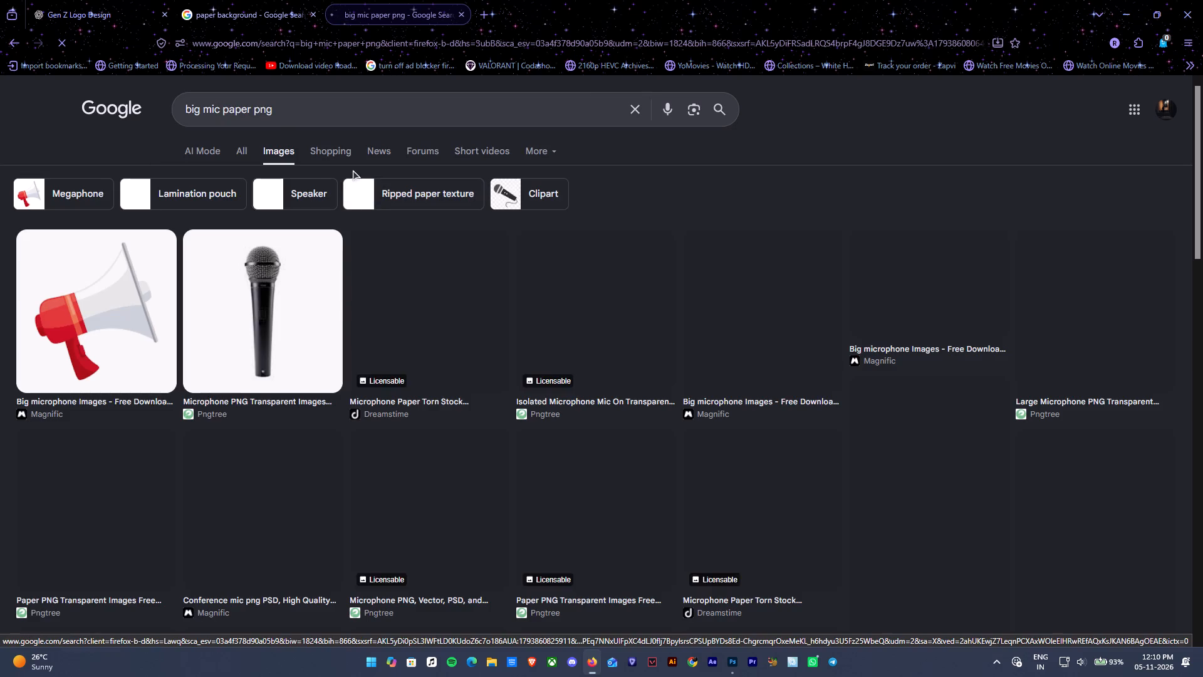
scroll(414, 286, "down", 2)
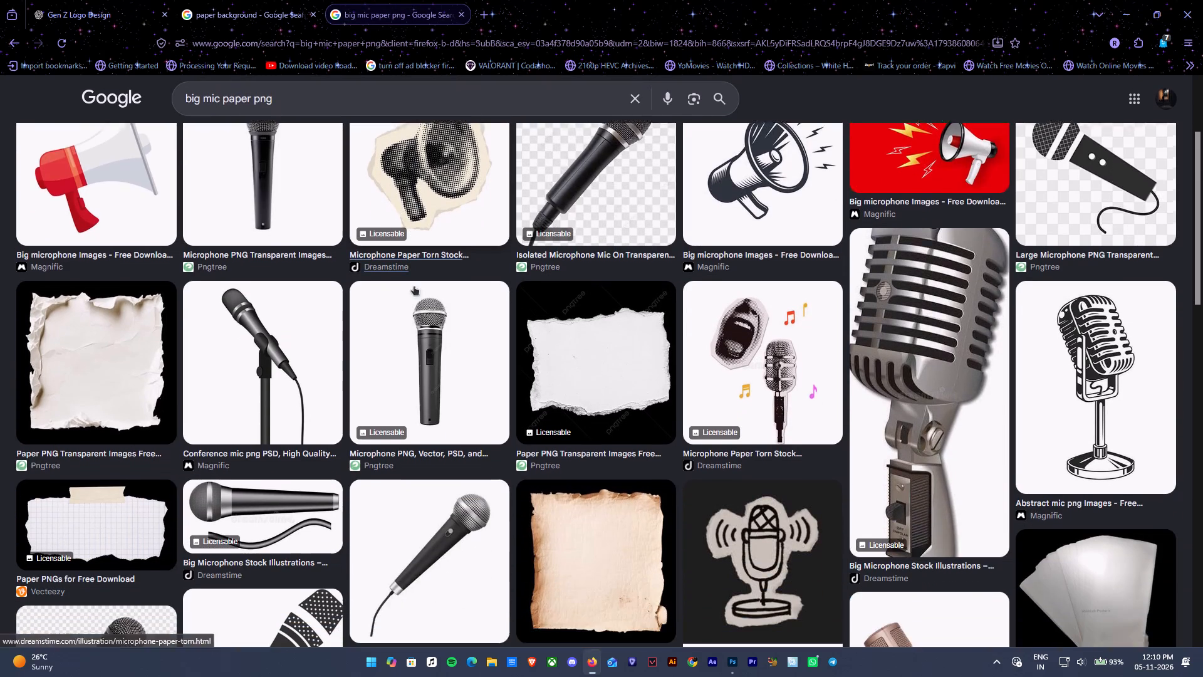
scroll(417, 273, "up", 3)
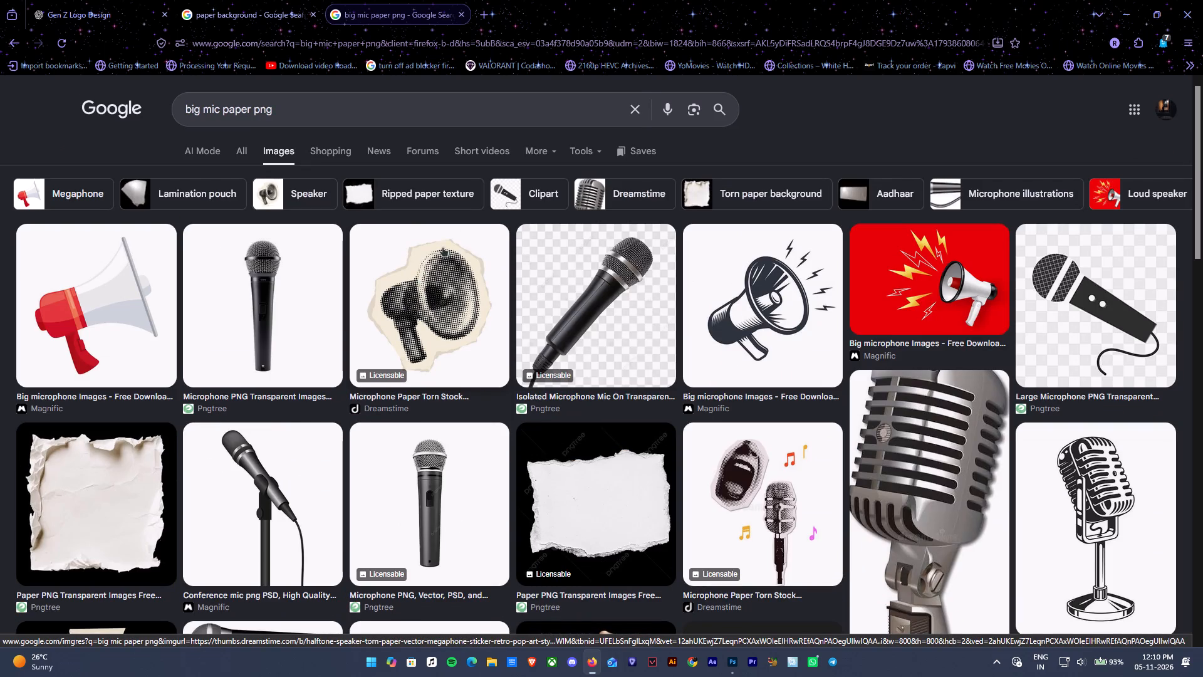
scroll(475, 285, "down", 3)
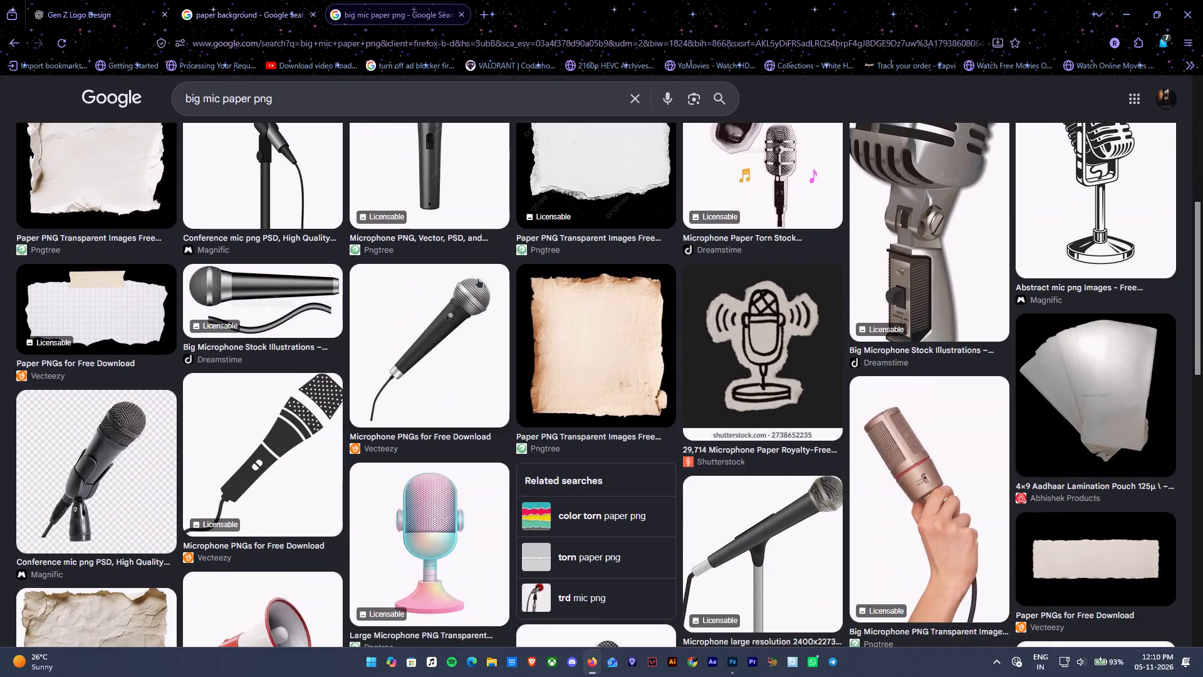
scroll(477, 278, "up", 3)
Preview the halftone megaphone on torn paper and examine its related images for a better cutout.
left_click(474, 282)
scroll(990, 337, "down", 2)
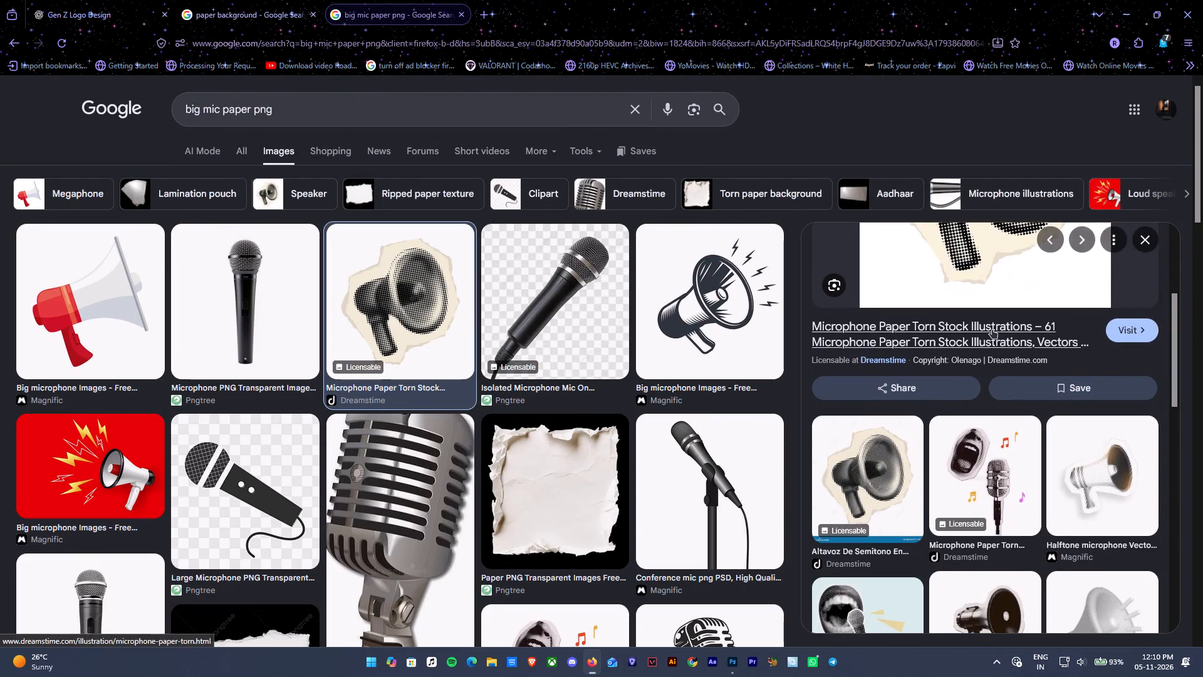
scroll(992, 329, "down", 5)
scroll(992, 328, "up", 2)
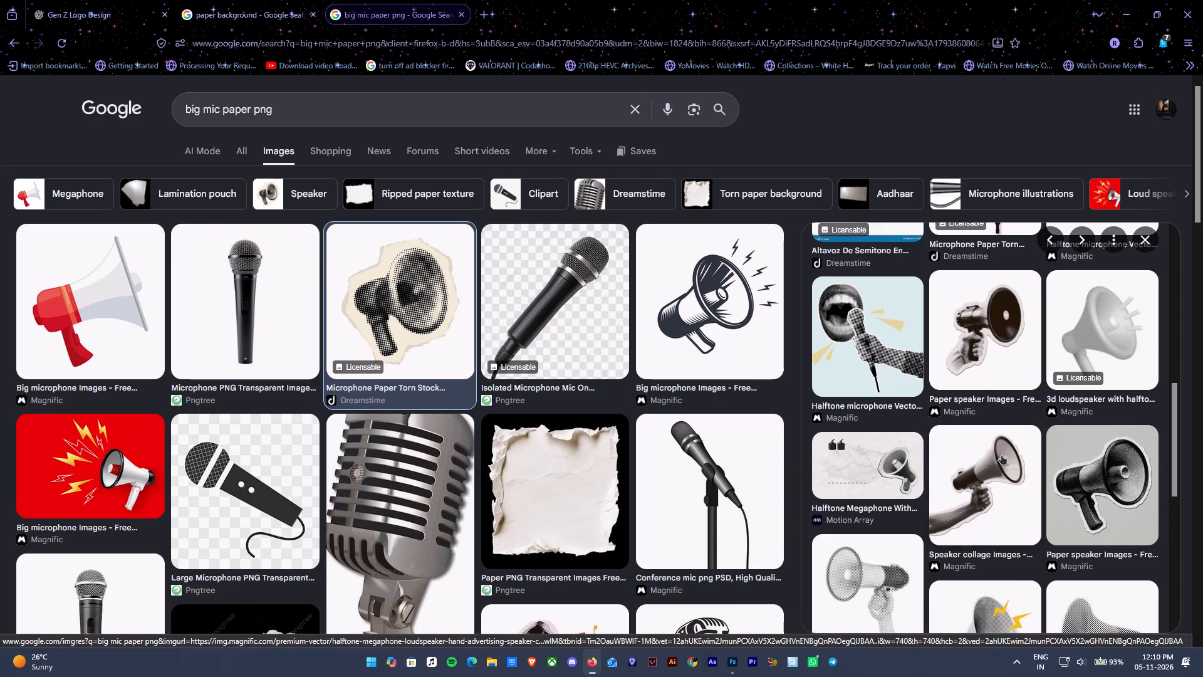
scroll(986, 459, "down", 1)
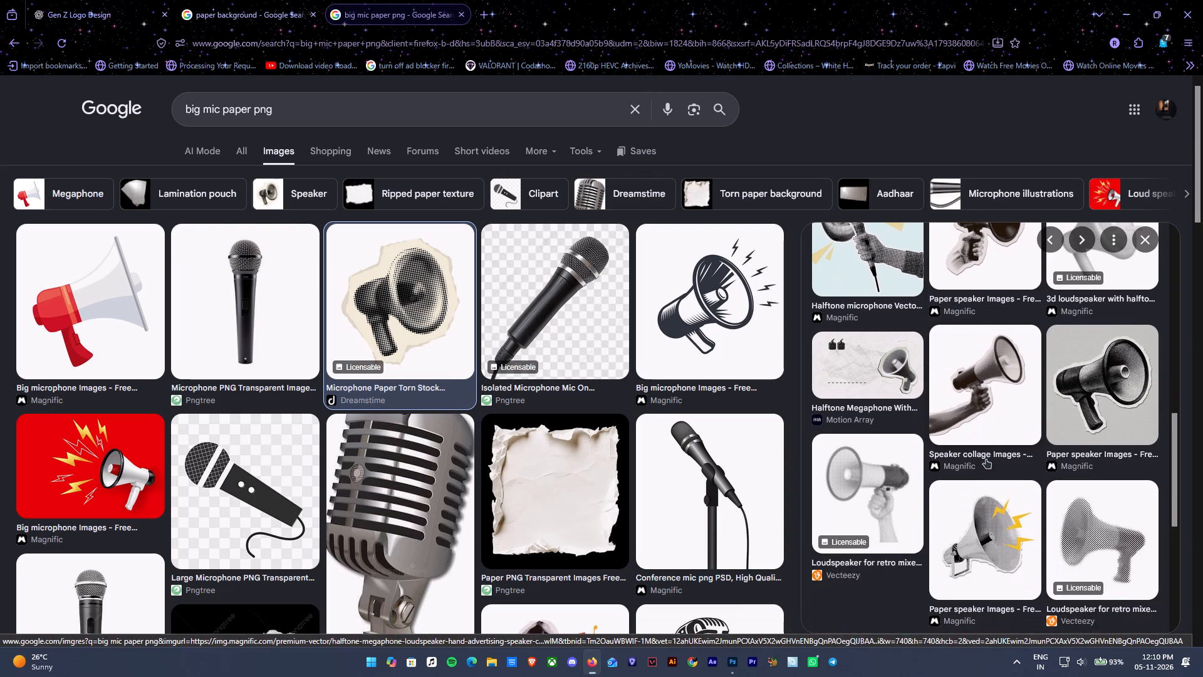
Open the related collage image of a hand holding a halftone megaphone and copy it.
left_click(989, 374)
scroll(982, 361, "down", 3)
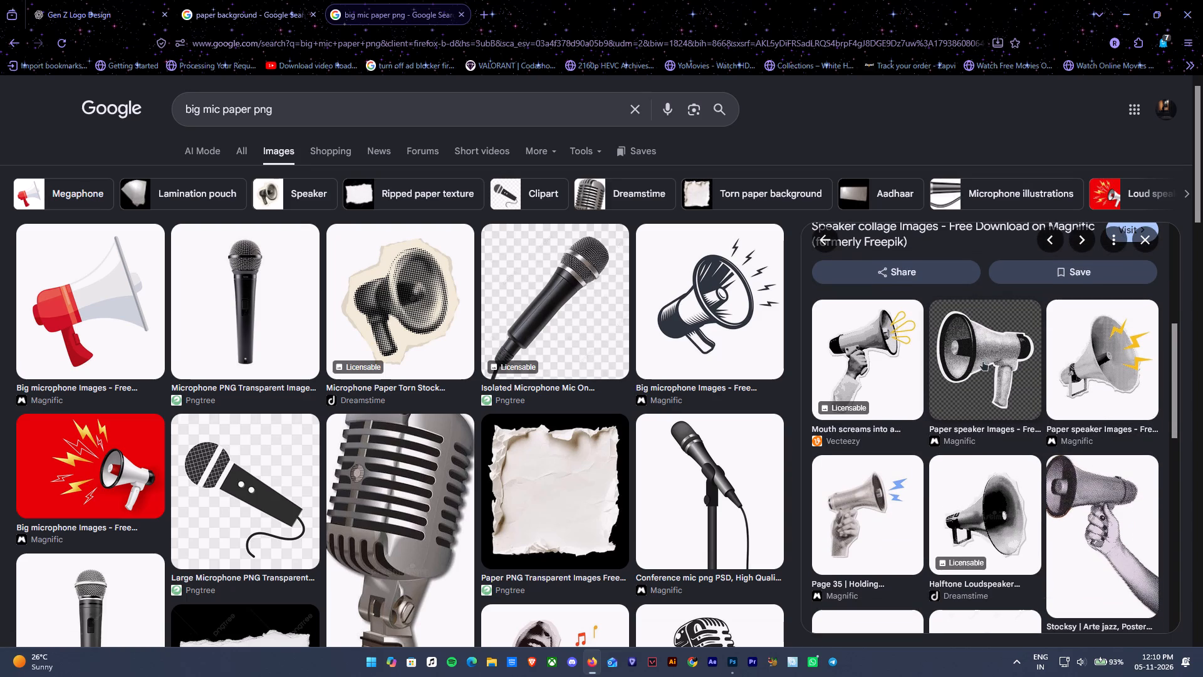
scroll(982, 361, "up", 5)
right_click(984, 350)
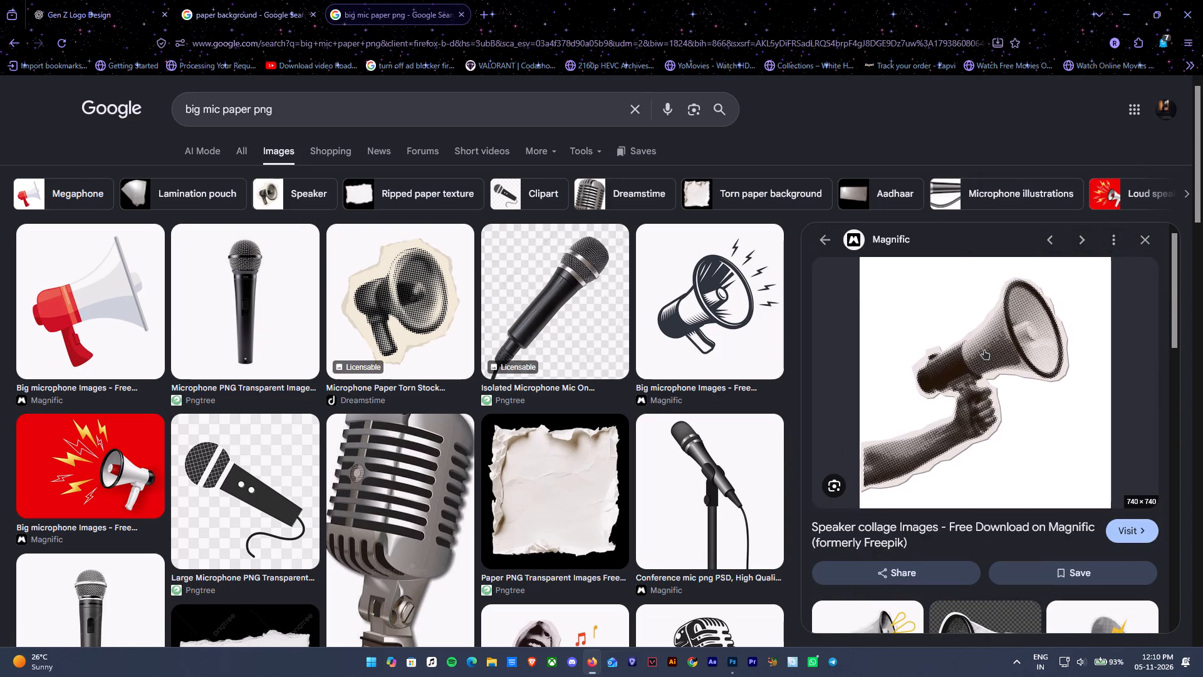
left_click(1040, 272)
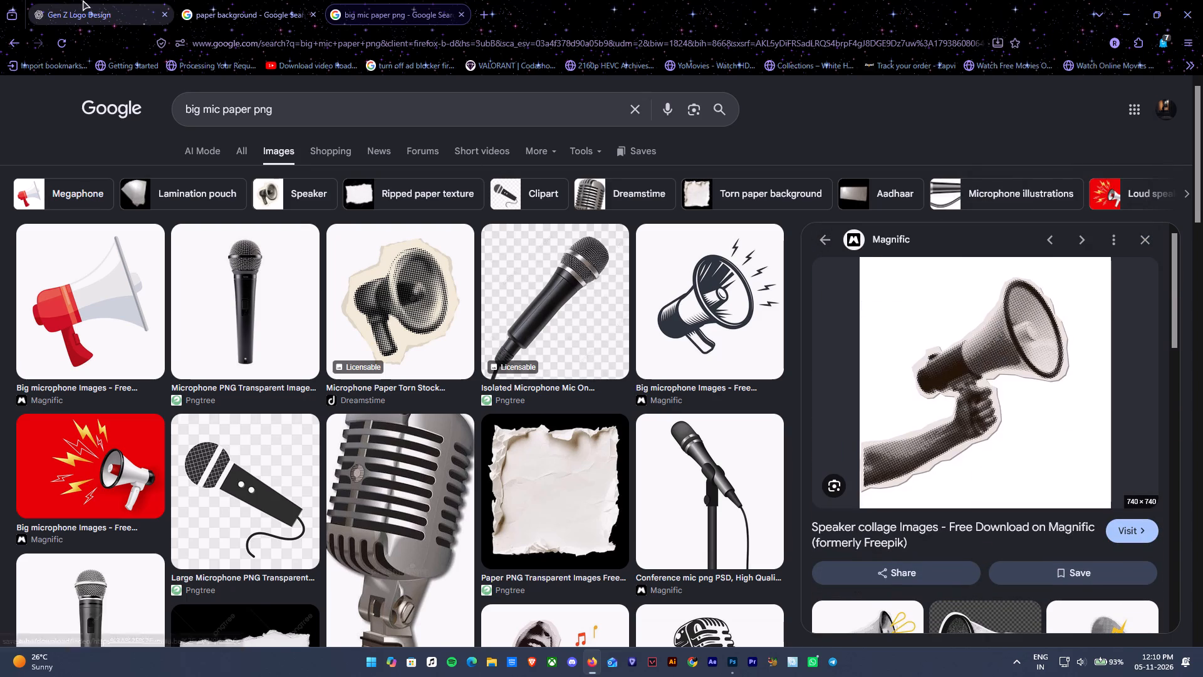
Return to Photoshop and paste the hand-held megaphone image as a new layer above Layer 6.
left_click(83, 0)
left_click(341, 0)
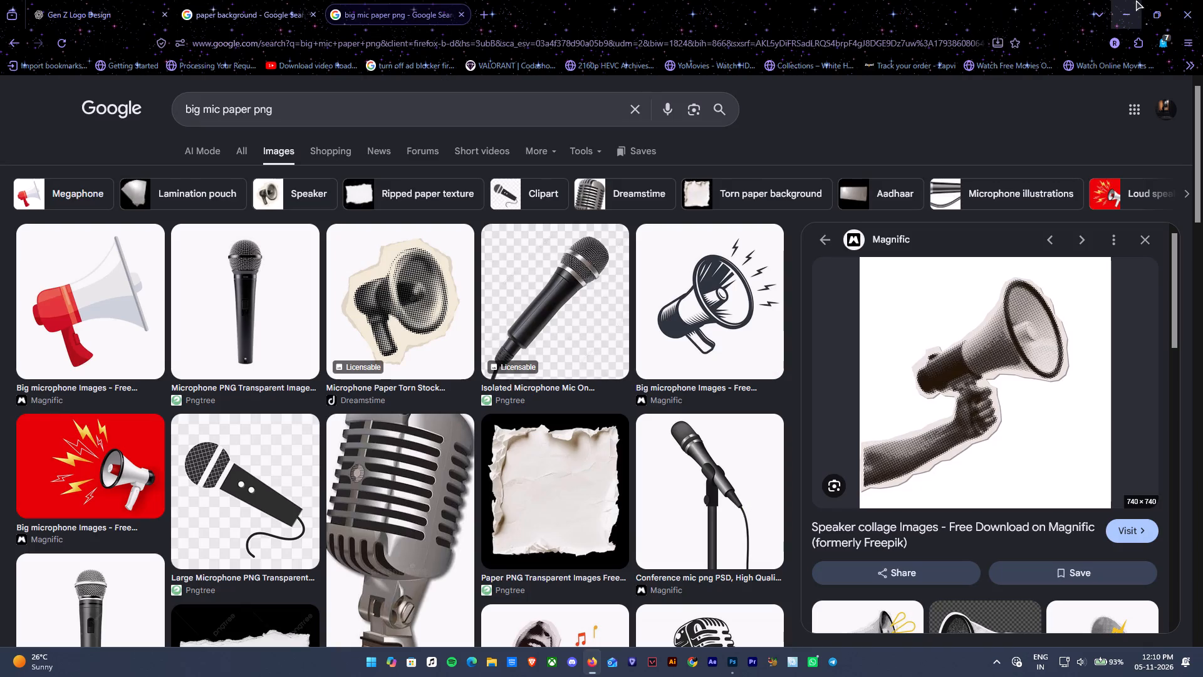
left_click(1135, 0)
key("ctrl+v")
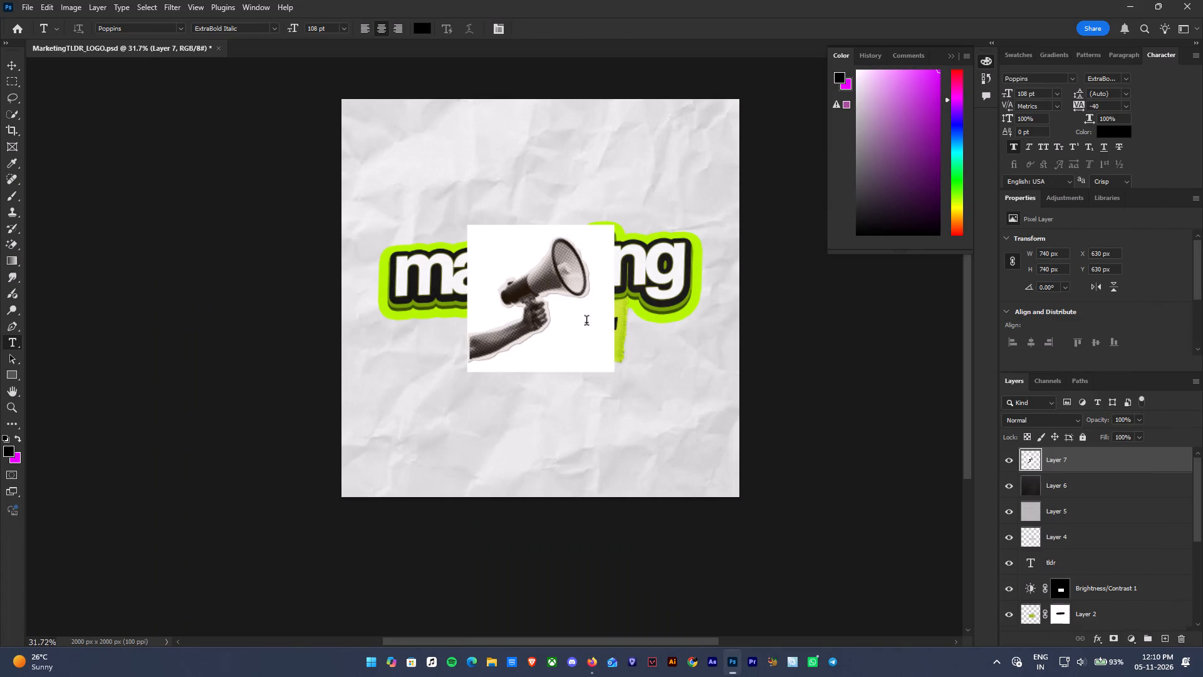
key("ctrl+t")
key("Return")
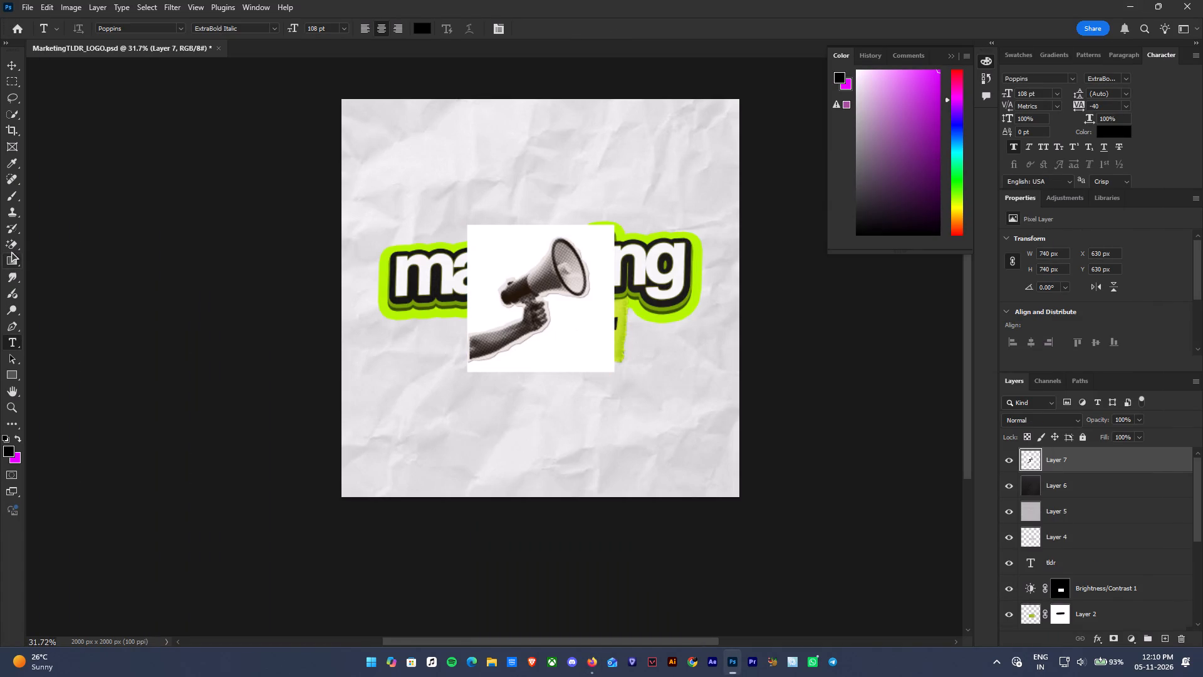
Remove the white background around the hand-held megaphone on Layer 7 with the Magic Eraser.
left_click(16, 245)
left_click(596, 325)
Enlarge the megaphone cutout to about 667 × 684 px and place it at the canvas's left edge, just below "marketing".
key("ctrl+t")
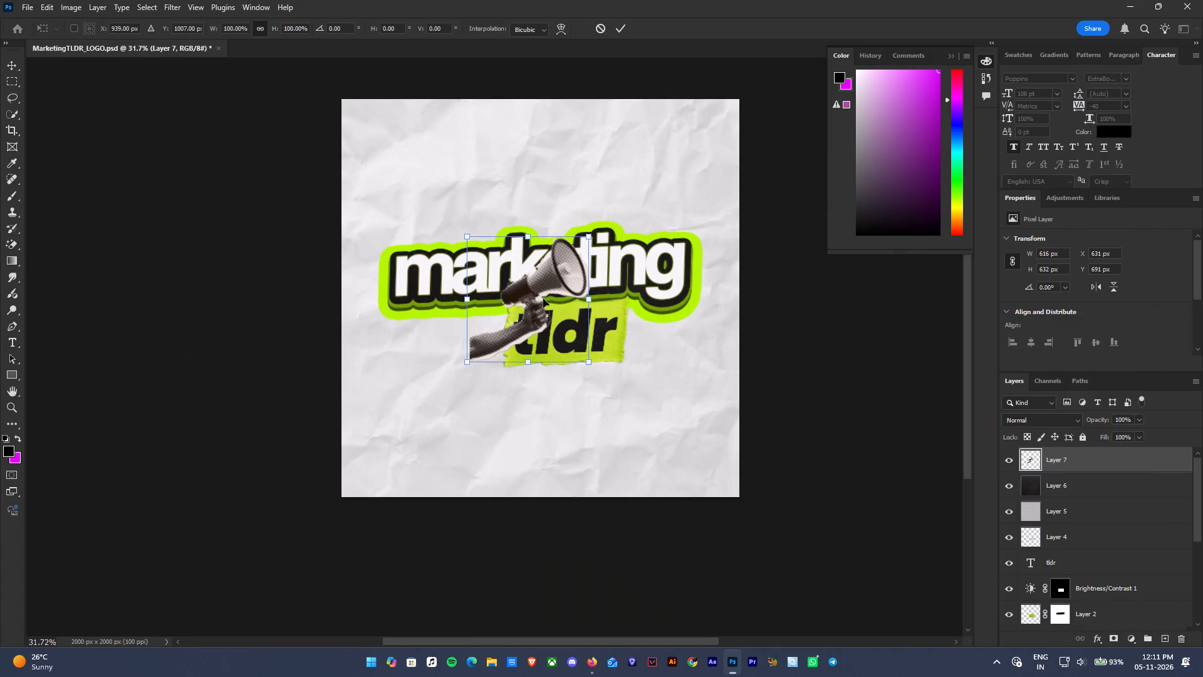
left_click_drag(553, 302, 417, 368)
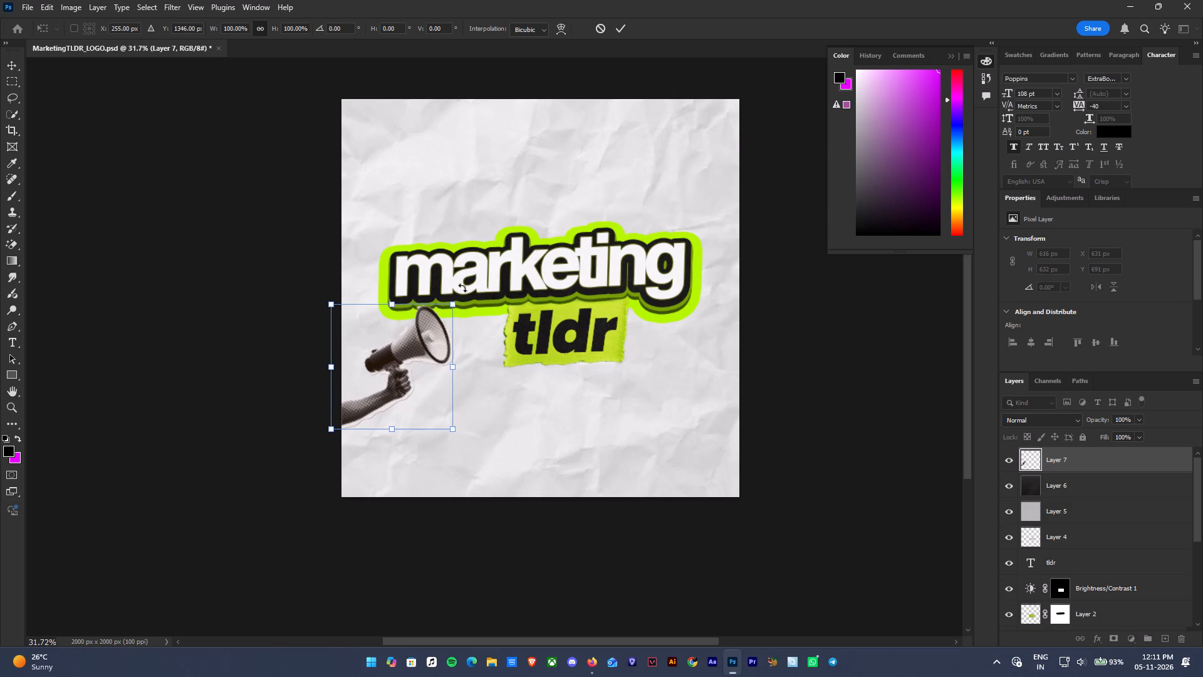
left_click_drag(452, 308, 463, 307)
left_click_drag(414, 365, 402, 364)
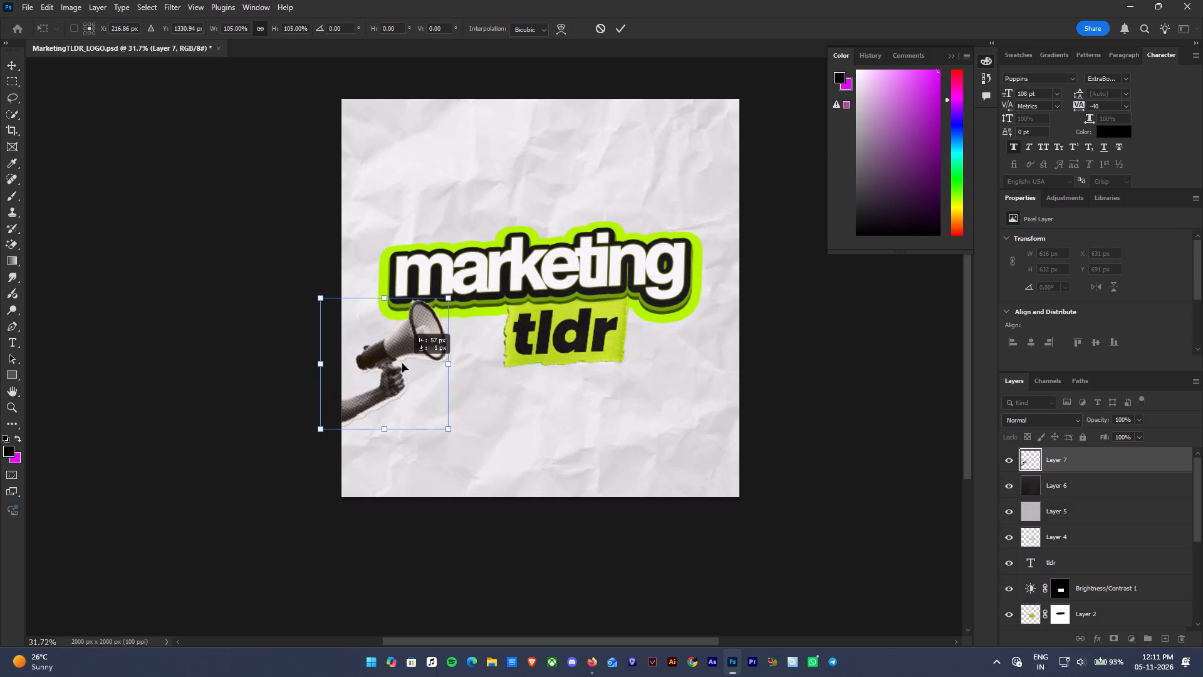
left_click_drag(402, 364, 389, 359)
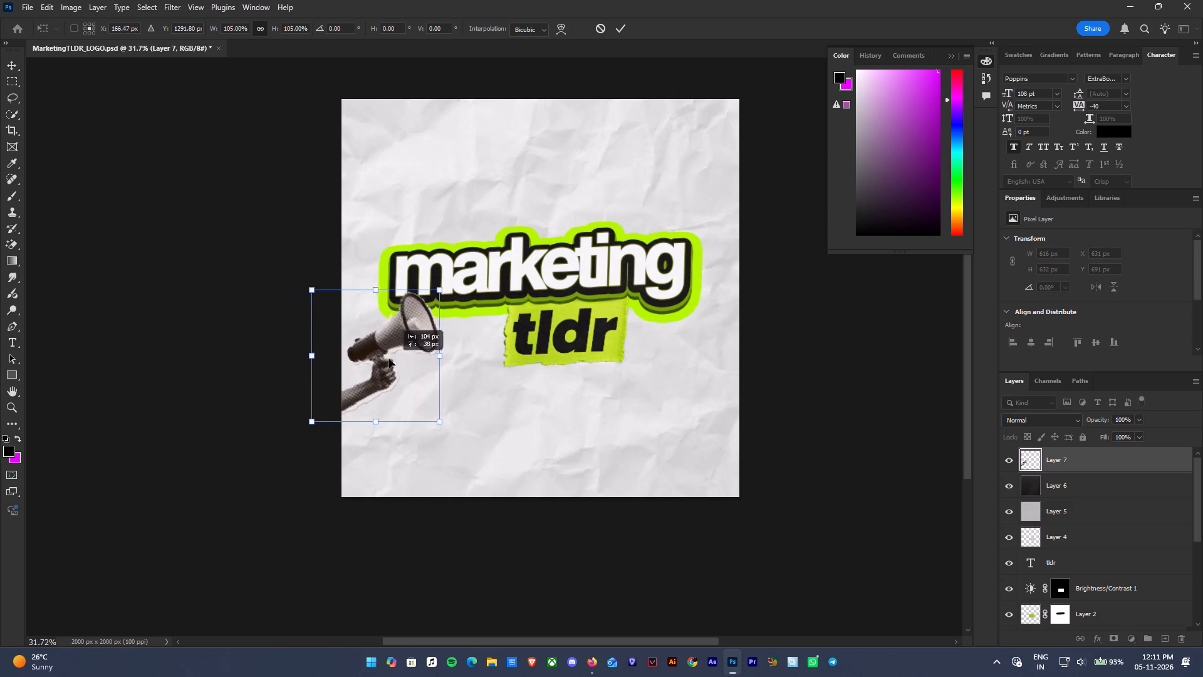
left_click_drag(389, 359, 398, 360)
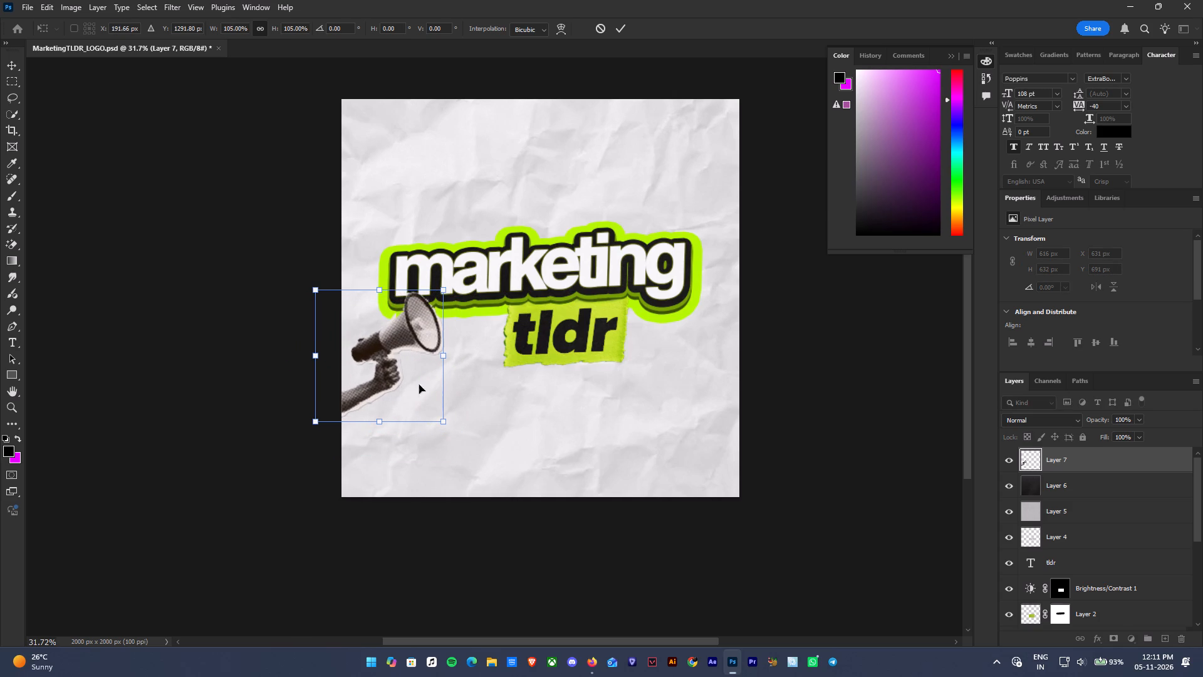
left_click_drag(446, 417, 453, 419)
key("Return")
Add a 21 px outside stroke to the megaphone layer in lime green abea00, sampled from the wordmark's outline.
scroll(439, 354, "up", 3, "ctrl+alt")
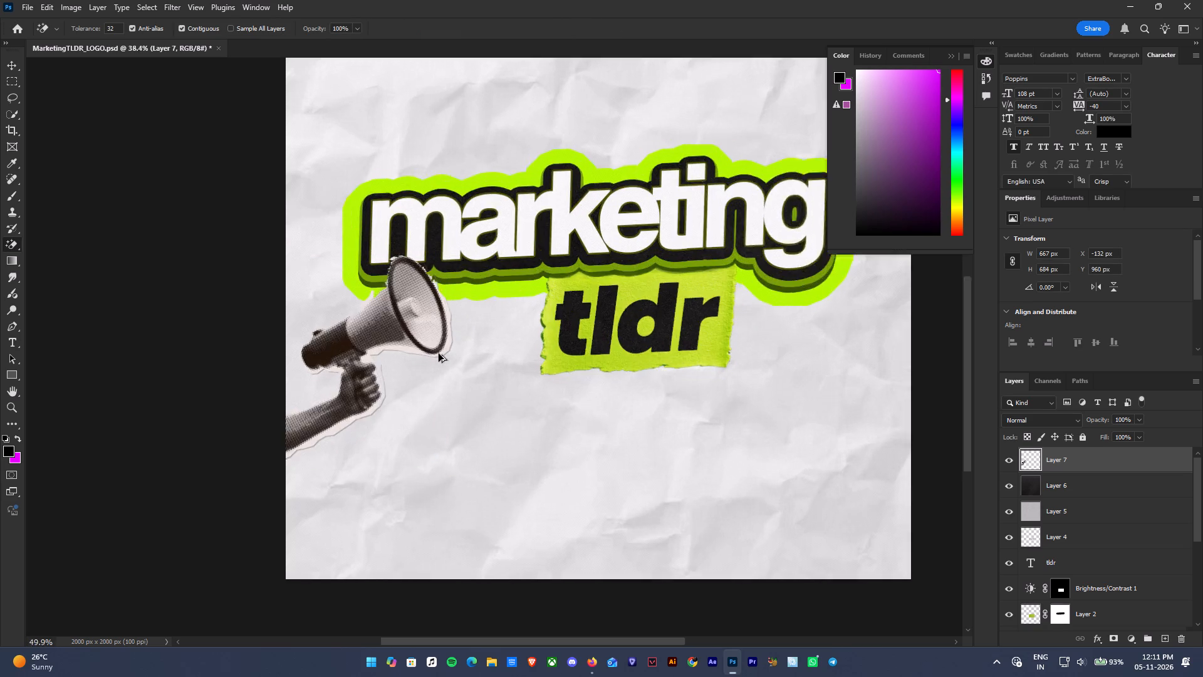
scroll(439, 354, "up", 10, "ctrl+alt")
scroll(438, 353, "down", 5, "ctrl+alt")
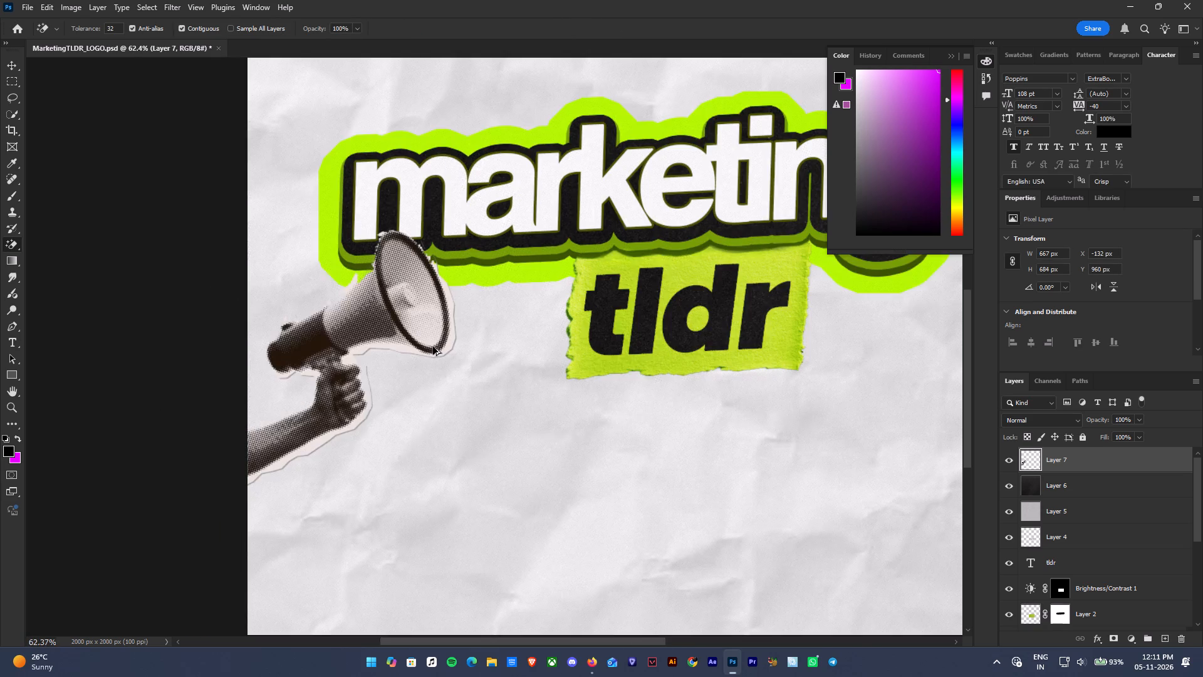
scroll(433, 347, "down", 7, "ctrl+alt")
scroll(433, 347, "up", 2, "ctrl+alt")
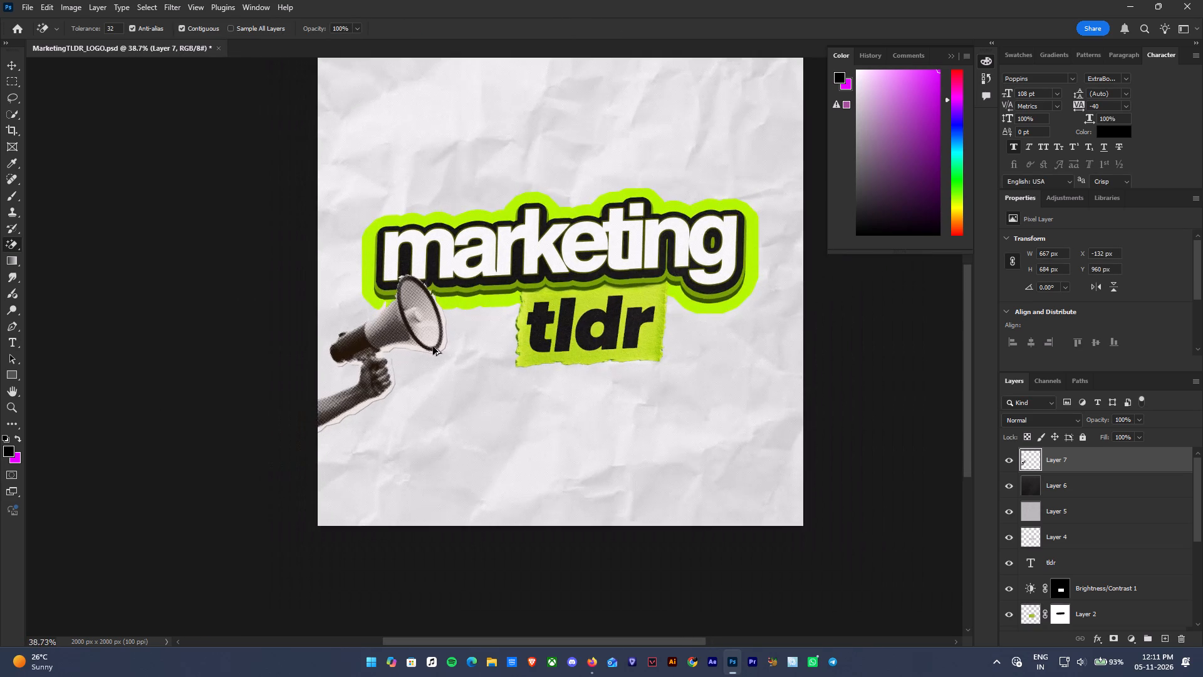
scroll(433, 347, "up", 1, "ctrl+alt")
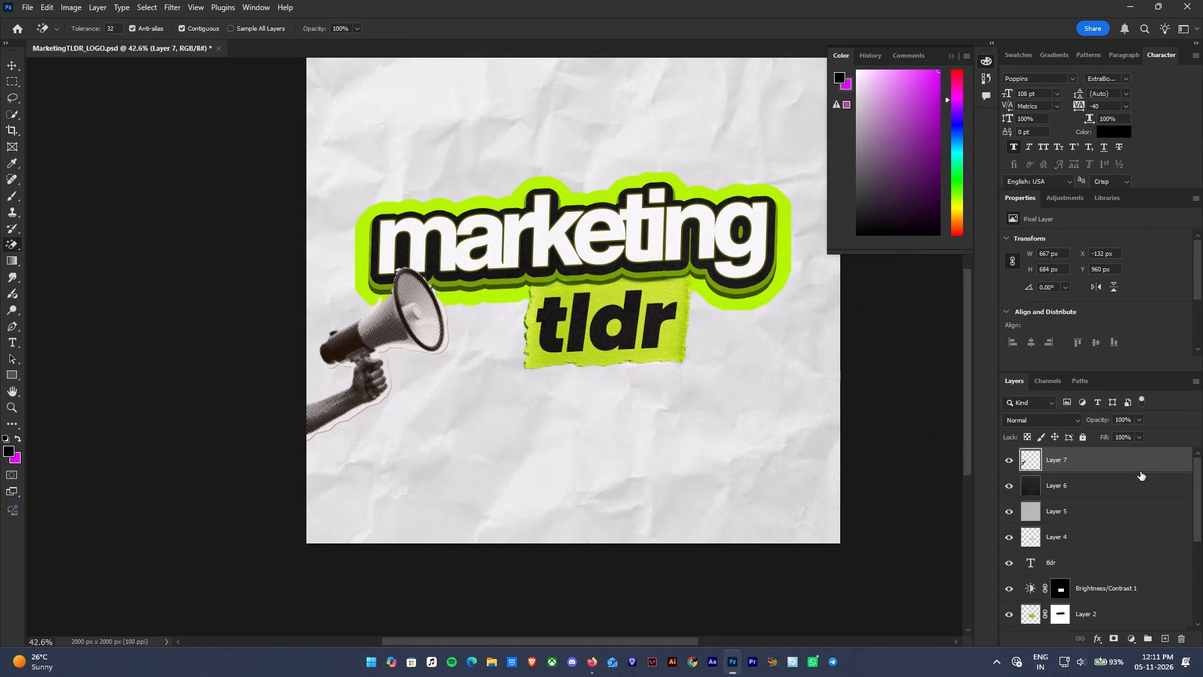
left_click(1097, 634)
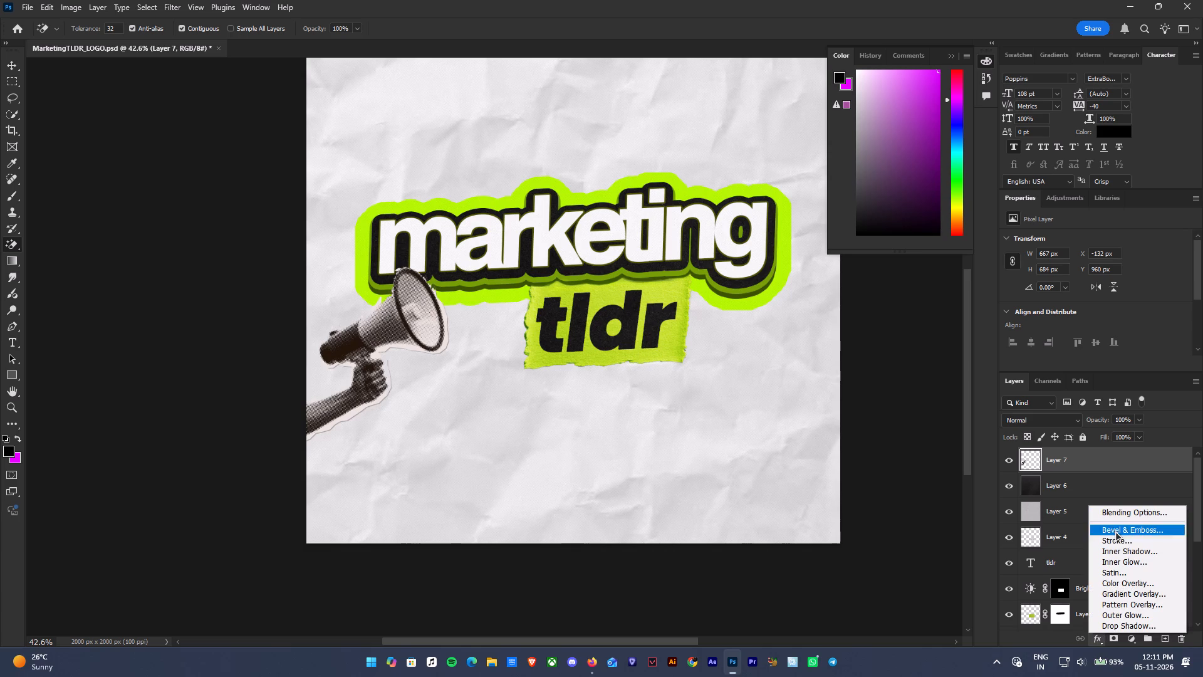
left_click(1120, 544)
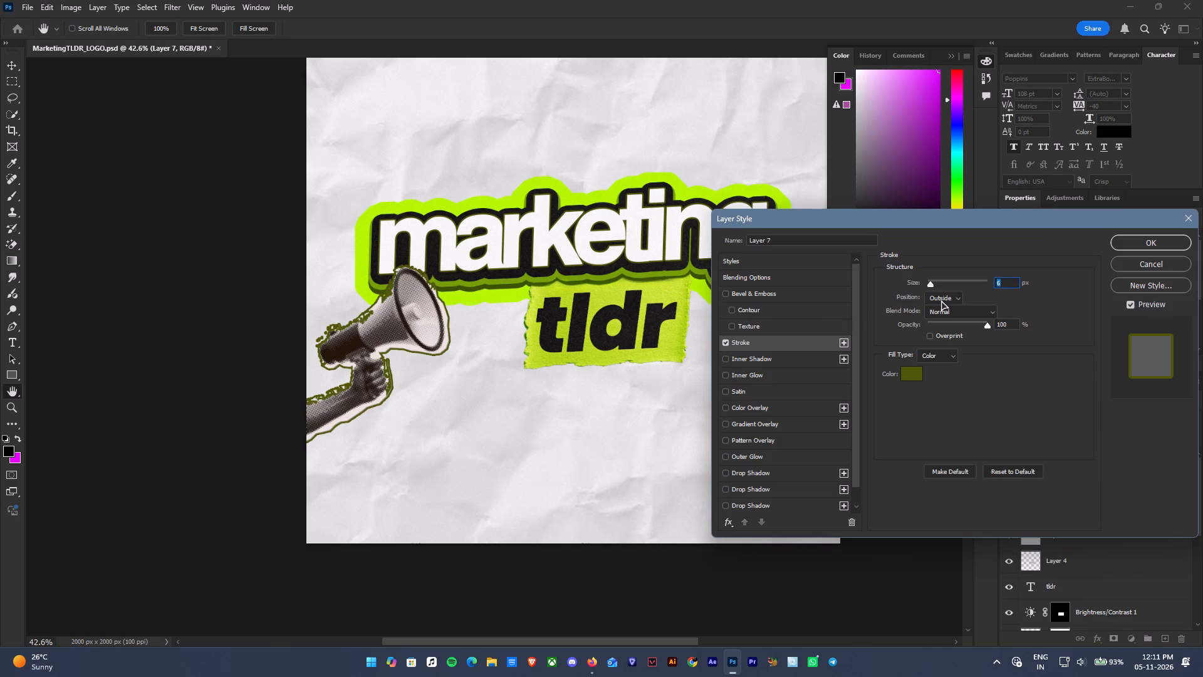
left_click(940, 283)
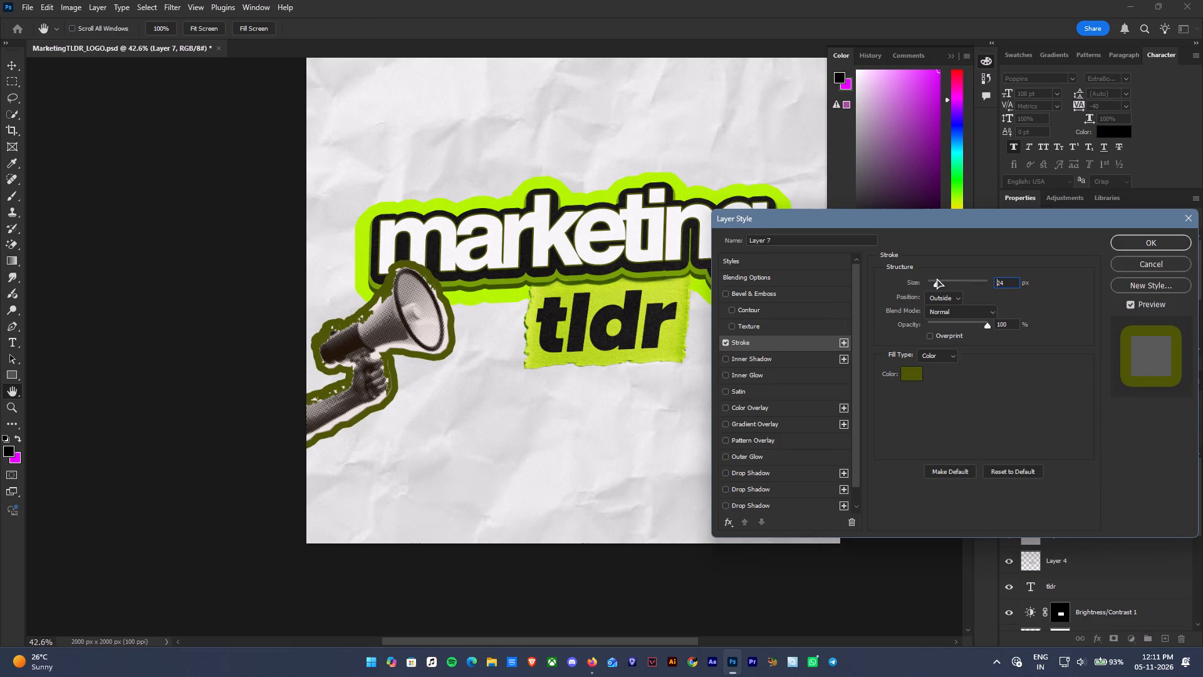
left_click(908, 370)
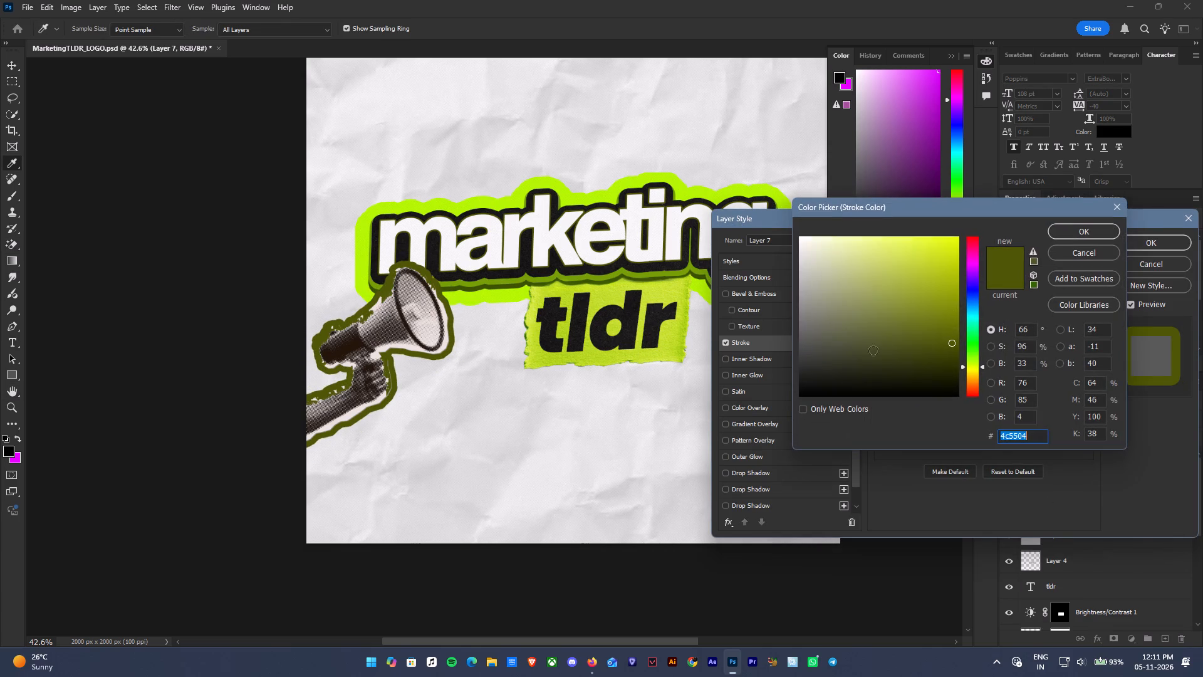
left_click(578, 196)
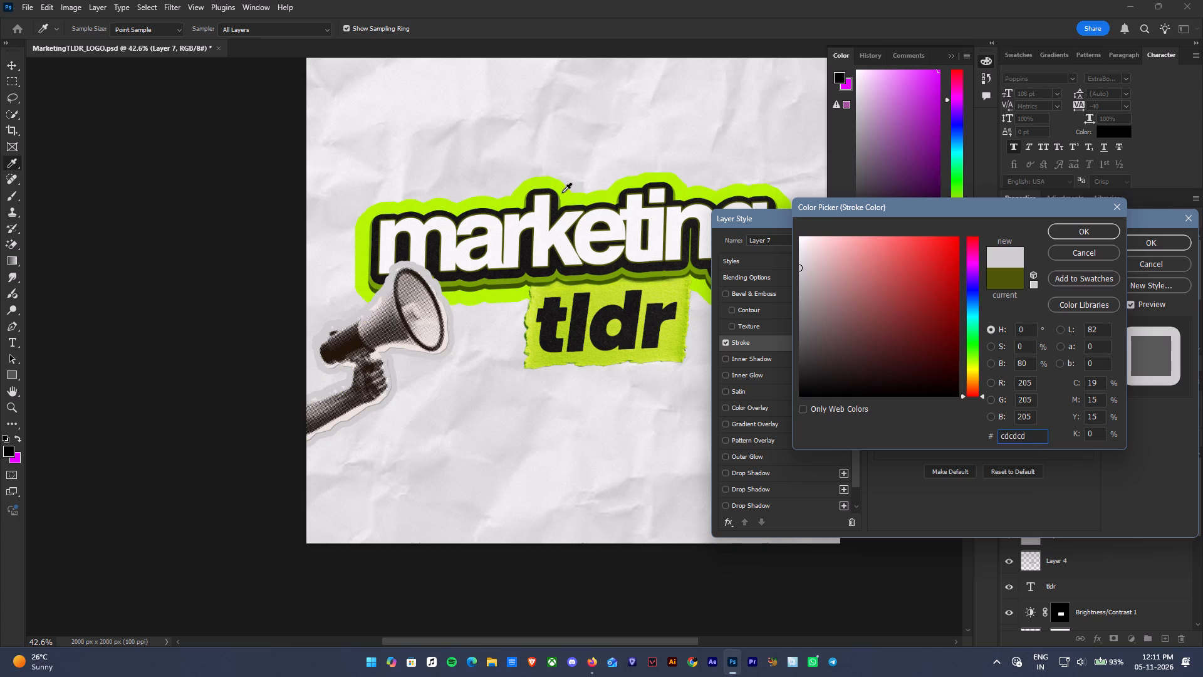
left_click(562, 192)
left_click(1092, 232)
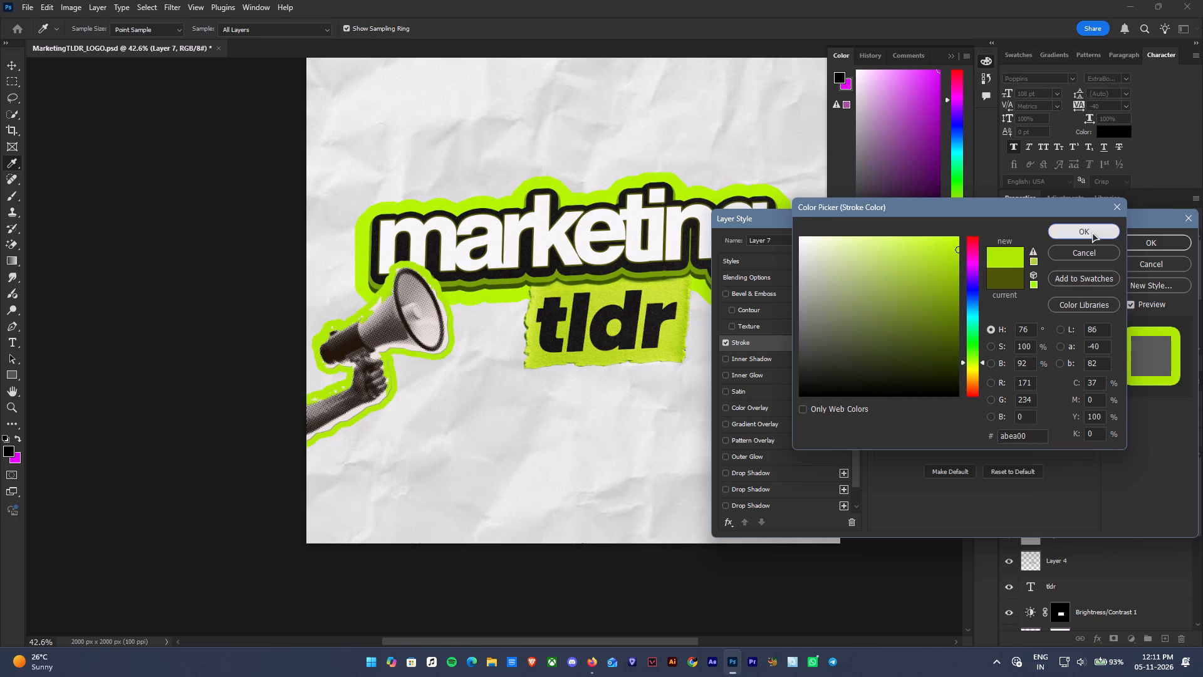
left_click(1154, 246)
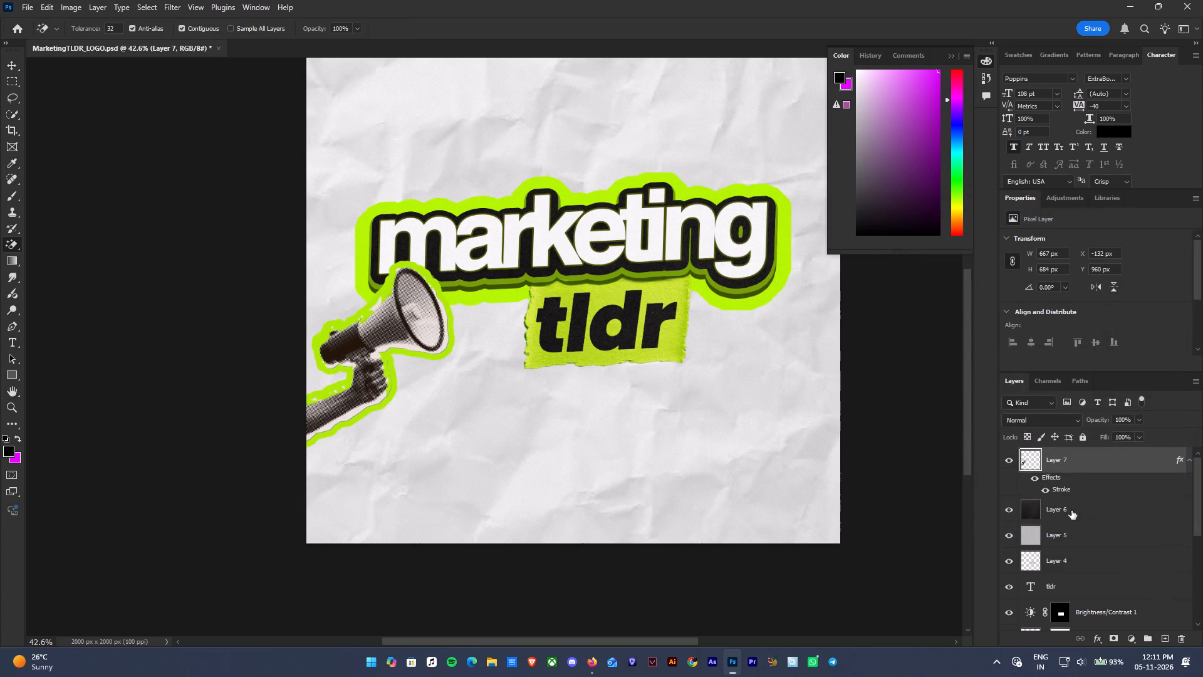
Set the megaphone layer's stroke size to 13 px.
double_click(1063, 485)
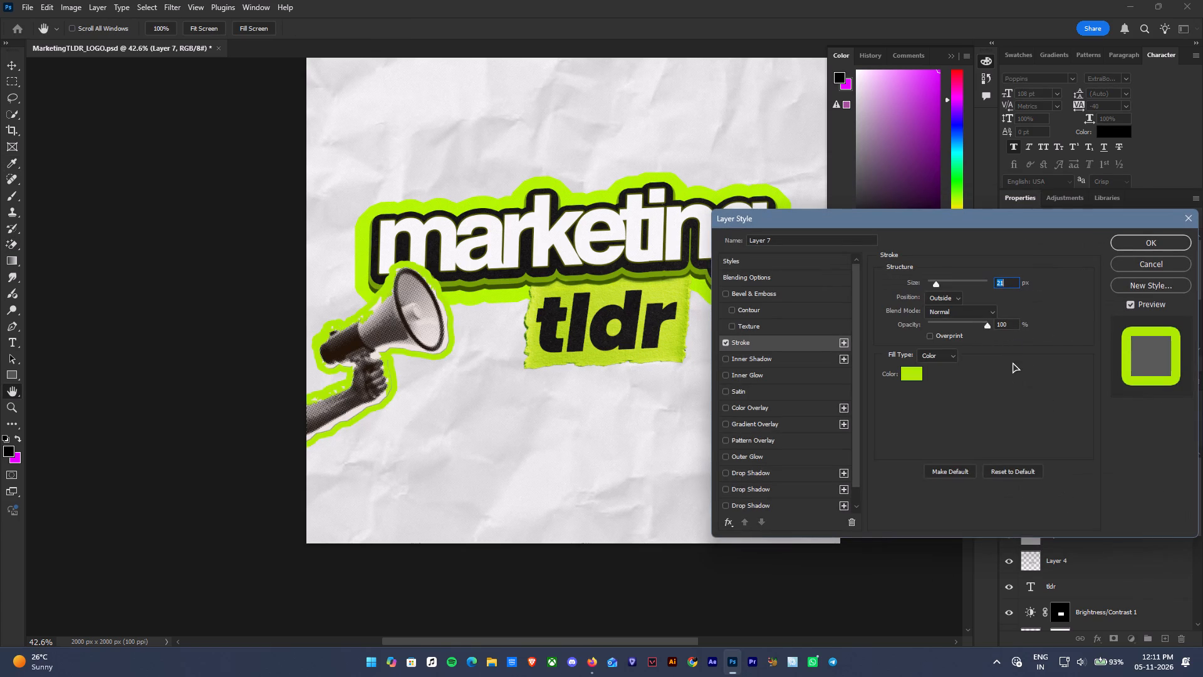
left_click(935, 285)
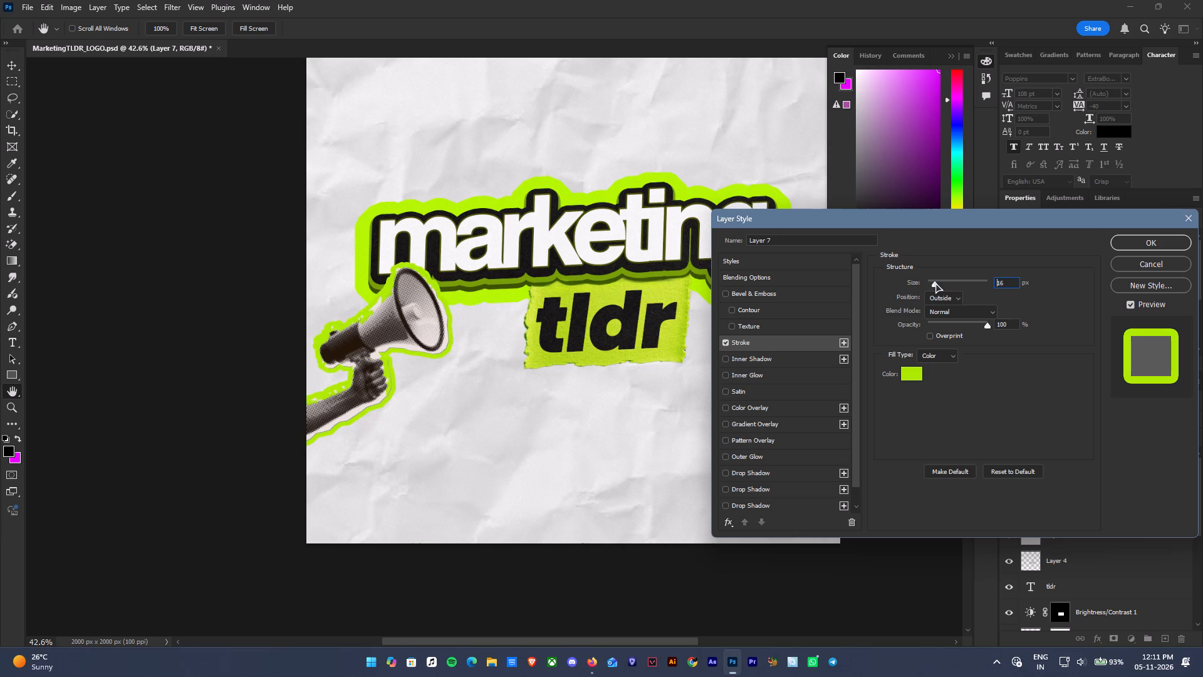
left_click(1119, 244)
Move the megaphone slightly down and rotate it about 8° clockwise so it sits just below the "marketing" wordmark.
key("ctrl+t")
left_click_drag(422, 316, 421, 322)
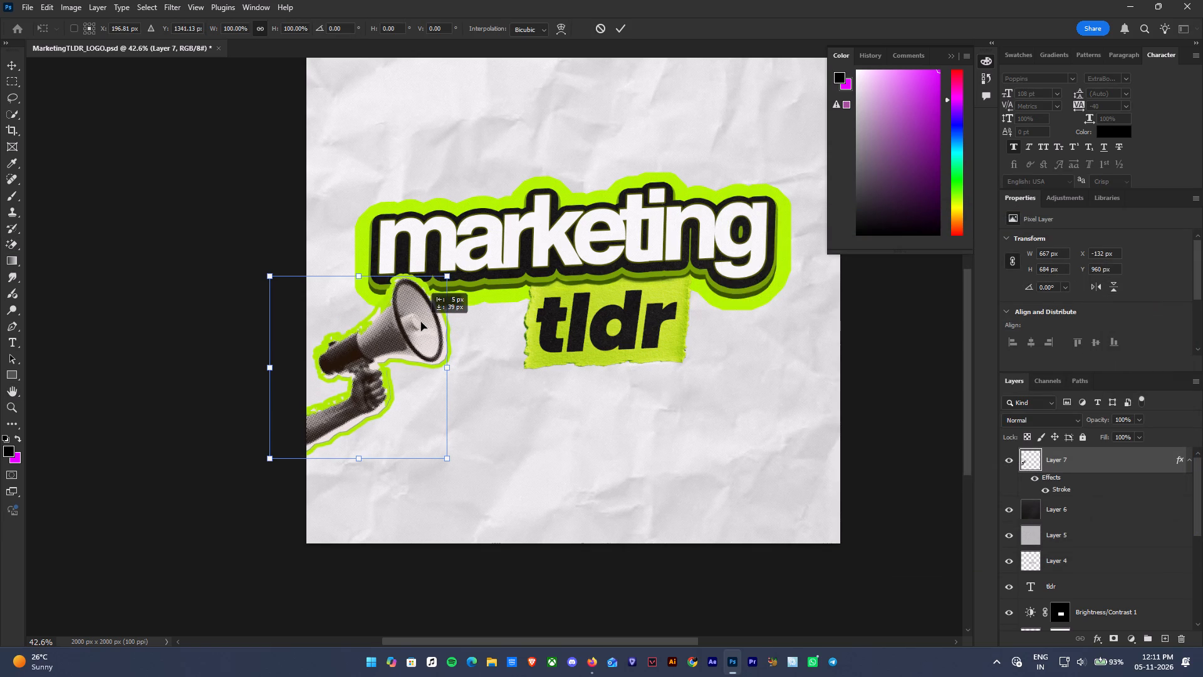
left_click_drag(421, 322, 420, 325)
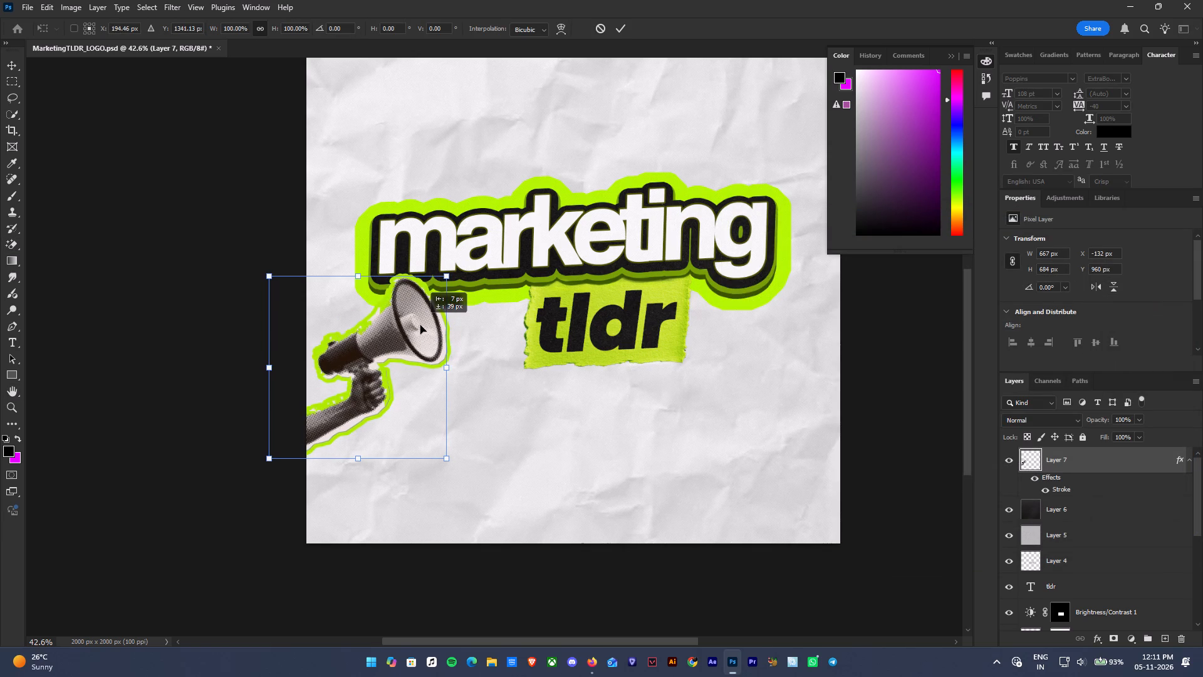
left_click_drag(420, 325, 419, 323)
left_click_drag(368, 477, 353, 475)
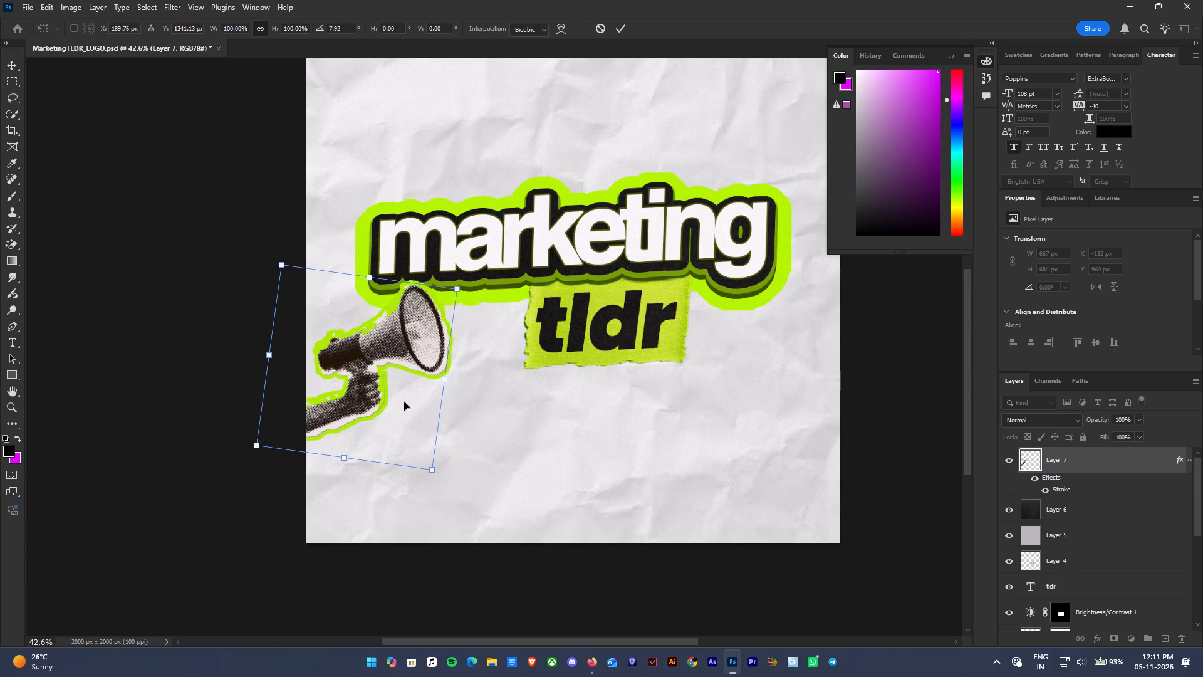
key("Return")
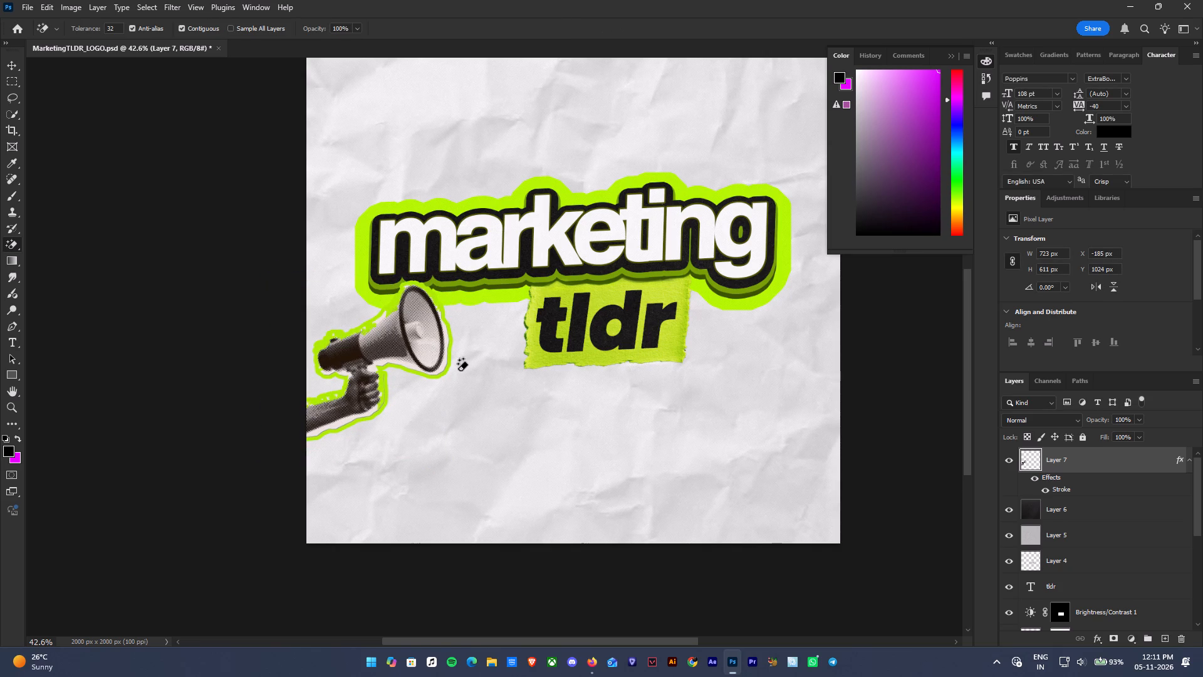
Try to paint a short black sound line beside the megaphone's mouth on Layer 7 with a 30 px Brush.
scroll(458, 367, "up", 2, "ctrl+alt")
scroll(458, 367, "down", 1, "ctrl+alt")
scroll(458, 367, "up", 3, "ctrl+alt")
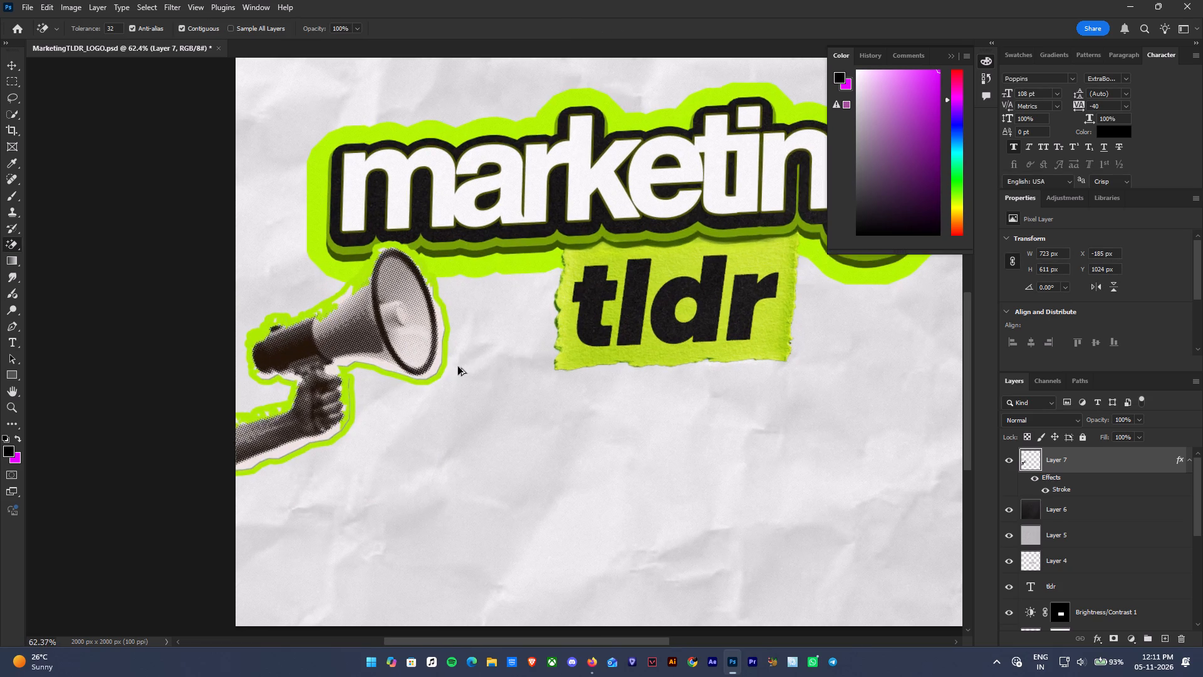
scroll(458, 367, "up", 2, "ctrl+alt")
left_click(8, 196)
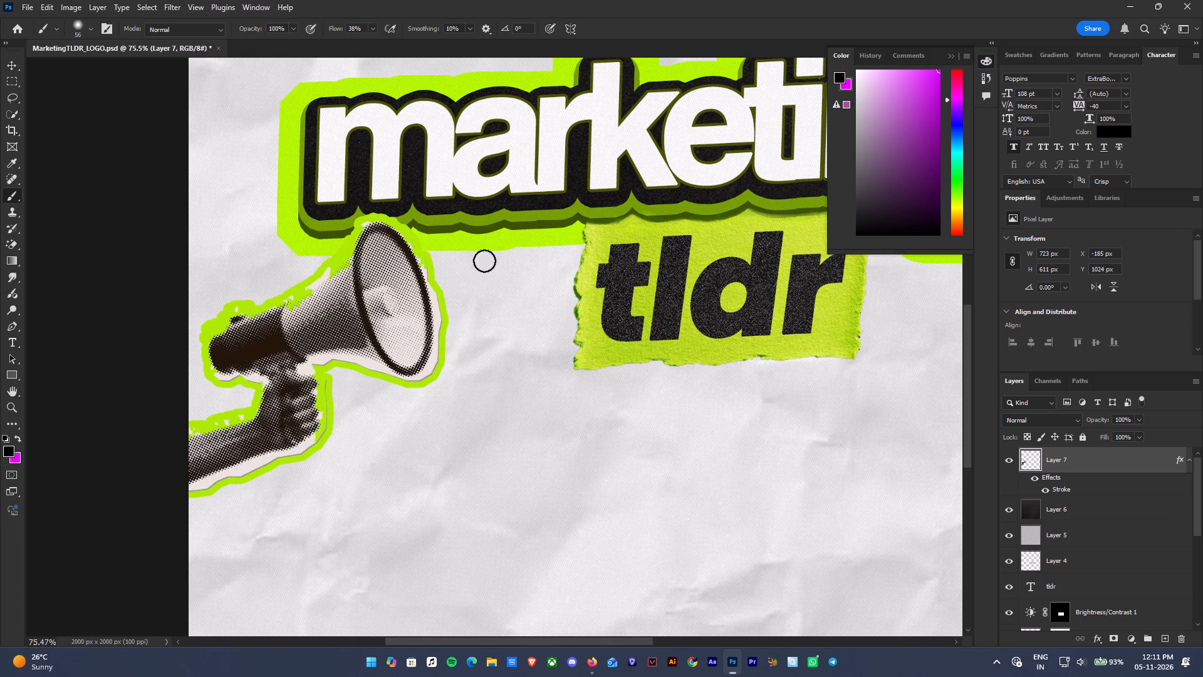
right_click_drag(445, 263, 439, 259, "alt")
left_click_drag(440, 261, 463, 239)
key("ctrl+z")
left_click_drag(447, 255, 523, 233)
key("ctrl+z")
Create a new layer above Layer 7 and set the Brush to 22 px with about 73% hardness.
left_click(1159, 640)
left_click_drag(452, 255, 494, 241)
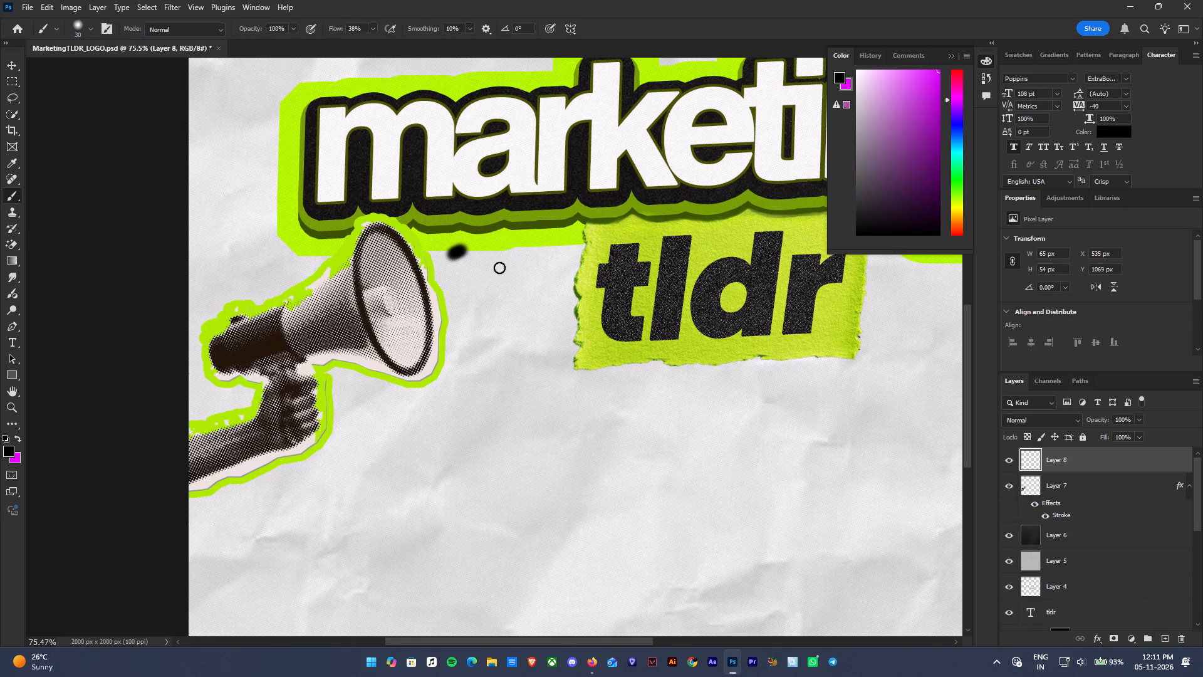
key("ctrl+z")
right_click_drag(469, 268, 468, 273, "alt")
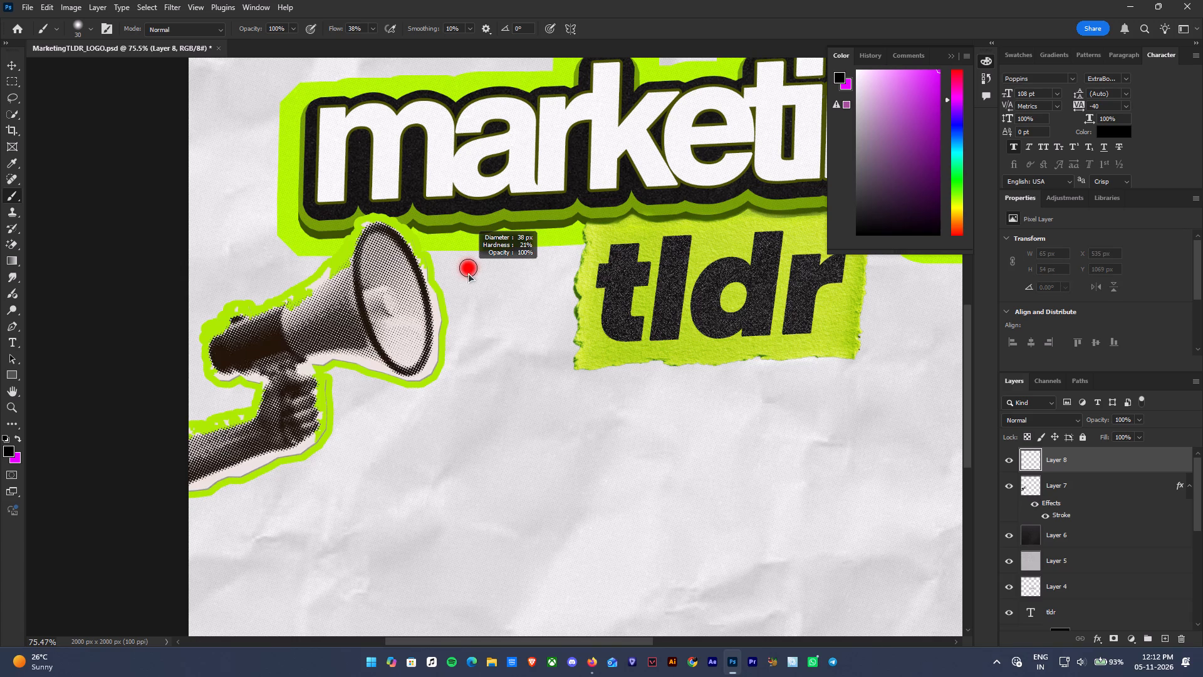
right_click_drag(468, 273, 439, 381, "alt")
right_click_drag(439, 381, 442, 376, "alt")
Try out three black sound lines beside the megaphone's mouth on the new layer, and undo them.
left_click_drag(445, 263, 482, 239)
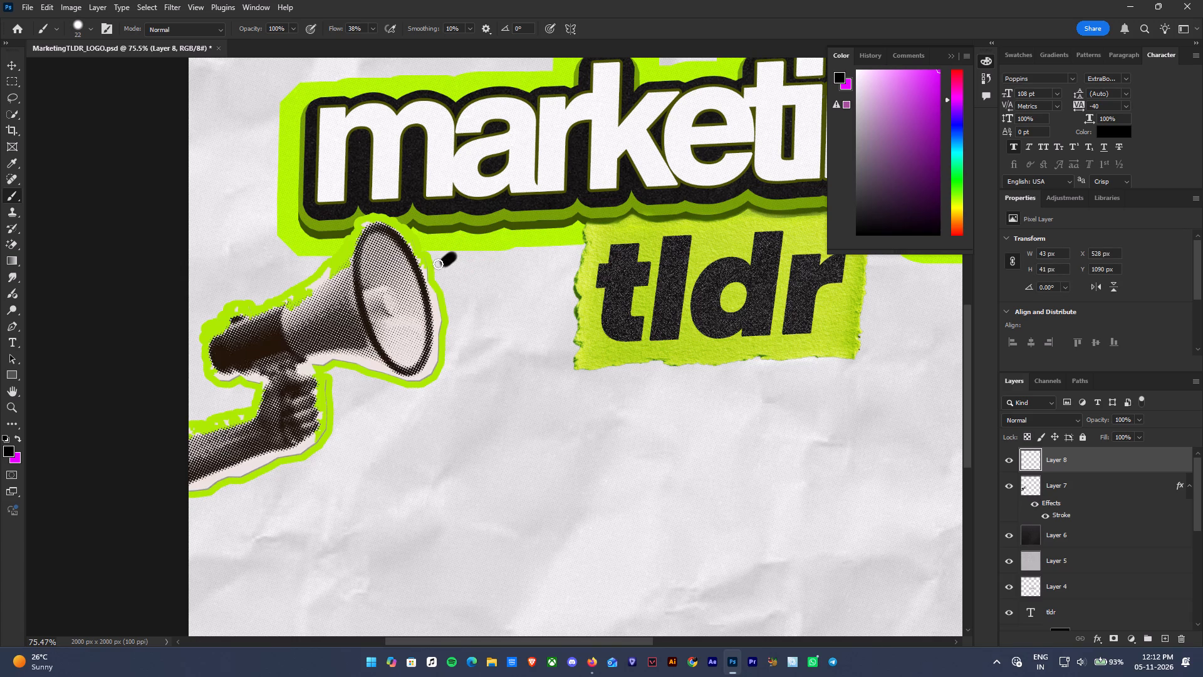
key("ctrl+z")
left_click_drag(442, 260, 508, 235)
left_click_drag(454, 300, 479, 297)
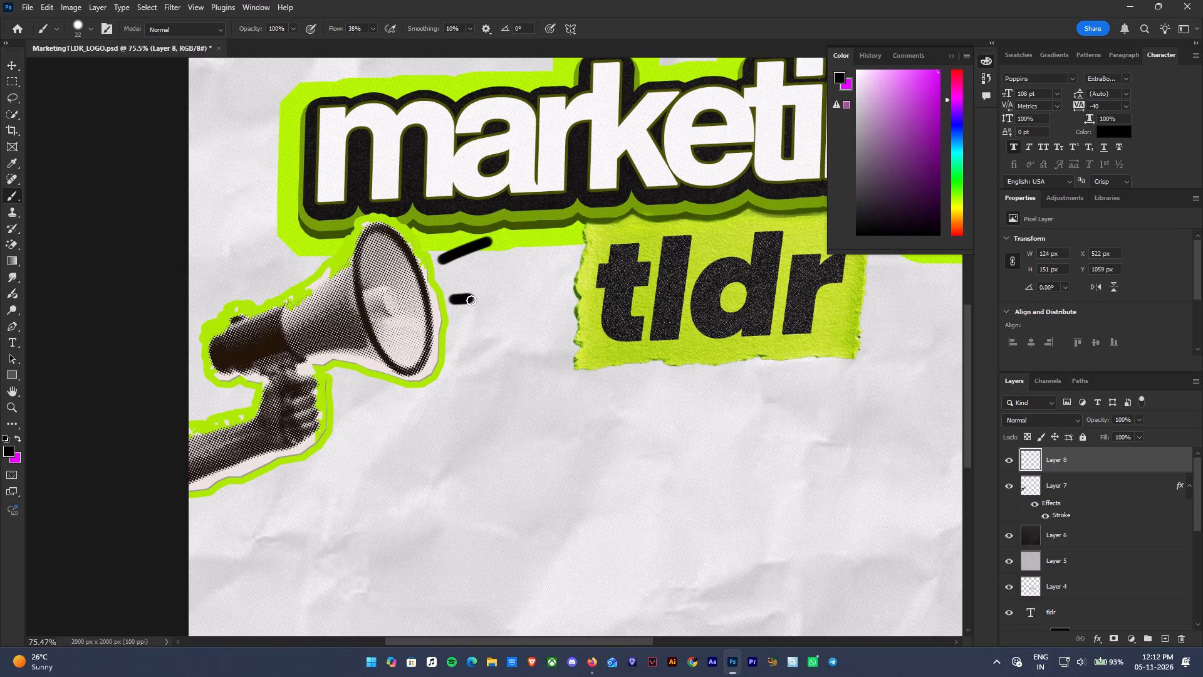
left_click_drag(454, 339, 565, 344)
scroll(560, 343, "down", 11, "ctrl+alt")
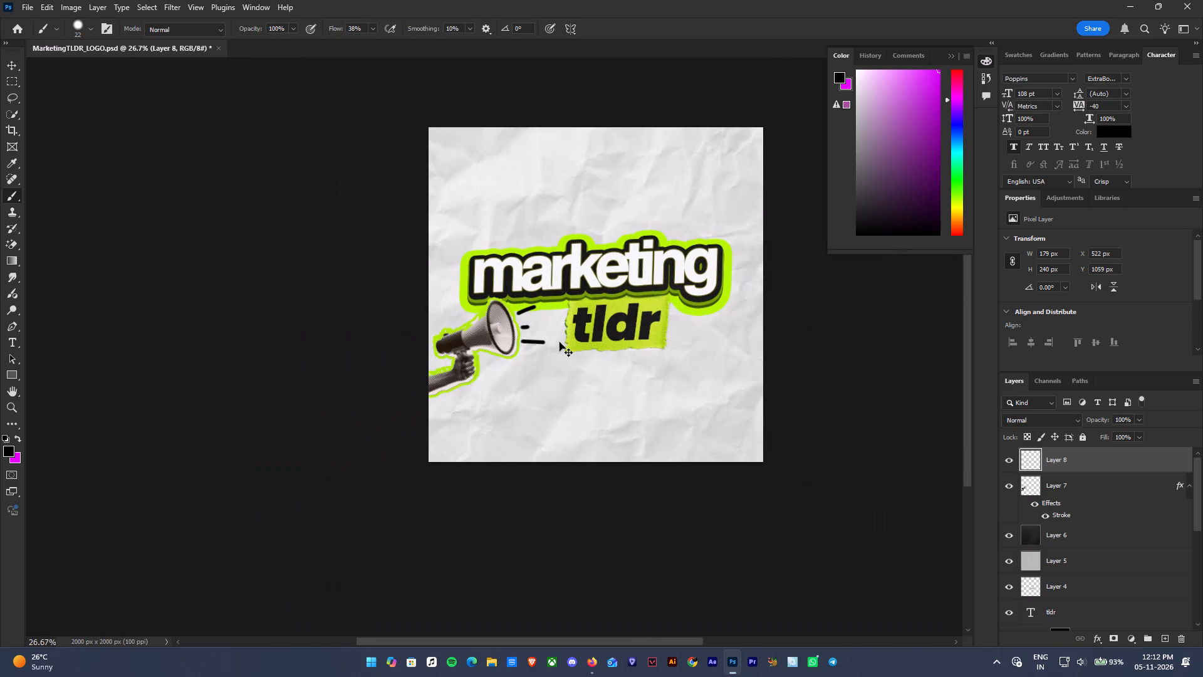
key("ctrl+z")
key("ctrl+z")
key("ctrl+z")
Paint three black sound lines fanning out from the megaphone's mouth on Layer 8, together about 150 × 142 px.
scroll(522, 312, "up", 20, "ctrl+alt")
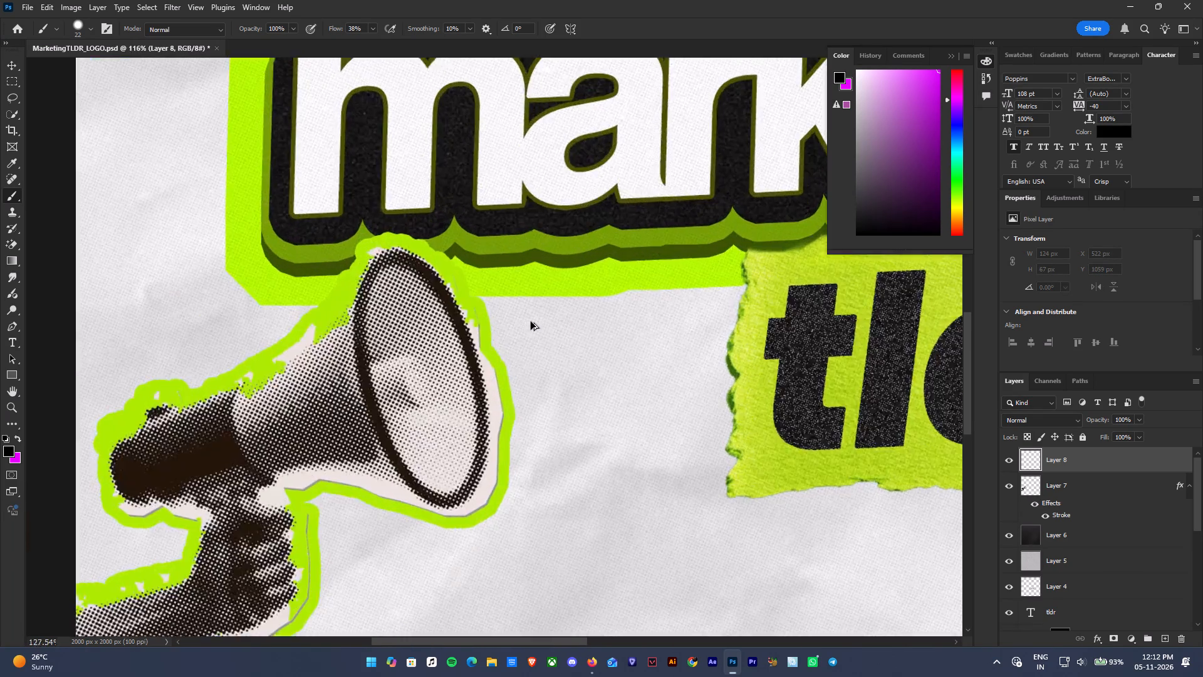
scroll(531, 322, "up", 2, "ctrl+alt")
left_click_drag(516, 391, 655, 324)
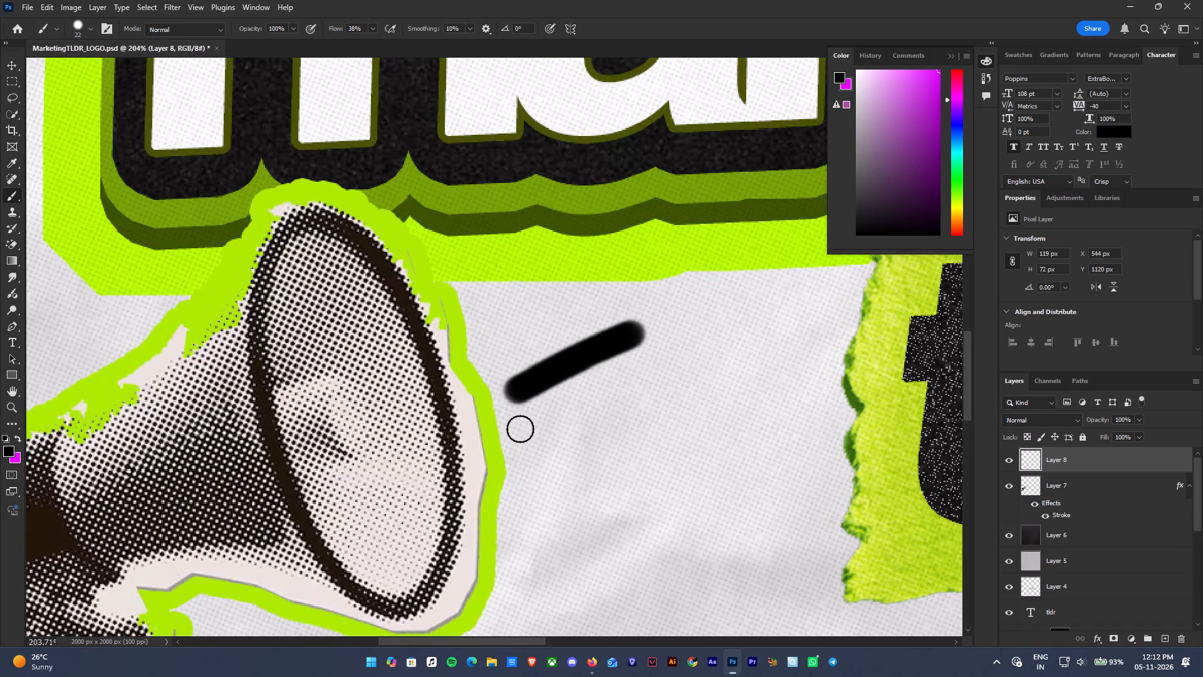
left_click_drag(521, 429, 613, 419)
left_click_drag(525, 480, 747, 476)
scroll(690, 416, "down", 2, "ctrl+alt")
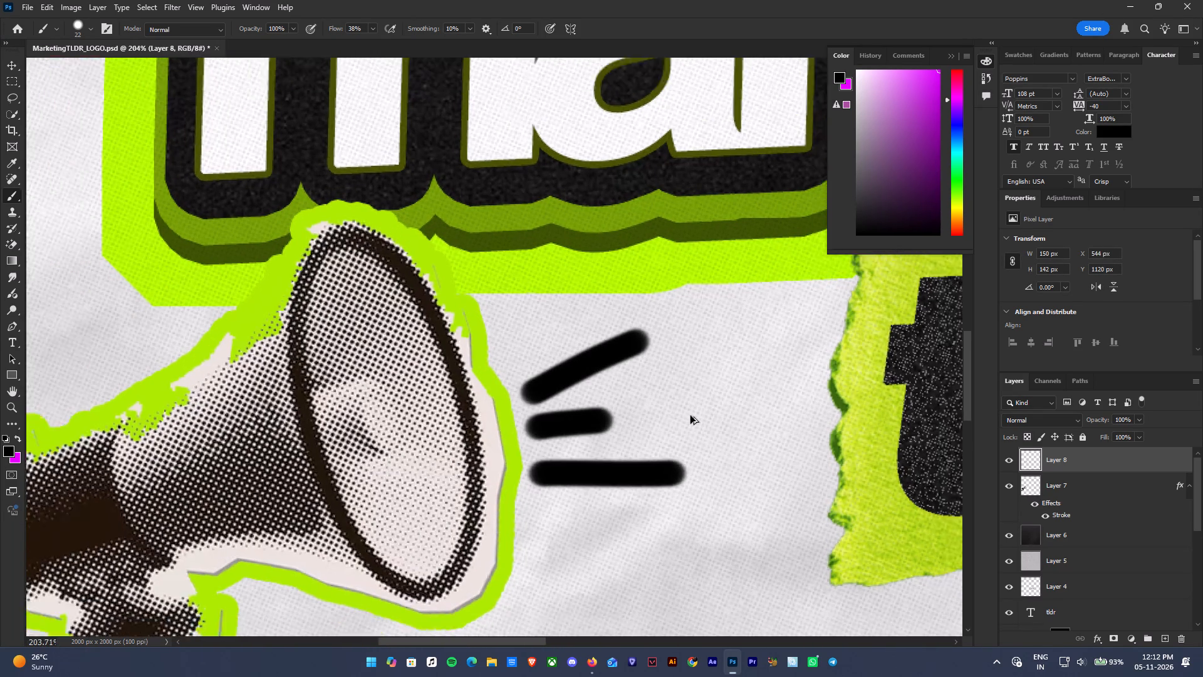
scroll(690, 416, "down", 18, "ctrl+alt")
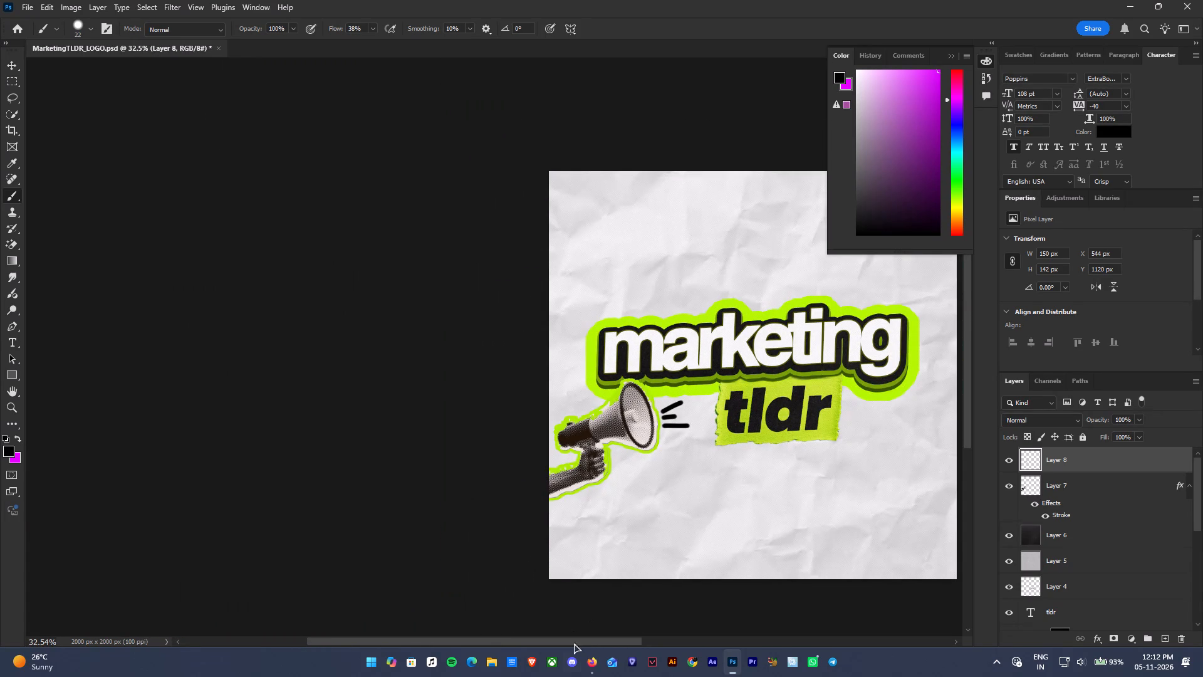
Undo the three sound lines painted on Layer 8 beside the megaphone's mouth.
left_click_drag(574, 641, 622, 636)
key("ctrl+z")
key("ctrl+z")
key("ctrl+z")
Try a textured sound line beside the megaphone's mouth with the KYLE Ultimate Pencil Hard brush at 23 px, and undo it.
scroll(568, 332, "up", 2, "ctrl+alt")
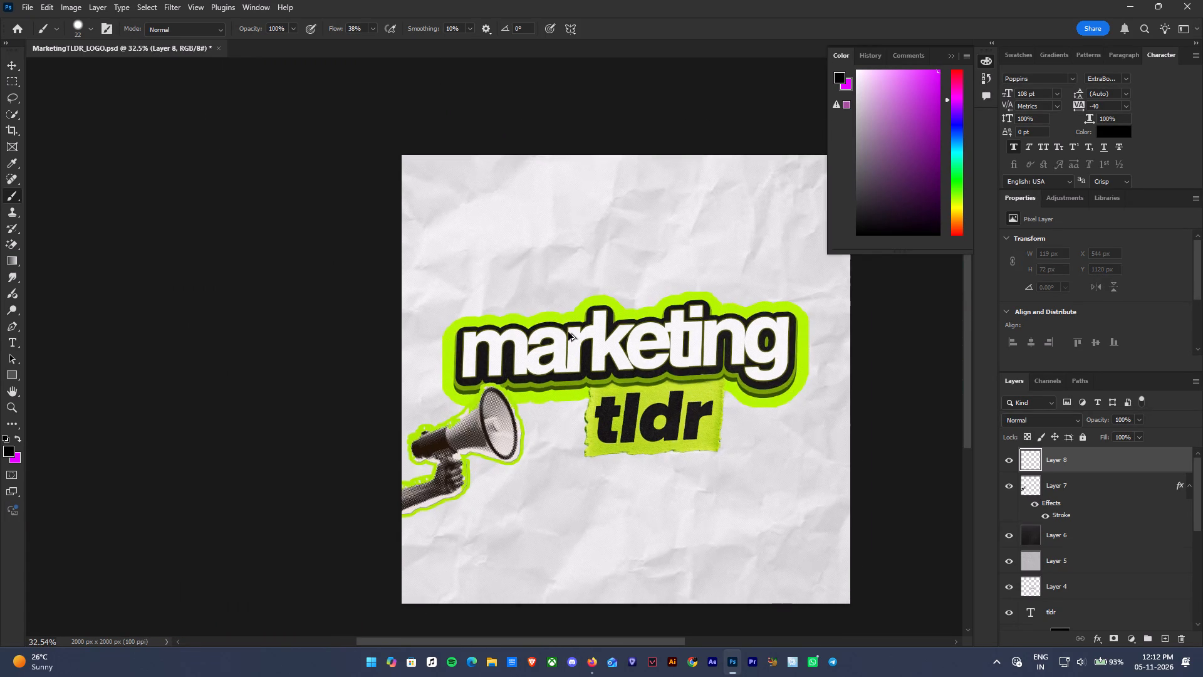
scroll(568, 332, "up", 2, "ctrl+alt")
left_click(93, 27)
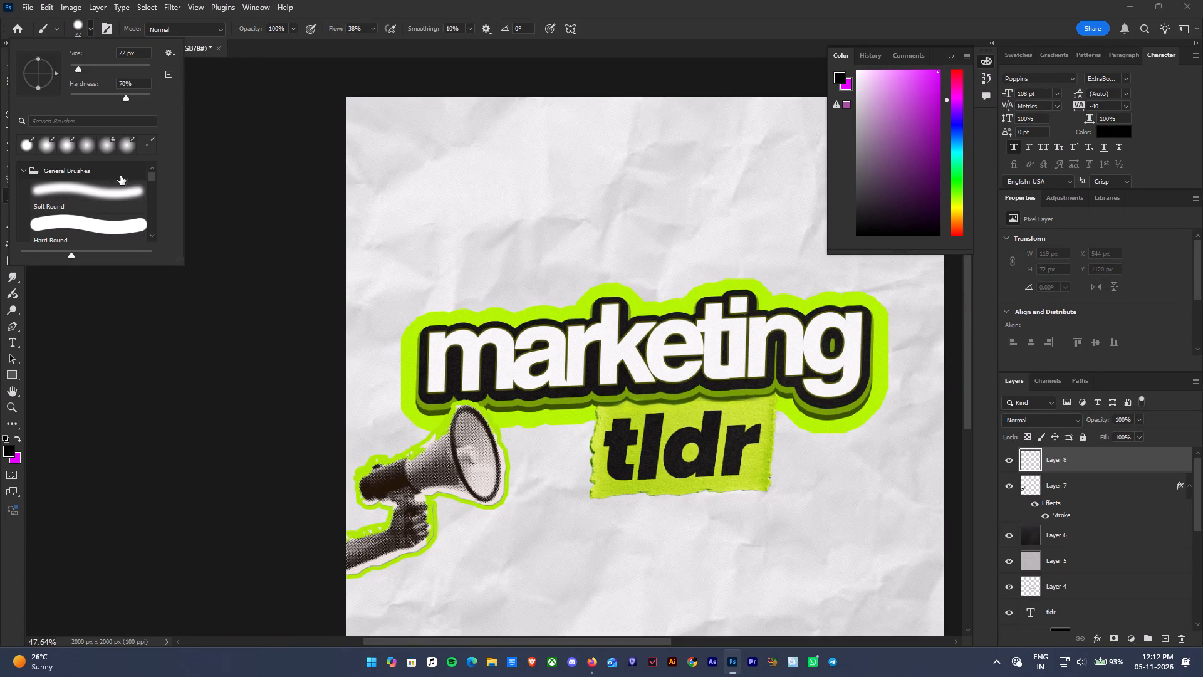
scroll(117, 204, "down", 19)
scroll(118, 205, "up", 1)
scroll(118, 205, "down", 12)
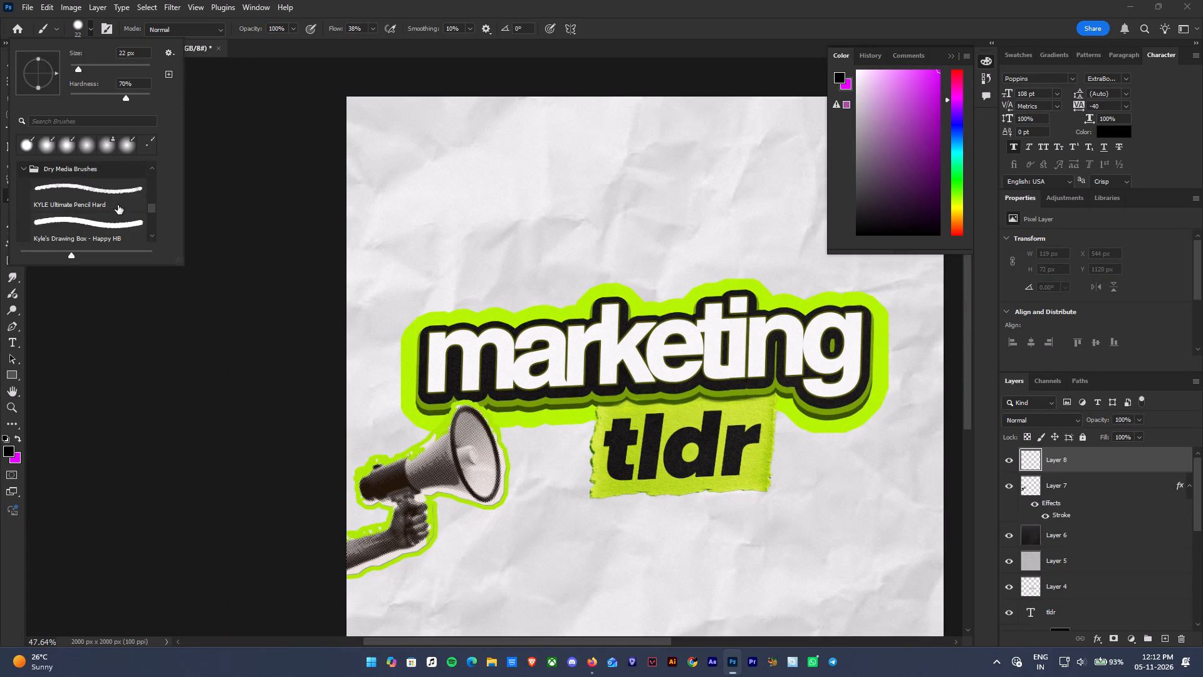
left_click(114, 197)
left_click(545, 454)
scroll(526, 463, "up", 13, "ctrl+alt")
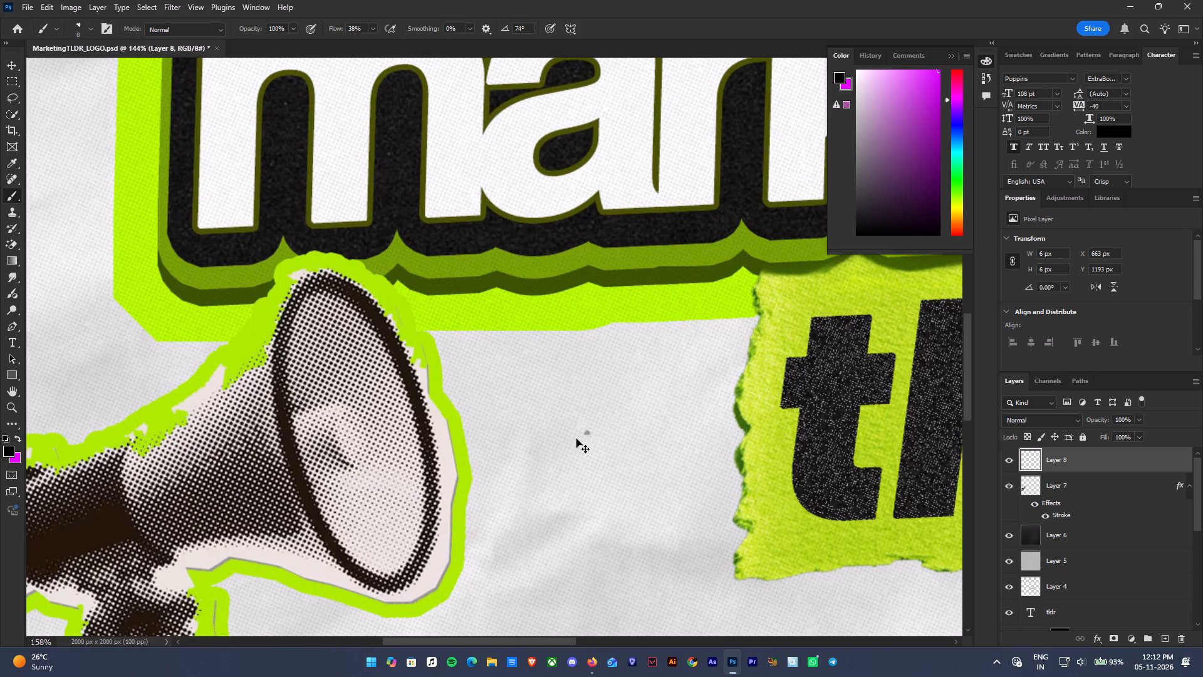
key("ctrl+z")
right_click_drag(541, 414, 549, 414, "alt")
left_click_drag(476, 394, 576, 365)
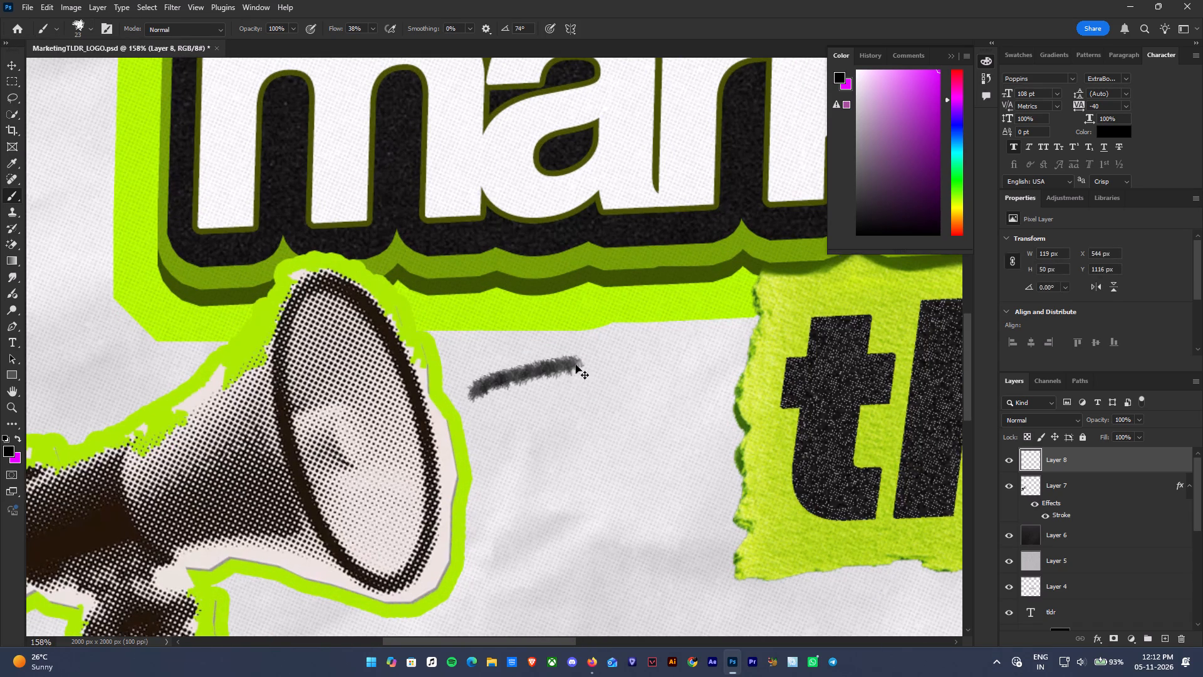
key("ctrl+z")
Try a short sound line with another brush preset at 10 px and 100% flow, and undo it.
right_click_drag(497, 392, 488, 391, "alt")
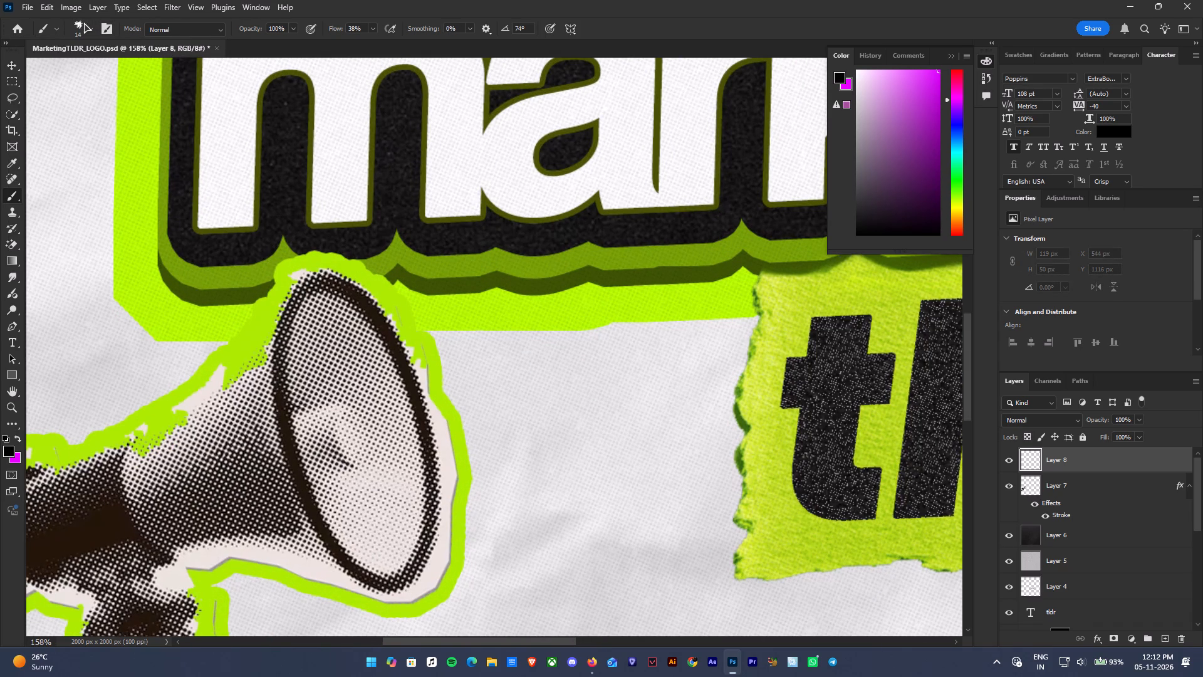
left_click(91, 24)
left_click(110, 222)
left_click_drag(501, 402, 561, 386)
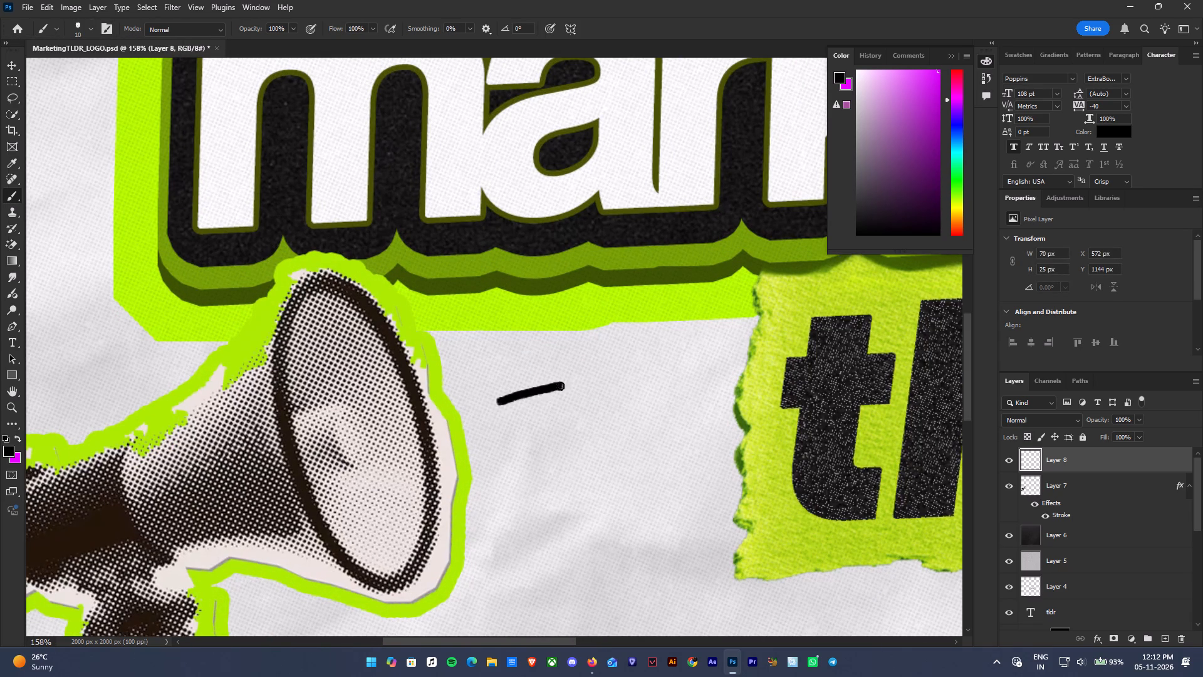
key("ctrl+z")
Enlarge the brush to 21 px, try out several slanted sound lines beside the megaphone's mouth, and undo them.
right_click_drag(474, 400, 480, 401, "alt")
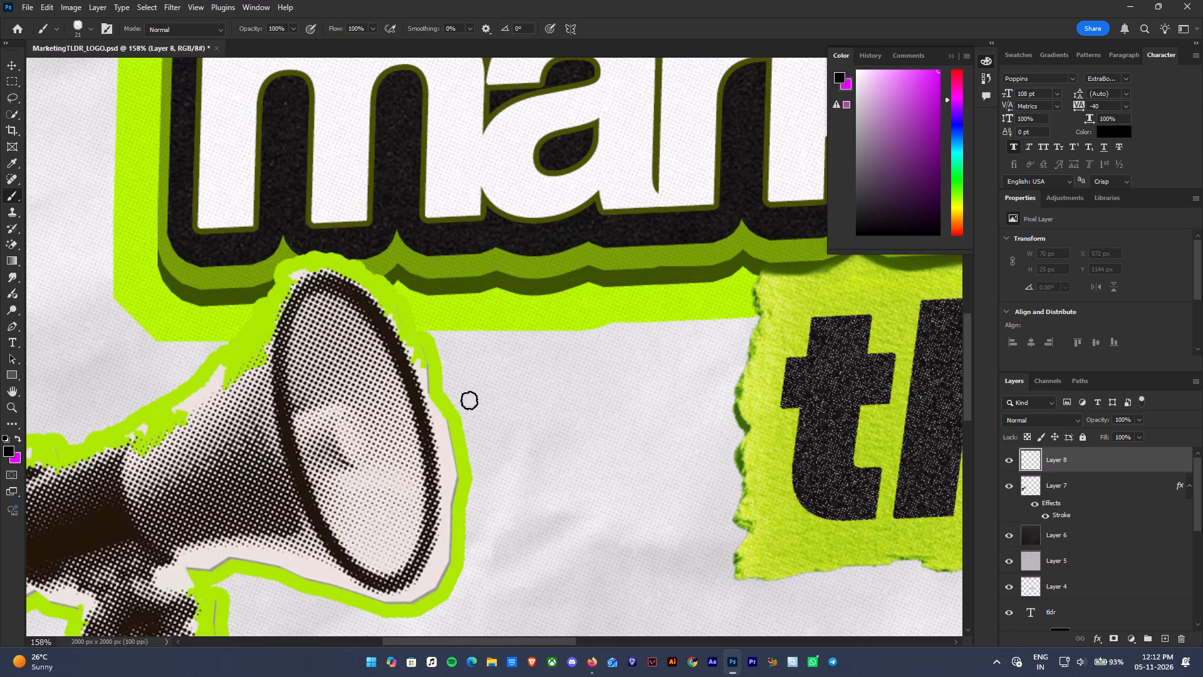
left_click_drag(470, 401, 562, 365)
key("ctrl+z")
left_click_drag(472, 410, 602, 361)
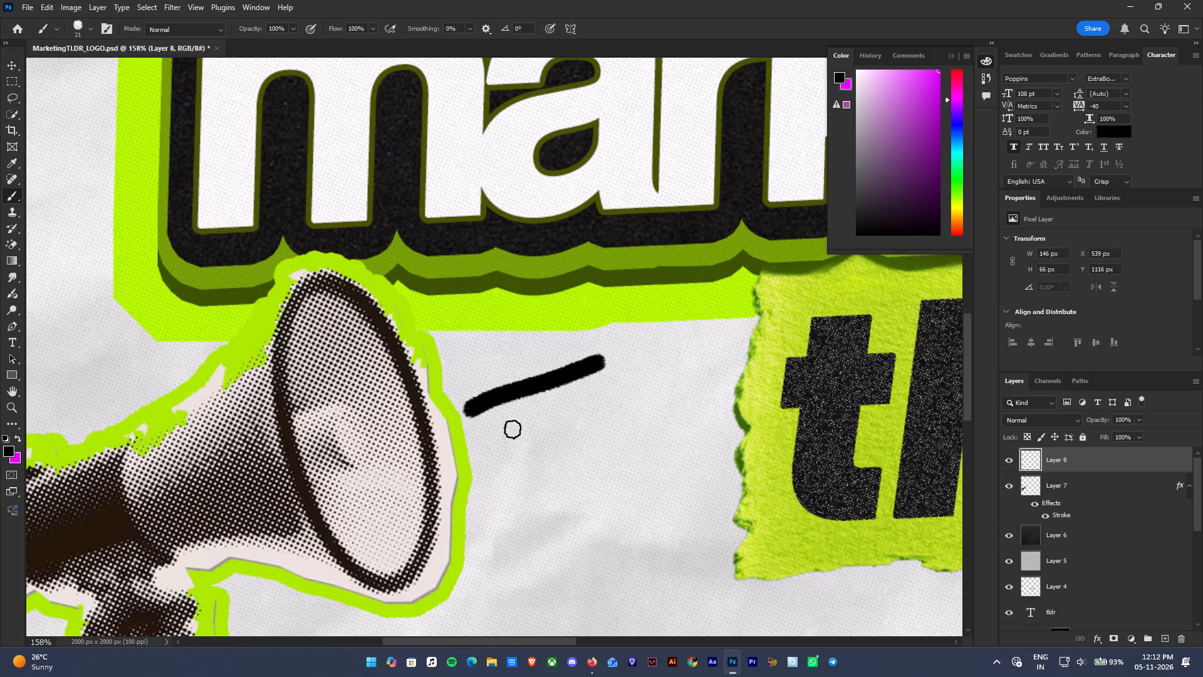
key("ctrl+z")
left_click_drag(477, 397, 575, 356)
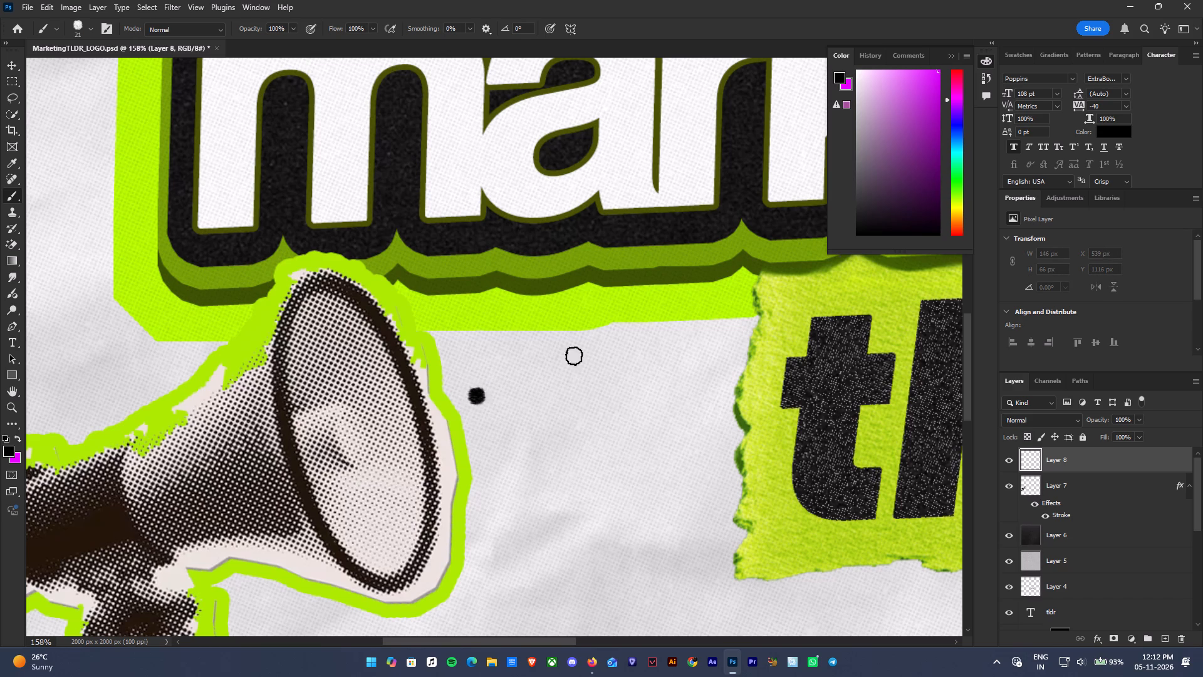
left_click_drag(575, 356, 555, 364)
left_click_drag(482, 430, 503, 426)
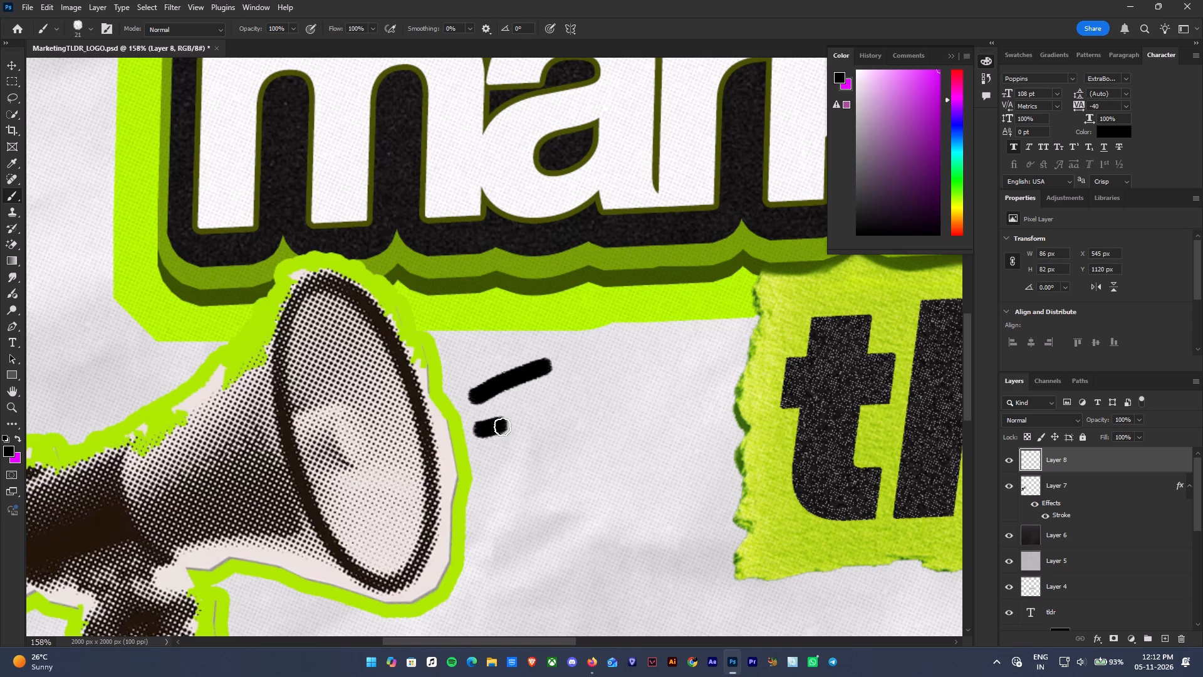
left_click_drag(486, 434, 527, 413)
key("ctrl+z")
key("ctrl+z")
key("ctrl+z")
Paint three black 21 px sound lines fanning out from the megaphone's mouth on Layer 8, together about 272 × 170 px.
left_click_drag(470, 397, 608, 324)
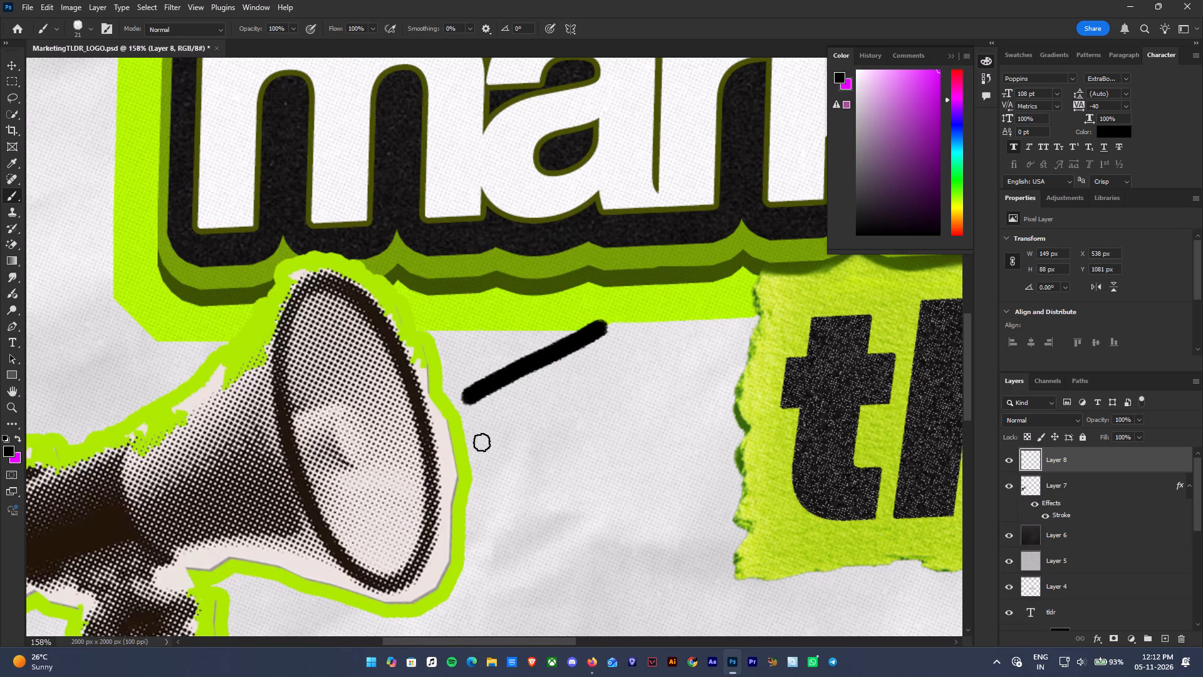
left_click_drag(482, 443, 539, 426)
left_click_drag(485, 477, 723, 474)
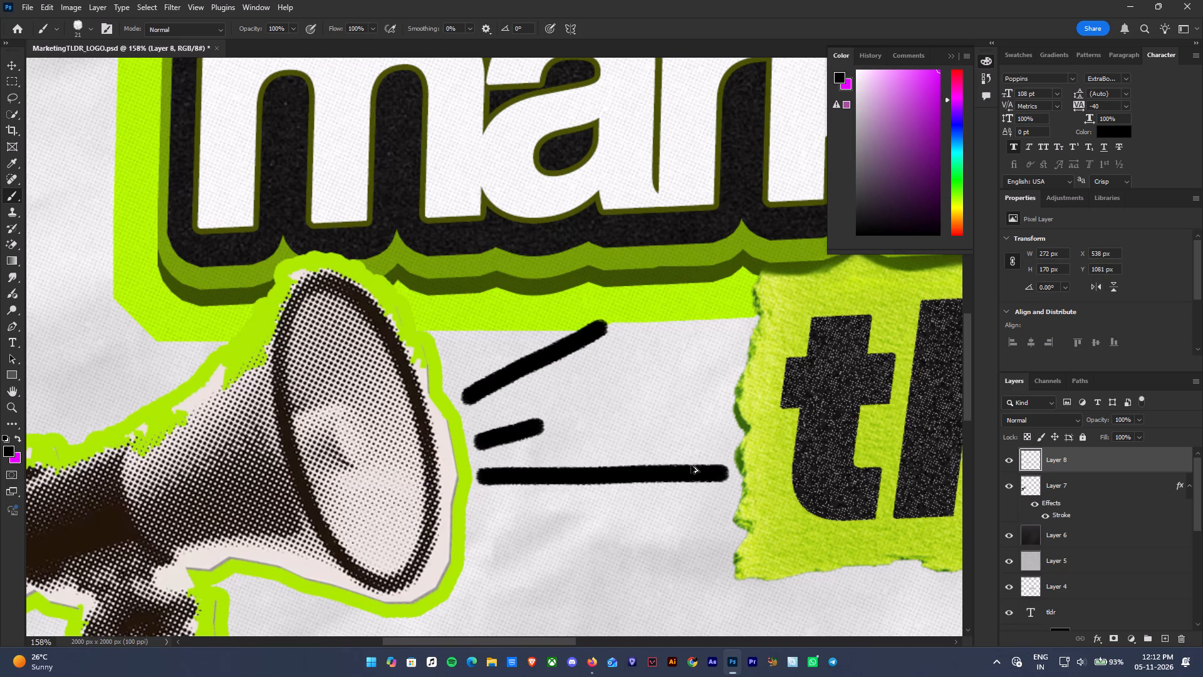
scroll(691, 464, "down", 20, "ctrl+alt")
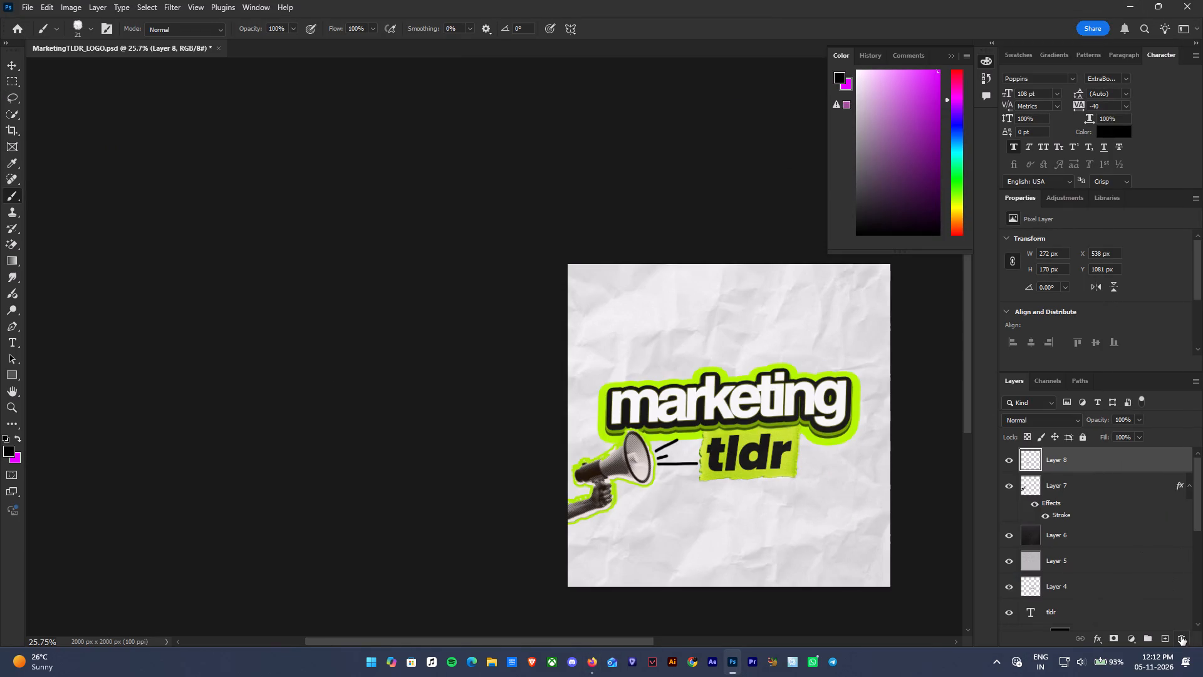
Back in Photoshop, delete Layer 8 with the painted sound lines.
left_click(1181, 636)
Draw a black Line shape about 103 px long with 5 px weight, slanting upward beside the megaphone's mouth.
scroll(857, 417, "up", 11, "ctrl+alt")
scroll(459, 534, "up", 5, "ctrl+alt")
scroll(397, 506, "down", 3)
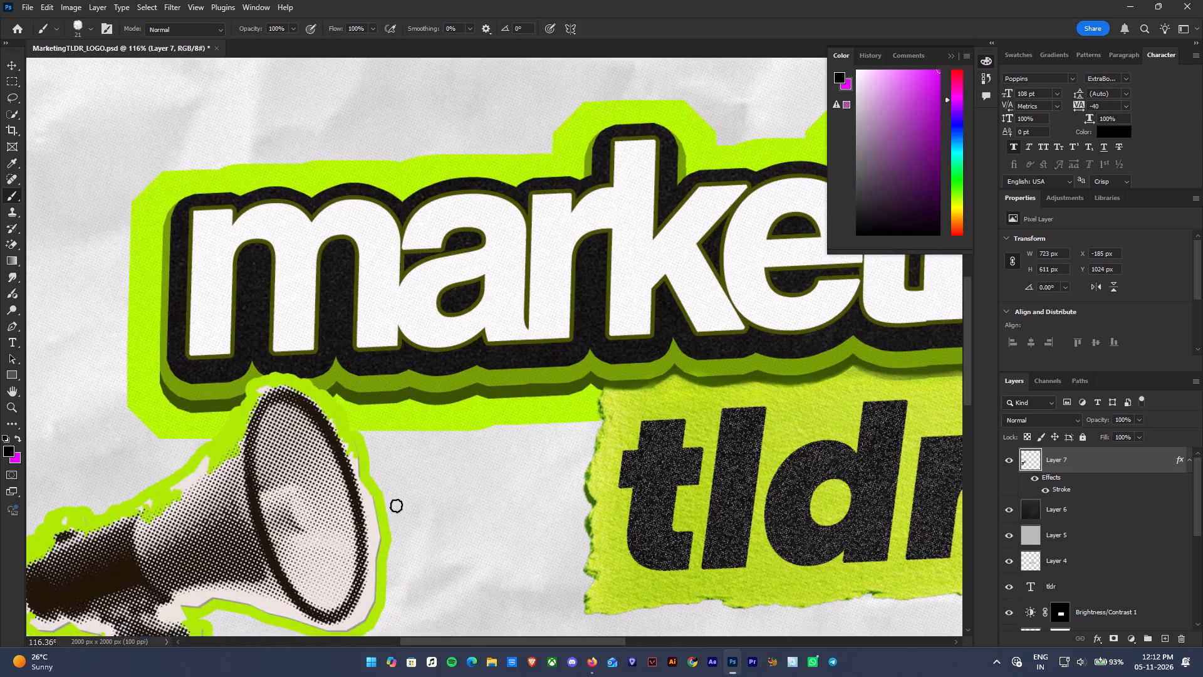
scroll(397, 506, "down", 2)
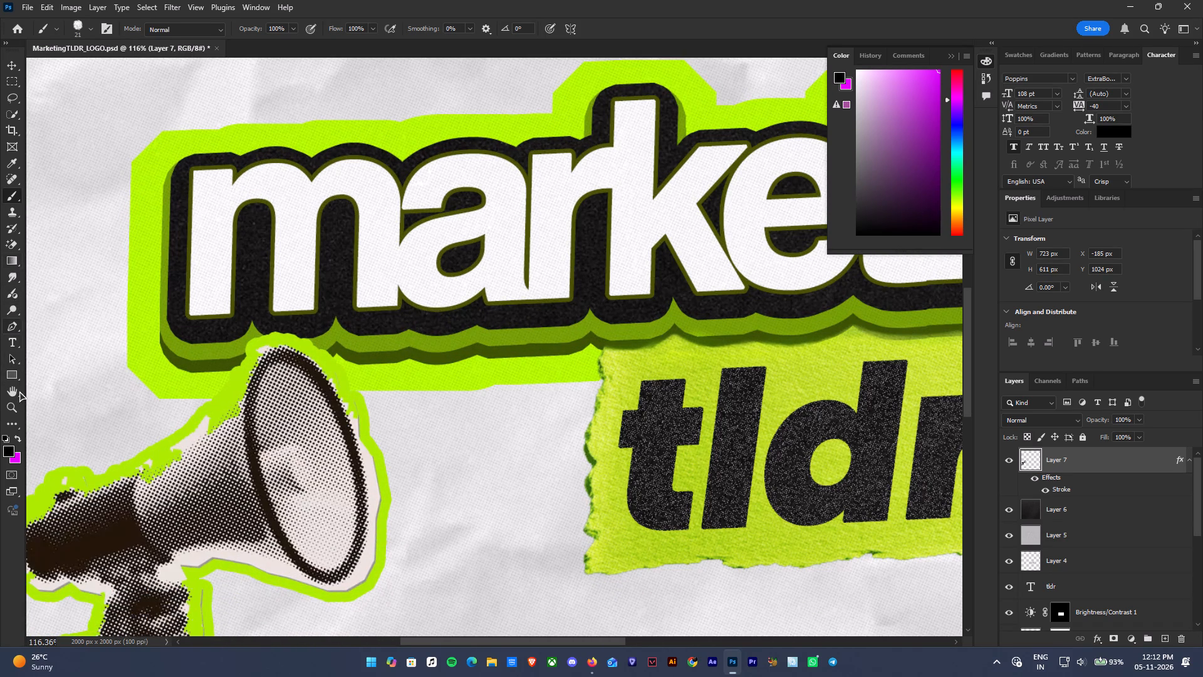
left_click(11, 423)
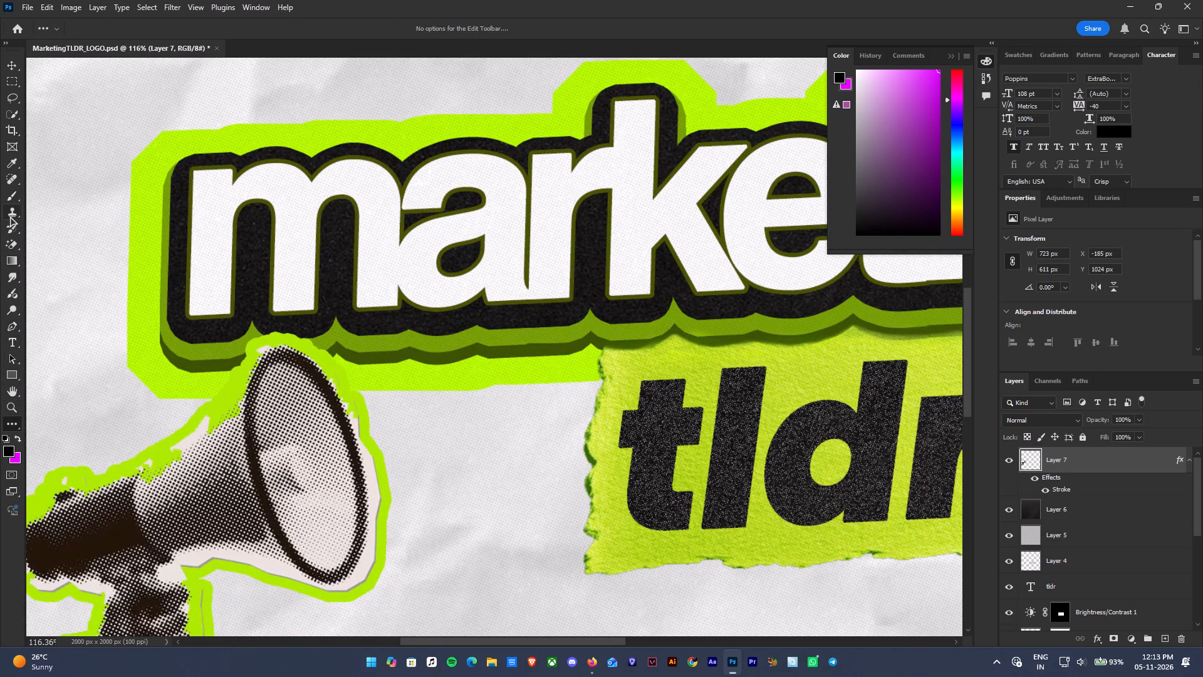
left_click(11, 198)
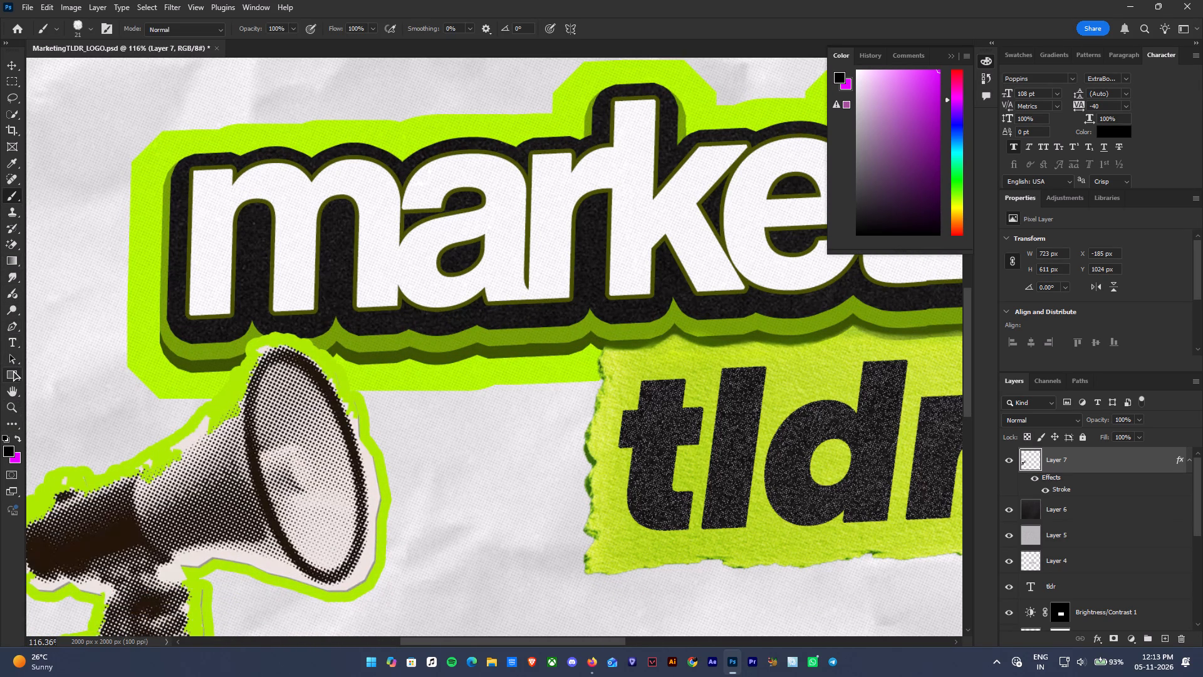
left_click(13, 370)
right_click(14, 370)
left_click(55, 432)
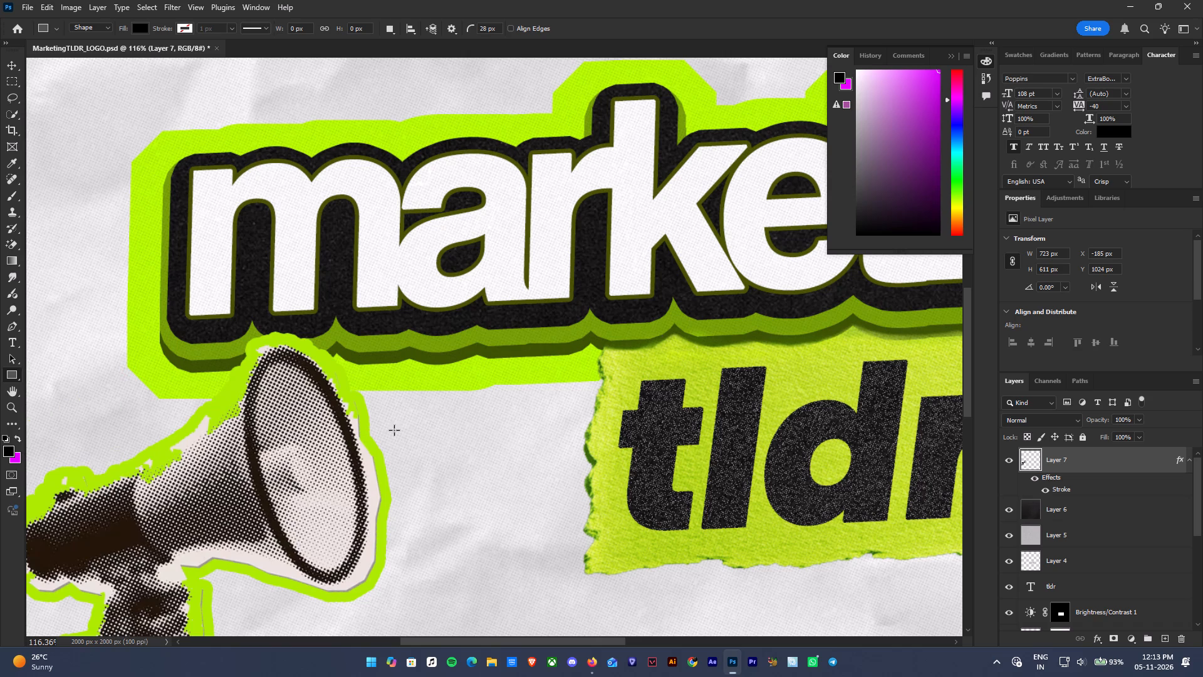
left_click_drag(391, 429, 463, 409)
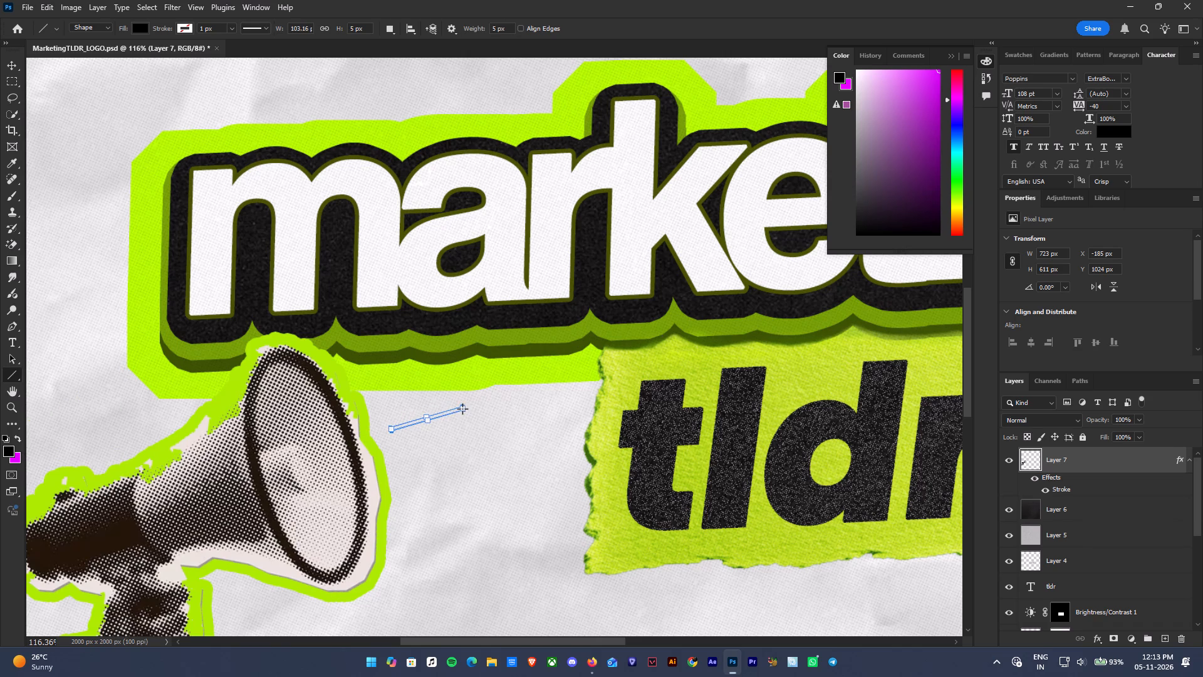
Give the line shape a black stroke of about 11.19 px to thicken it.
left_click(266, 27)
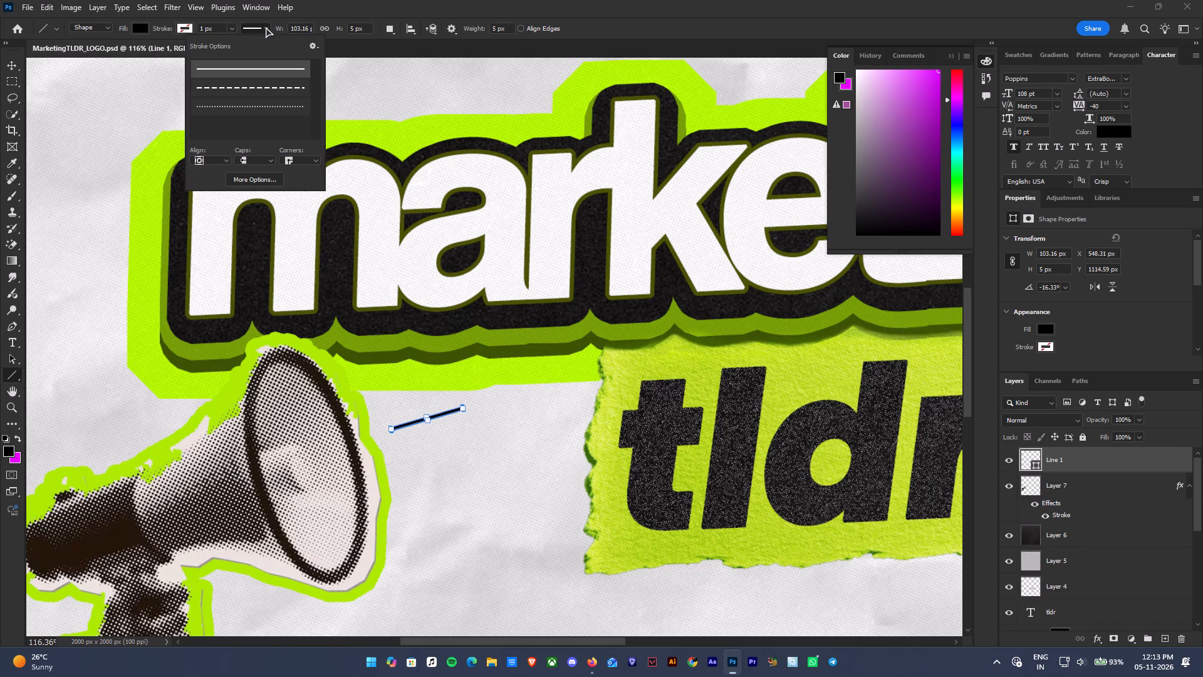
left_click(231, 28)
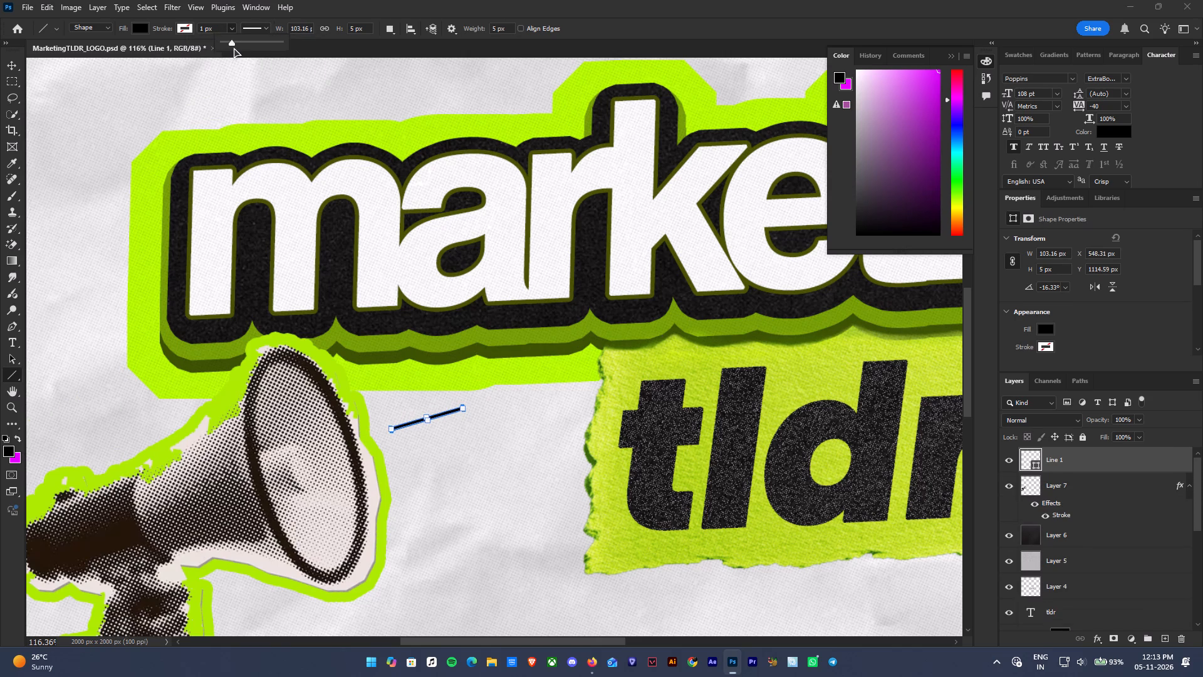
left_click(234, 45)
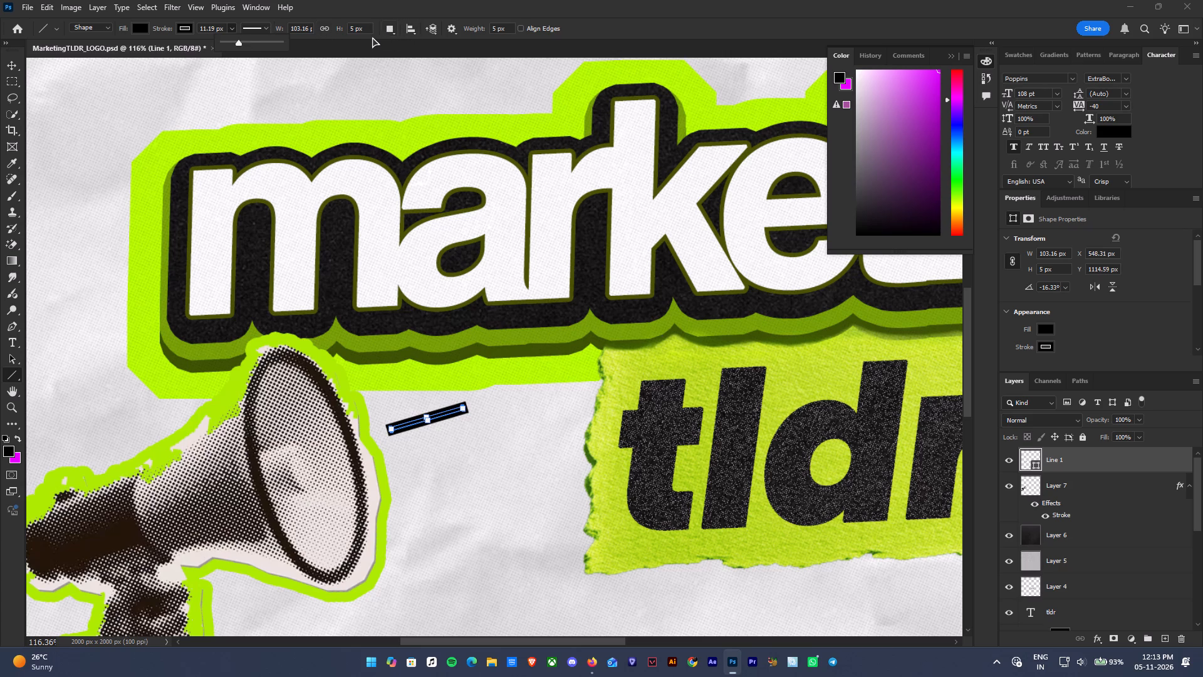
left_click(372, 36)
Set the line's stroke to round caps and round corners.
left_click(264, 28)
left_click(221, 161)
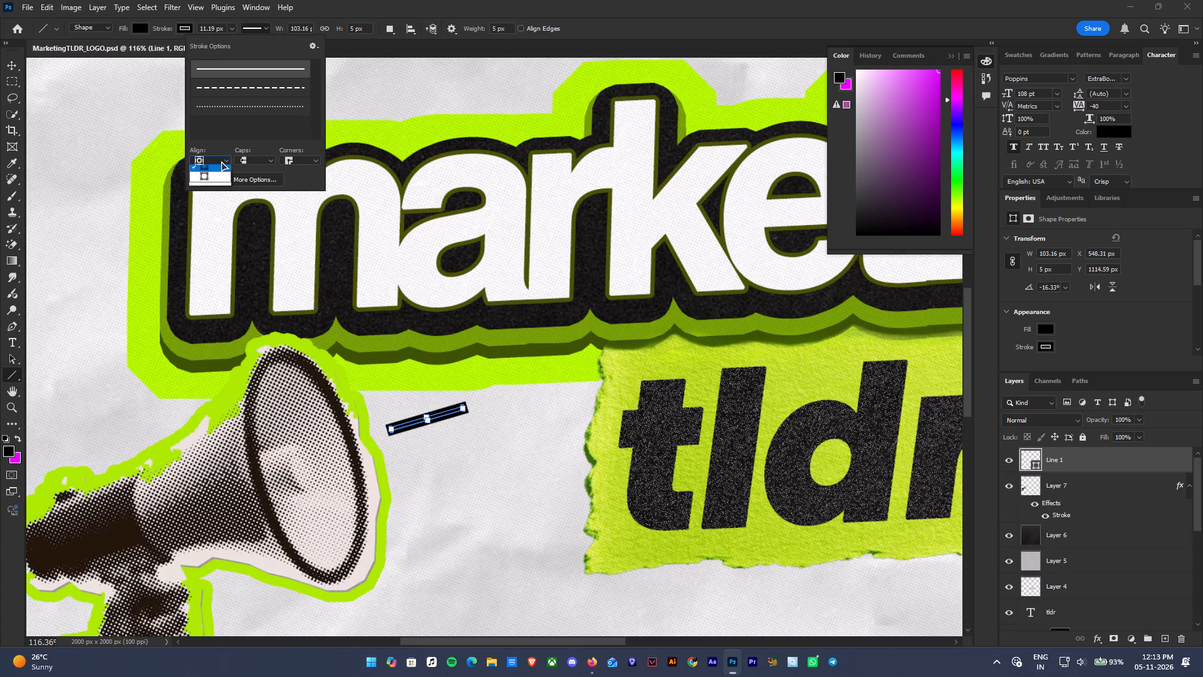
left_click(221, 160)
left_click(259, 157)
left_click(263, 178)
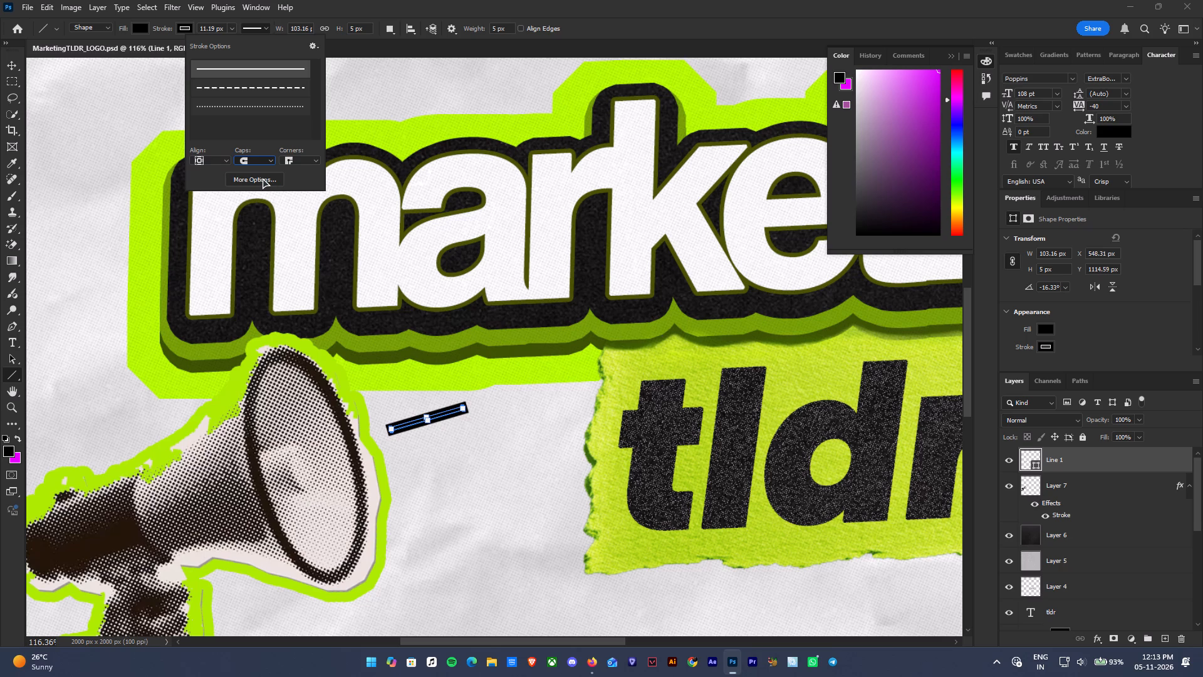
left_click(301, 162)
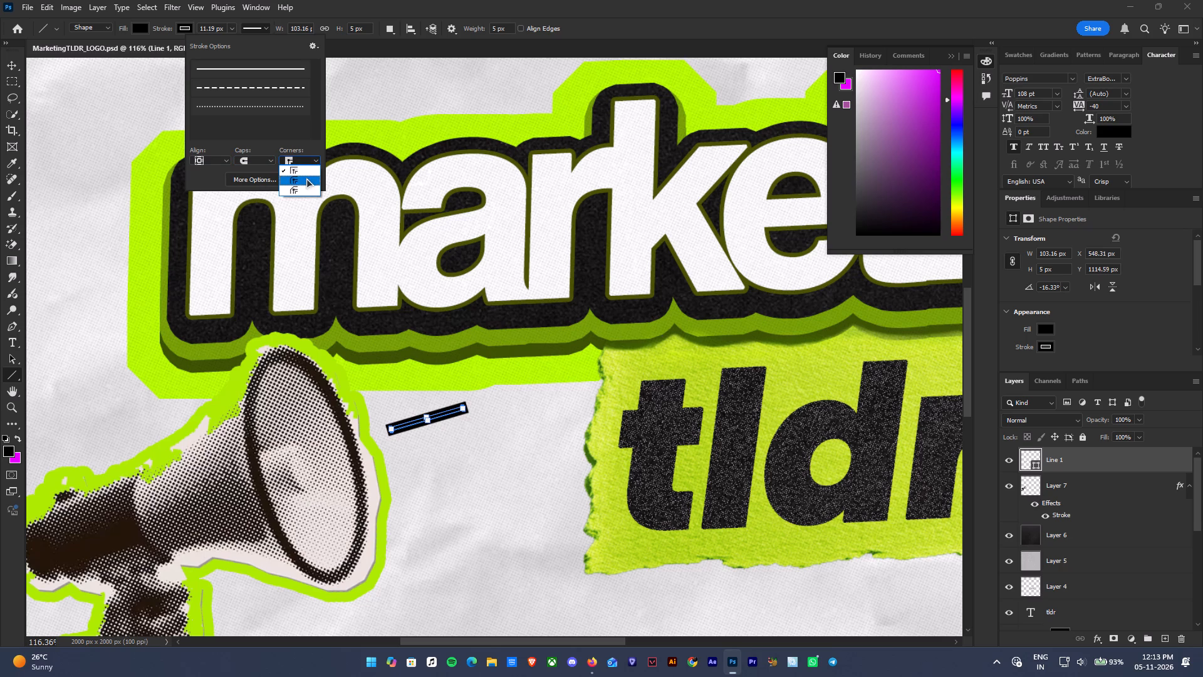
left_click(306, 178)
left_click(301, 174)
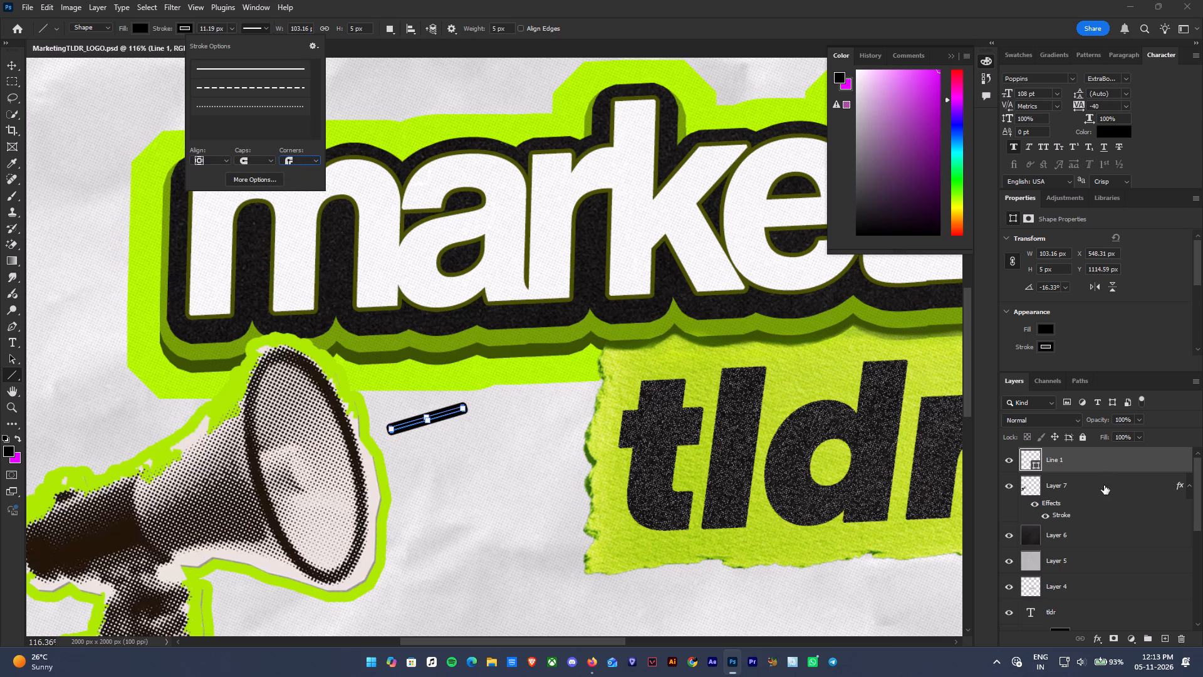
left_click(1104, 485)
Duplicate the line shape, place the copy about 60 px below the original, and rotate it about 8.7° clockwise.
left_click(1097, 459)
scroll(633, 402, "down", 4, "ctrl+alt")
scroll(633, 402, "up", 9, "ctrl+alt")
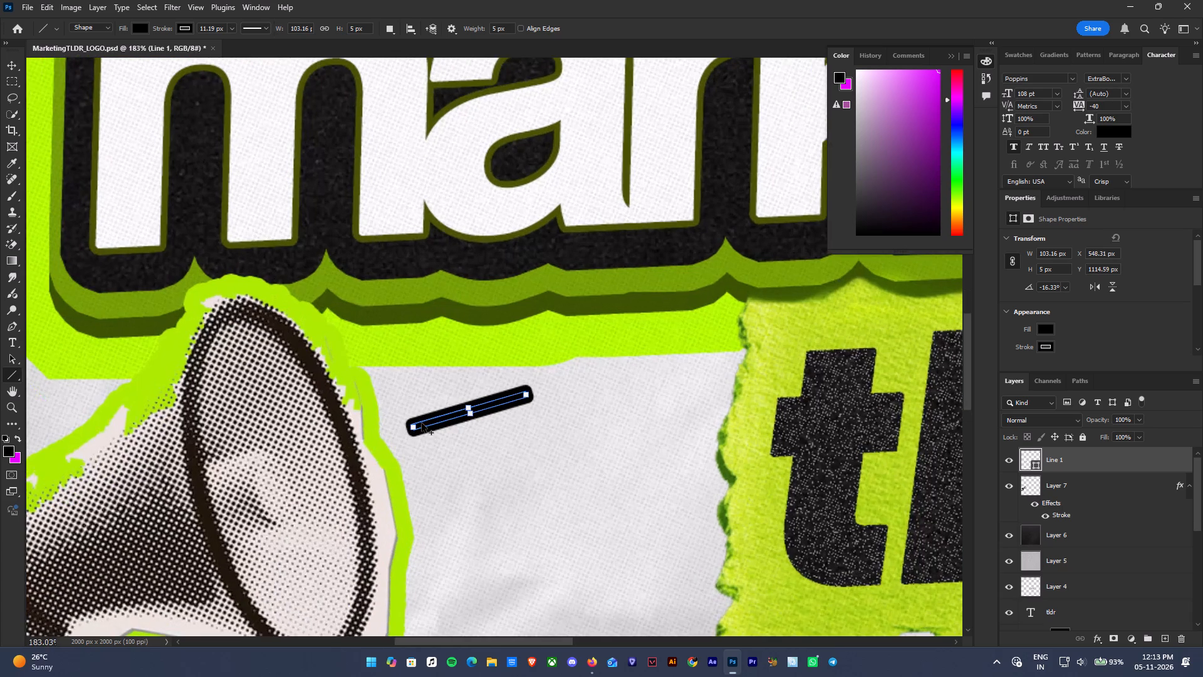
scroll(530, 428, "down", 5)
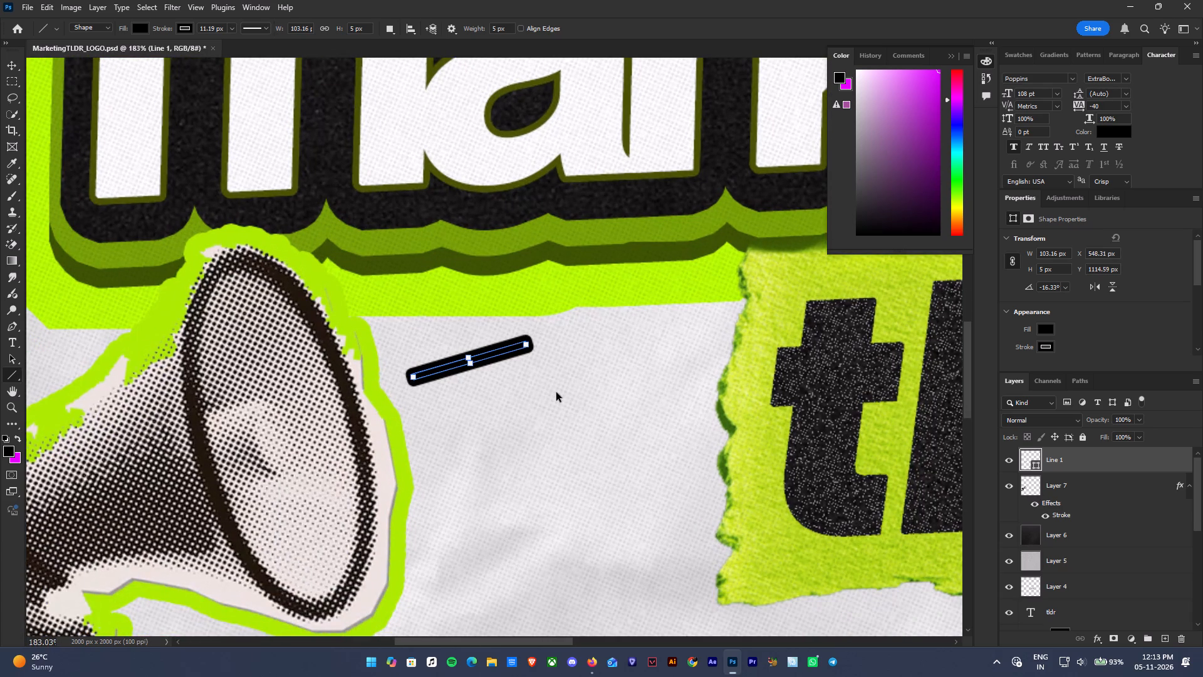
key("ctrl+j")
key("ctrl+t")
left_click_drag(499, 360, 505, 463)
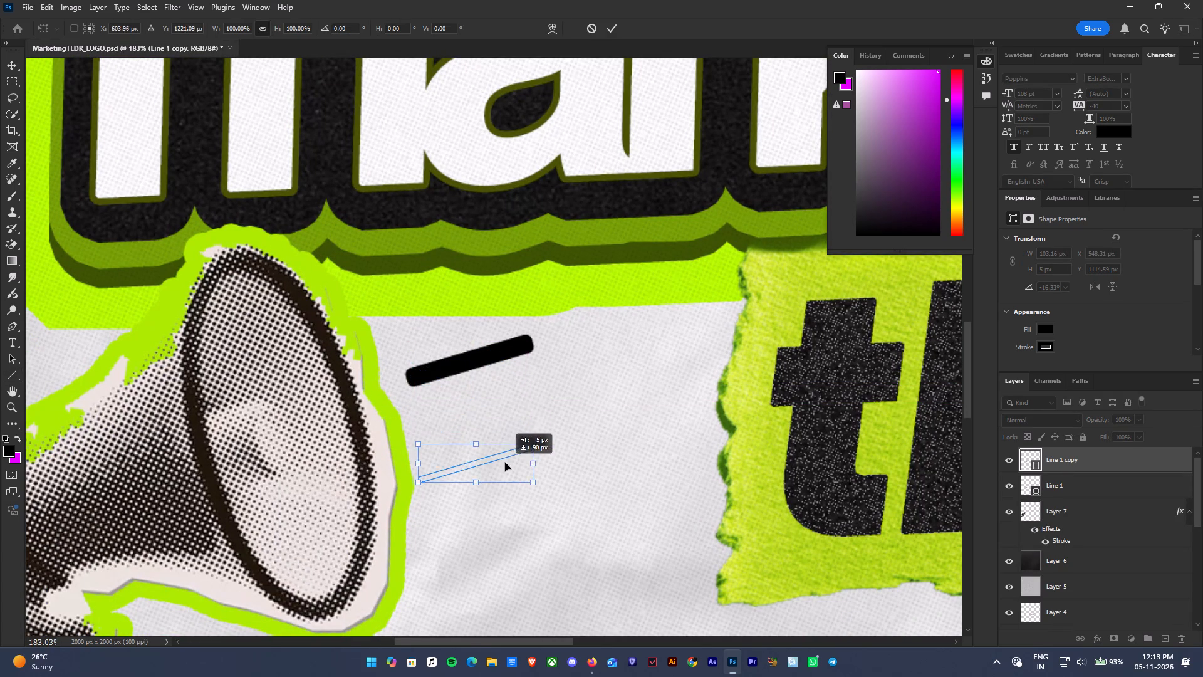
left_click_drag(505, 463, 506, 432)
left_click_drag(556, 435, 557, 448)
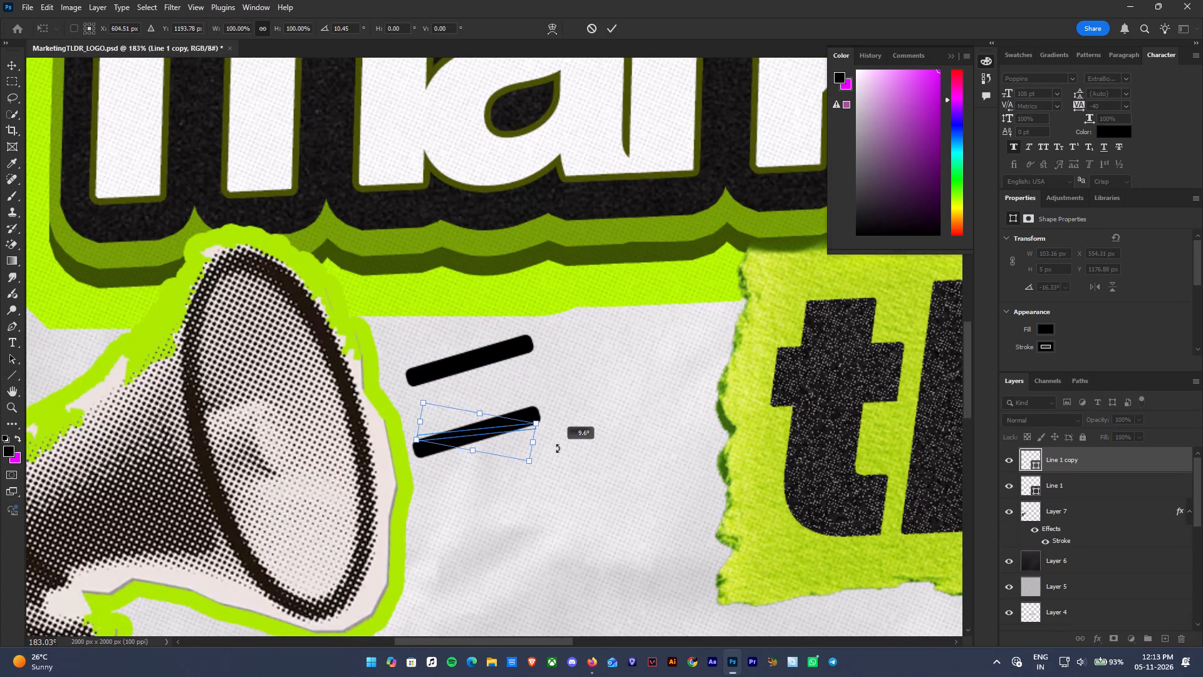
left_click_drag(557, 448, 557, 448)
left_click_drag(497, 441, 504, 433)
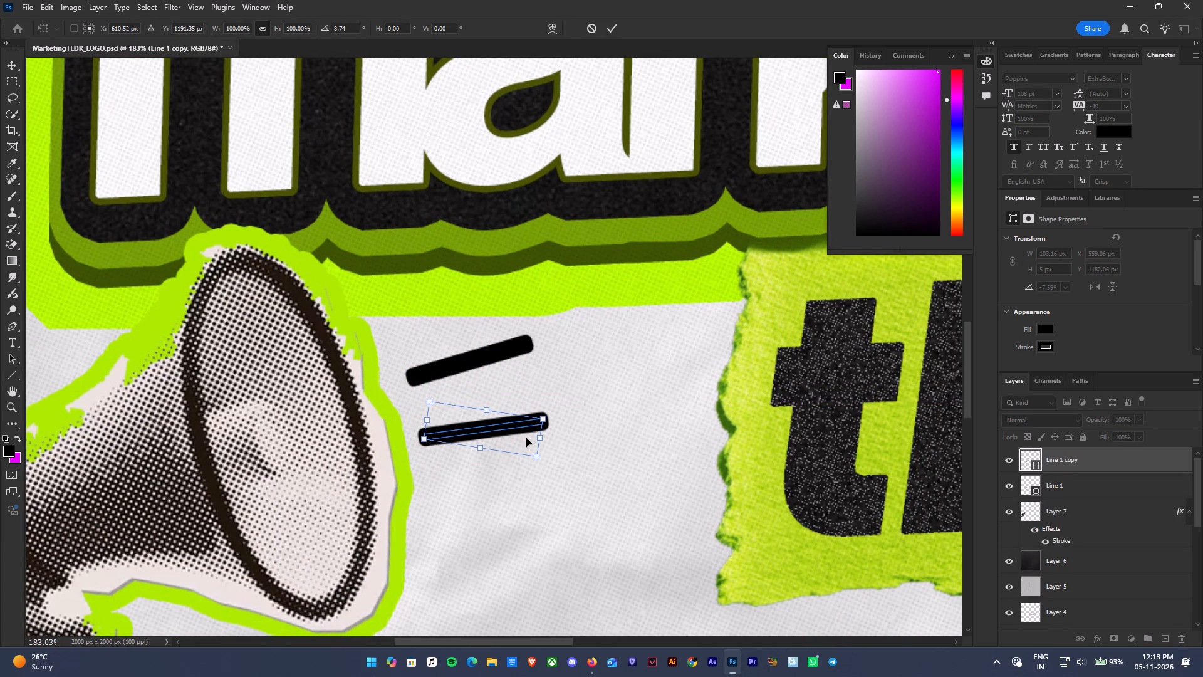
Duplicate the second line, place the copy about 52 px below it, and rotate it about 12.8° clockwise to slant downward.
left_click(1098, 456)
key("ctrl+j")
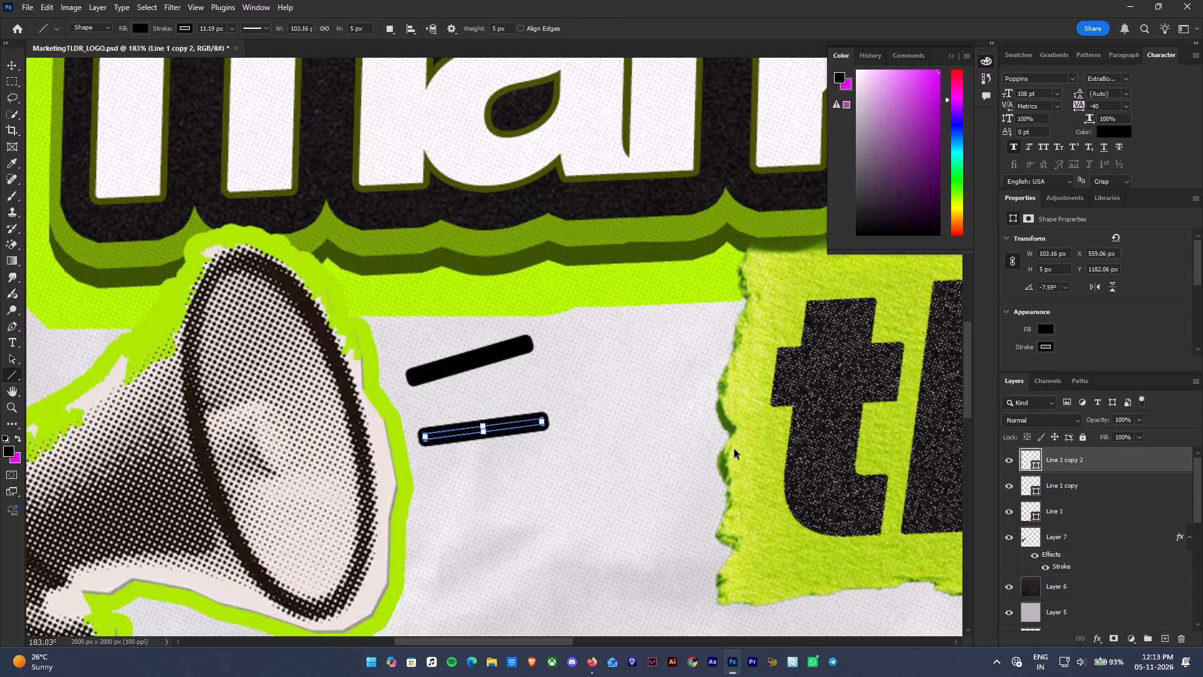
key("ctrl+t")
left_click_drag(506, 431, 507, 488)
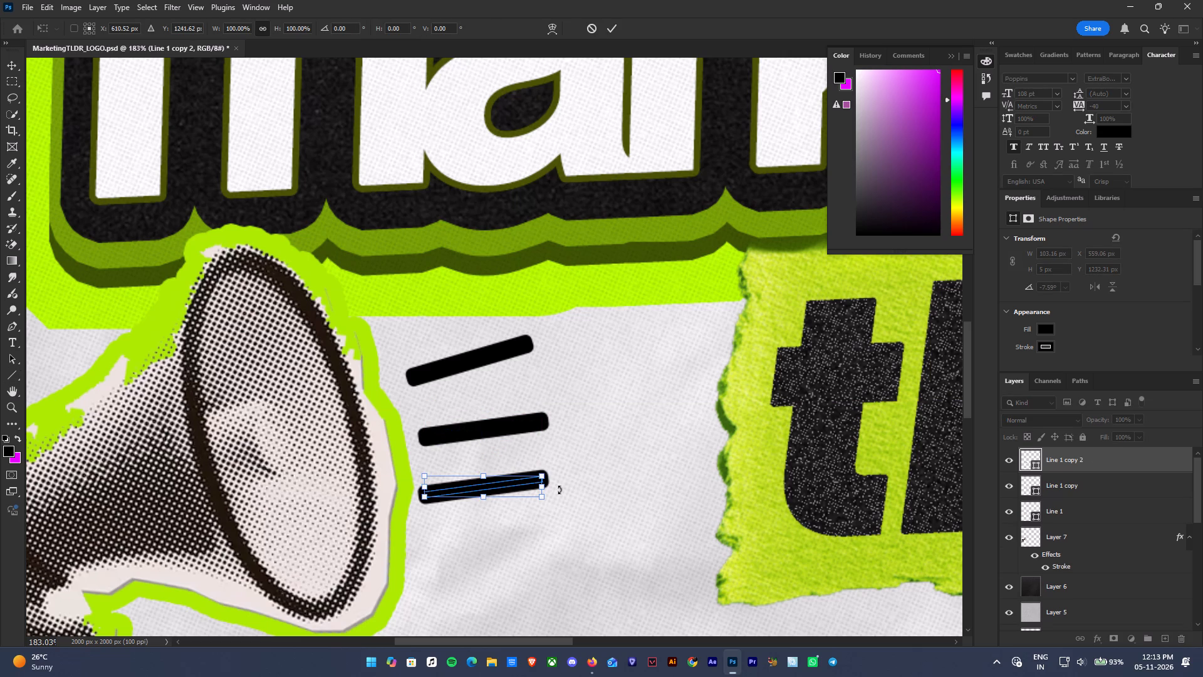
left_click_drag(573, 488, 571, 508)
left_click_drag(516, 495, 518, 504)
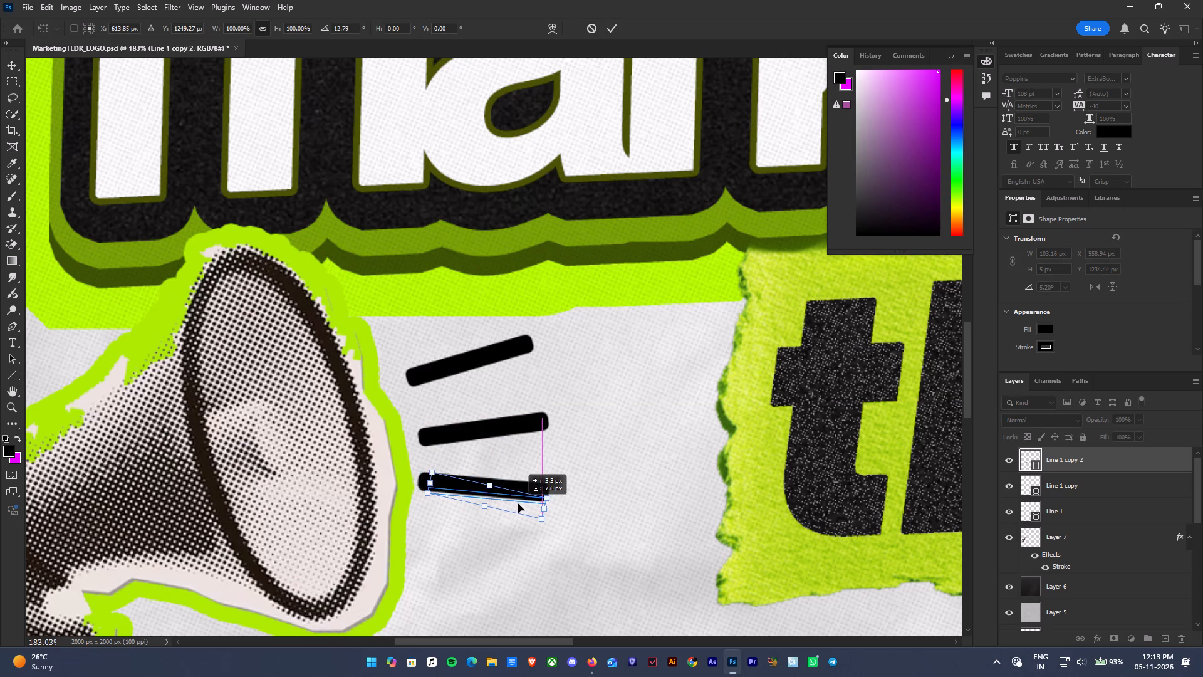
left_click_drag(518, 504, 521, 505)
left_click_drag(518, 503, 514, 495)
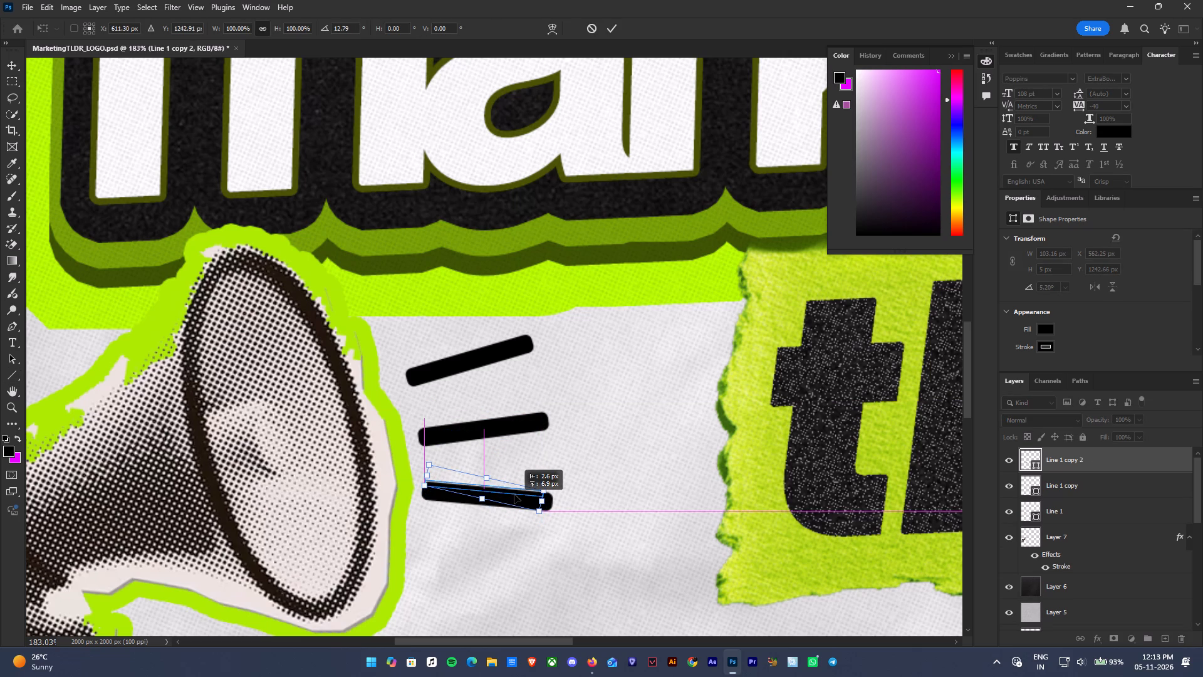
left_click_drag(514, 495, 513, 493)
Rotate the top sound line about 4.5° counterclockwise and move it down about 17 px toward the middle line.
left_click(1055, 478)
key("ctrl+t")
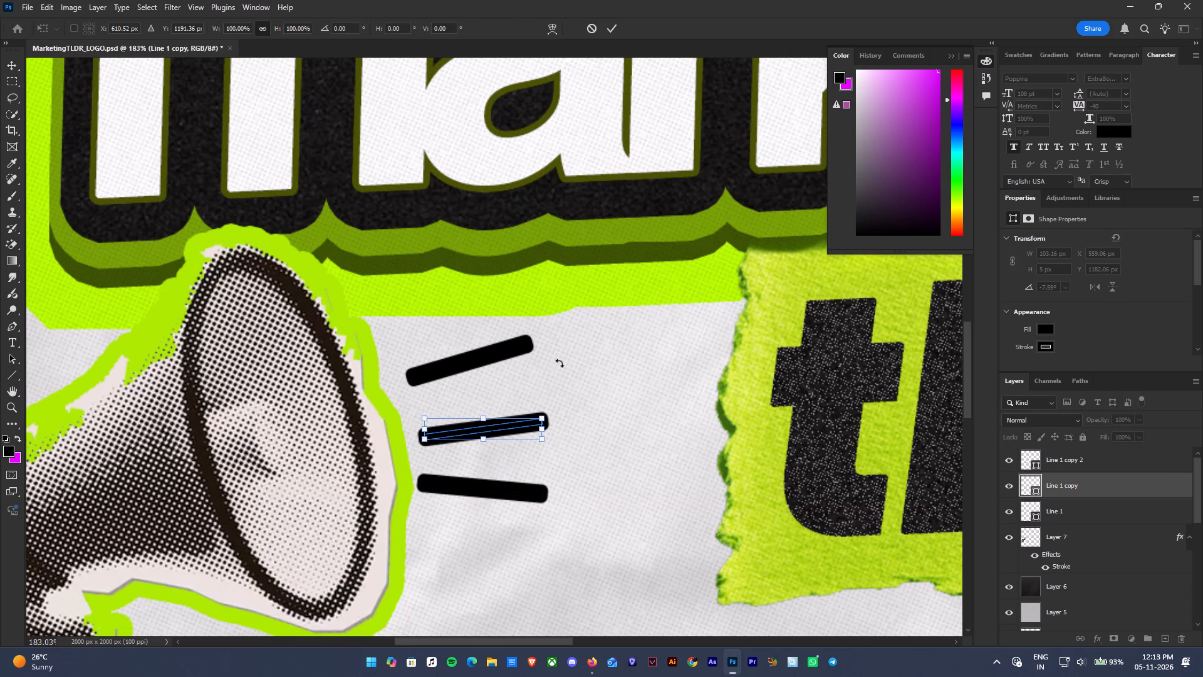
left_click(1118, 463)
key("ctrl+t")
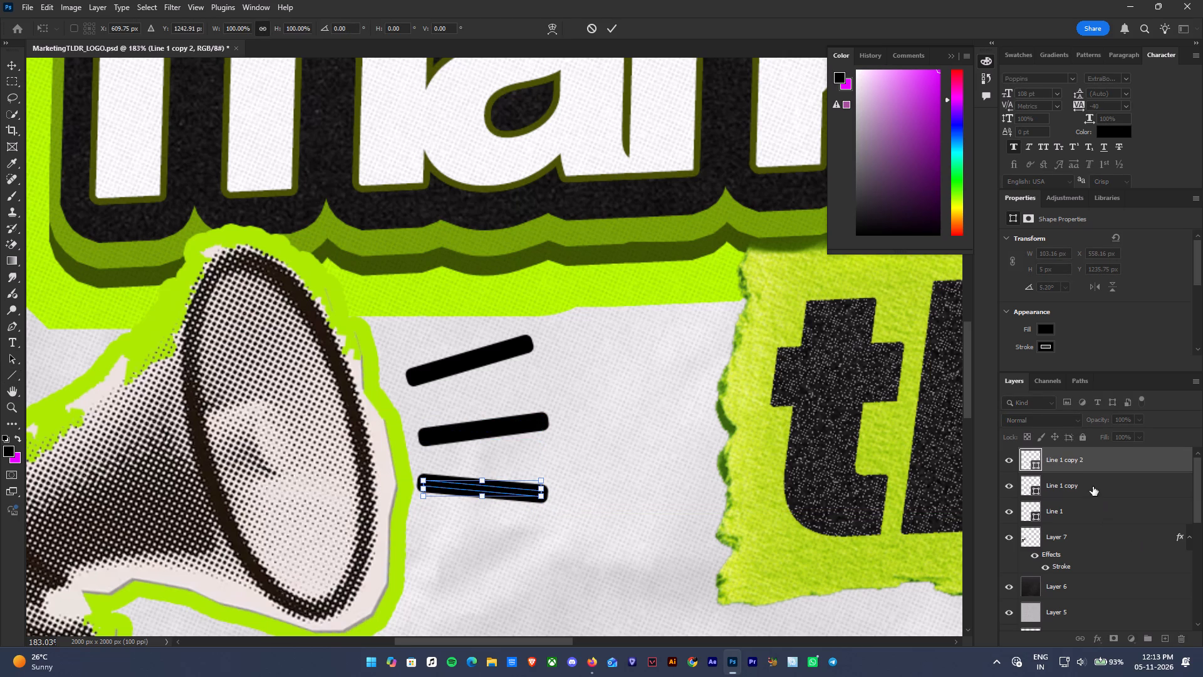
left_click(1094, 508)
key("ctrl+t")
left_click_drag(549, 359, 549, 352)
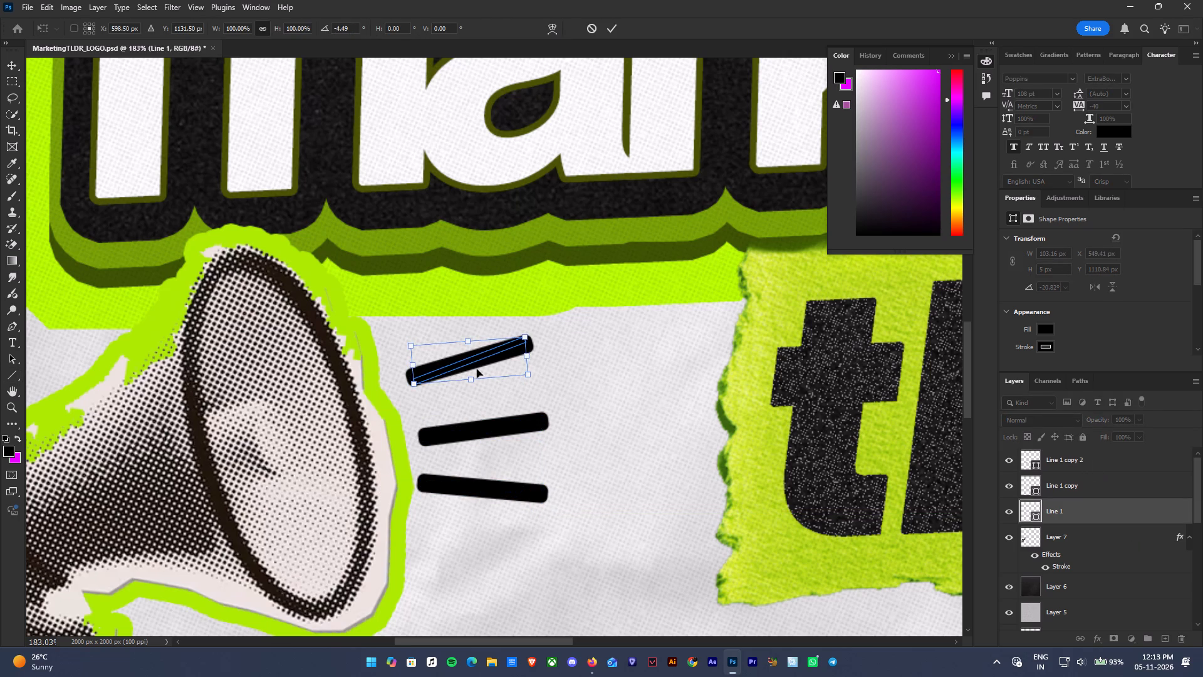
left_click_drag(477, 369, 480, 390)
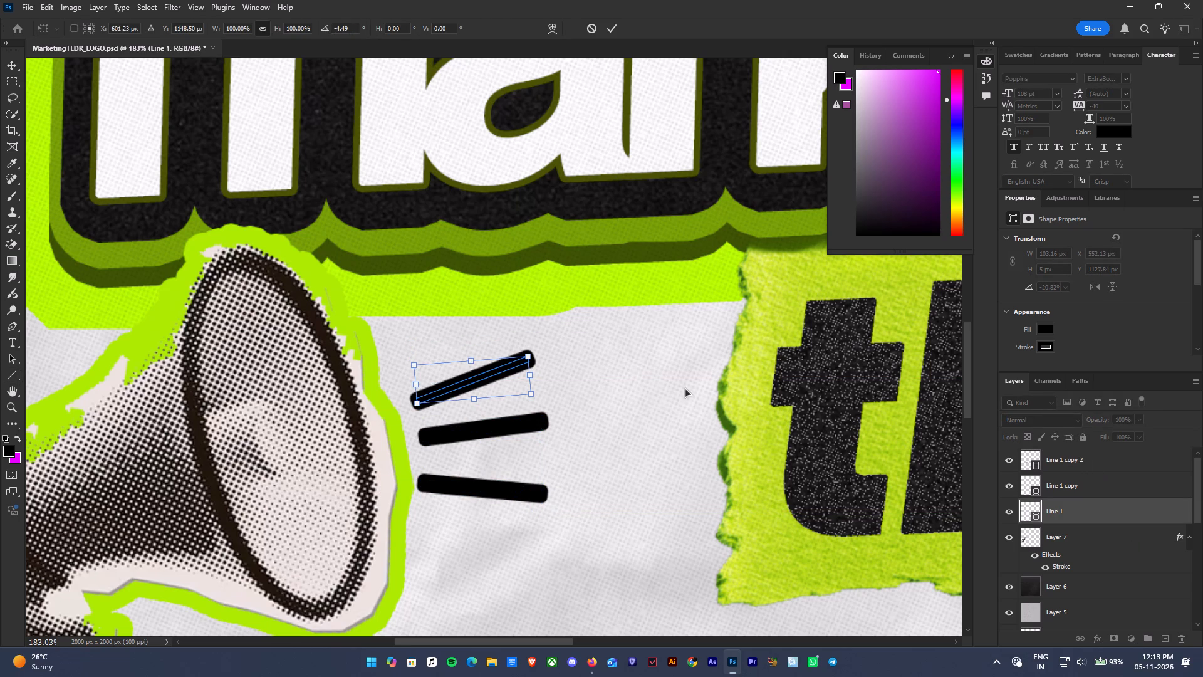
left_click(1143, 459)
left_click(1119, 536)
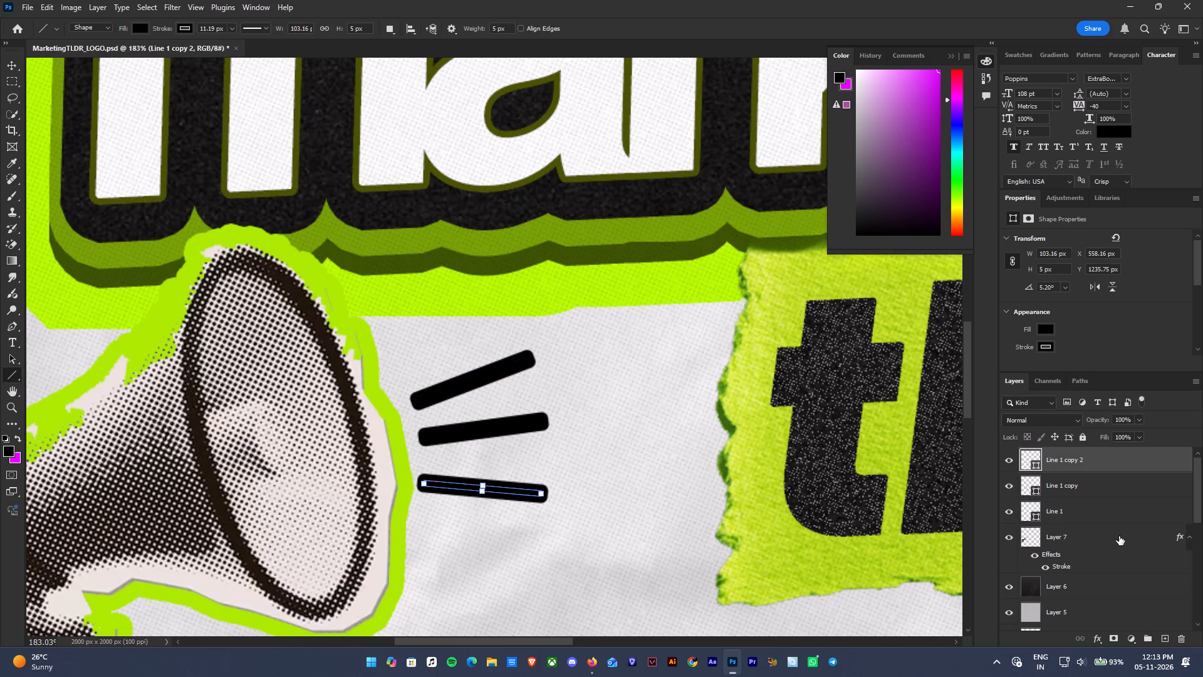
Move the bottom sound line up about 9 px to even out the spacing between the three lines.
scroll(743, 431, "down", 12, "ctrl+alt")
scroll(744, 426, "down", 15, "ctrl+alt")
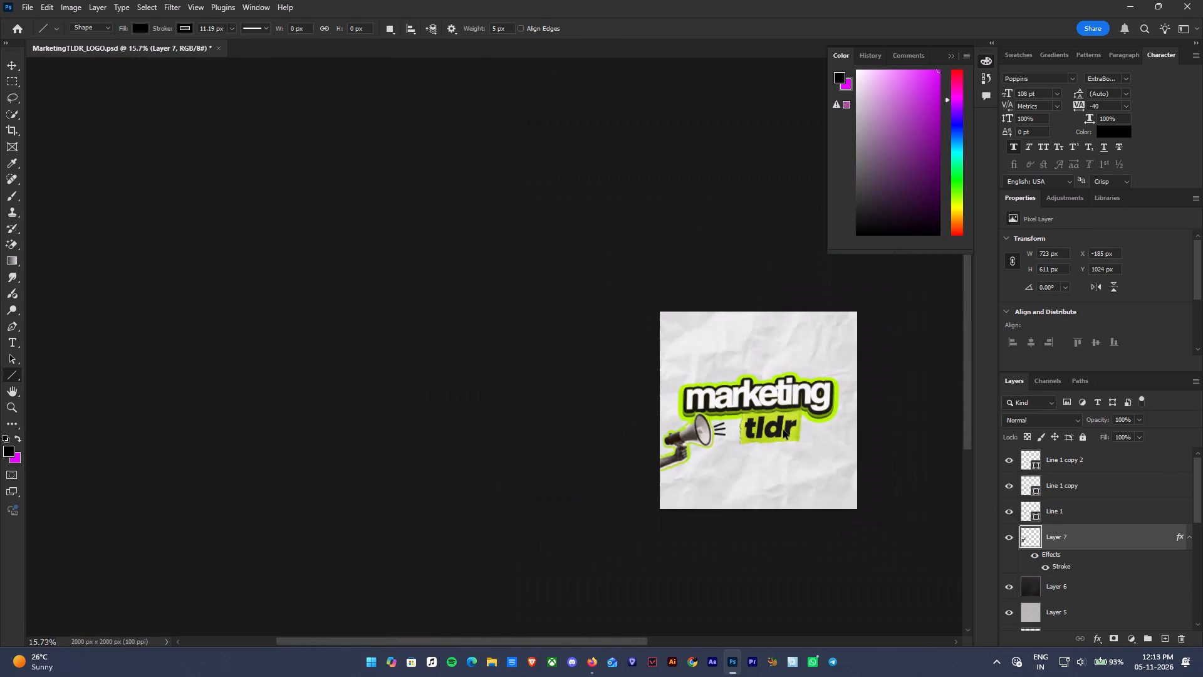
scroll(827, 426, "up", 20, "ctrl+alt")
scroll(827, 426, "up", 1, "ctrl+alt")
scroll(481, 423, "down", 1, "ctrl+alt")
scroll(481, 423, "up", 4, "ctrl+alt")
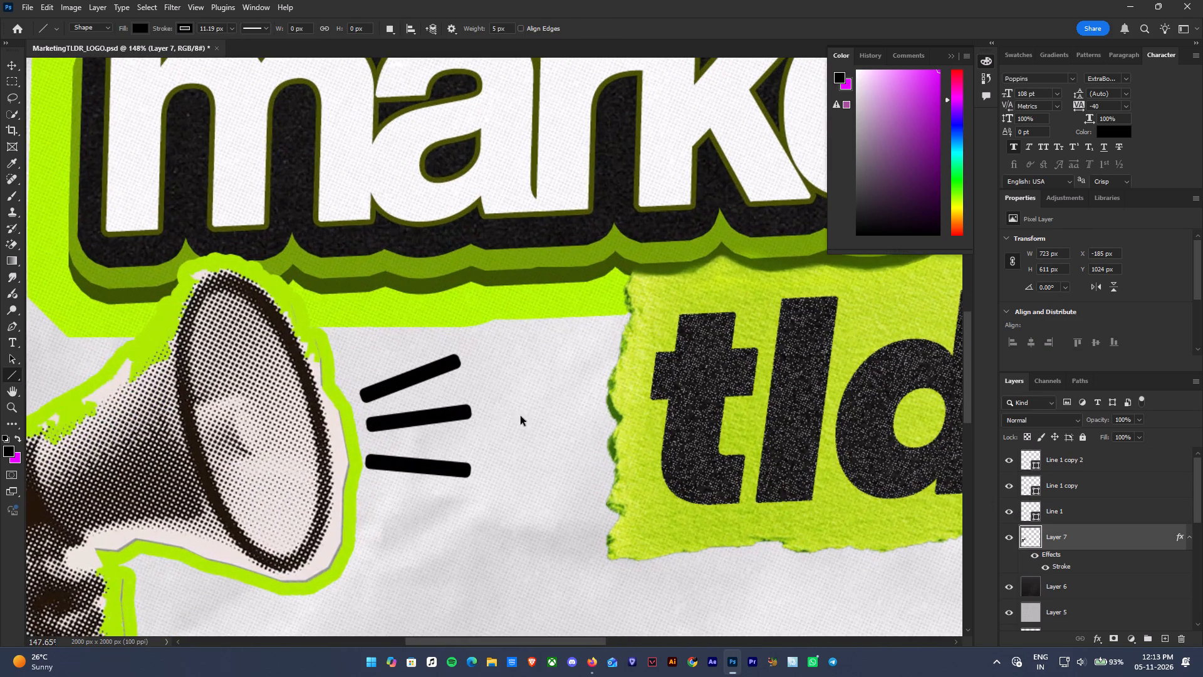
left_click(1076, 503)
key("ctrl+t")
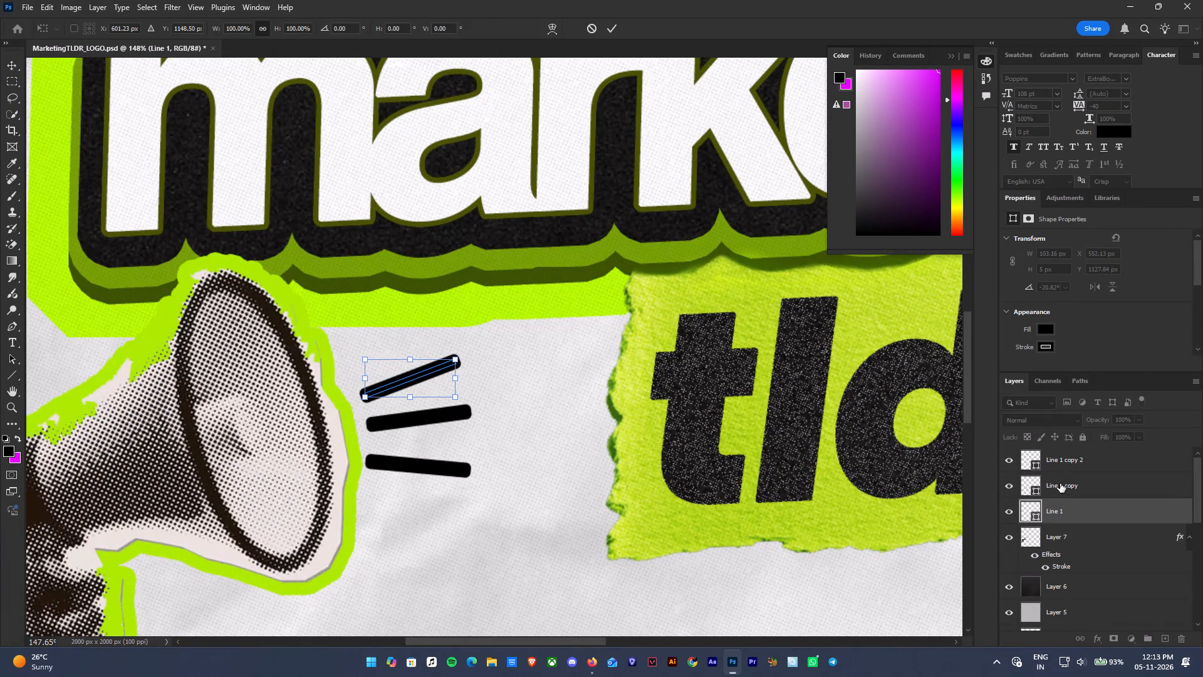
left_click(1061, 486)
key("ctrl+t")
left_click(1084, 466)
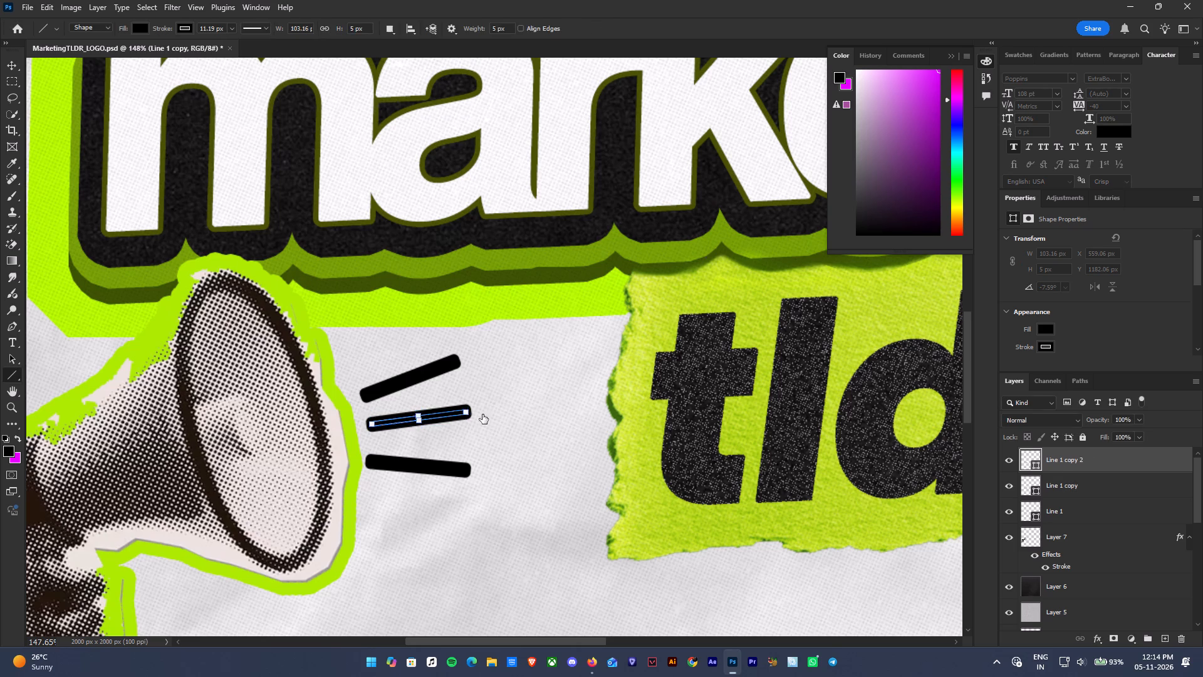
key("ctrl+t")
left_click_drag(426, 468, 430, 459)
left_click(430, 459)
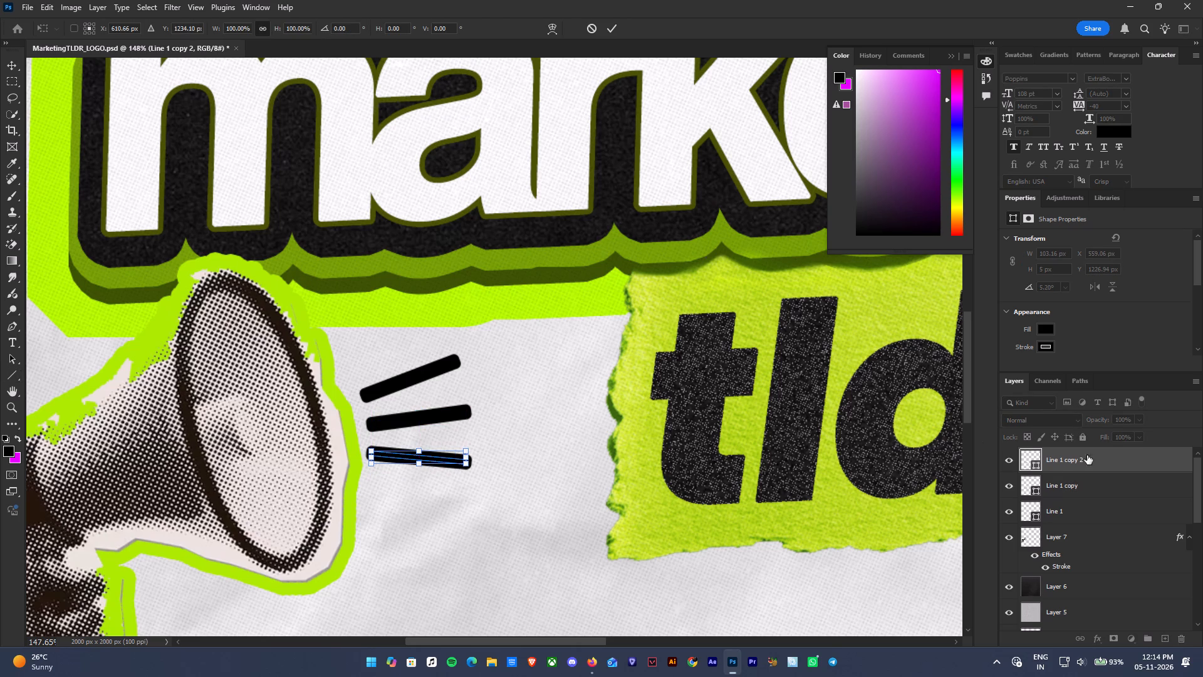
Shorten the middle sound line from its outer end to about 80 px.
left_click(1106, 489)
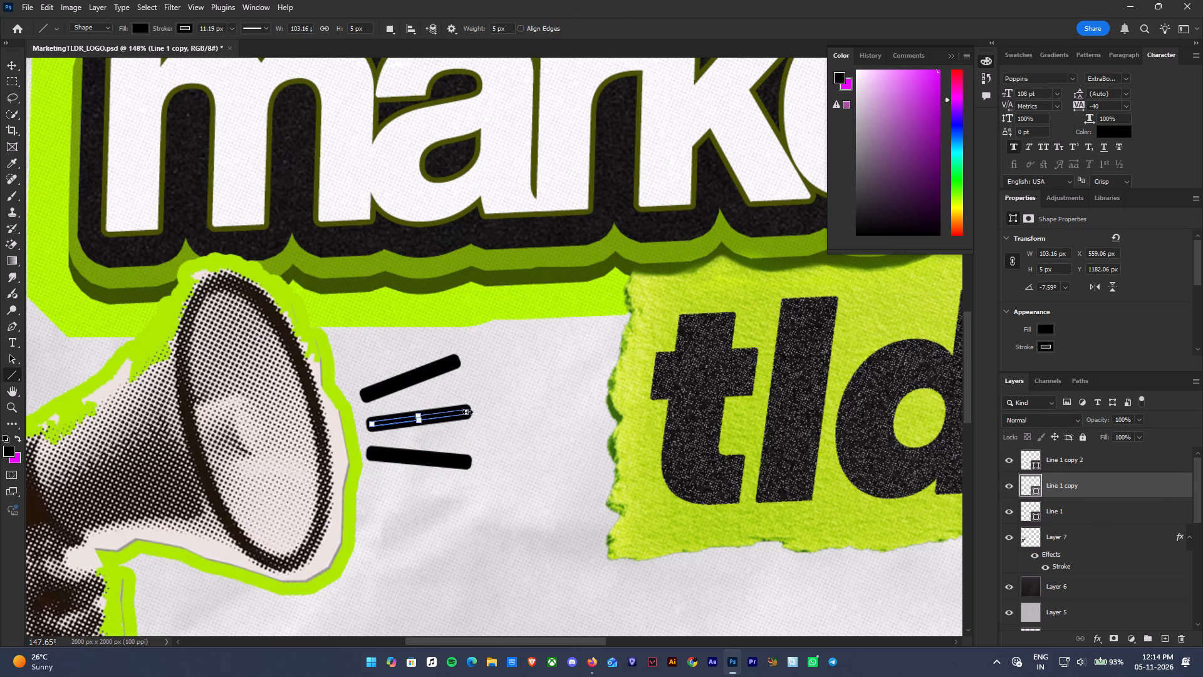
scroll(466, 413, "up", 15, "ctrl+alt")
left_click_drag(478, 417, 393, 436)
scroll(409, 423, "down", 12, "ctrl+alt")
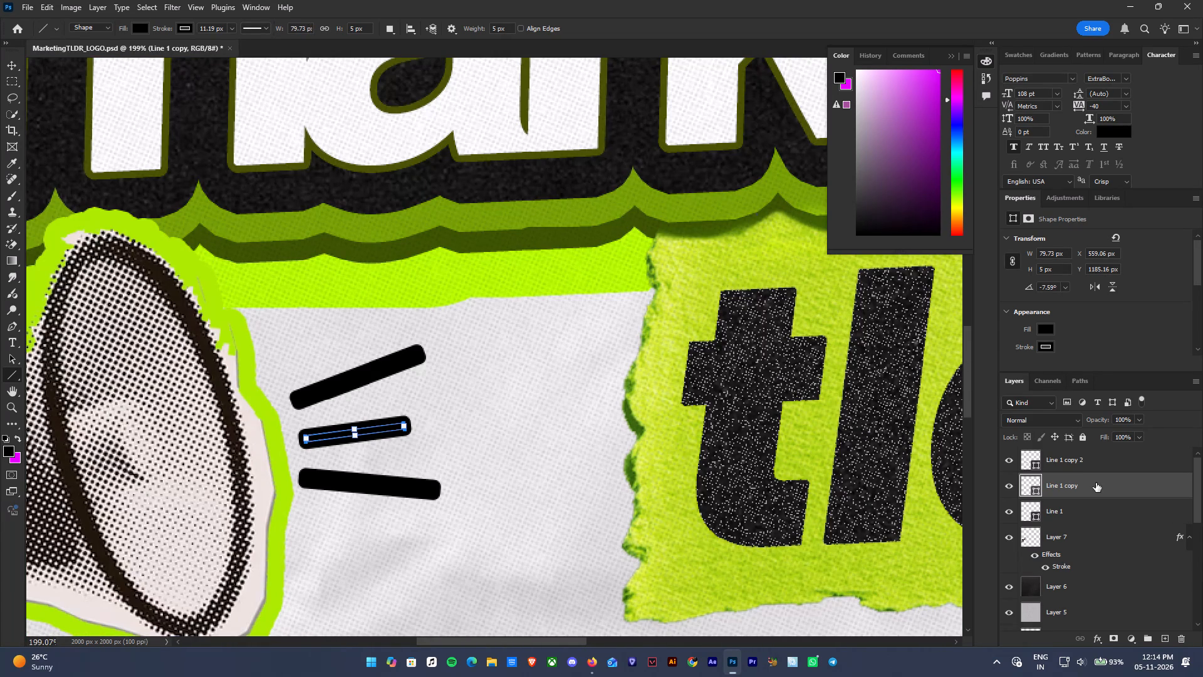
Reorder the layers so the dark Layer 6 texture sits above all three sound line layers.
left_click(1090, 532)
left_click(1090, 585)
left_click_drag(1120, 590, 1126, 469)
scroll(670, 428, "down", 13, "ctrl+alt")
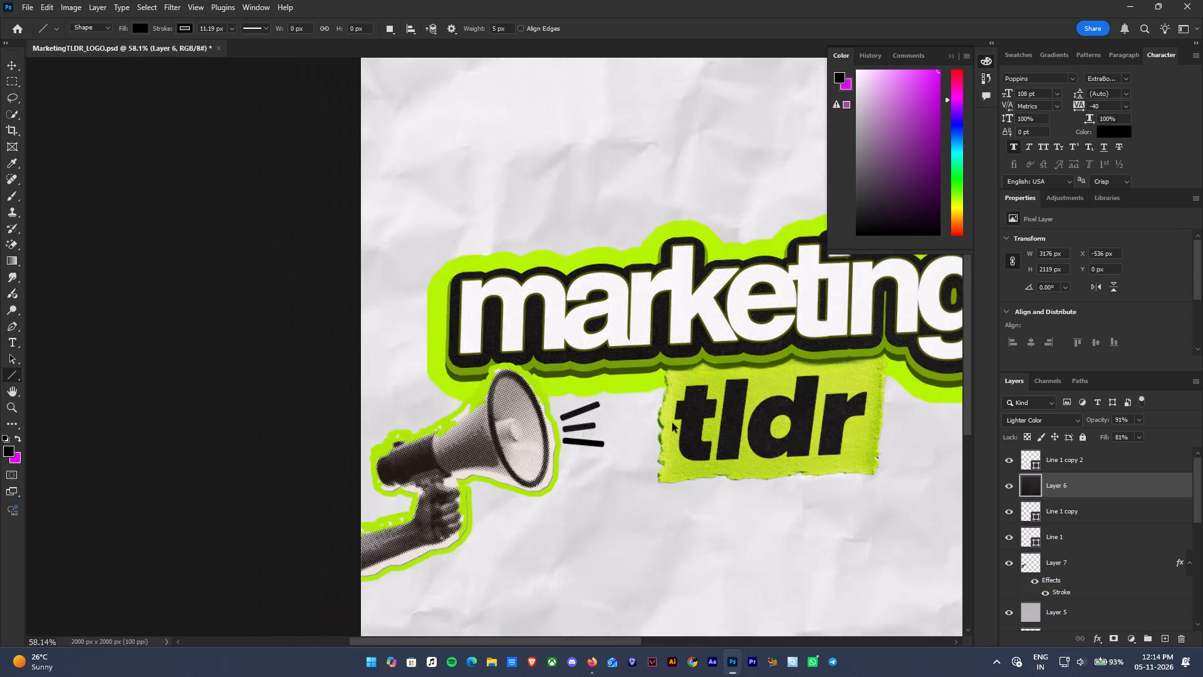
scroll(672, 423, "down", 9, "ctrl+alt")
scroll(672, 423, "up", 3, "ctrl+alt")
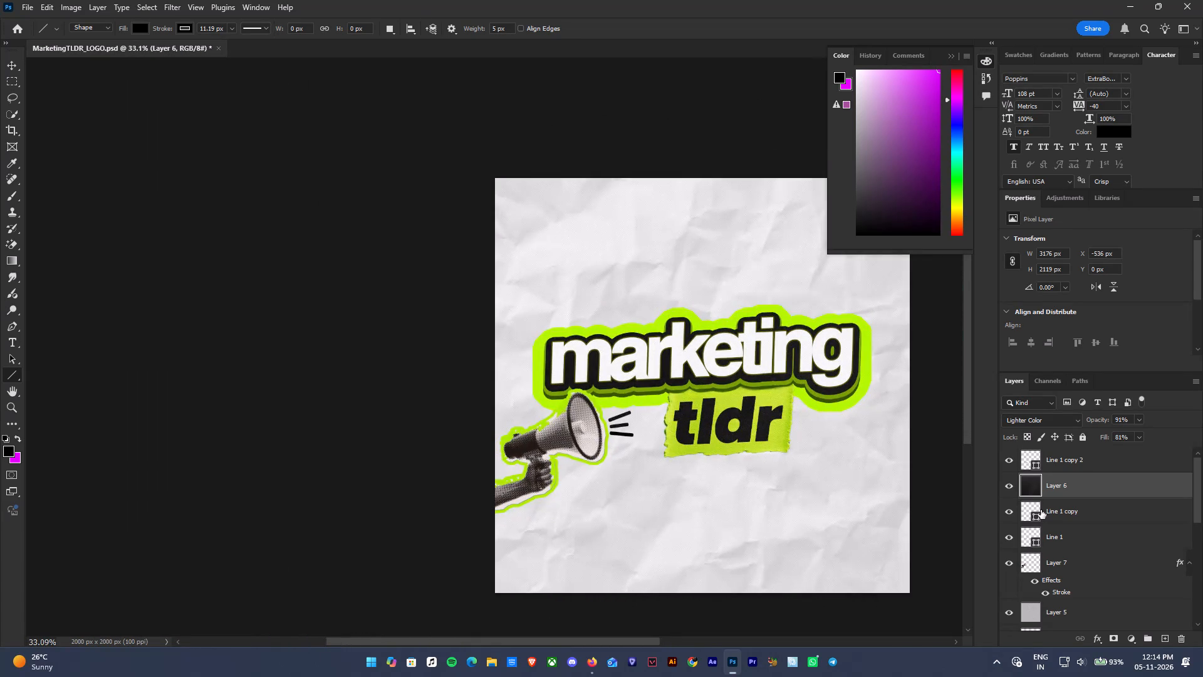
left_click(1116, 520)
left_click(1124, 470)
left_click_drag(1125, 459, 1127, 491)
Add a layer mask to the bottom sound line and brush black along its edges to taper the end near the megaphone.
left_click(1116, 634)
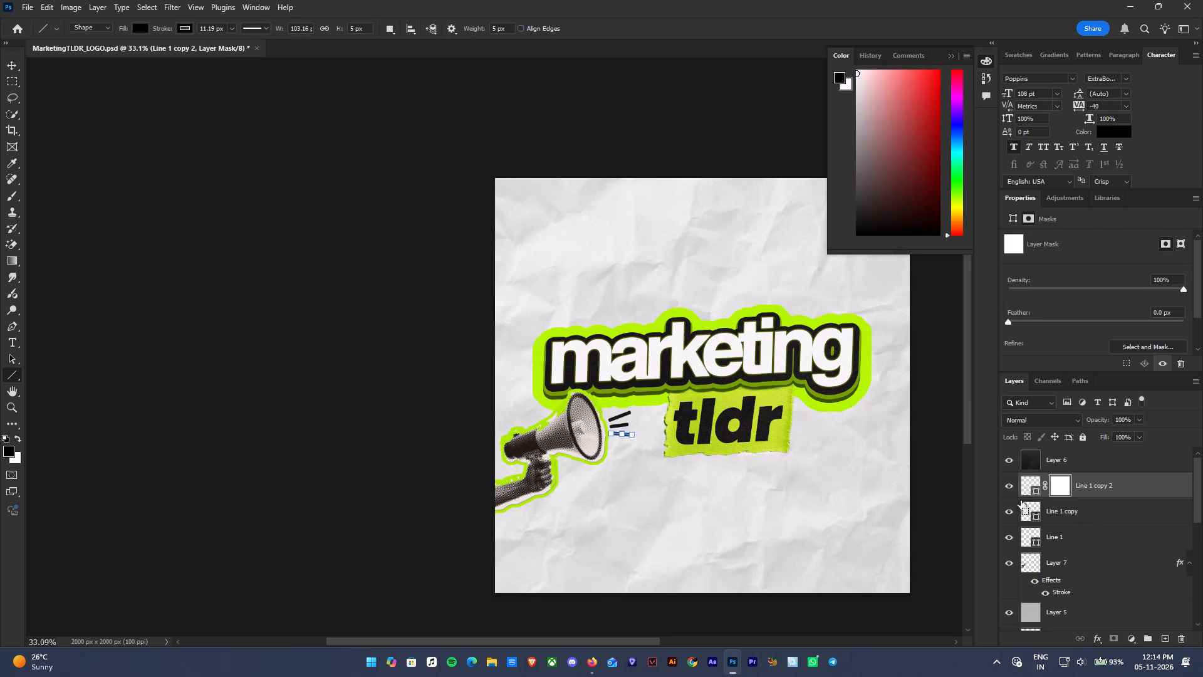
scroll(808, 458, "up", 9, "ctrl+alt")
scroll(437, 424, "up", 5, "ctrl+alt")
scroll(242, 428, "up", 6, "ctrl+alt")
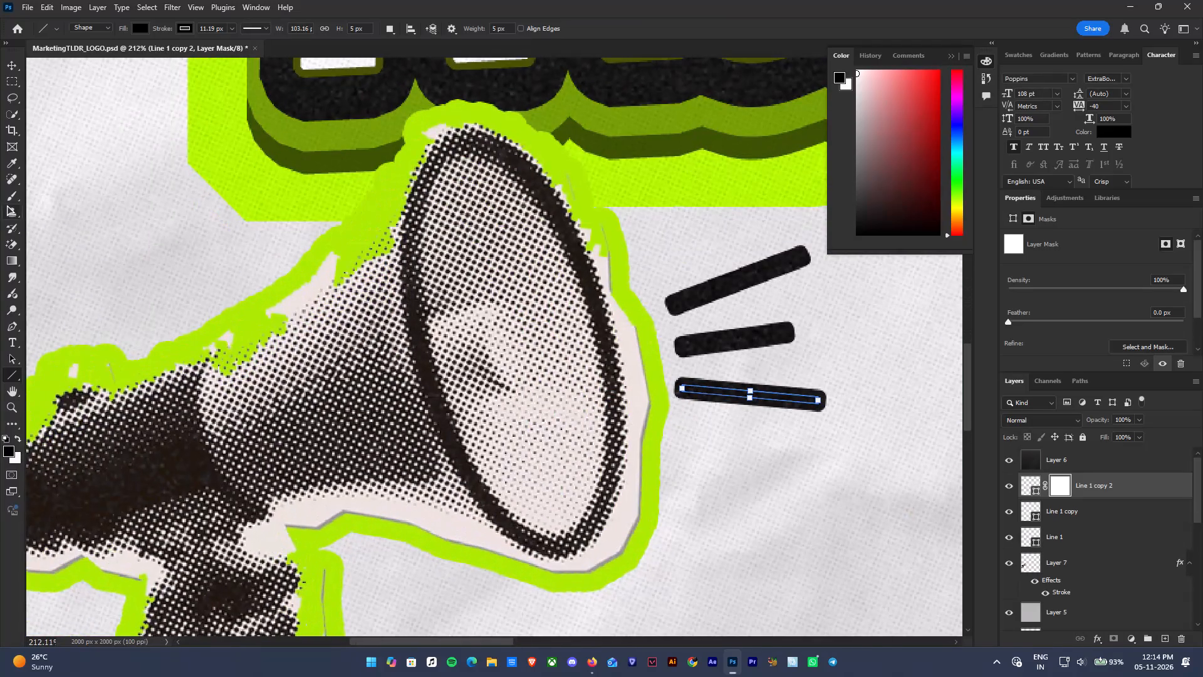
left_click(7, 199)
left_click_drag(664, 412, 855, 426)
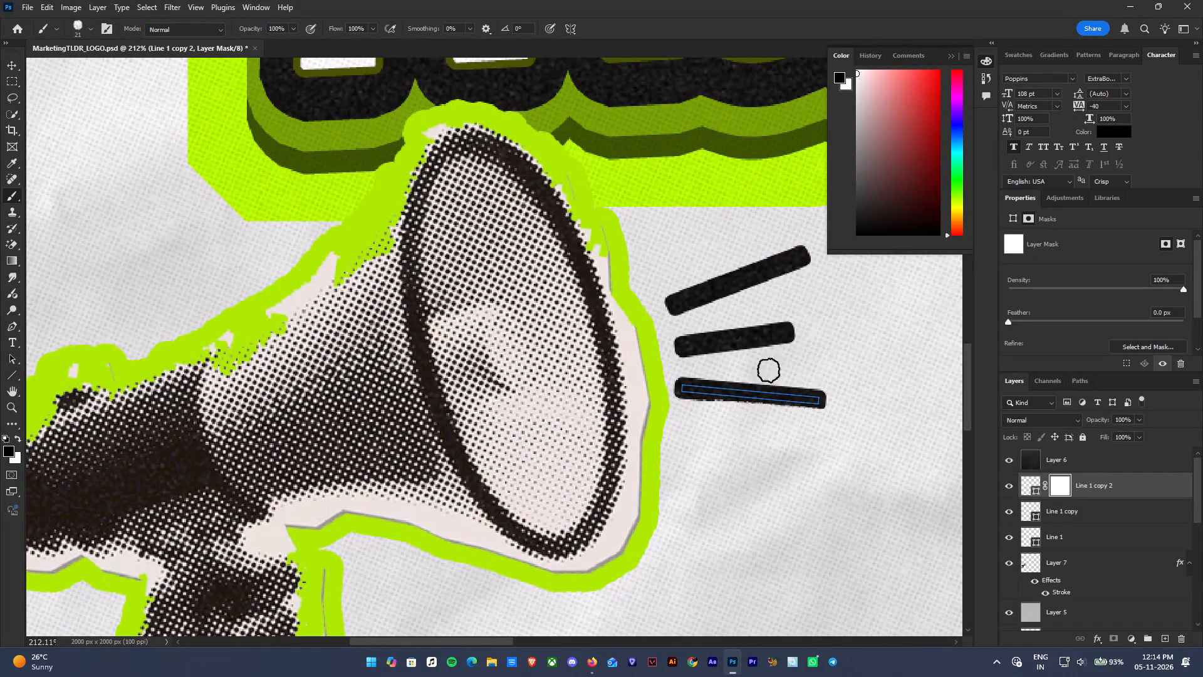
left_click_drag(749, 372, 741, 359)
key("ctrl+z")
key("ctrl+z")
left_click_drag(813, 431, 658, 394)
left_click_drag(650, 383, 870, 369)
Add a layer mask to the middle sound line and paint its edges black to taper it to a point toward the megaphone.
left_click(1081, 507)
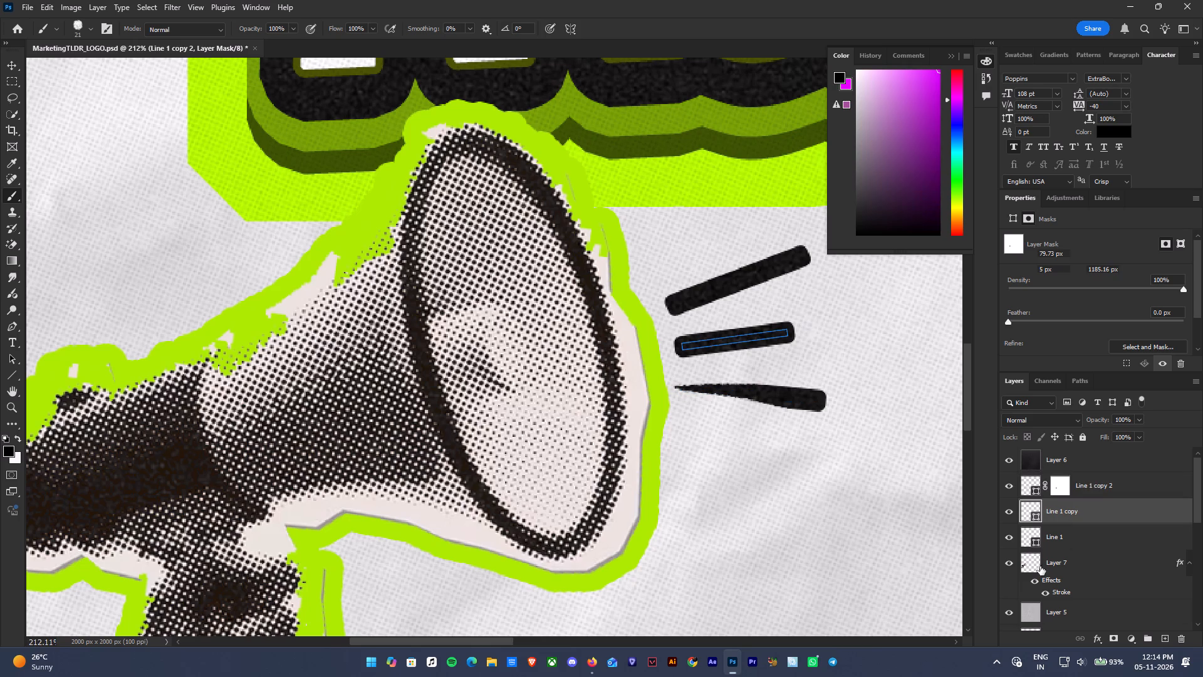
left_click(1113, 636)
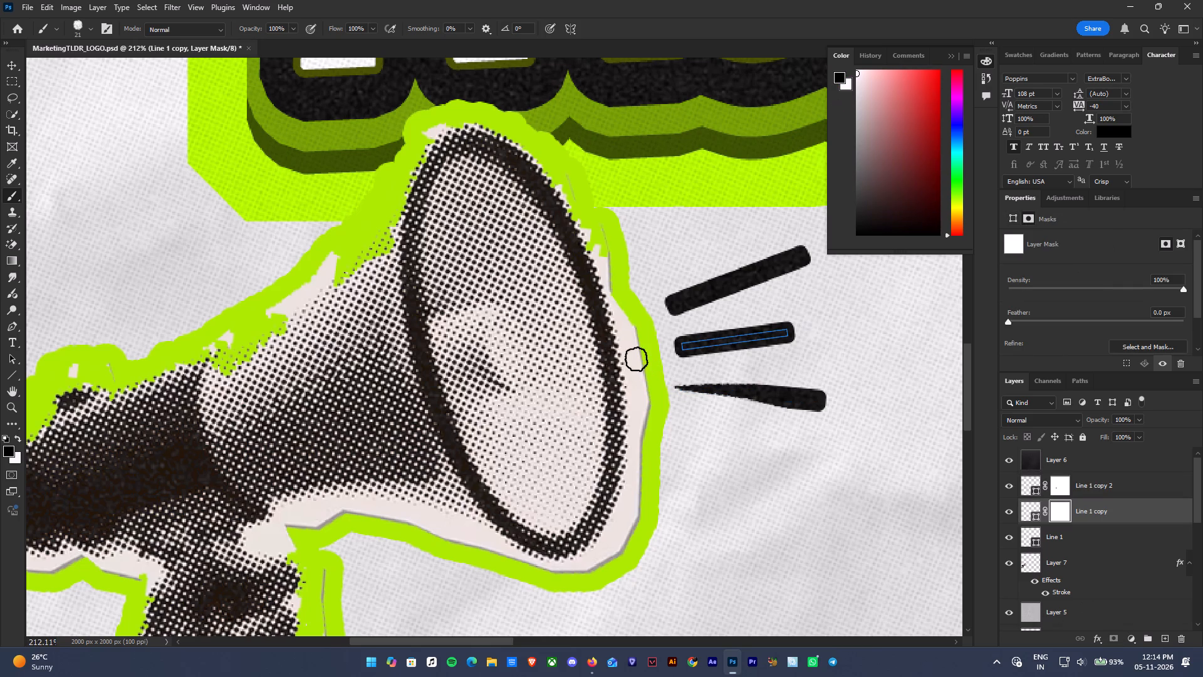
left_click_drag(635, 356, 748, 315)
left_click_drag(656, 358, 877, 357)
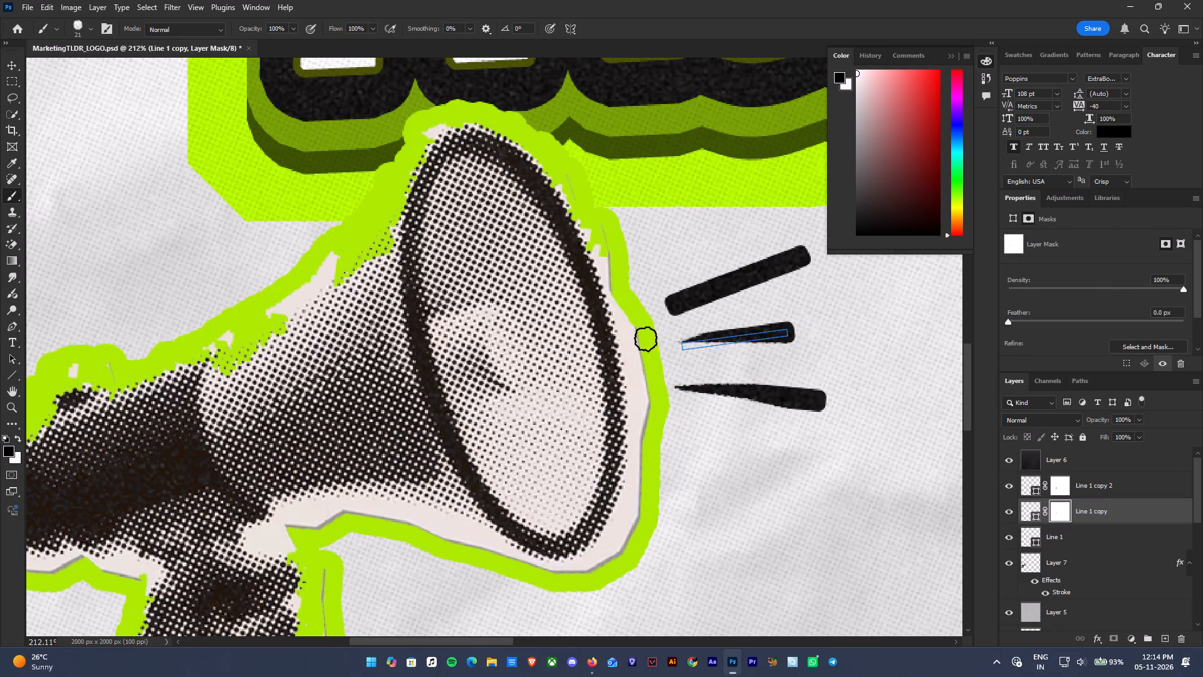
left_click(648, 342)
left_click_drag(656, 354, 776, 310)
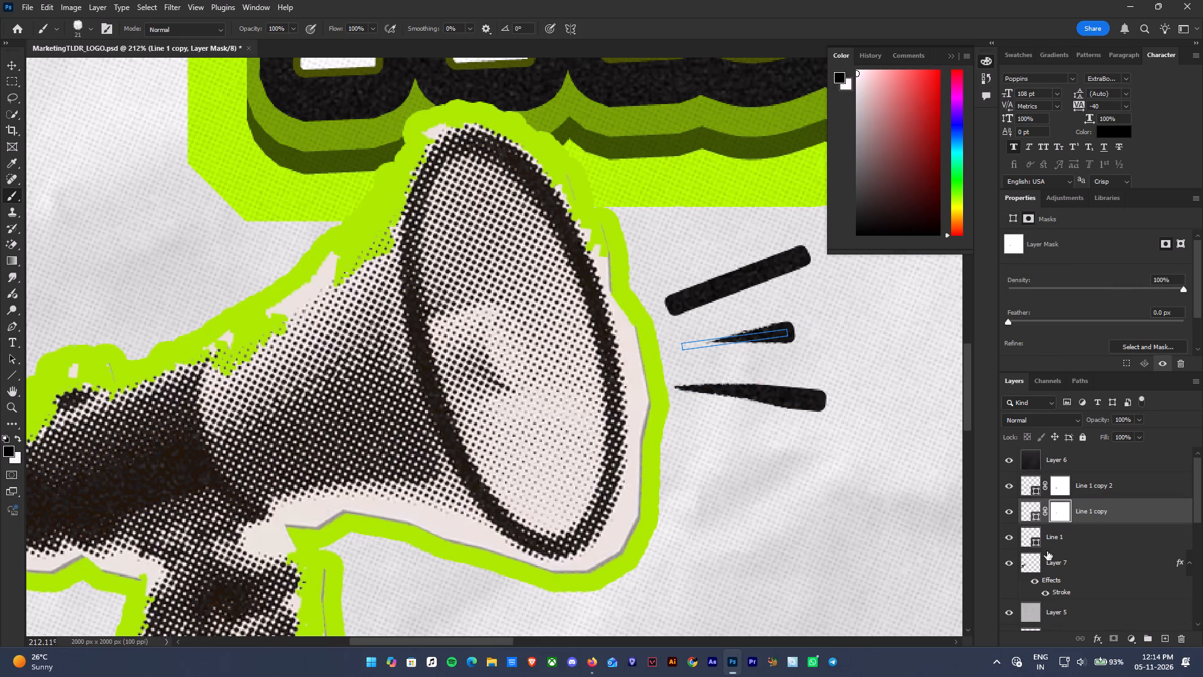
Add a layer mask to the top sound line and brush black along both sides to taper its end toward the megaphone.
left_click(1051, 542)
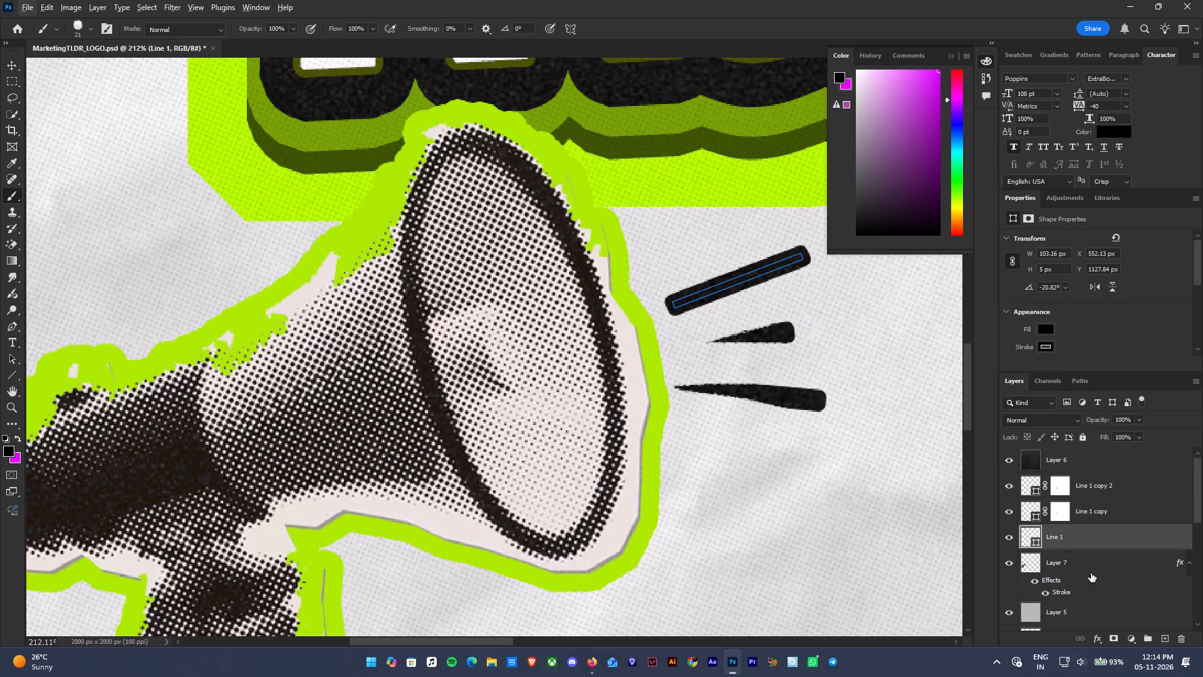
left_click(1115, 638)
left_click_drag(637, 324, 719, 308)
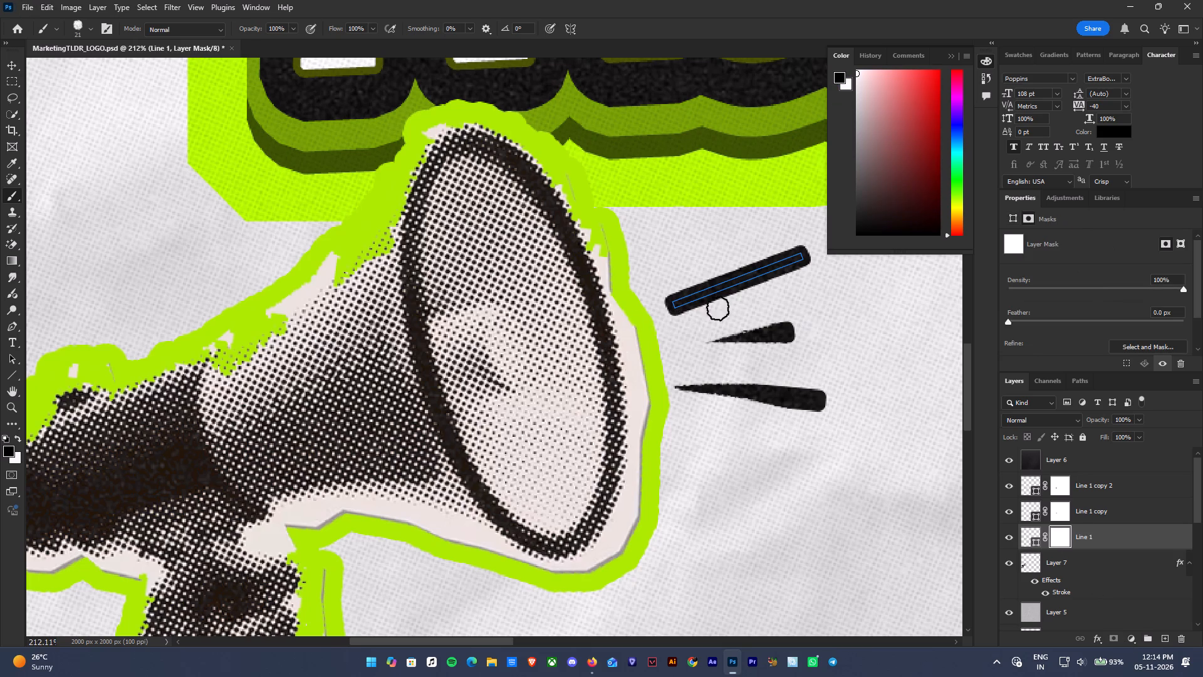
left_click_drag(719, 308, 793, 295)
left_click_drag(639, 312, 811, 231)
key("ctrl+z")
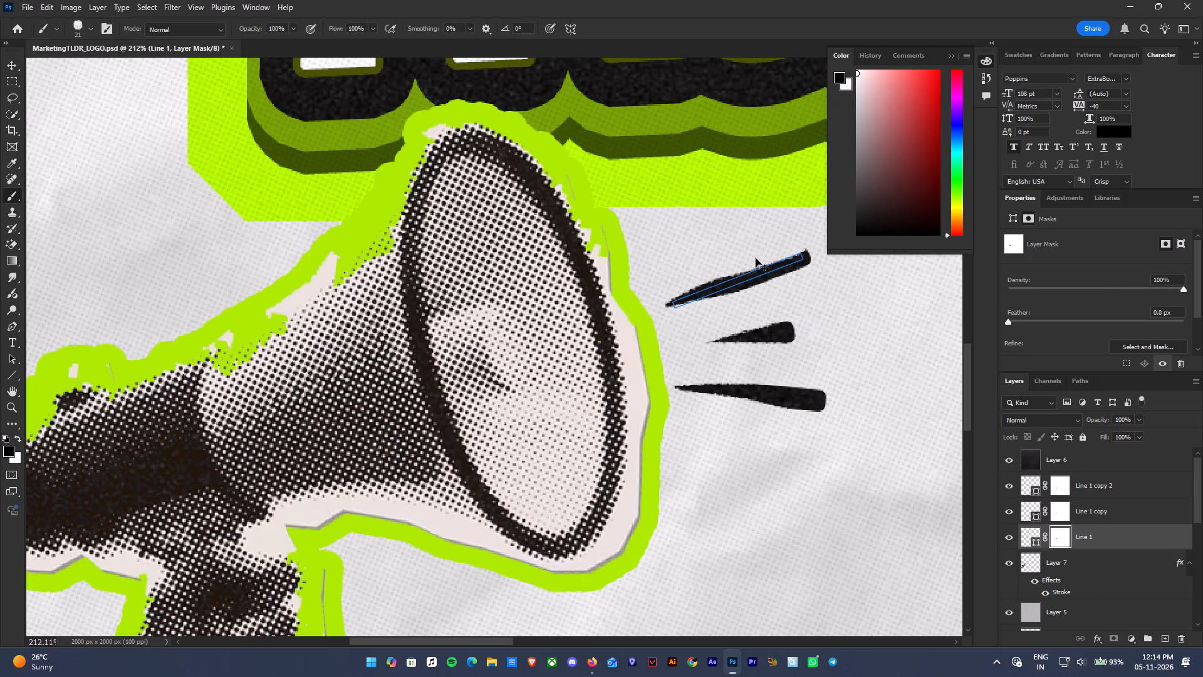
left_click_drag(759, 234, 630, 321)
scroll(631, 314, "down", 7, "ctrl+alt")
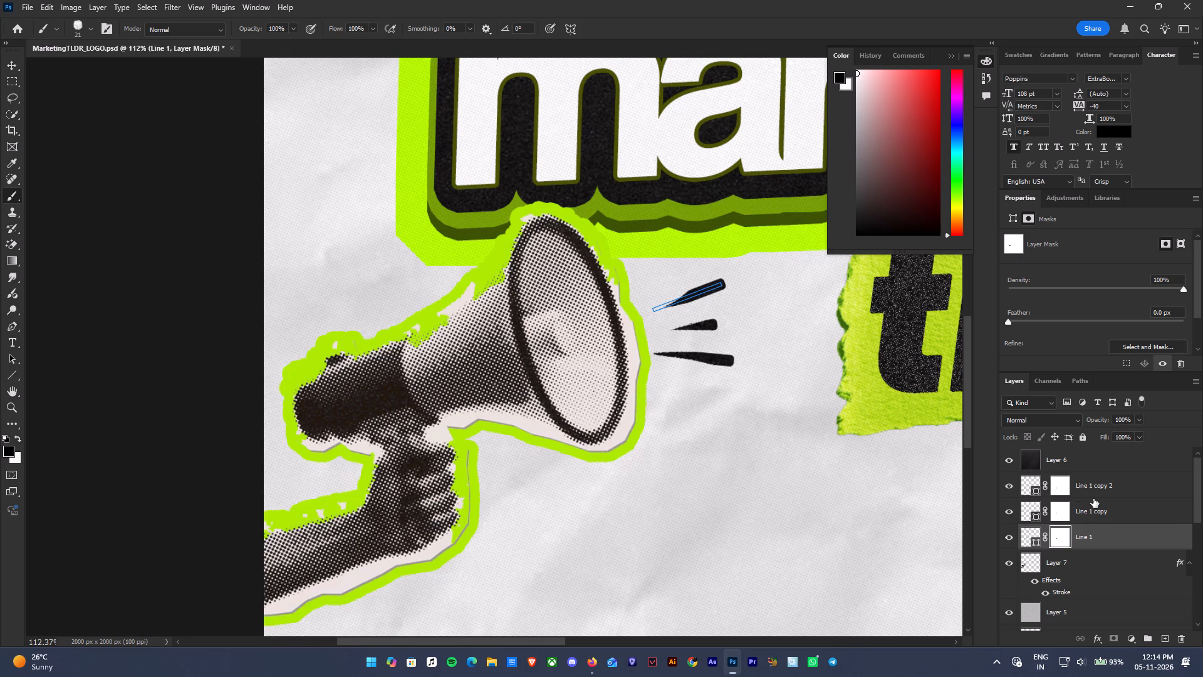
Examine the whole logo composition to judge how the tapered sound lines look beside the megaphone.
left_click(1096, 569)
scroll(734, 384, "down", 14, "ctrl+alt")
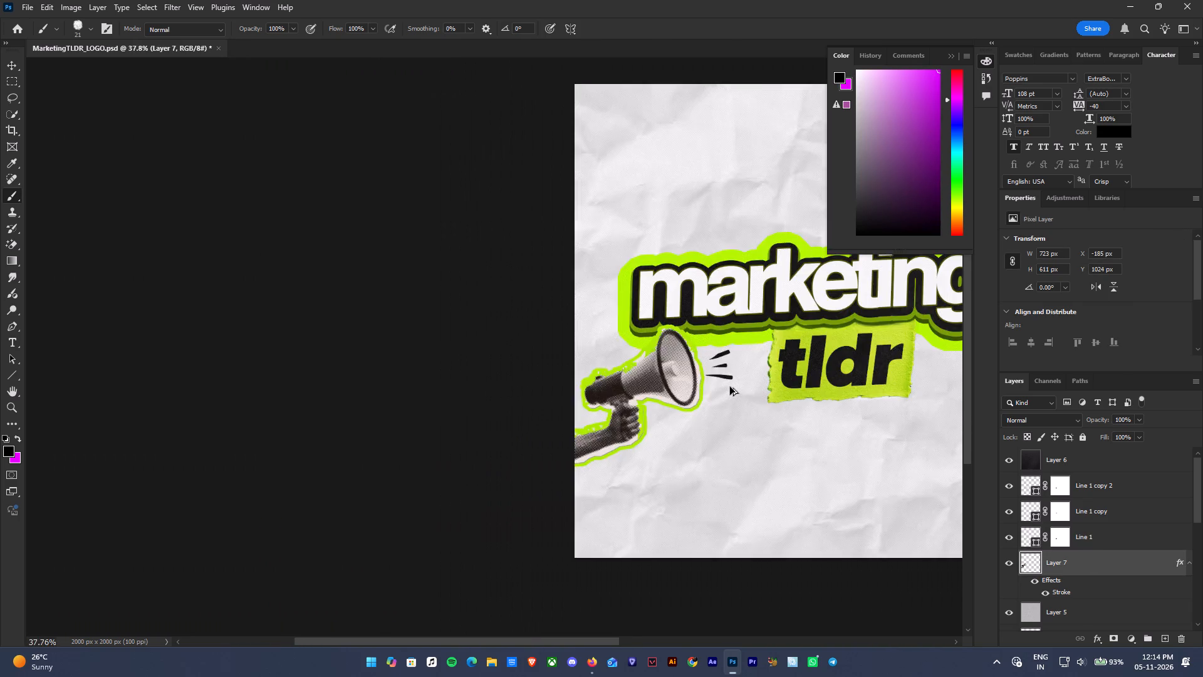
scroll(730, 387, "down", 3, "ctrl+alt")
scroll(883, 373, "up", 7, "ctrl+alt")
scroll(776, 360, "down", 6, "ctrl+alt")
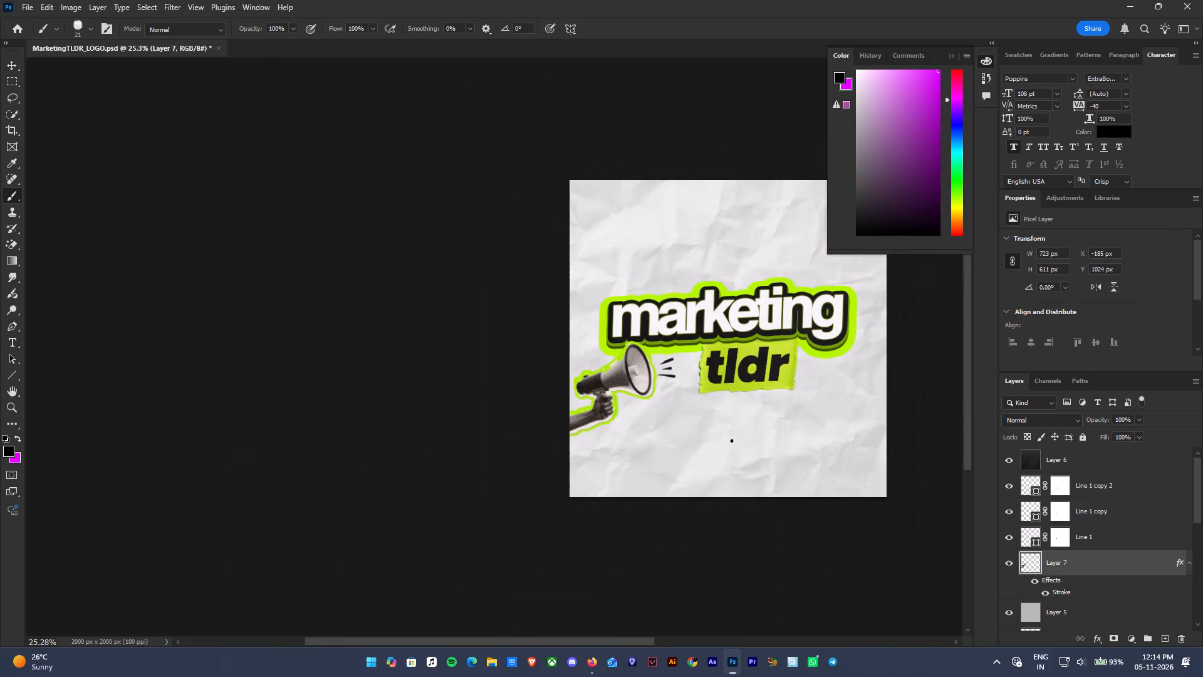
left_click_drag(530, 641, 622, 630)
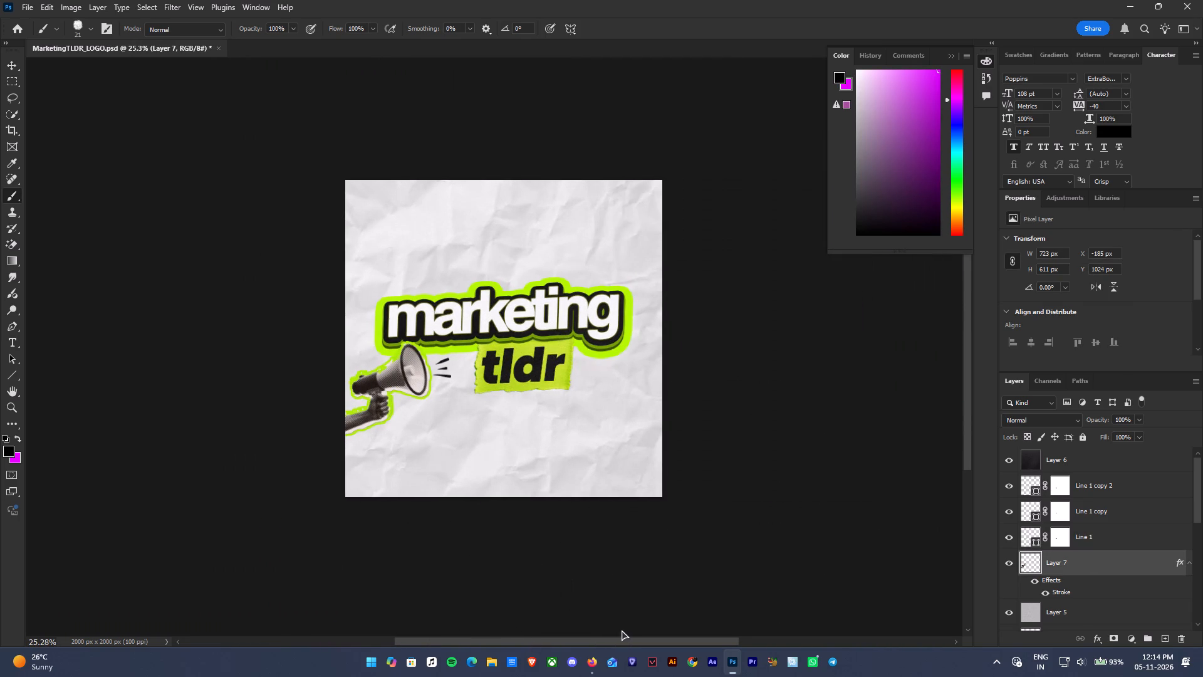
left_click_drag(622, 630, 622, 629)
Paint white on the Line 1 layer mask to restore the full shape of the top sound line.
scroll(409, 373, "up", 20, "ctrl+alt")
scroll(409, 373, "up", 12, "ctrl+alt")
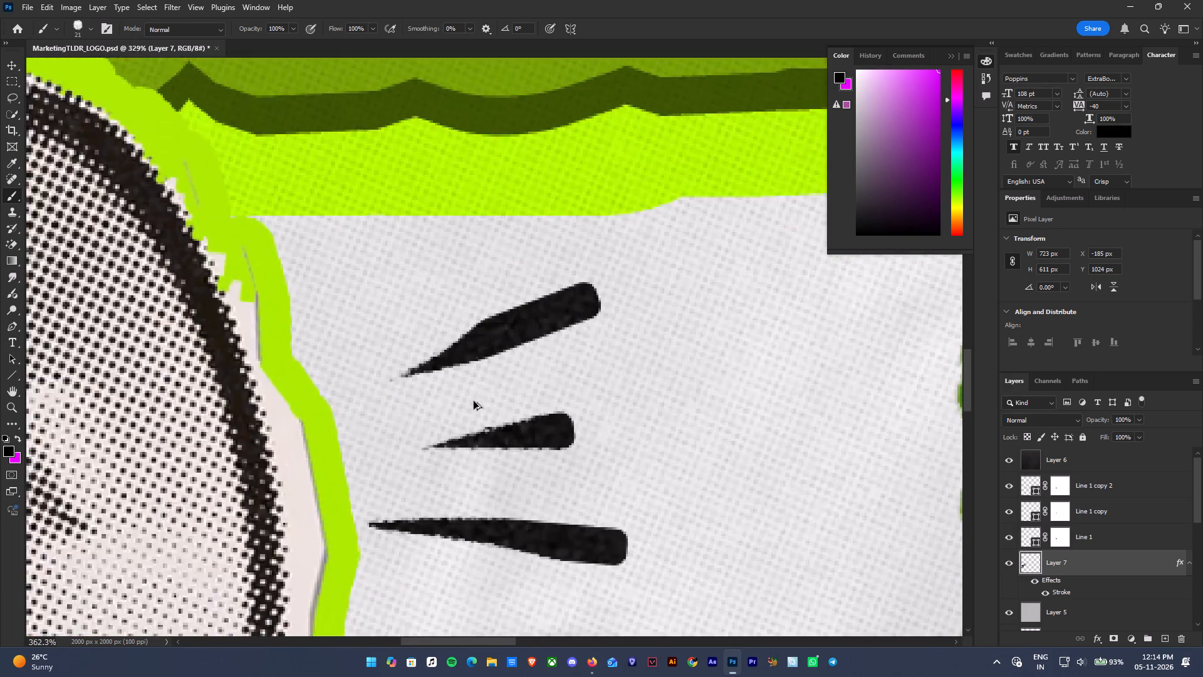
left_click(1065, 533)
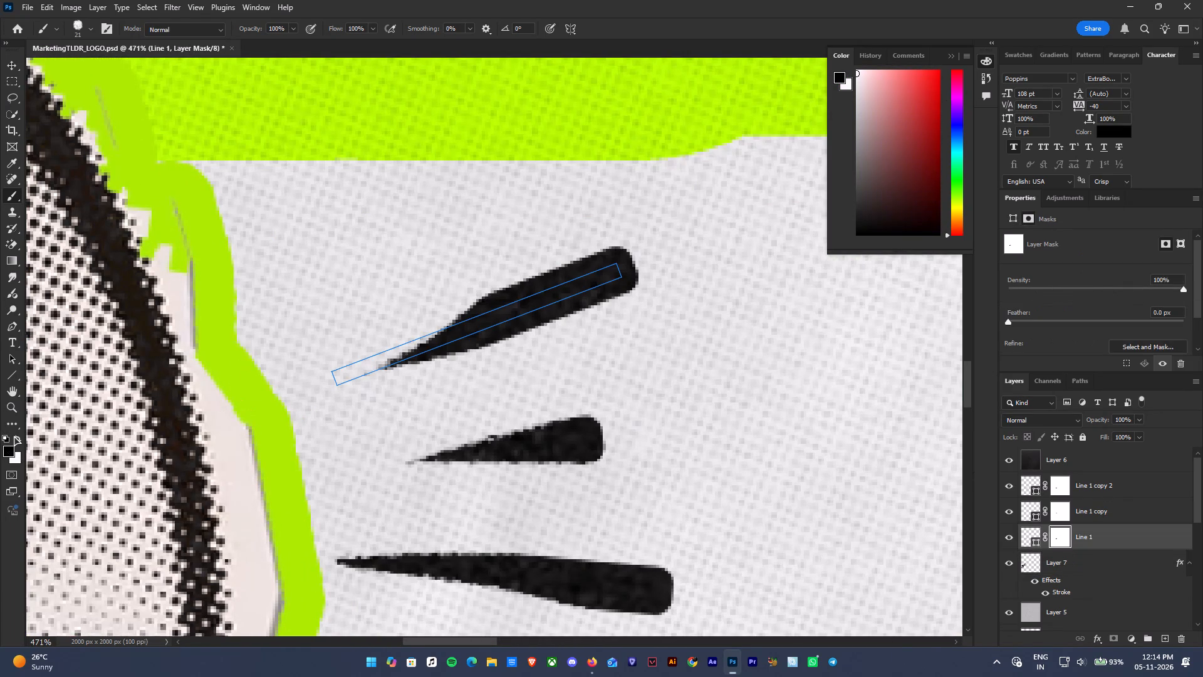
left_click(14, 436)
left_click_drag(487, 307, 420, 341)
left_click_drag(497, 318, 328, 376)
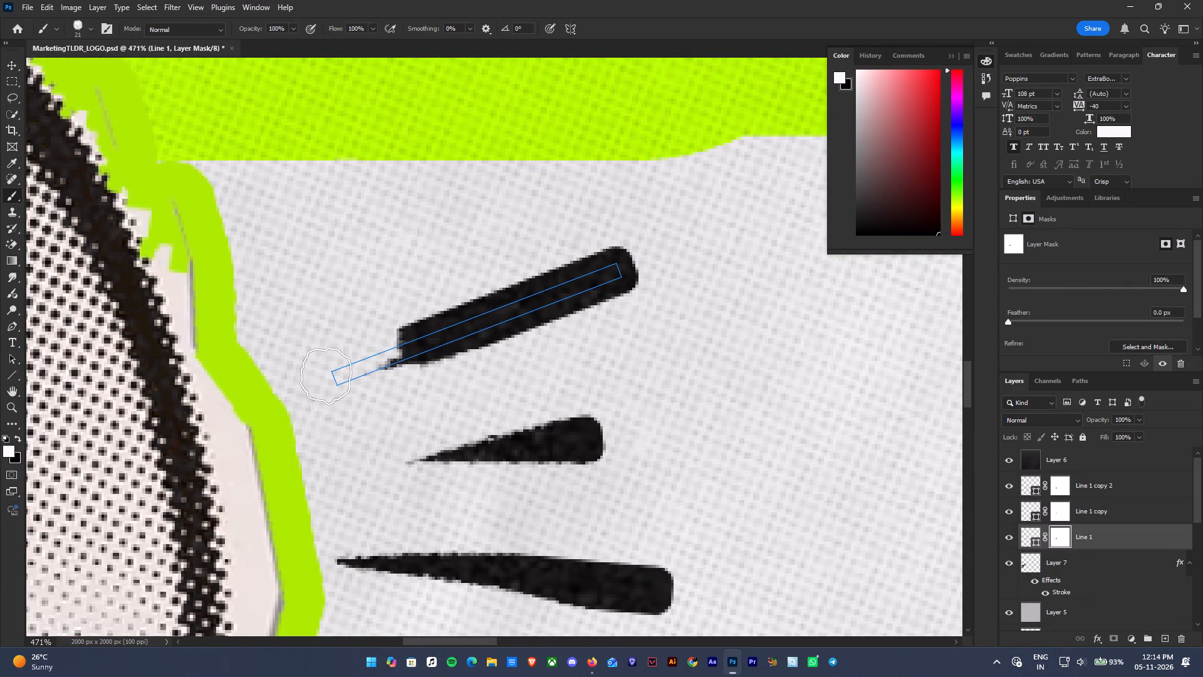
left_click_drag(328, 376, 316, 422)
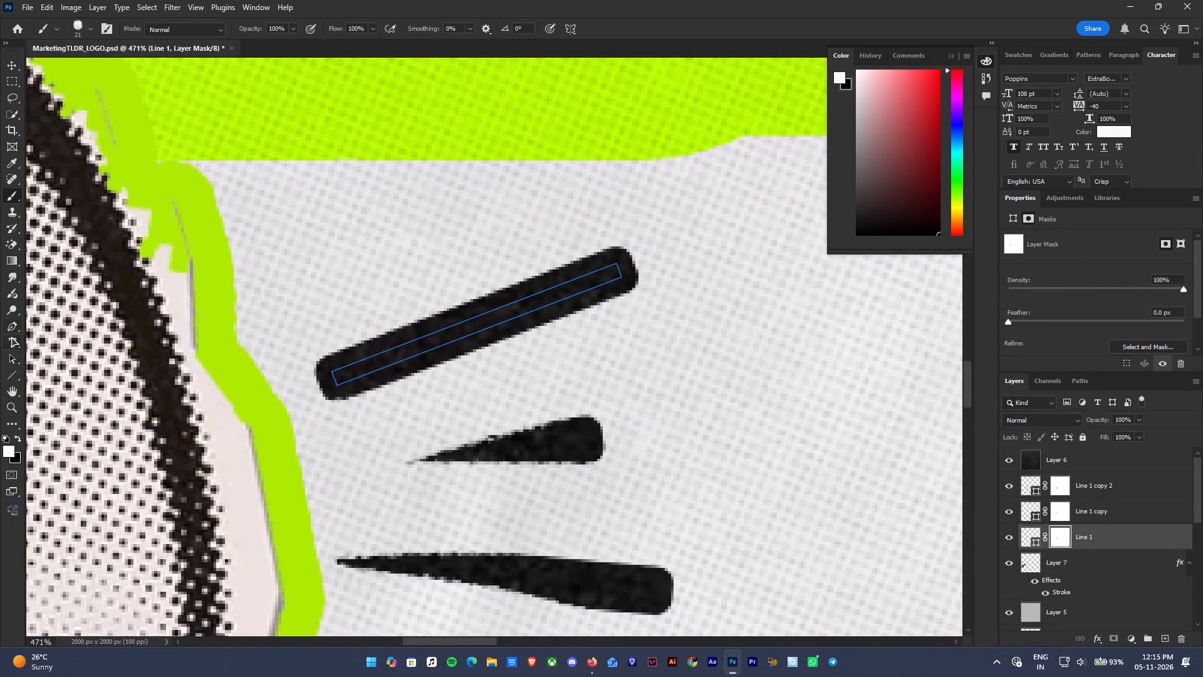
Paint black on the top sound line's mask along both sides to taper its end near the megaphone.
left_click(21, 435)
left_click_drag(288, 419, 517, 379)
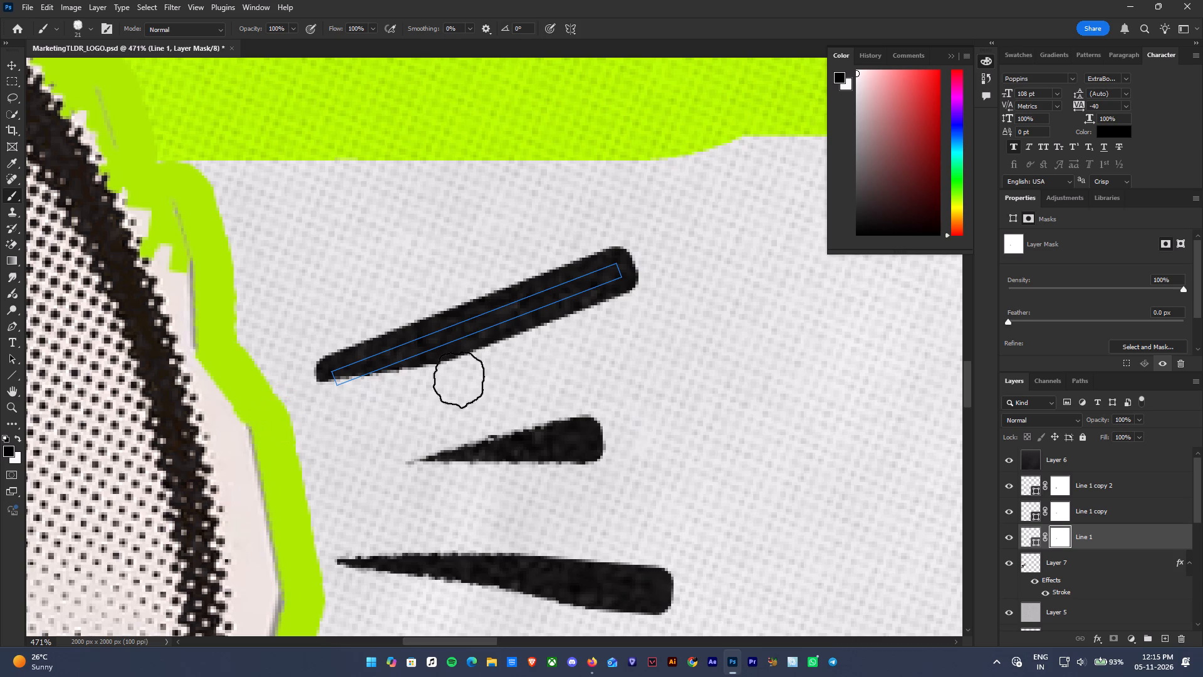
left_click_drag(269, 403, 456, 229)
left_click_drag(448, 249, 279, 407)
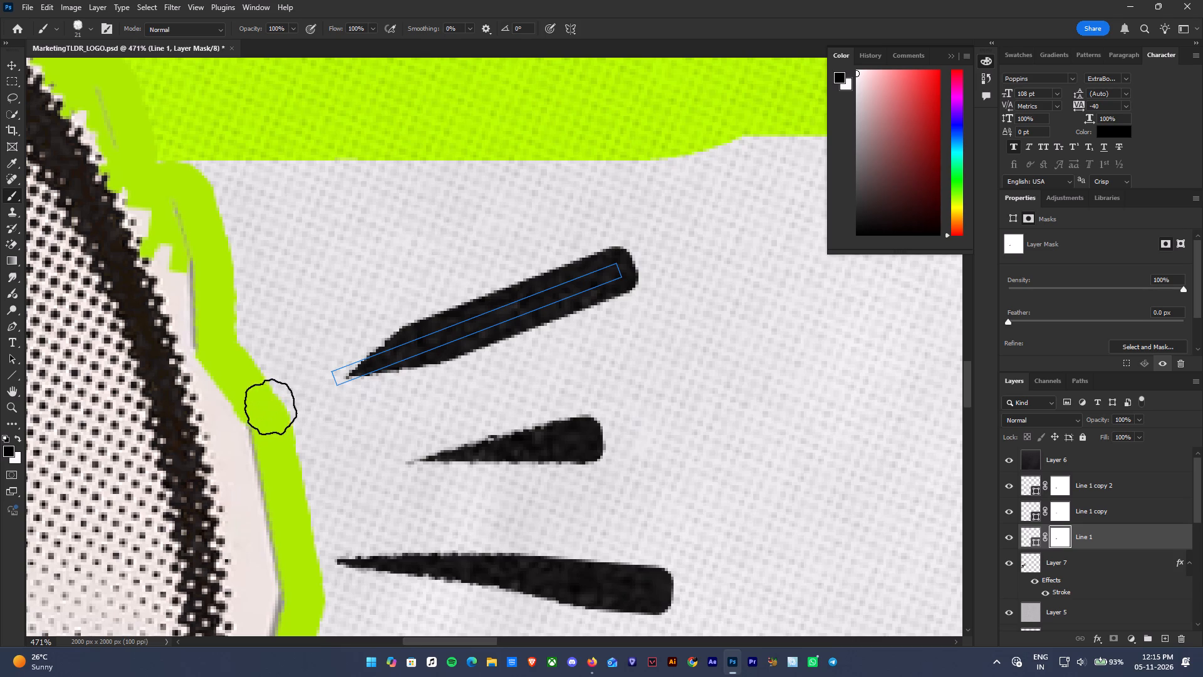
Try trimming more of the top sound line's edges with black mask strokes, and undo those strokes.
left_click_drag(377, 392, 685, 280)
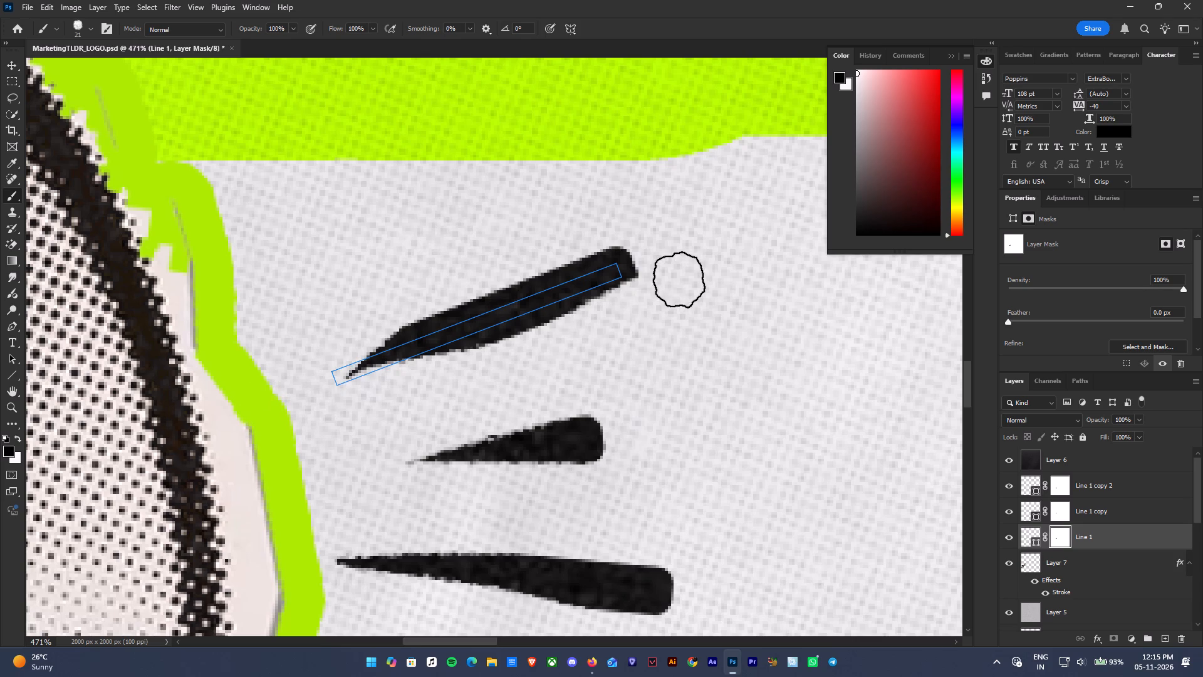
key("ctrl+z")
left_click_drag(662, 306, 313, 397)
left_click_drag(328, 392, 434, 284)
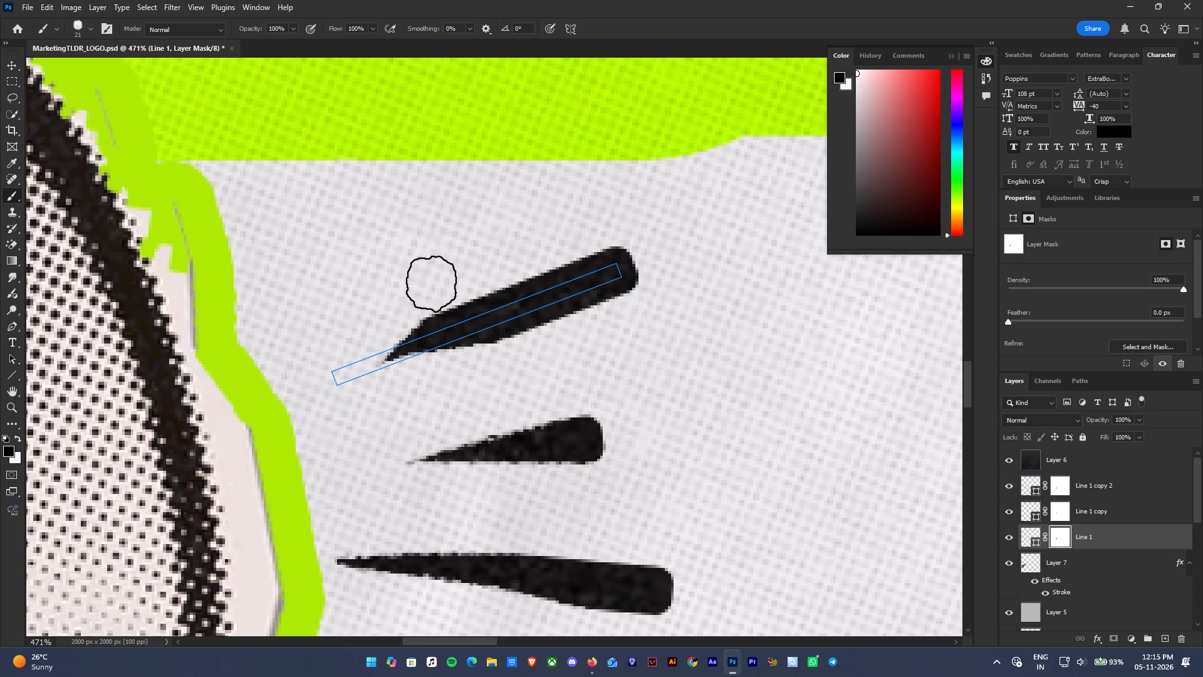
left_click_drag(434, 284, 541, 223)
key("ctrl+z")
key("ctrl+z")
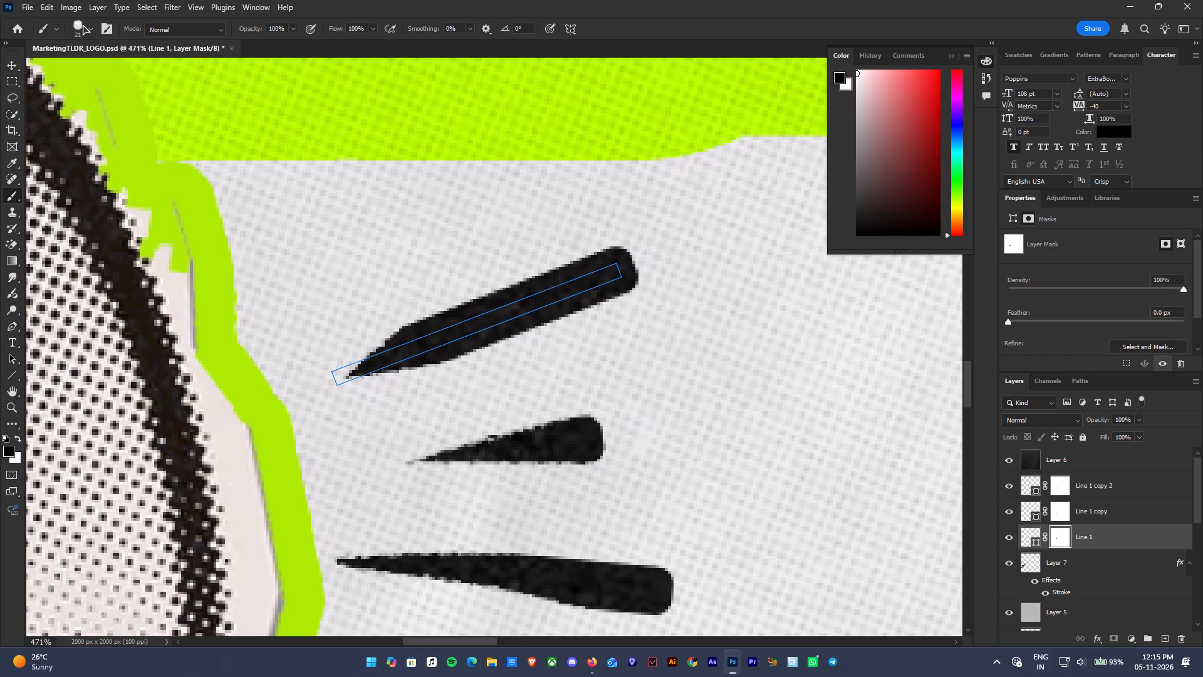
Choose a smooth round brush of 21 px and 70% hardness and paint black around the top sound line's tip on its mask.
left_click(87, 24)
left_click(108, 145)
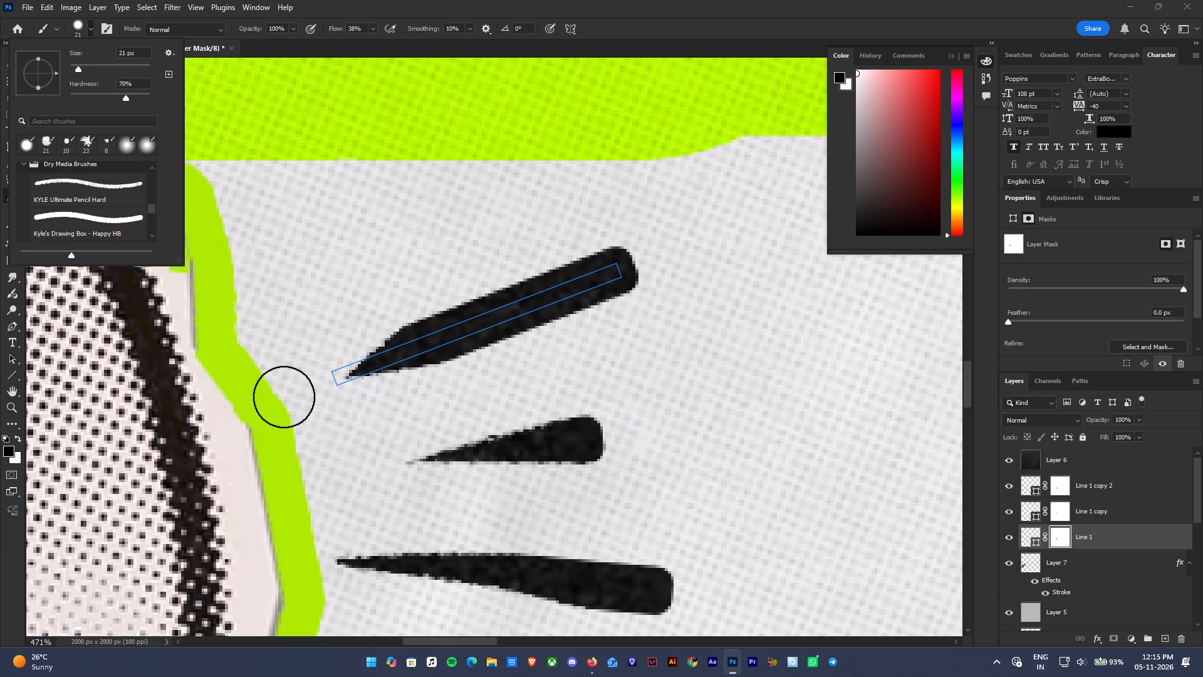
left_click_drag(284, 397, 423, 276)
left_click_drag(339, 416, 560, 359)
key("ctrl+z")
key("ctrl+z")
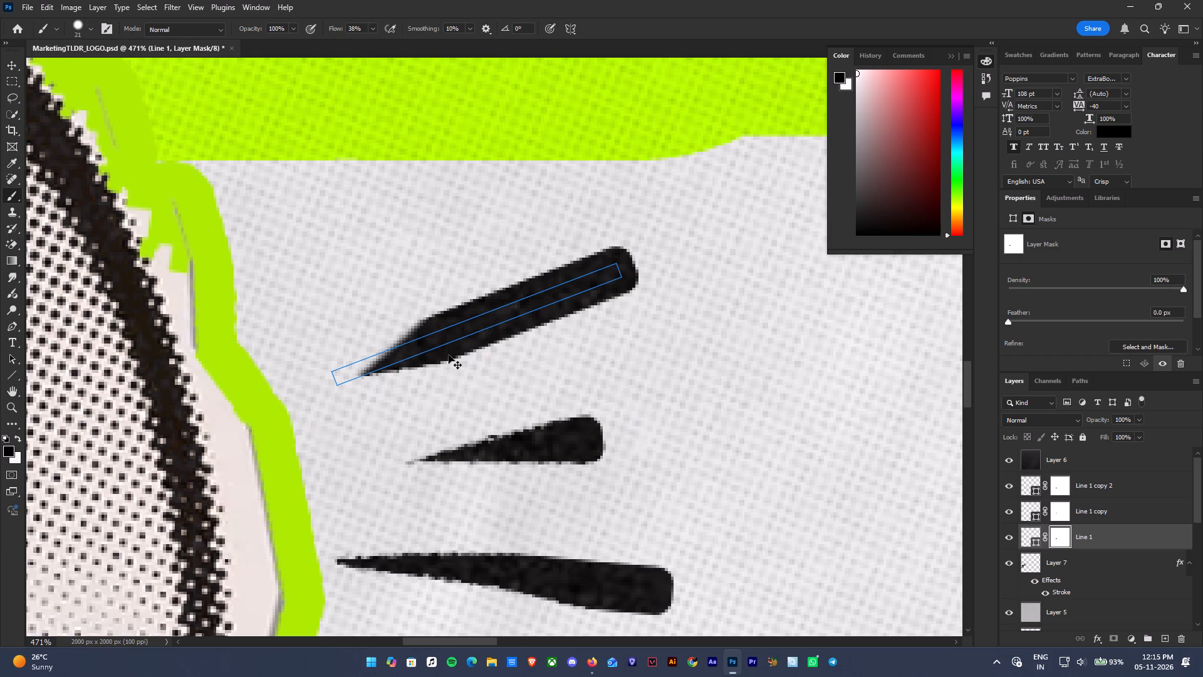
left_click_drag(465, 391, 284, 432)
left_click_drag(316, 414, 343, 387)
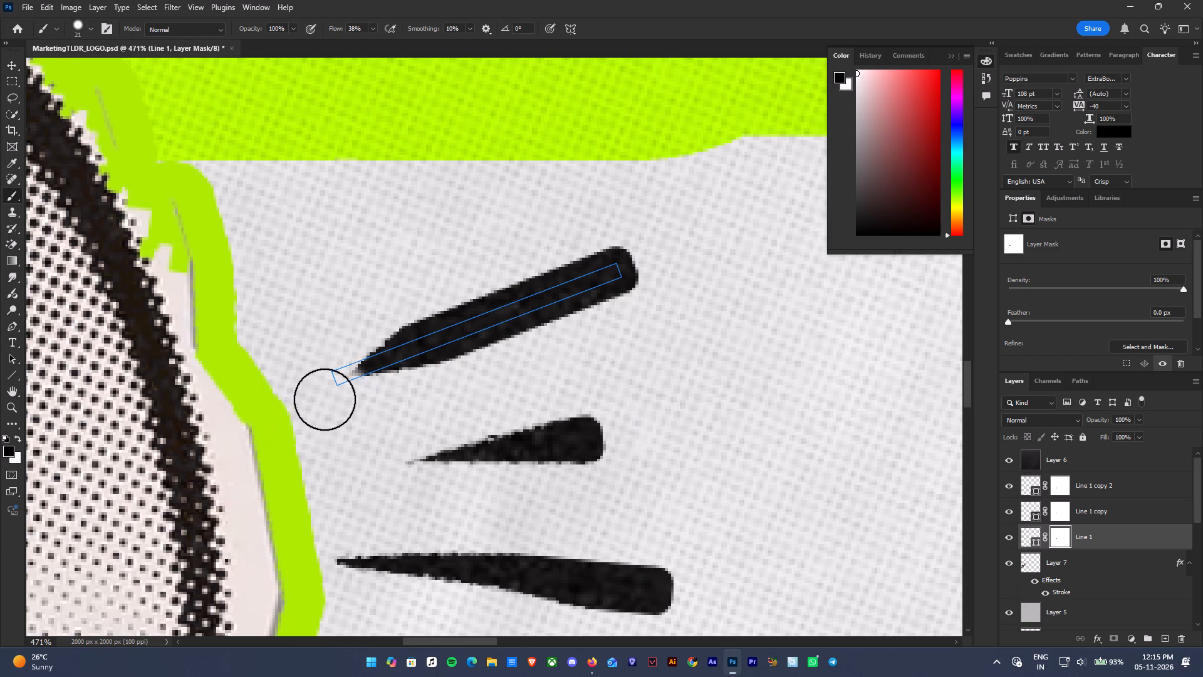
left_click_drag(335, 375, 307, 401)
left_click_drag(337, 378, 272, 417)
Enlarge the brush to 50 px and dab black on the mask to soften the top sound line's tip.
right_click_drag(354, 384, 394, 376, "alt")
left_click(296, 352)
left_click(330, 349)
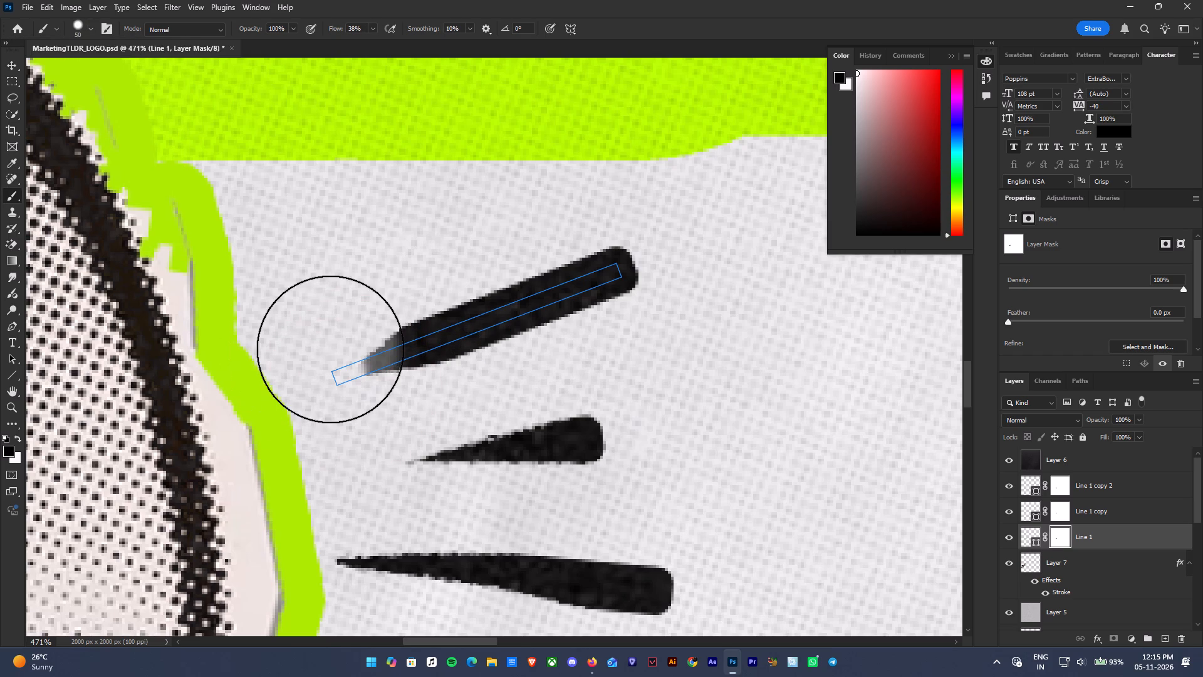
left_click(396, 391)
left_click(429, 360)
key("ctrl+z")
key("ctrl+z")
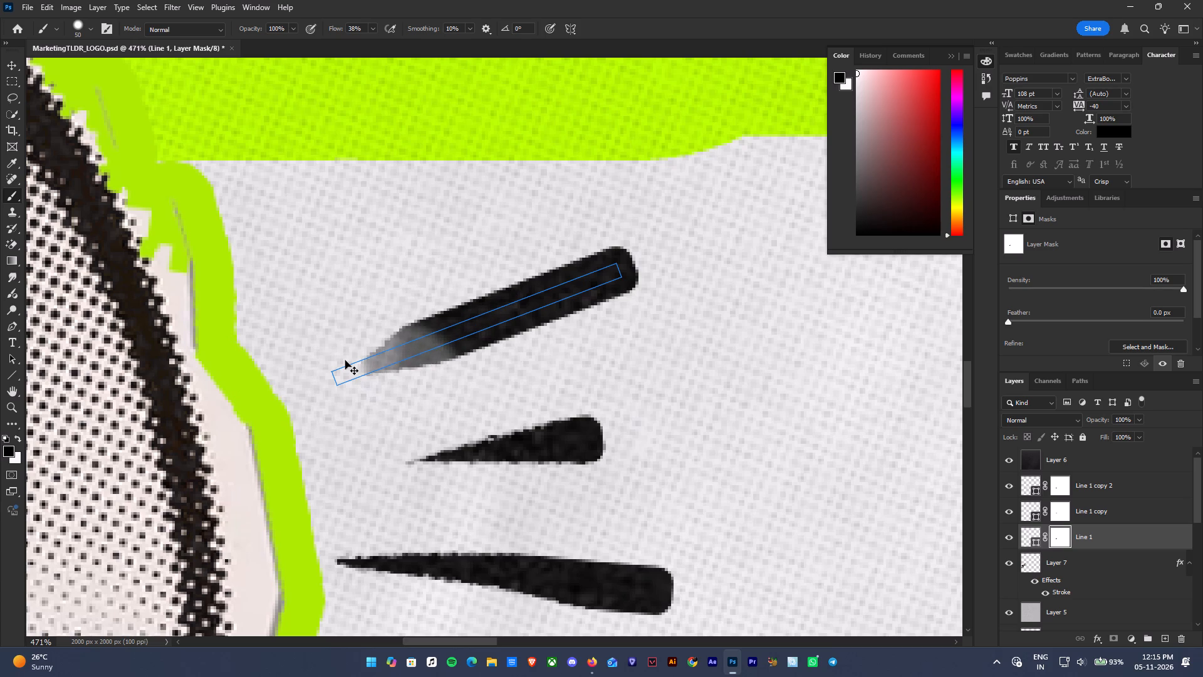
key("ctrl+z")
left_click(315, 398)
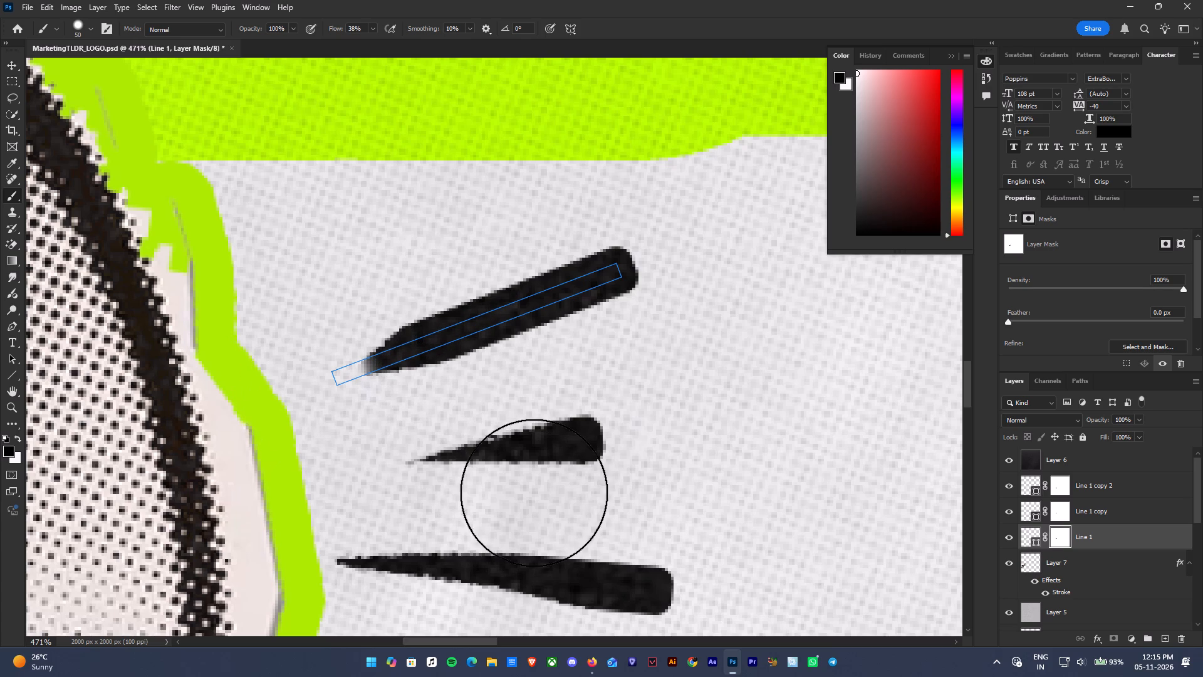
Paint white on the Line 1 copy layer mask to restore the full shape of the middle sound line.
left_click(1055, 508)
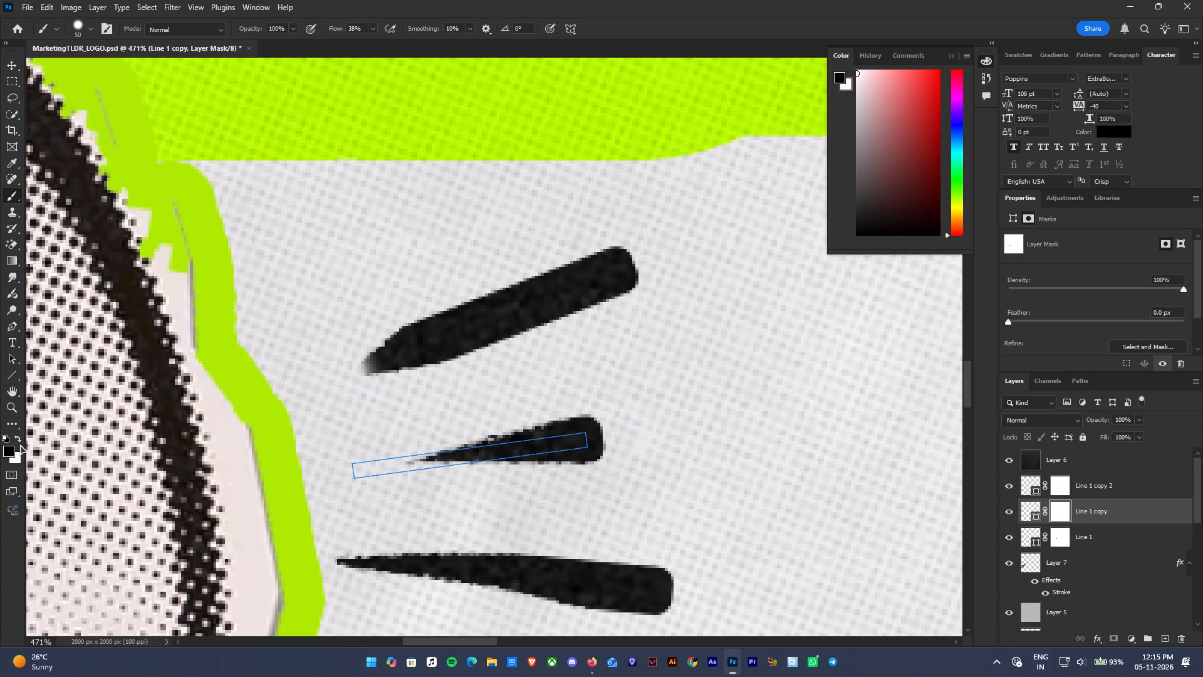
left_click(18, 440)
left_click_drag(534, 463, 460, 461)
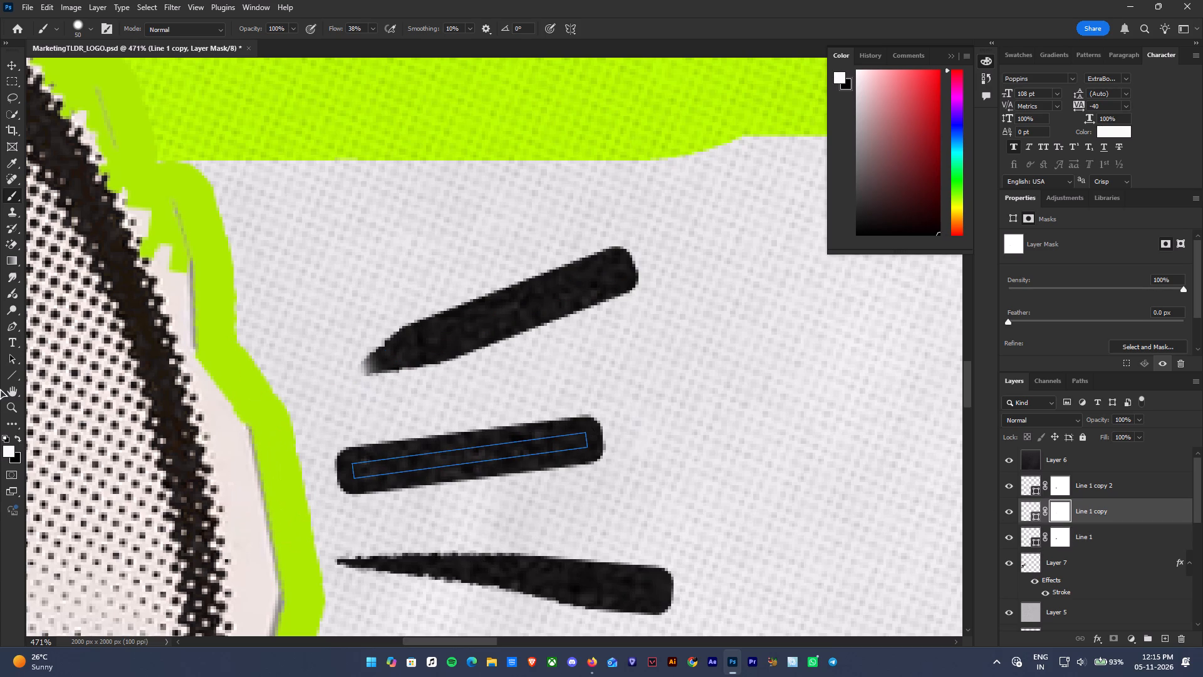
Paint black on the middle sound line's mask with a smaller 18 px brush, tapering its end toward the megaphone.
left_click(18, 438)
left_click_drag(231, 465, 212, 467)
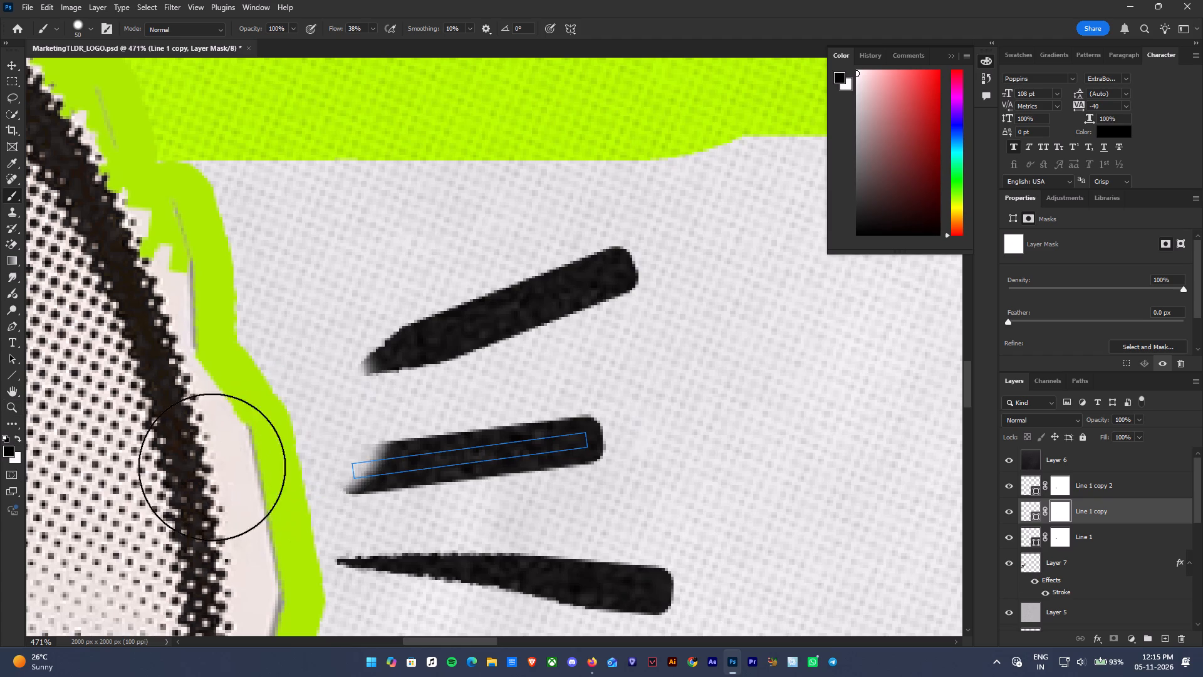
left_click_drag(212, 467, 197, 456)
right_click_drag(308, 439, 243, 419, "alt")
key("ctrl+z")
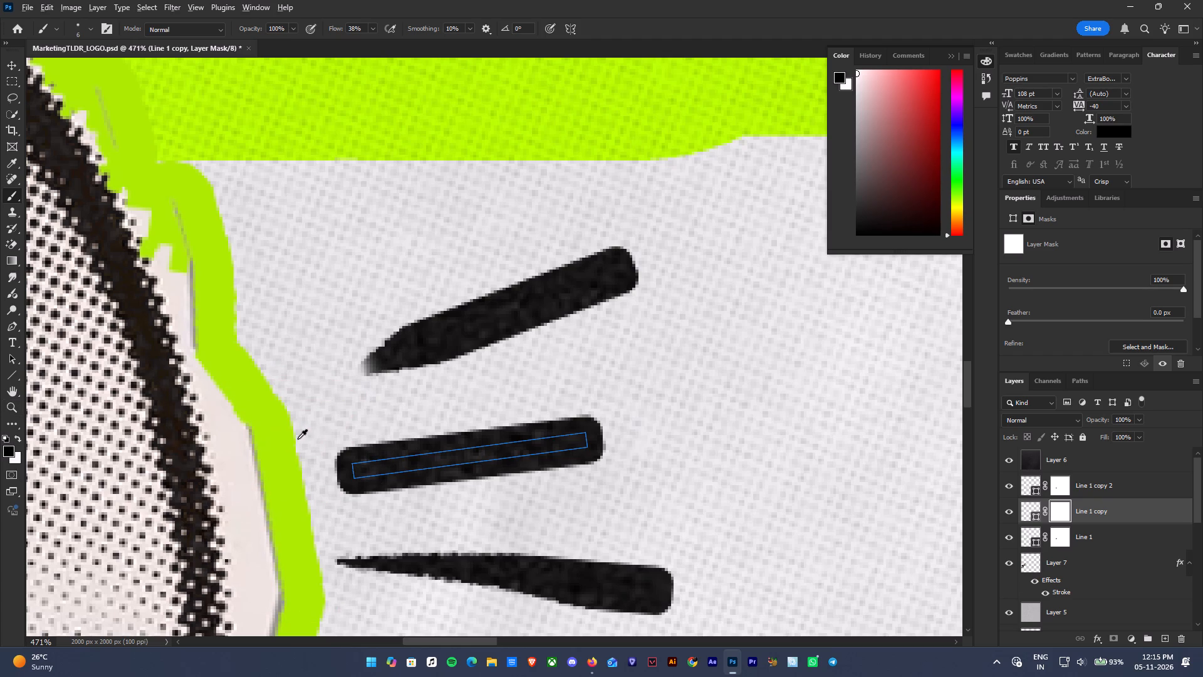
right_click_drag(299, 442, 320, 446, "alt")
left_click_drag(251, 463, 212, 487)
left_click_drag(272, 510, 526, 523)
left_click_drag(405, 520, 535, 514)
Paint white on the Line 1 copy 2 layer mask to restore the full shape of the bottom sound line.
scroll(515, 514, "down", 3)
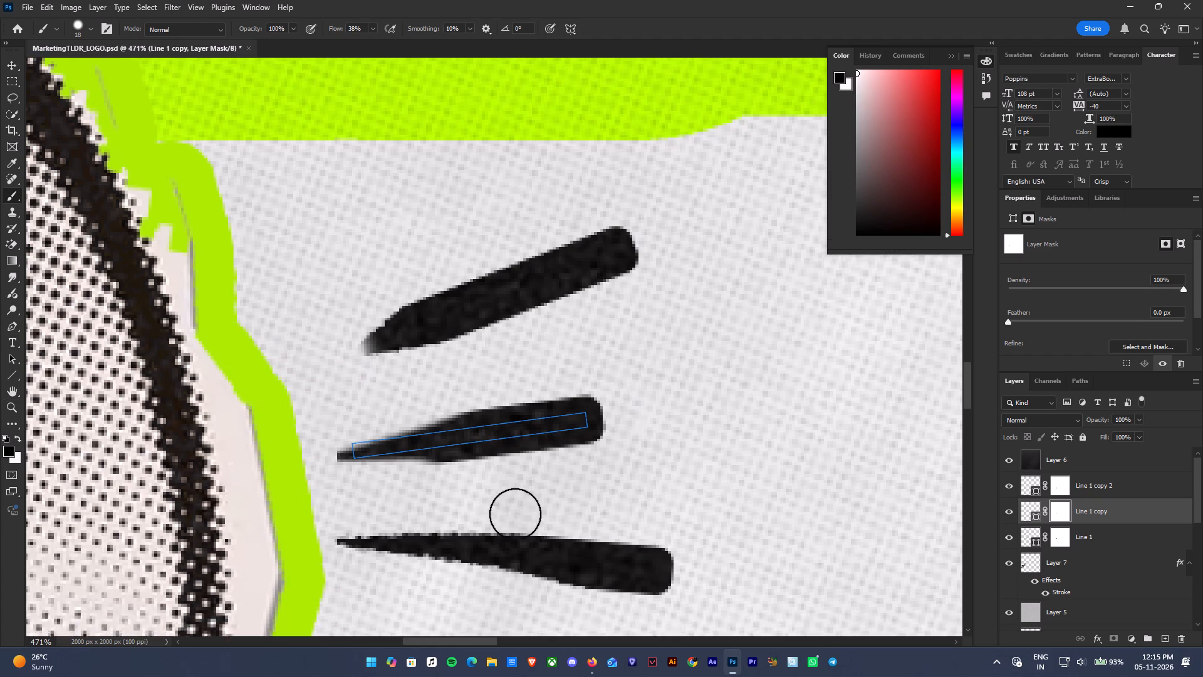
scroll(515, 514, "down", 9)
left_click(1065, 483)
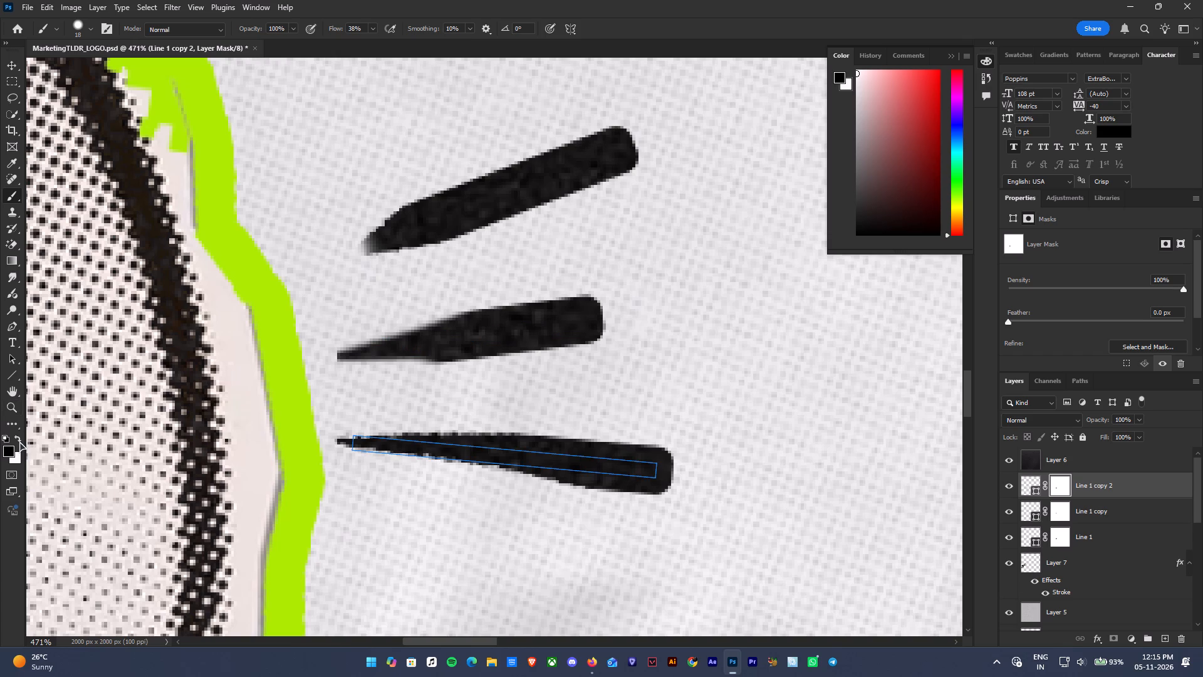
left_click_drag(19, 441, 28, 440)
left_click_drag(363, 461, 535, 429)
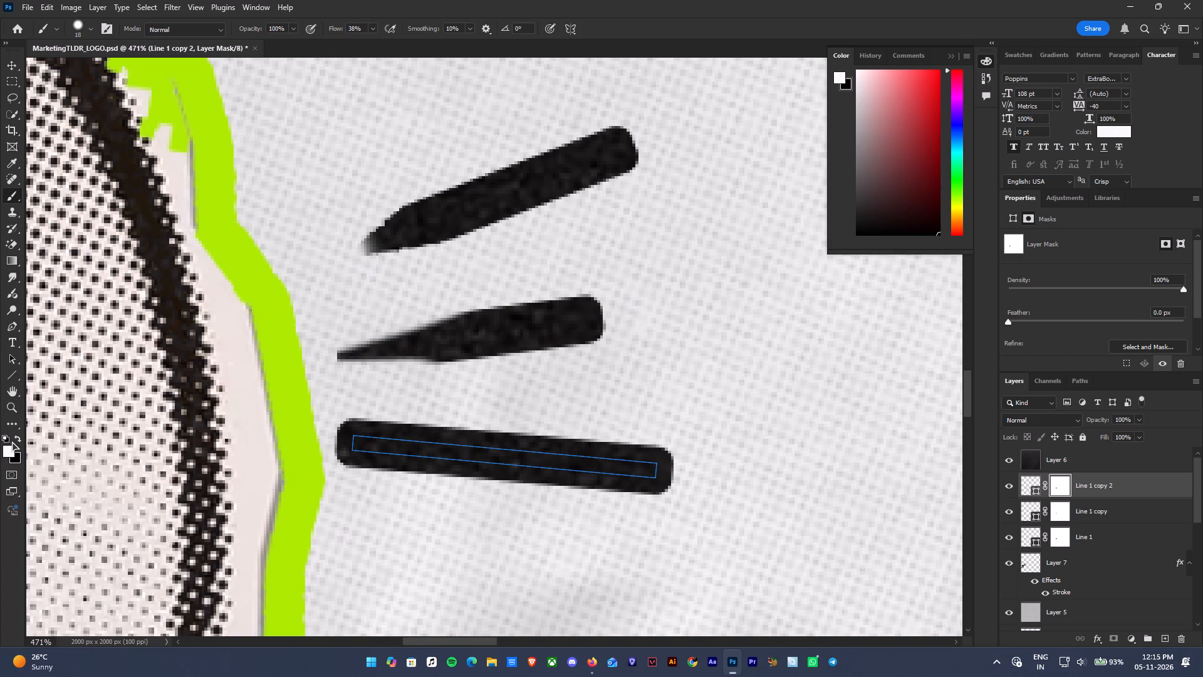
Paint black on the bottom sound line's mask along its upper and lower edges to narrow the end near the megaphone.
left_click(19, 440)
left_click_drag(294, 401, 420, 408)
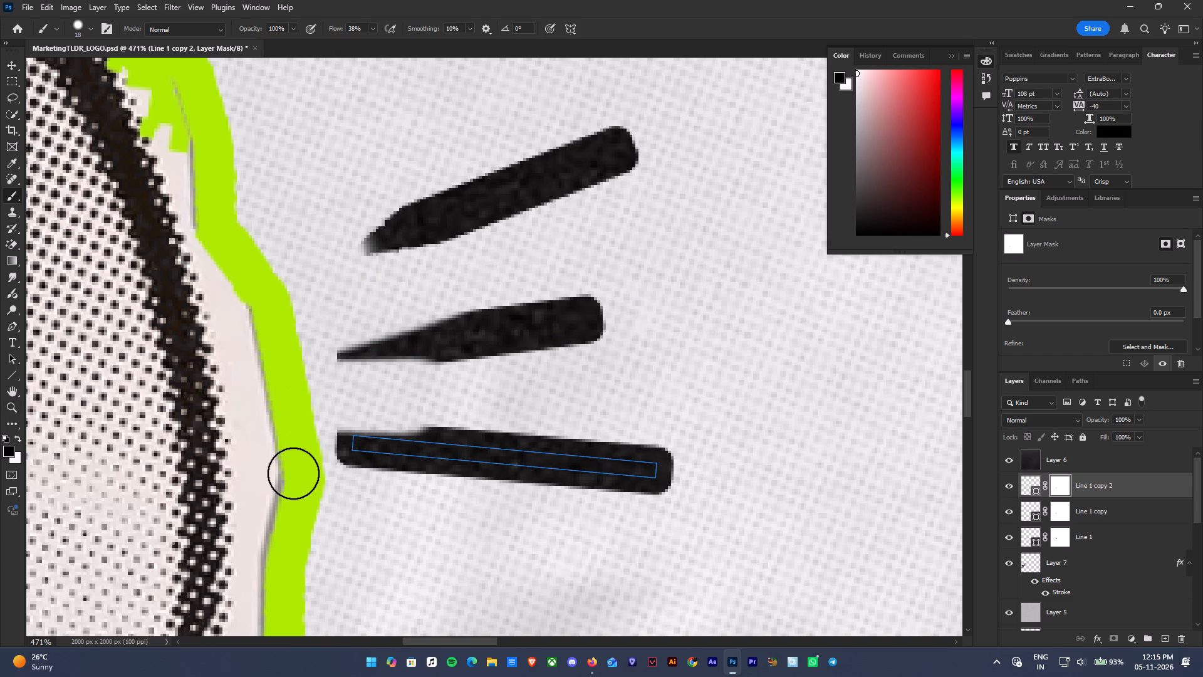
left_click_drag(295, 464, 302, 479)
left_click_drag(305, 491, 472, 496)
left_click_drag(497, 510, 249, 472)
left_click_drag(263, 470, 563, 411)
key("ctrl+z")
key("ctrl+z")
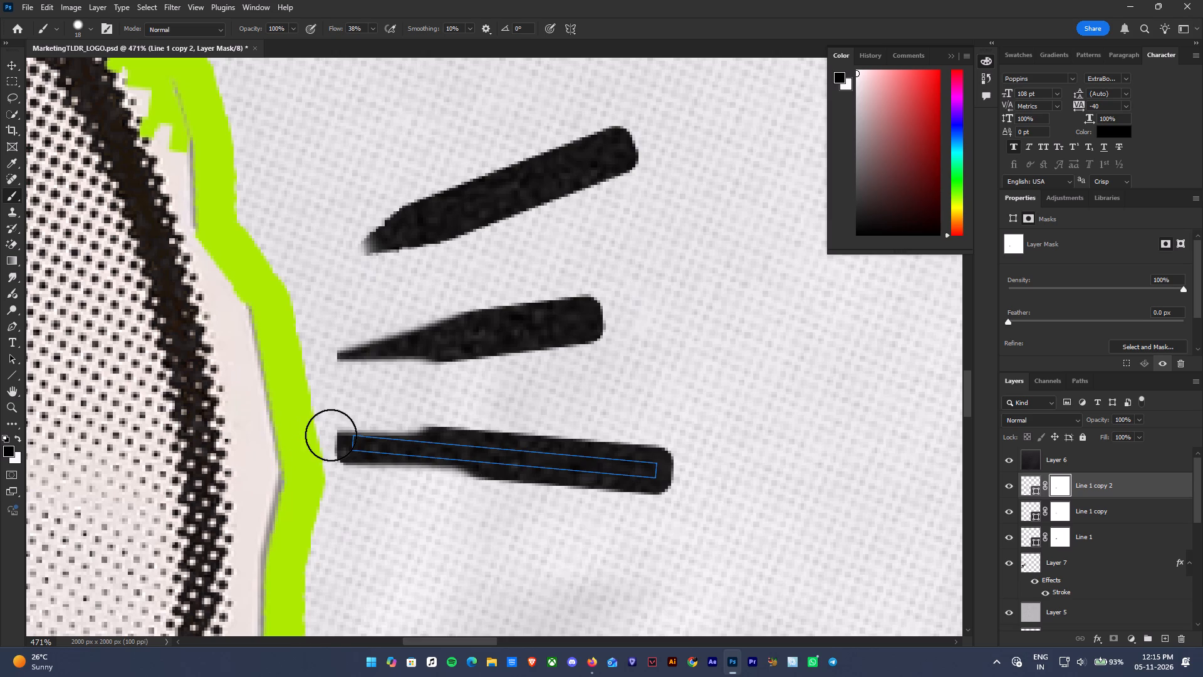
left_click_drag(315, 478, 501, 520)
left_click_drag(289, 451, 373, 434)
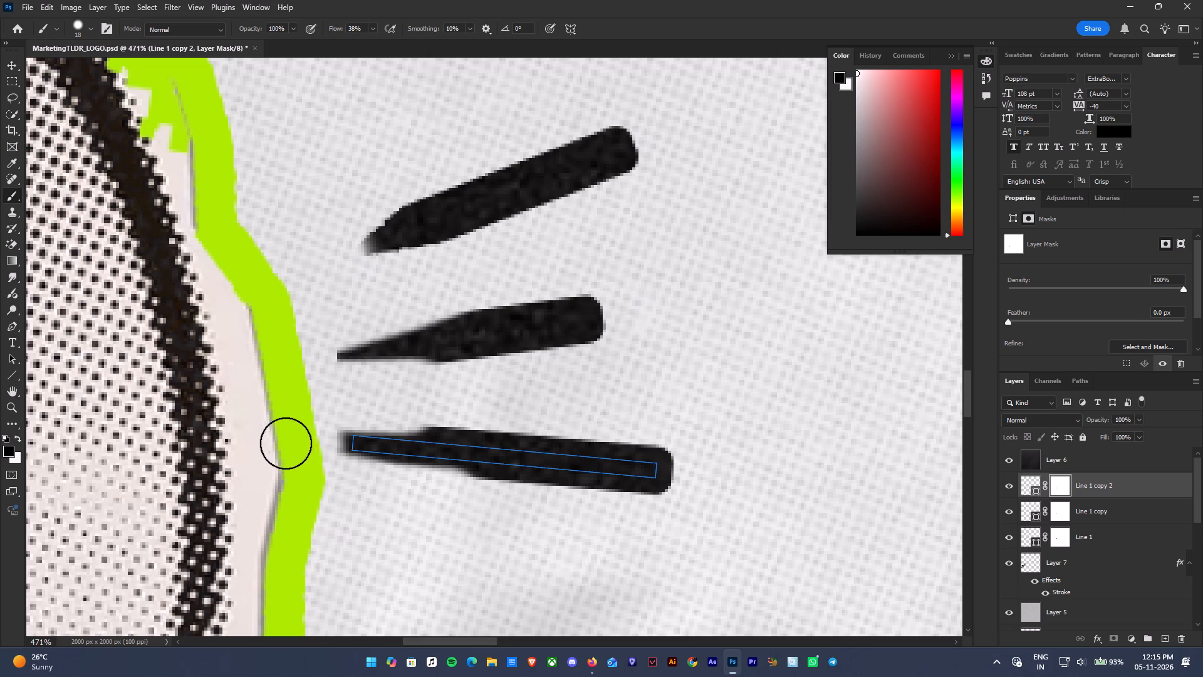
Enlarge and soften the brush to 34 px and paint black on the mask to smooth the bottom sound line's taper.
right_click(354, 450, "alt")
right_click_drag(328, 430, 342, 459, "alt")
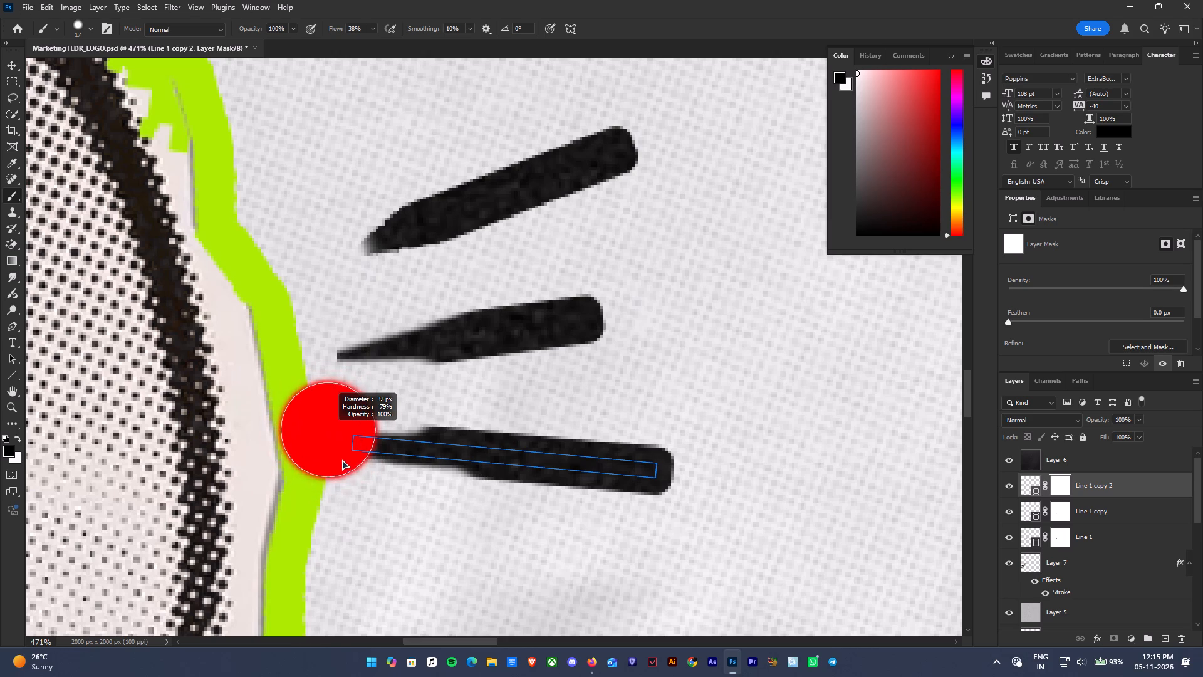
right_click_drag(342, 459, 336, 348, "alt")
left_click(327, 453)
left_click(331, 448)
left_click_drag(327, 423, 439, 397)
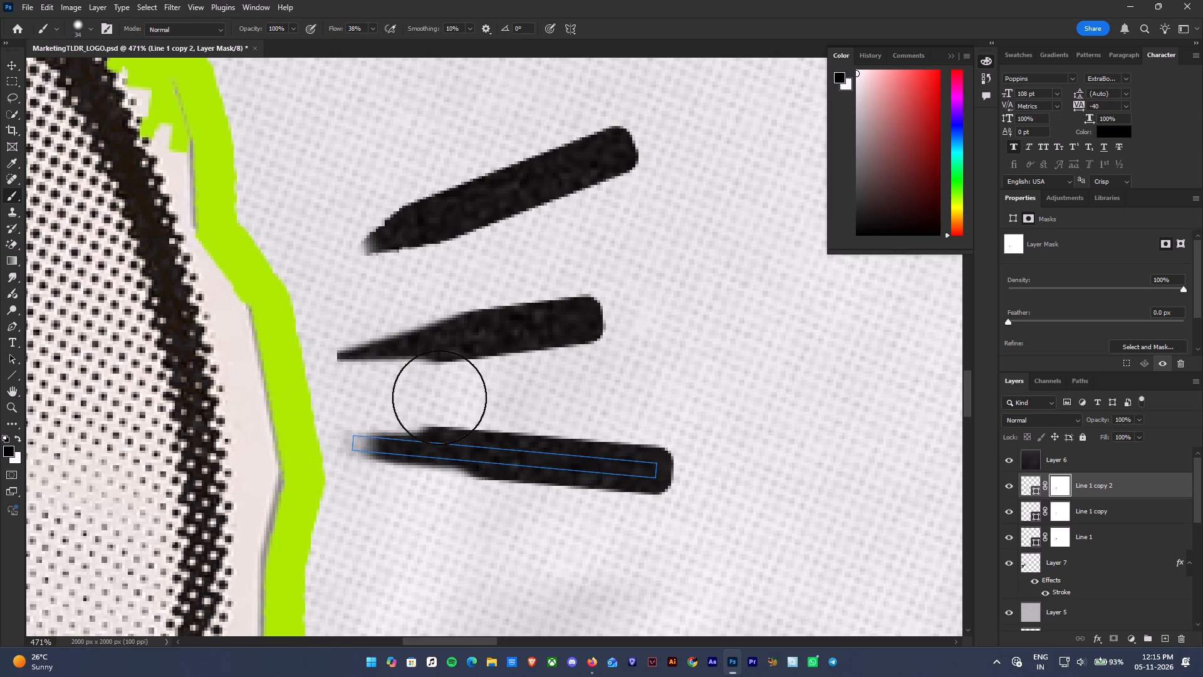
left_click_drag(439, 397, 422, 401)
left_click_drag(346, 401, 487, 372)
left_click_drag(313, 392, 288, 384)
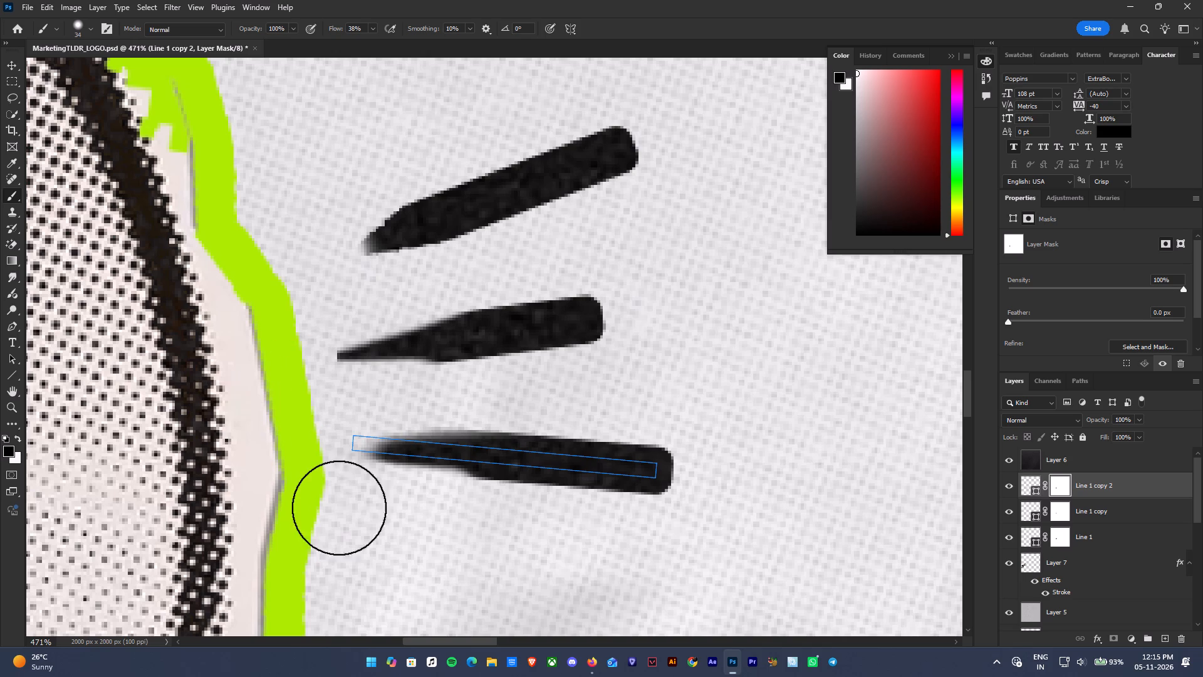
left_click_drag(340, 519, 447, 523)
Examine the reshaped sound lines in the full logo composition and up close.
scroll(463, 516, "down", 20, "ctrl+alt")
scroll(463, 516, "down", 1, "ctrl+alt")
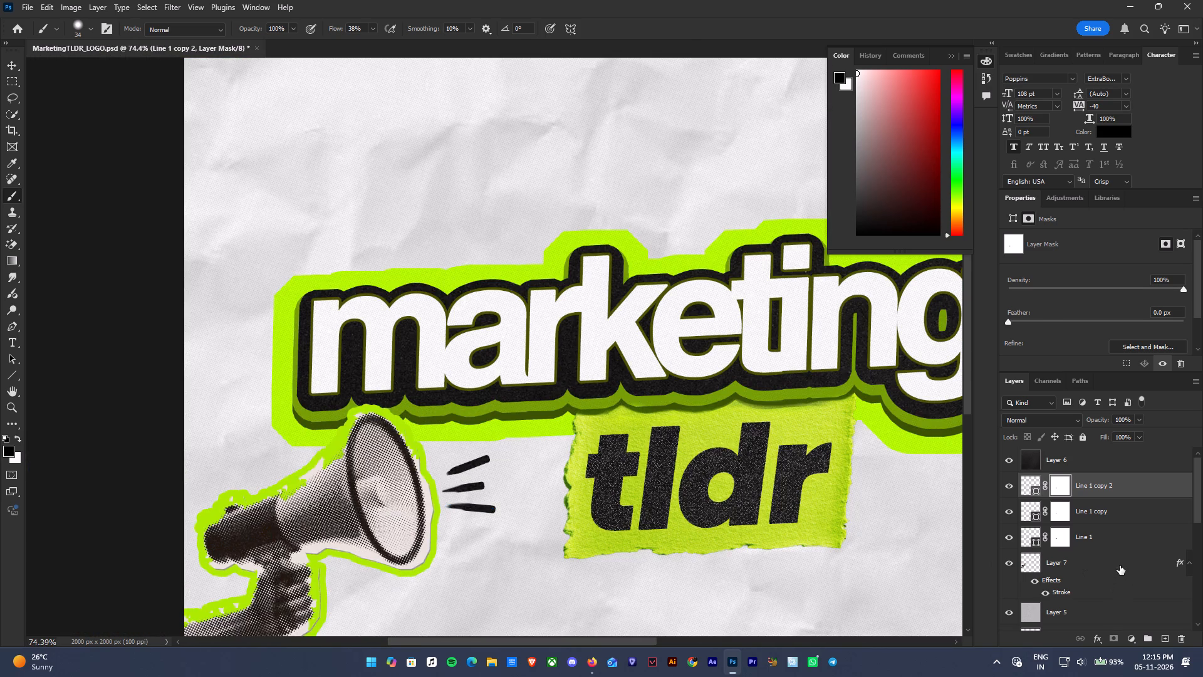
left_click(1120, 565)
scroll(788, 483, "down", 9, "ctrl+alt")
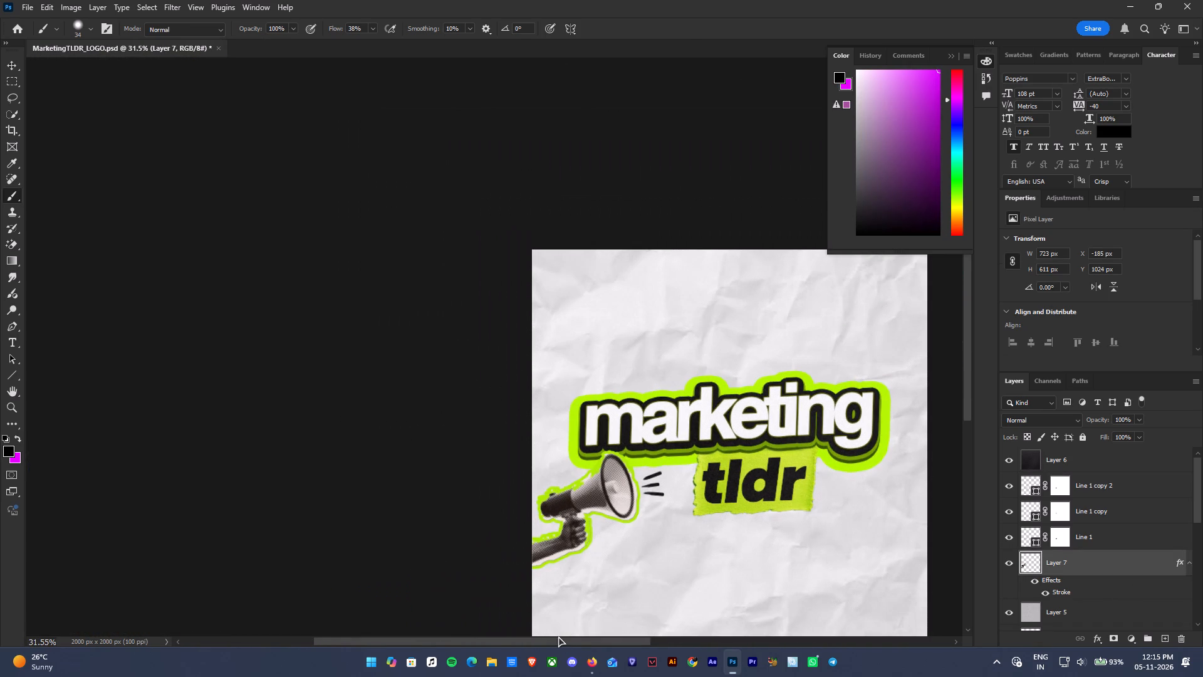
left_click_drag(562, 639, 665, 636)
scroll(494, 497, "down", 13)
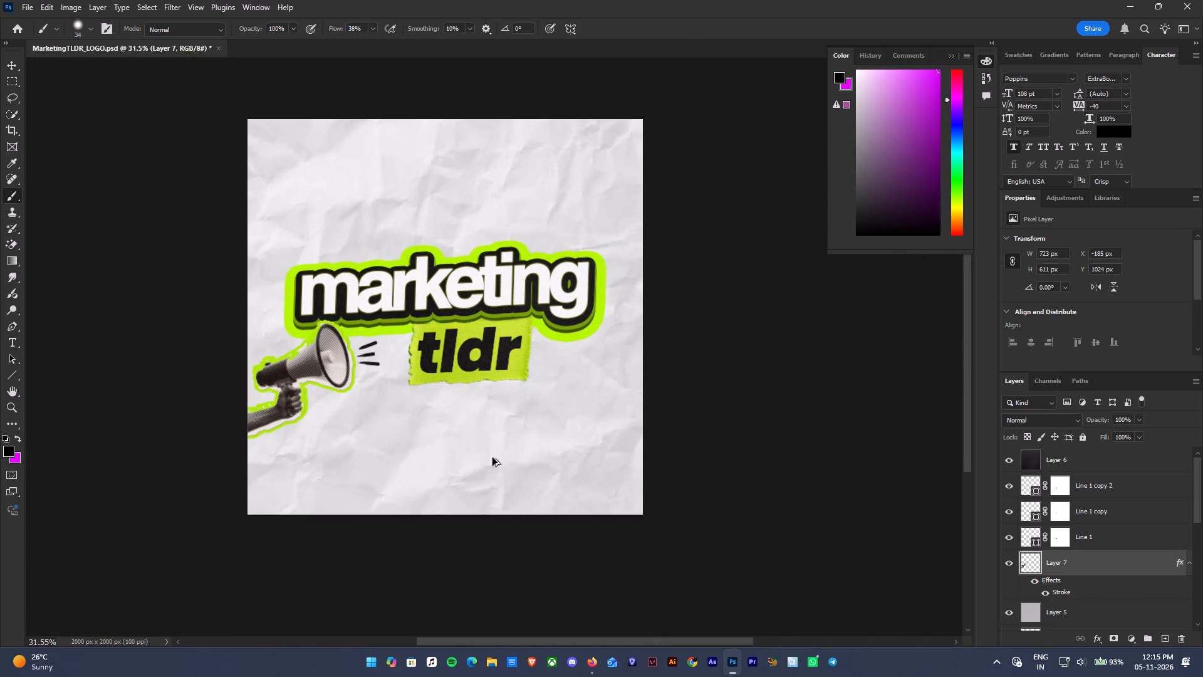
scroll(321, 350, "up", 20, "ctrl+alt")
scroll(321, 350, "up", 11, "ctrl+alt")
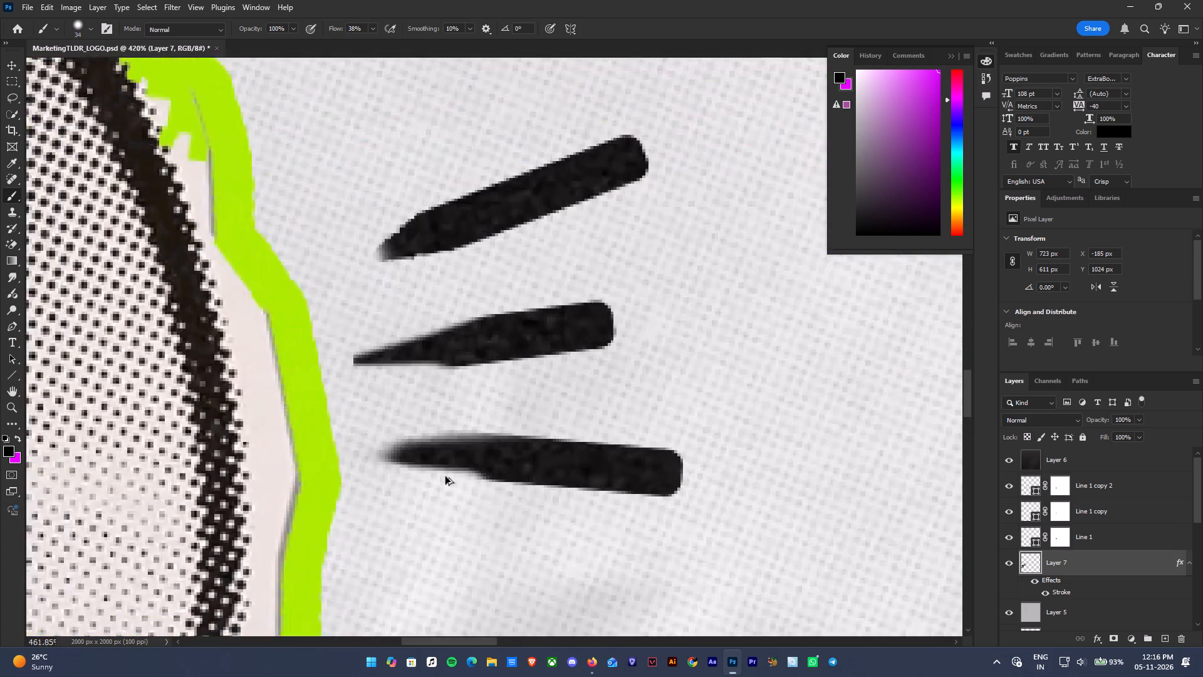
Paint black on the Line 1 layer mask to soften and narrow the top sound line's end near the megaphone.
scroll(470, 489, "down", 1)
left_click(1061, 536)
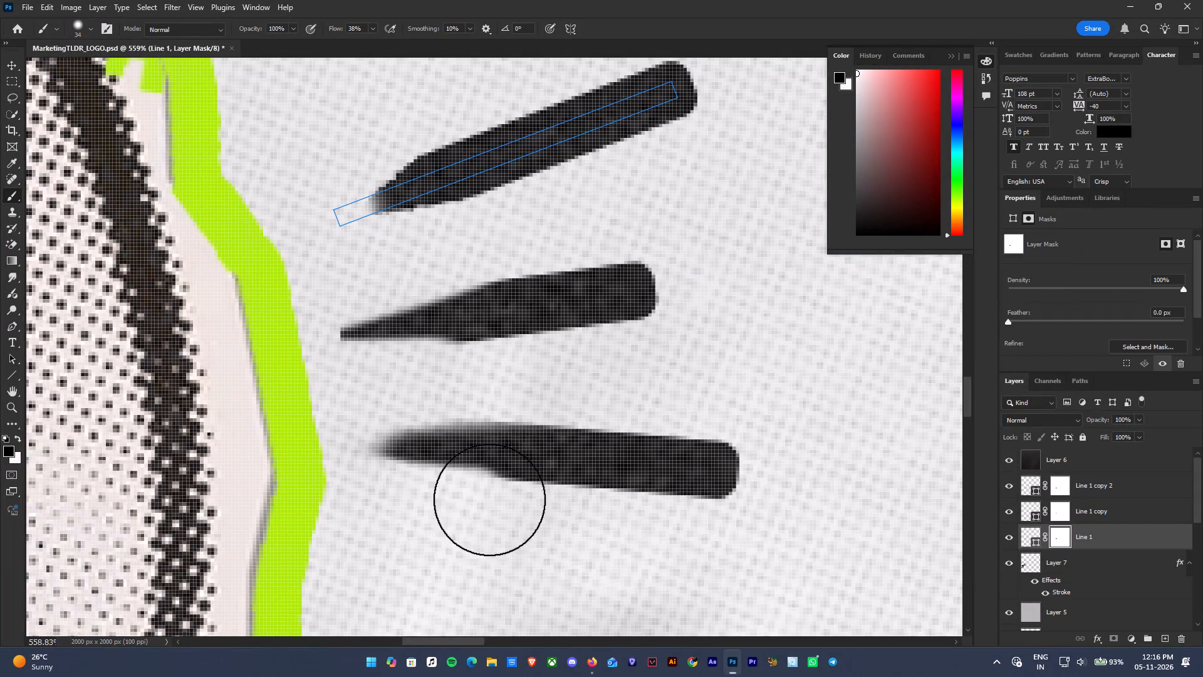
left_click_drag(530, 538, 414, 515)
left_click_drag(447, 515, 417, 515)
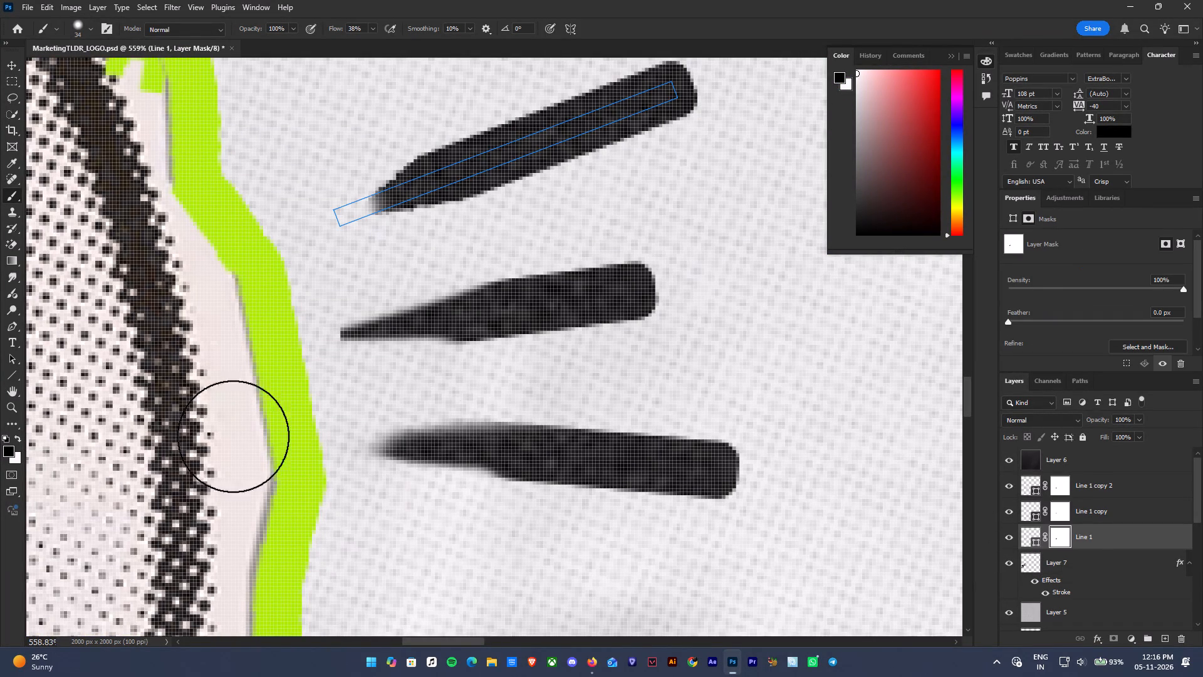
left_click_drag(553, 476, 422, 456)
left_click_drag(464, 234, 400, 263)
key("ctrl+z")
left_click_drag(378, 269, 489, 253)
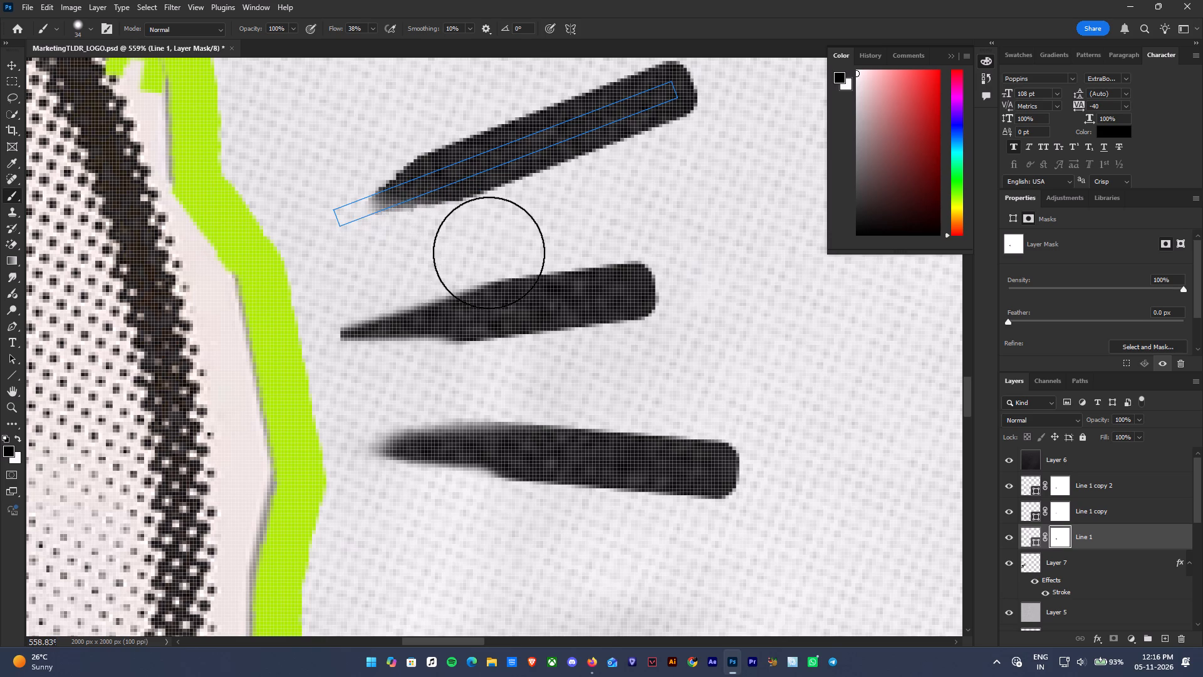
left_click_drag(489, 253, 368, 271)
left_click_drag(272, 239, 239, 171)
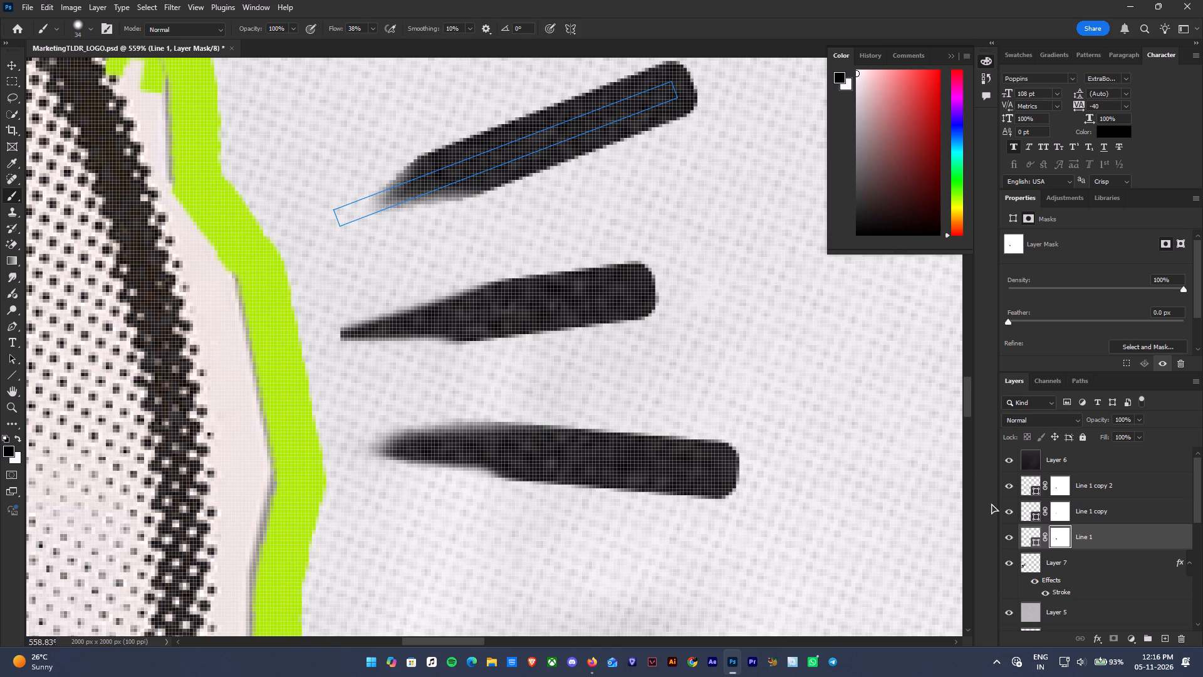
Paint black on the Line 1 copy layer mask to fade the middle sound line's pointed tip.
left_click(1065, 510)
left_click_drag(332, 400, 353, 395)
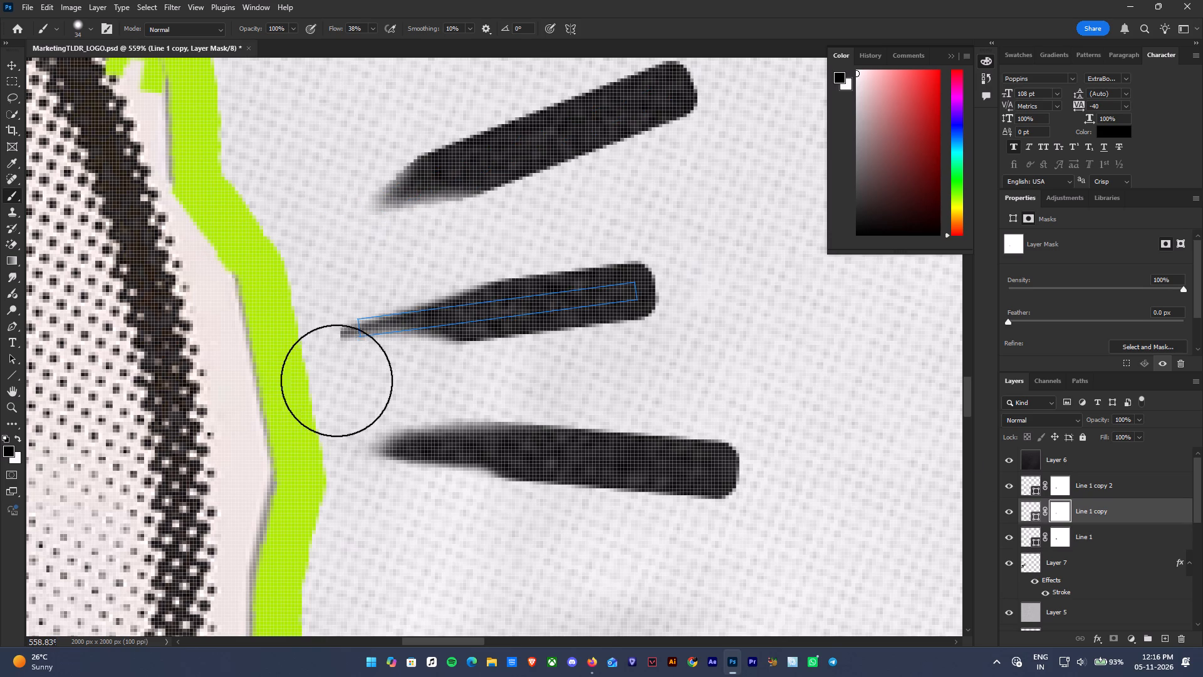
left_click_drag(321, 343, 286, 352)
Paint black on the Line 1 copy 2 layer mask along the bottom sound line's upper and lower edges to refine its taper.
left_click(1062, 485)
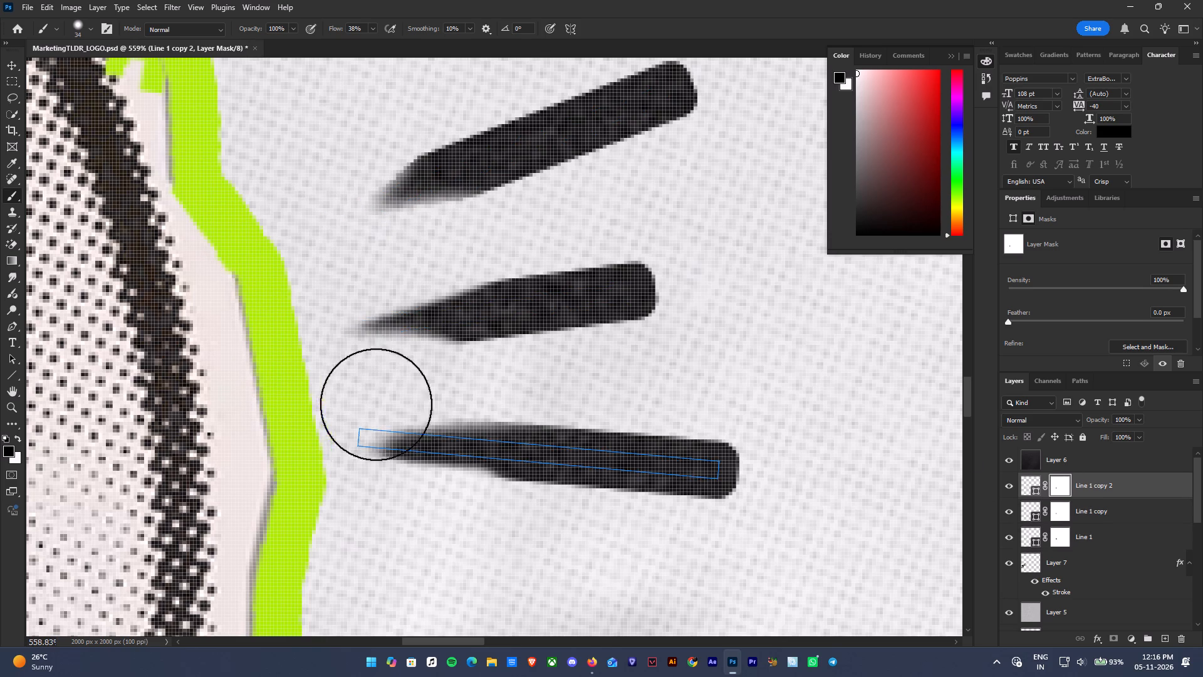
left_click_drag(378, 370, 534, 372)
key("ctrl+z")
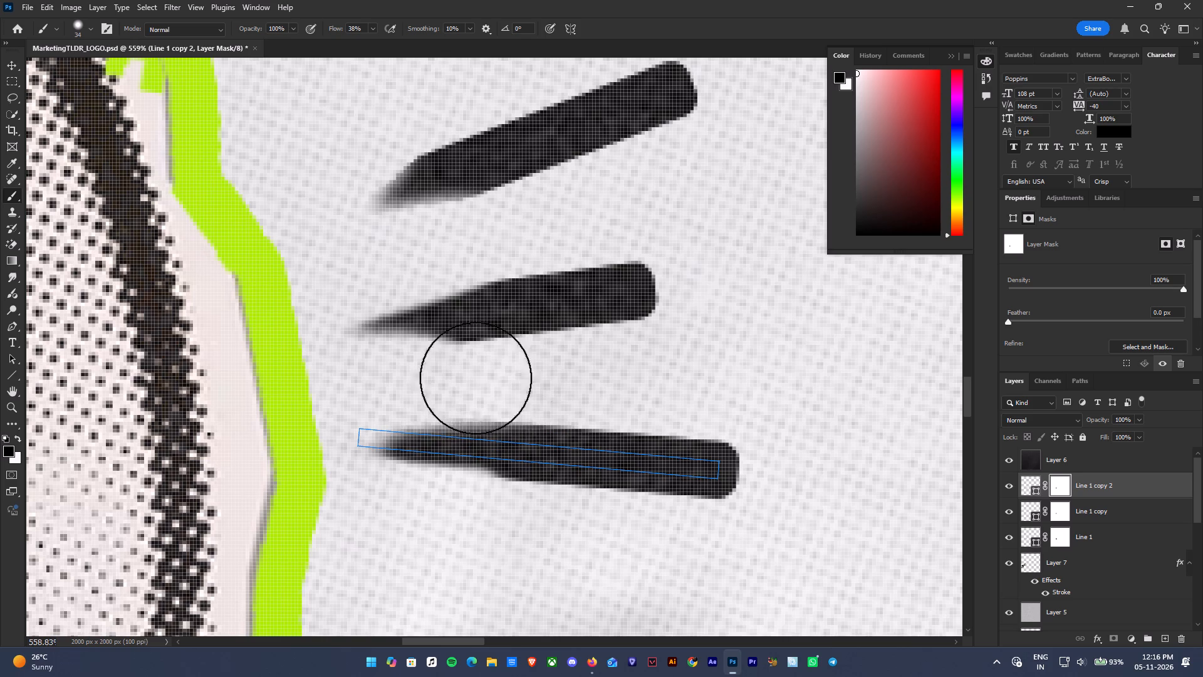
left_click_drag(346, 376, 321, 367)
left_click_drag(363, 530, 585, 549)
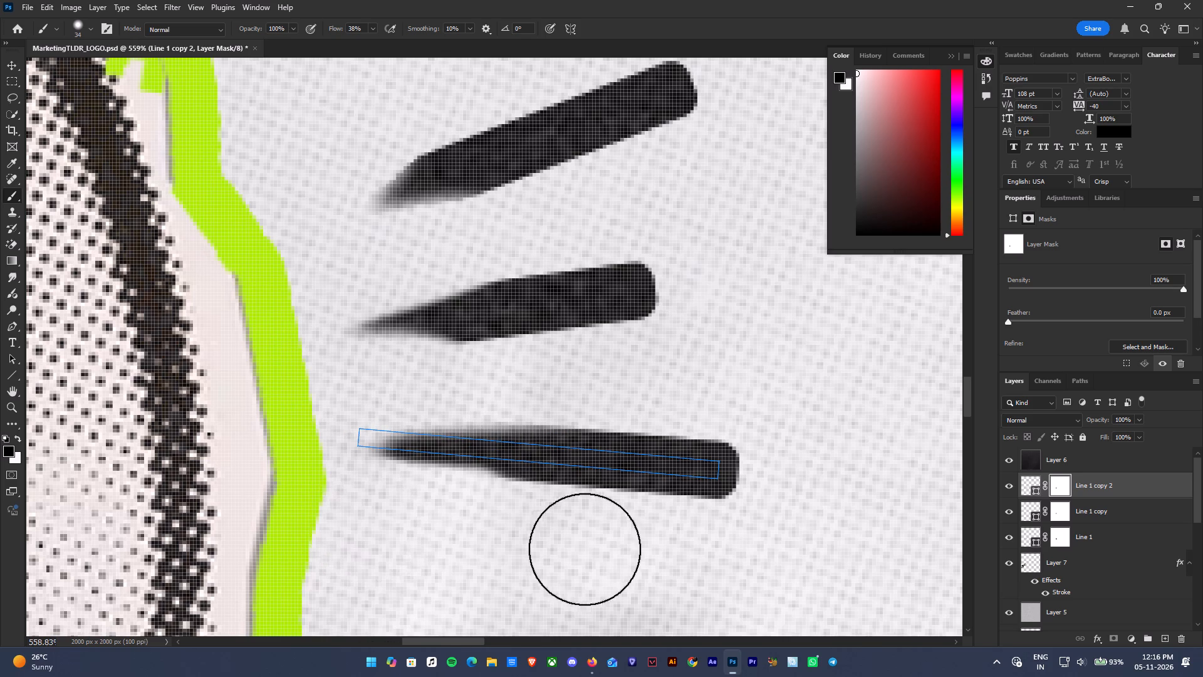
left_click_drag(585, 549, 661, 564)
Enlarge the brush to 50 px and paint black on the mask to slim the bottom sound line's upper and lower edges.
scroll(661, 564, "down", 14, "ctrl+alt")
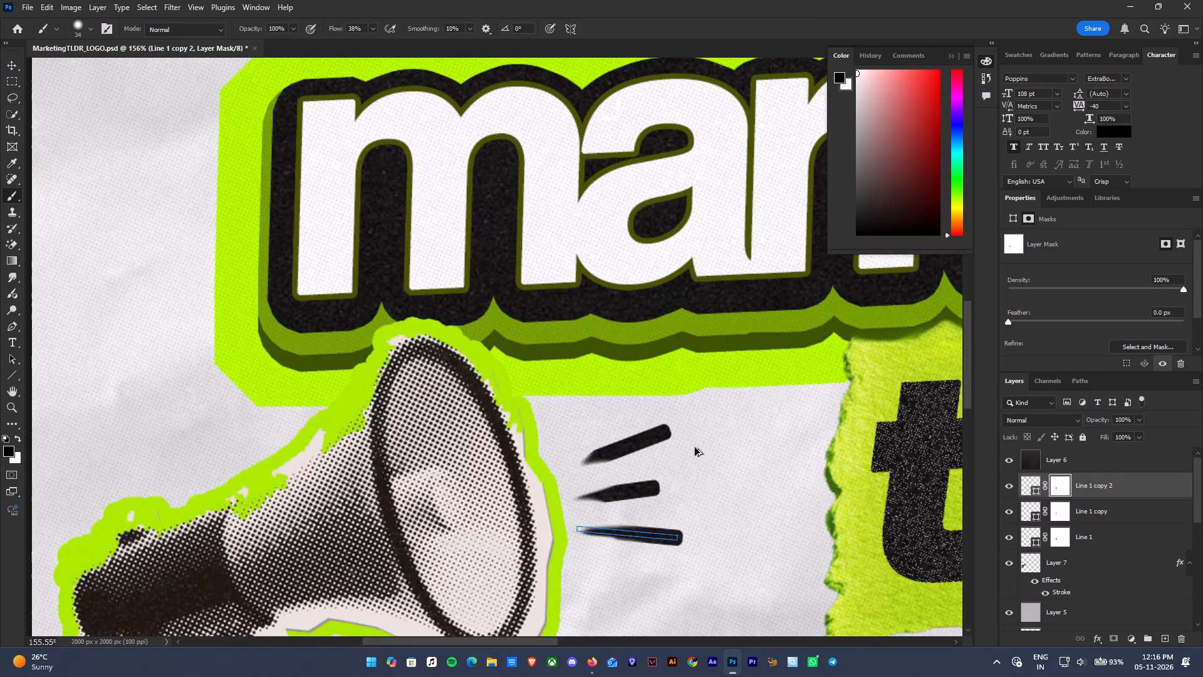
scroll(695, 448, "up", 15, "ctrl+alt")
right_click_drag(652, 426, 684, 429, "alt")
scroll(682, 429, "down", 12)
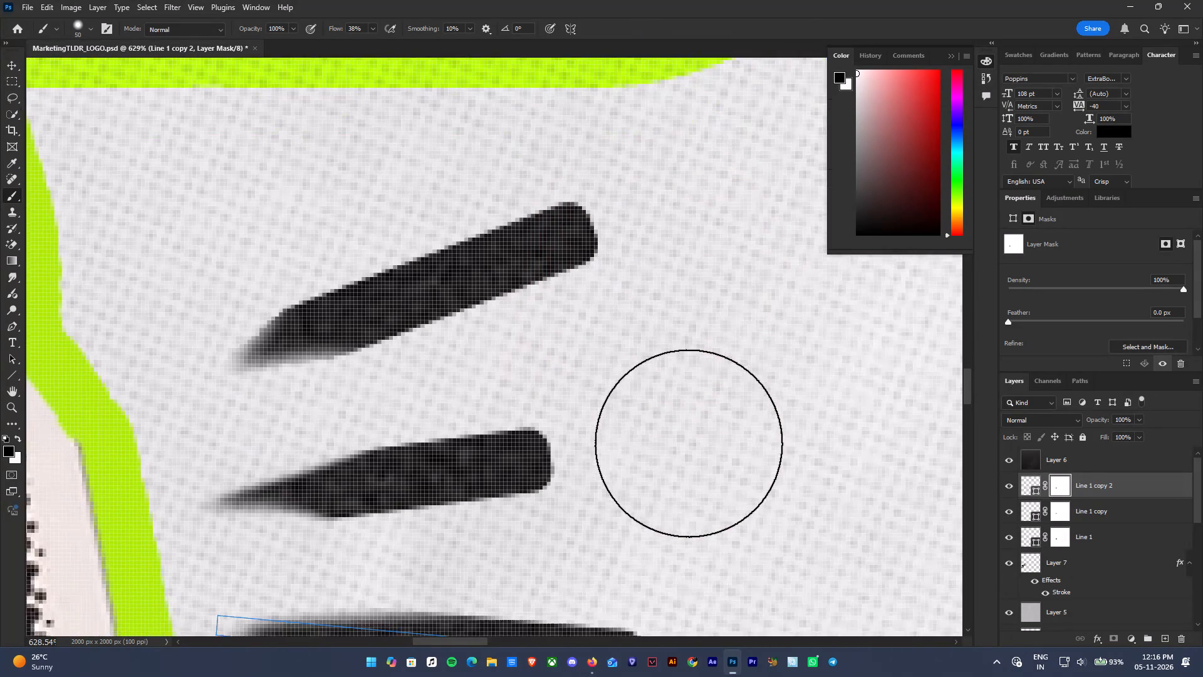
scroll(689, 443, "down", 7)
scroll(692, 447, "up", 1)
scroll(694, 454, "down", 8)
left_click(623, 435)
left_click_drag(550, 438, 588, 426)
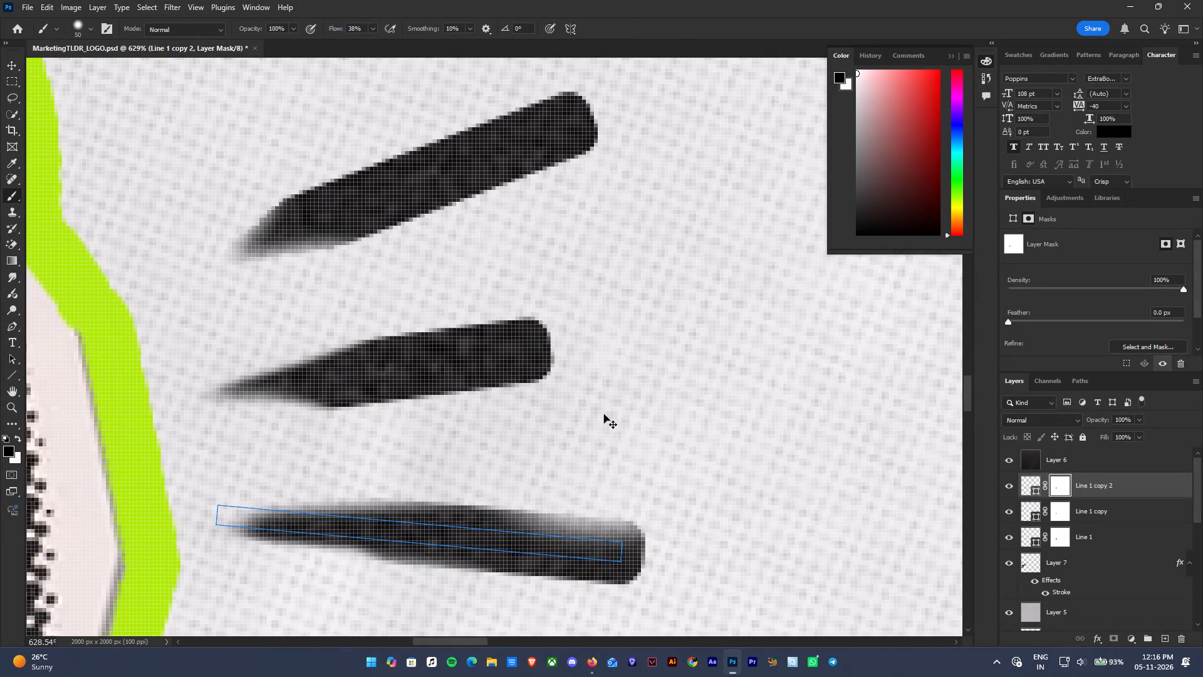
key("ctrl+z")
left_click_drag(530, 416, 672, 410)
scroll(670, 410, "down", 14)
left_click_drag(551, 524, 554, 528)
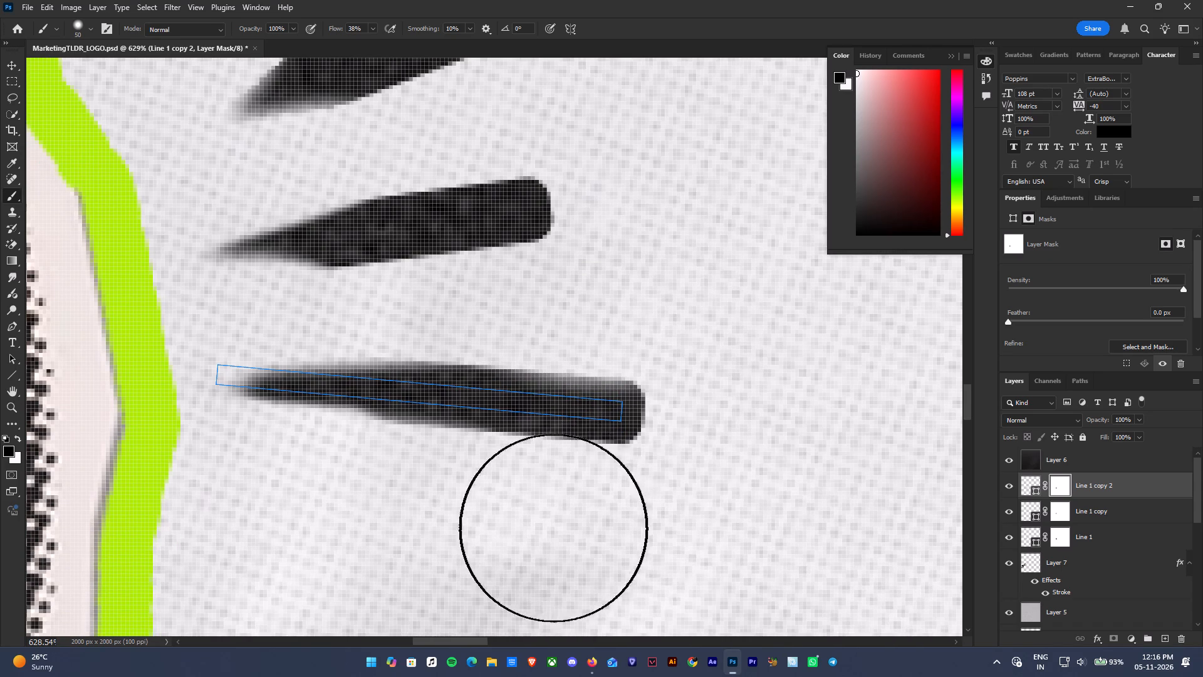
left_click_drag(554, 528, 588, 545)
Examine the tapered sound lines in the full logo composition and compare them with the reference logo in Firefox.
scroll(660, 489, "up", 2)
scroll(765, 485, "down", 8, "ctrl+alt")
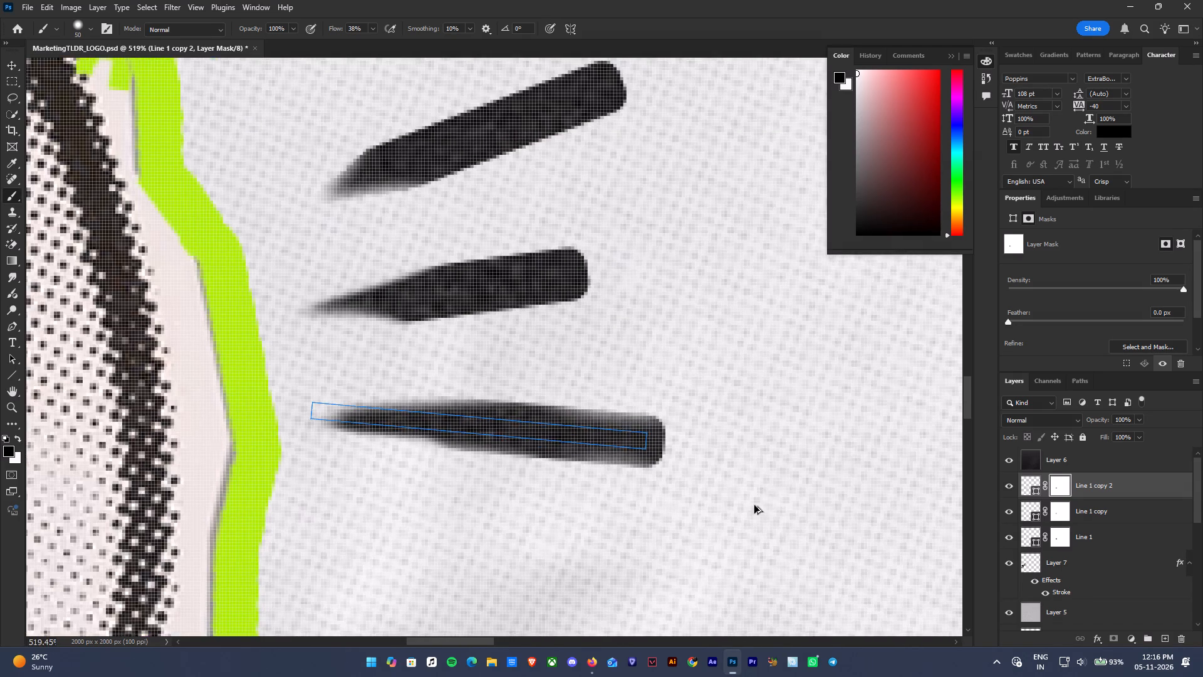
scroll(754, 505, "down", 9, "ctrl+alt")
scroll(754, 505, "up", 4, "ctrl+alt")
left_click(1100, 579)
scroll(671, 446, "down", 6, "ctrl+alt")
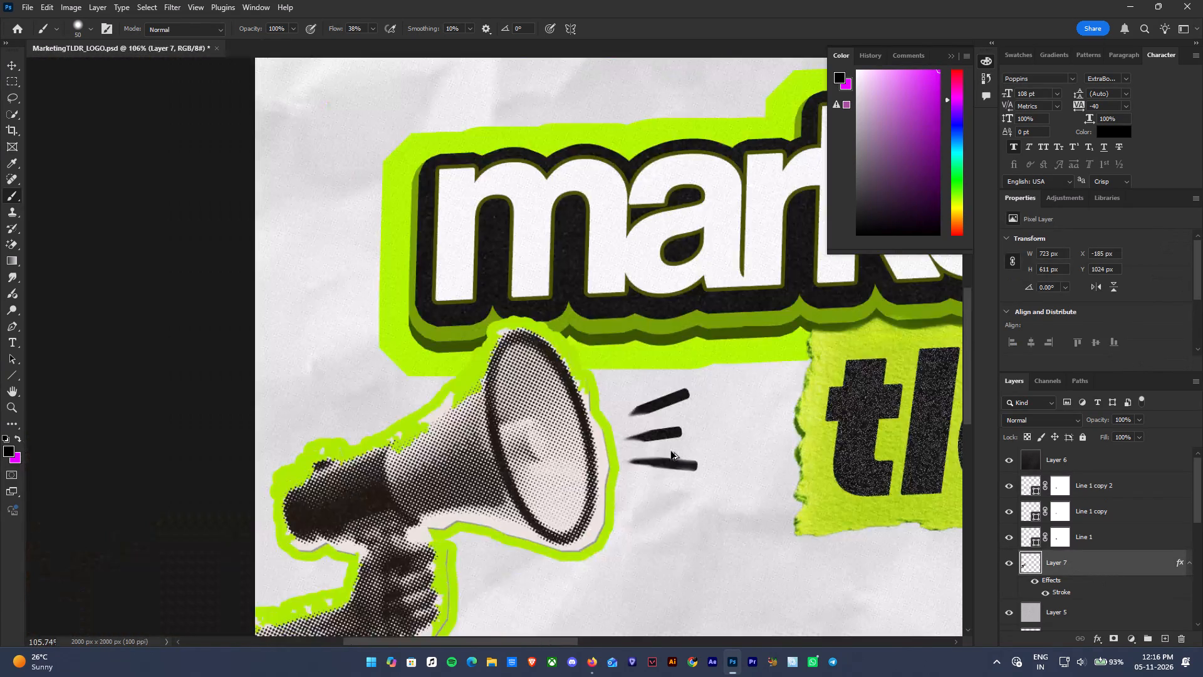
scroll(671, 451, "down", 12, "ctrl+alt")
left_click_drag(538, 639, 649, 635)
scroll(585, 525, "down", 4, "ctrl+alt")
scroll(476, 506, "down", 4)
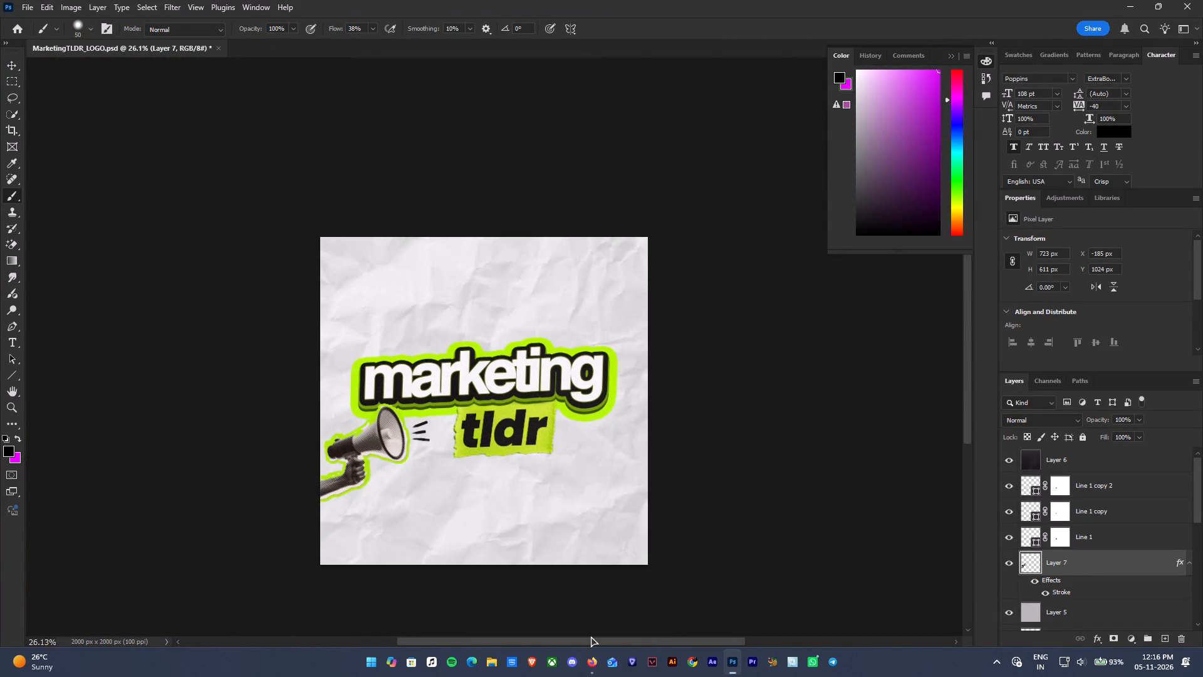
left_click(592, 669)
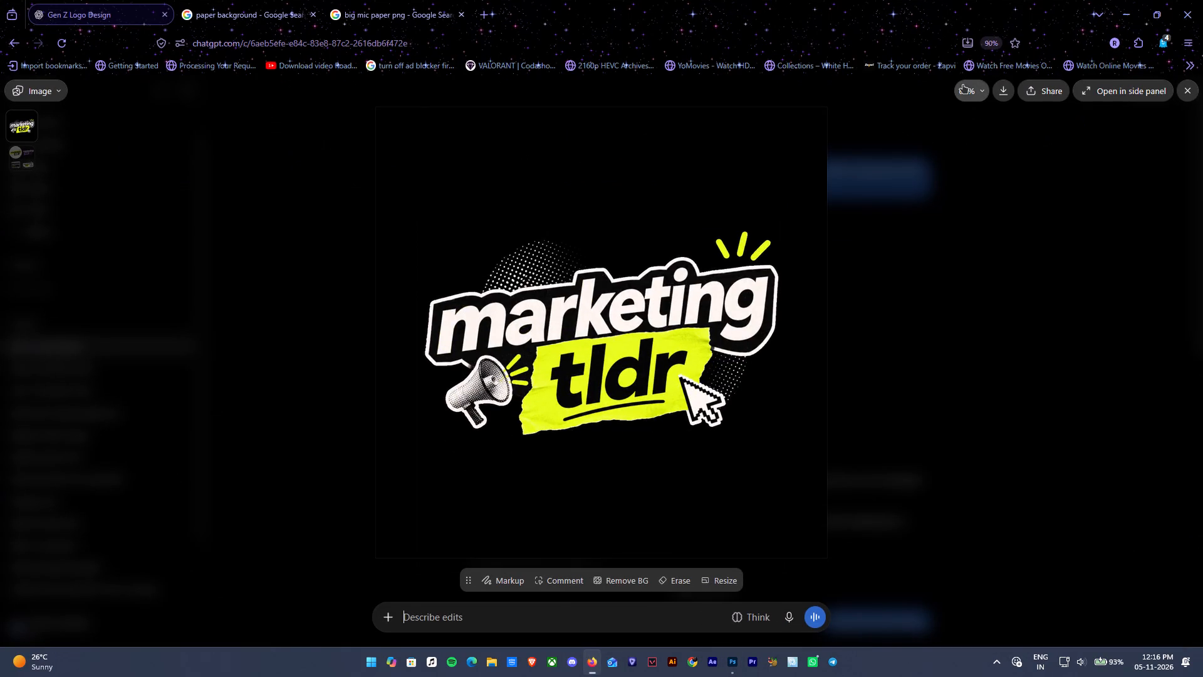
left_click(1135, 0)
Delete the layer masks from Line 1, Line 1 copy and Line 1 copy 2 in Photoshop.
scroll(419, 464, "up", 6, "ctrl+alt")
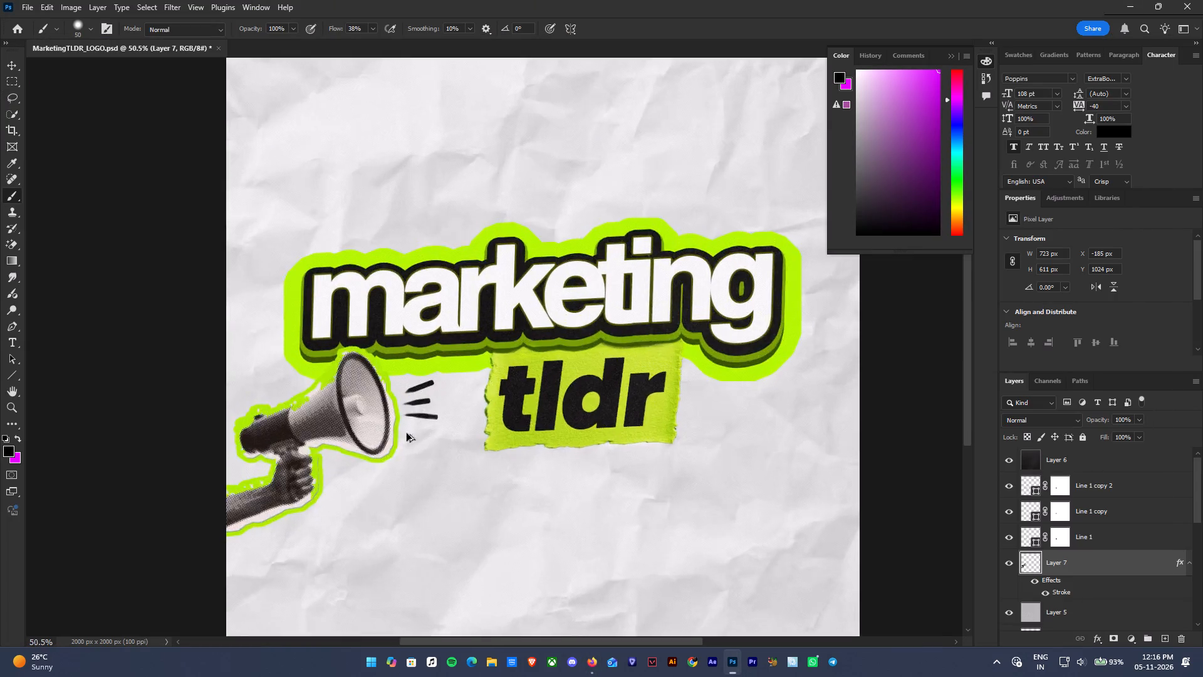
scroll(407, 433, "up", 18, "ctrl+alt")
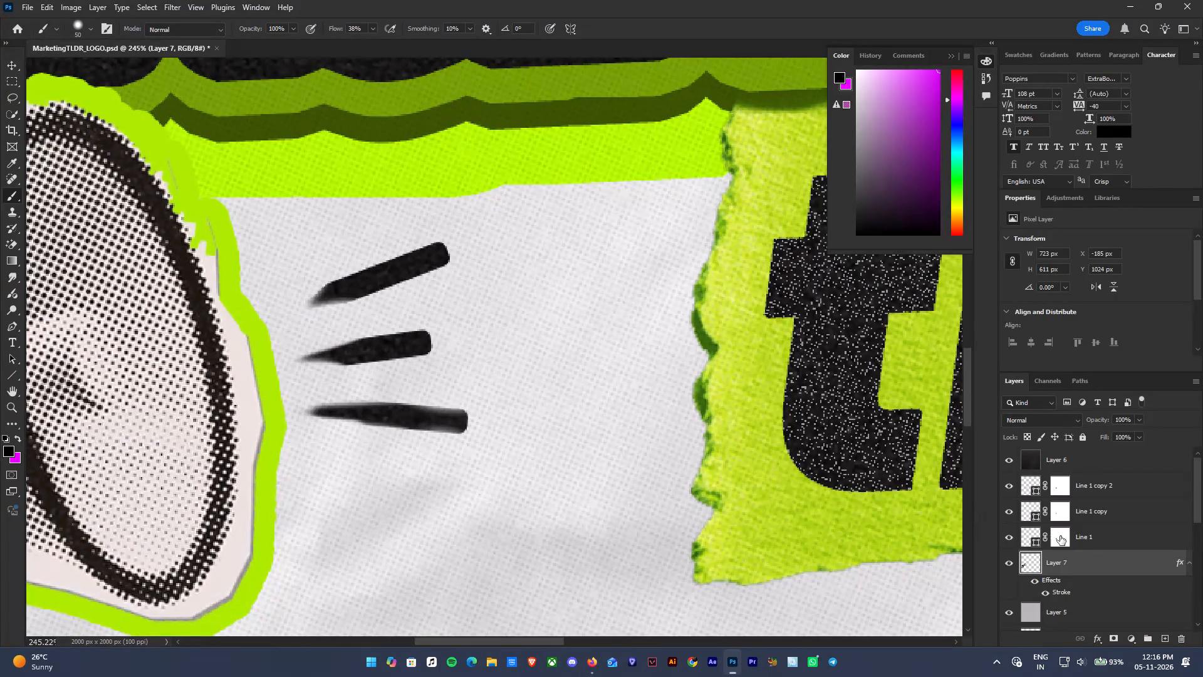
left_click(1061, 536)
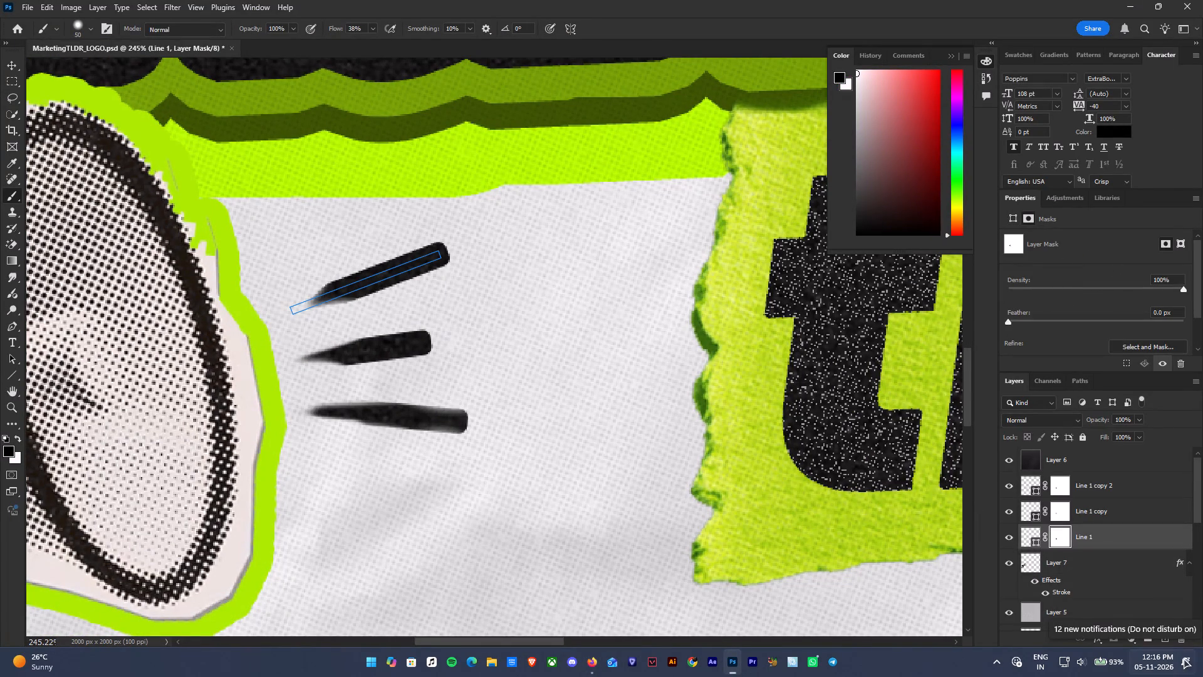
left_click(1184, 638)
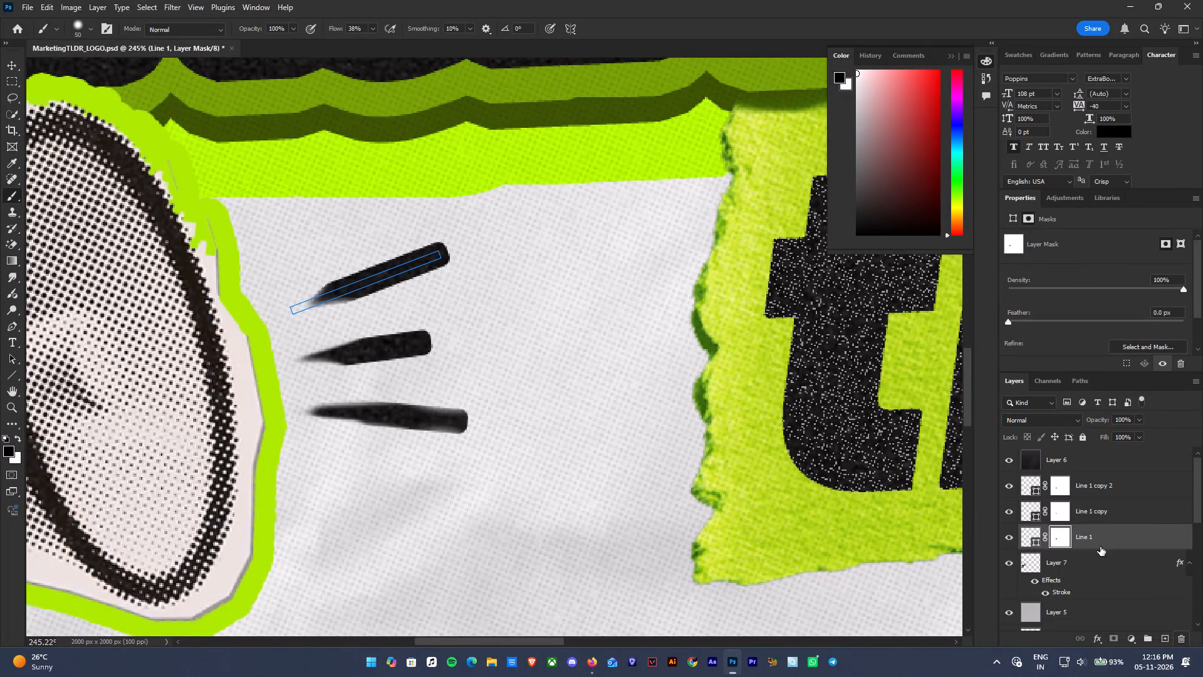
left_click(1064, 515)
left_click(1181, 642)
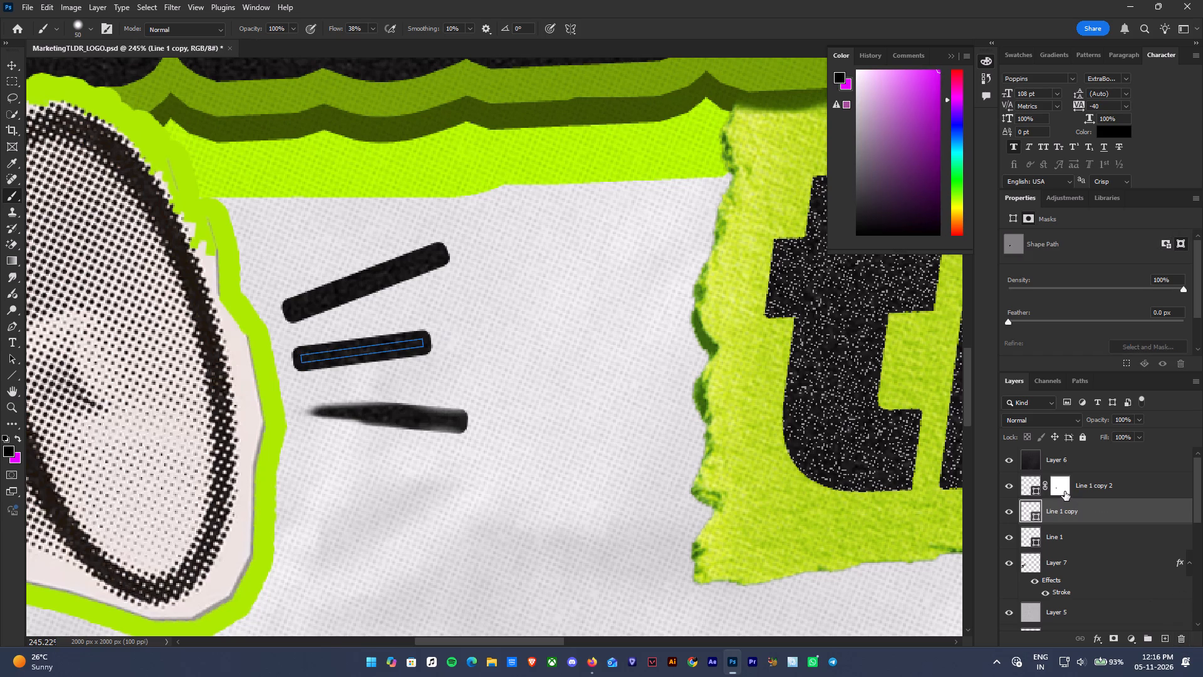
left_click(1065, 491)
left_click(1175, 641)
Set the top sound line's (Line 1) fill to the lime green from the recently used colors.
scroll(605, 380, "down", 7, "ctrl+alt")
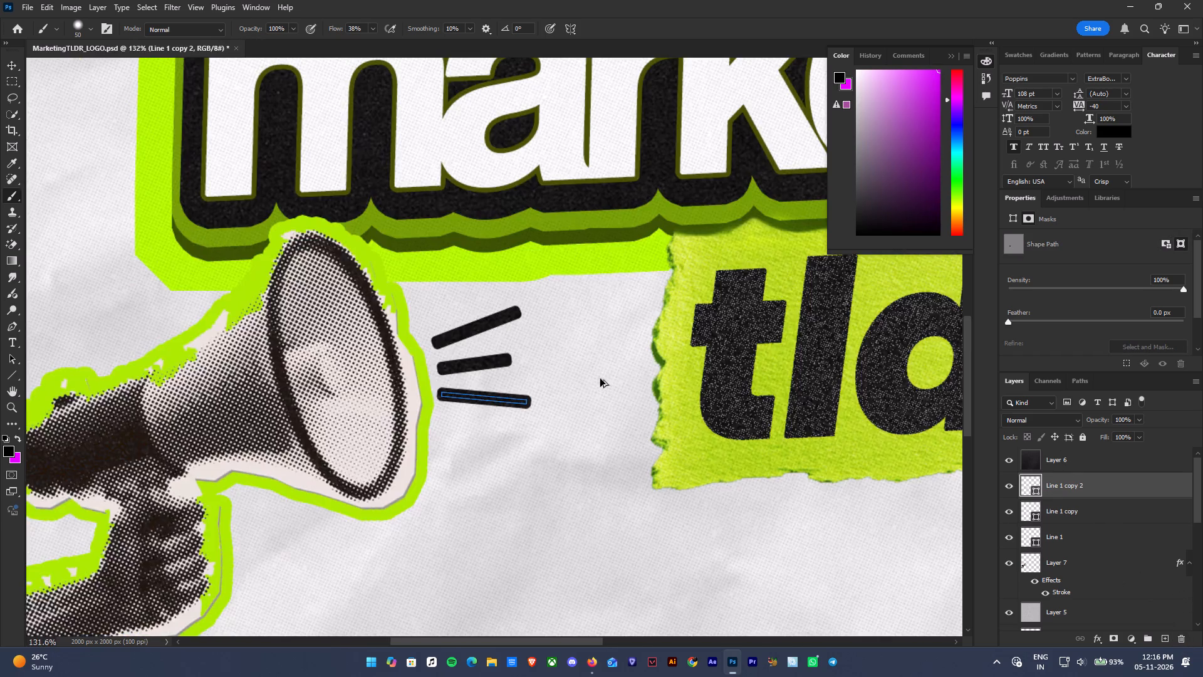
scroll(600, 379, "down", 6, "ctrl+alt")
left_click(1077, 532)
scroll(650, 380, "down", 2, "ctrl+alt")
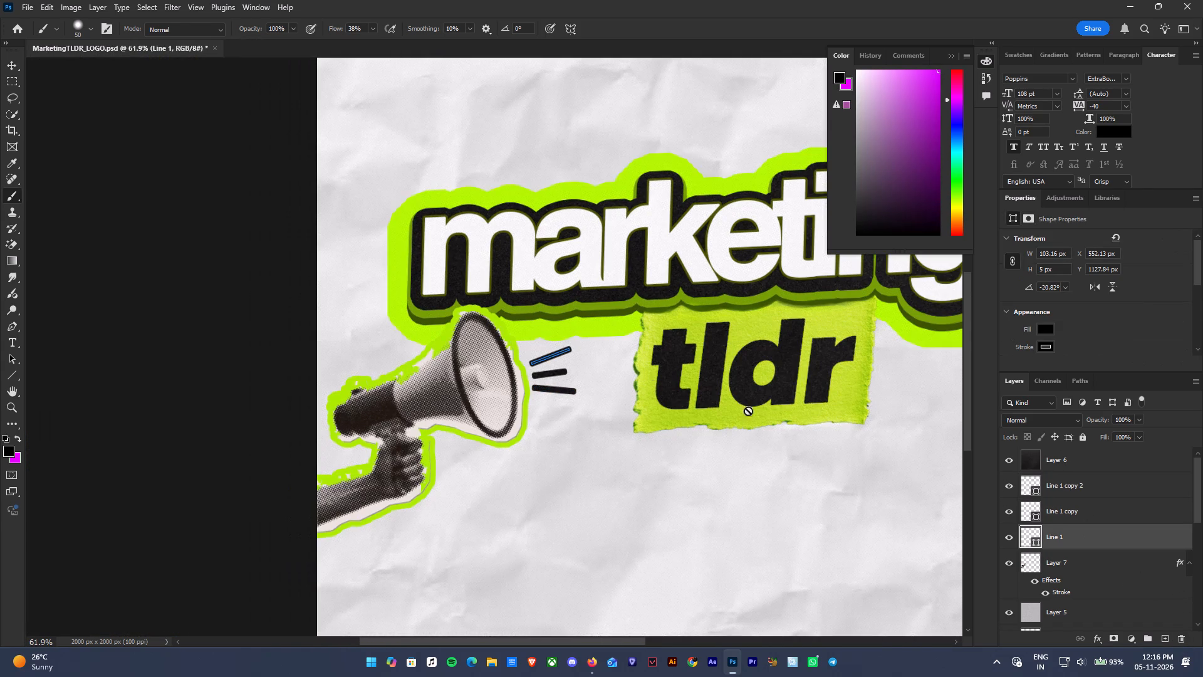
left_click(1042, 333)
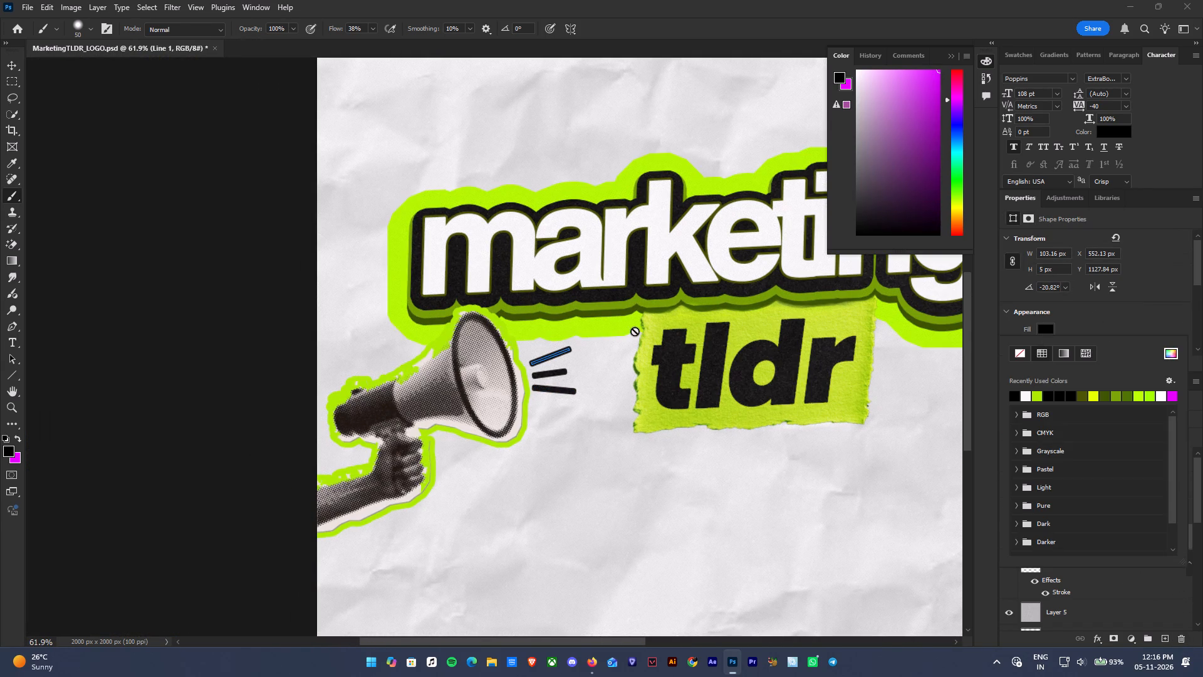
left_click(1036, 397)
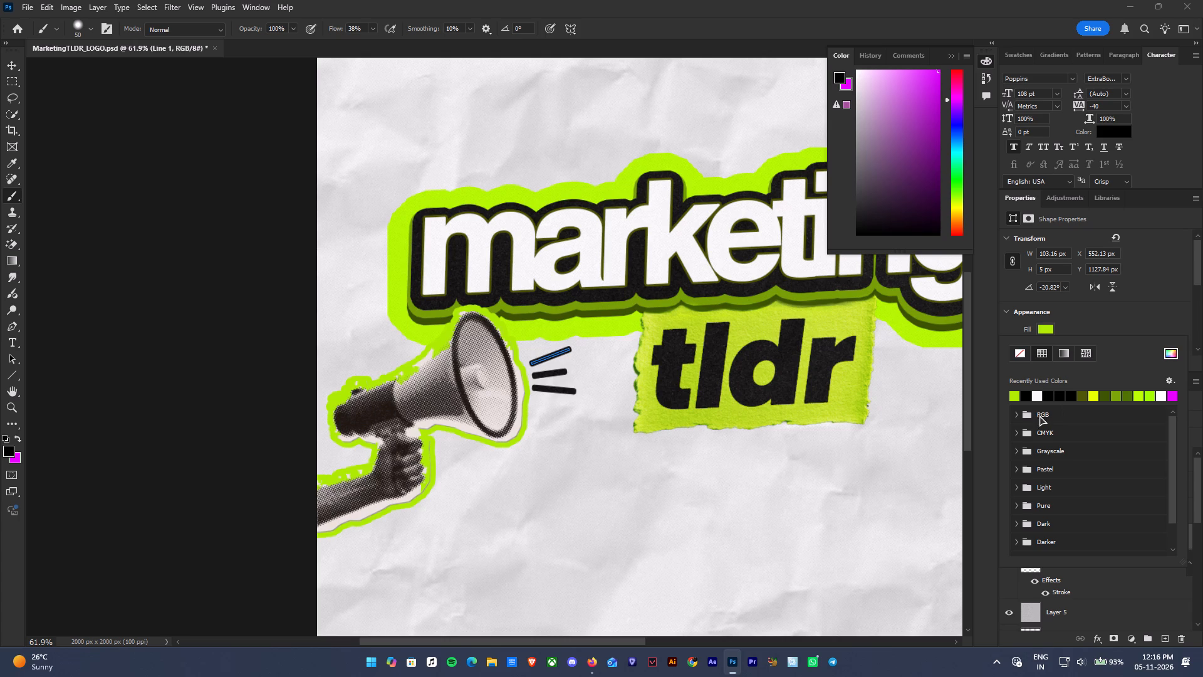
left_click(1132, 324)
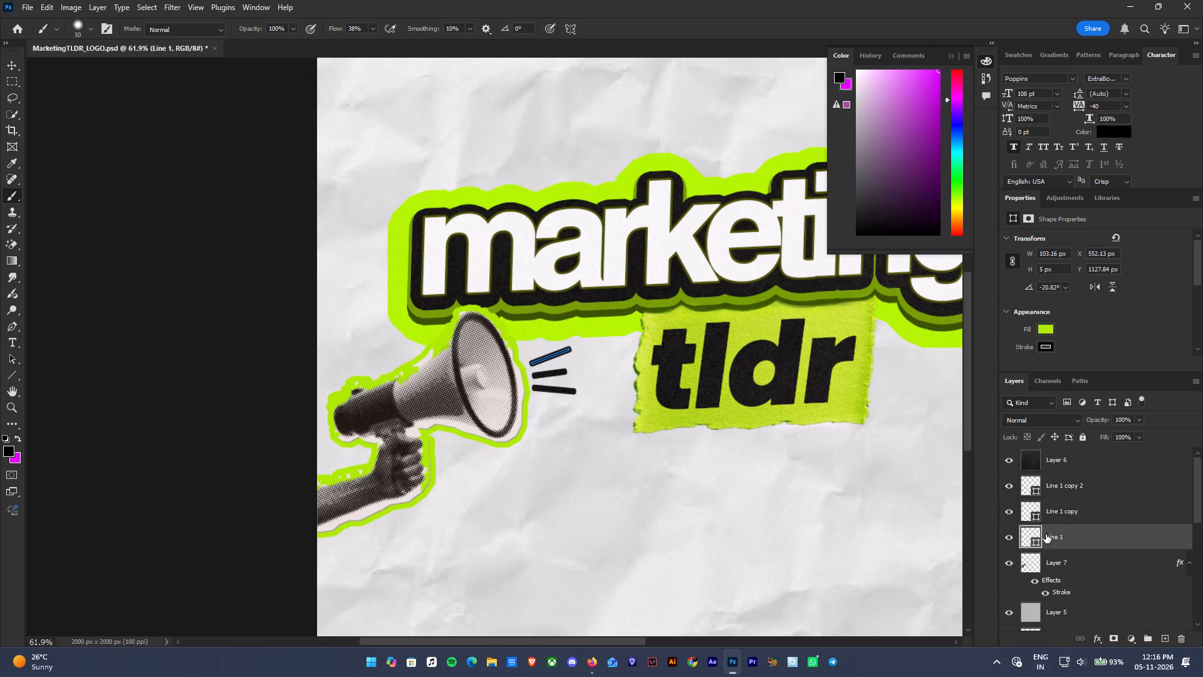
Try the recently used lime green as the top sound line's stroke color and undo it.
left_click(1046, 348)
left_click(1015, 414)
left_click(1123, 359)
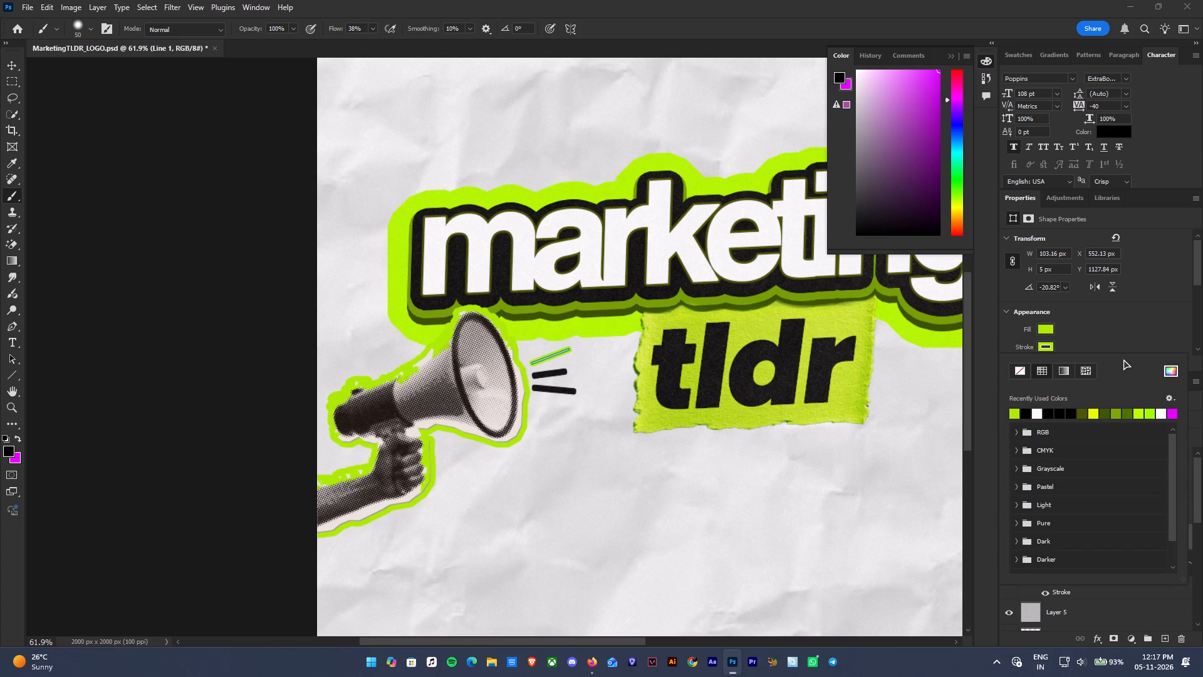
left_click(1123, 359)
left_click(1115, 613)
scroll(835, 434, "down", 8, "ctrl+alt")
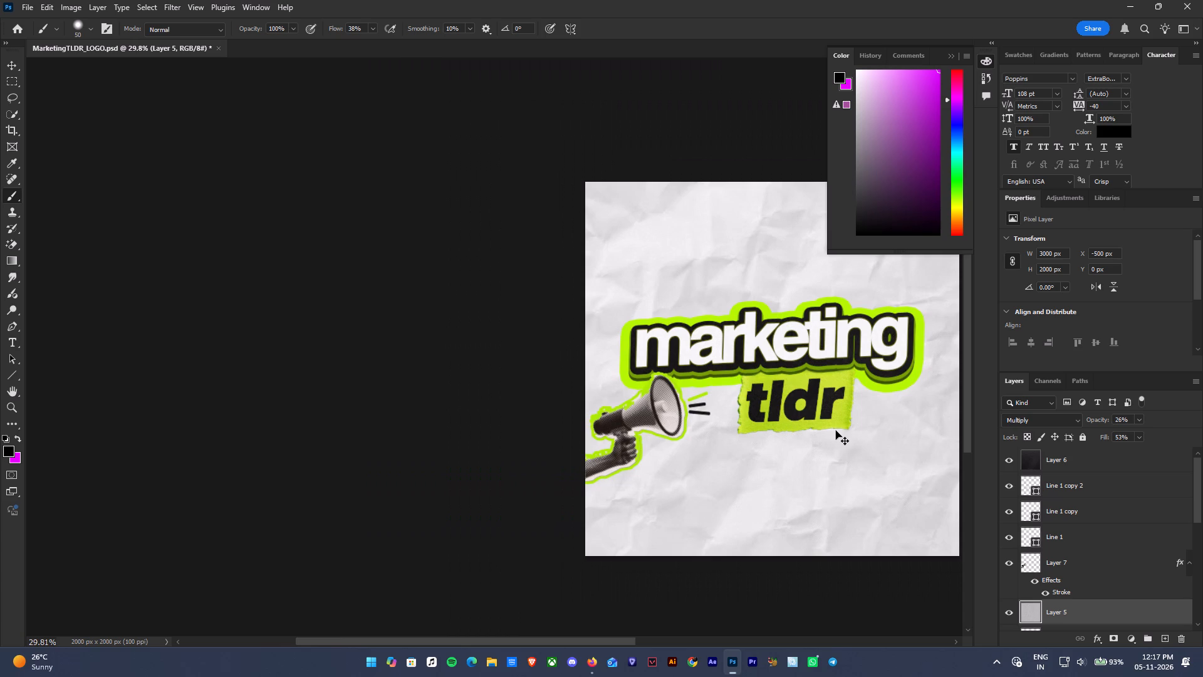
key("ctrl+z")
Examine the full logo composition with the unmasked sound lines at several magnifications.
scroll(836, 428, "down", 5, "ctrl+alt")
scroll(836, 428, "up", 5, "ctrl+alt")
left_click_drag(544, 638, 659, 636)
scroll(504, 456, "up", 6, "ctrl+alt")
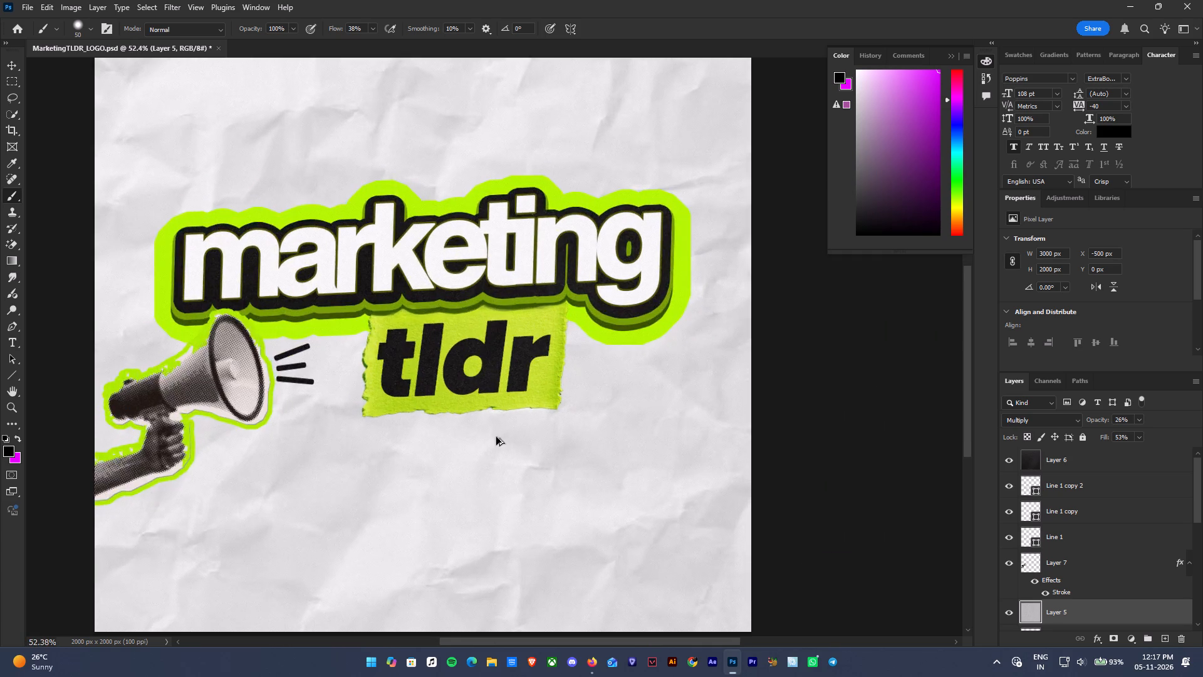
scroll(498, 439, "down", 8, "ctrl+alt")
scroll(282, 426, "up", 7, "ctrl+alt")
scroll(434, 424, "down", 2, "ctrl+alt")
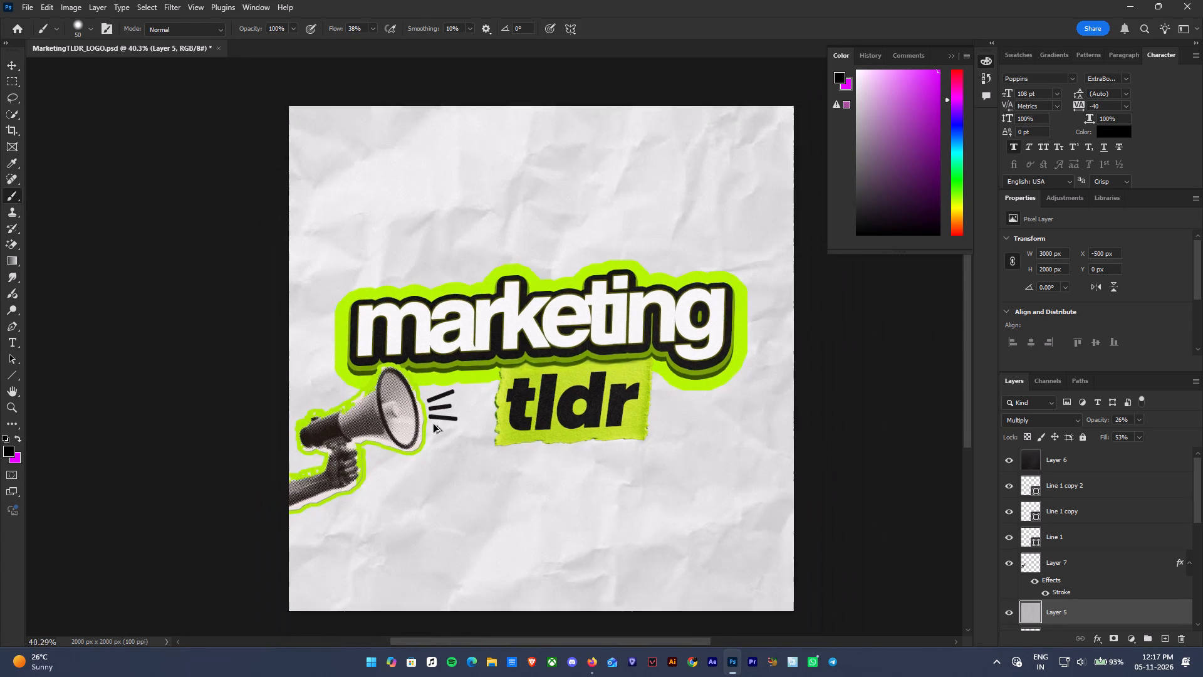
scroll(434, 424, "down", 2, "ctrl+alt")
Switch to Firefox and search Google Images for "mouse cursor png" in a new tab.
left_click(599, 662)
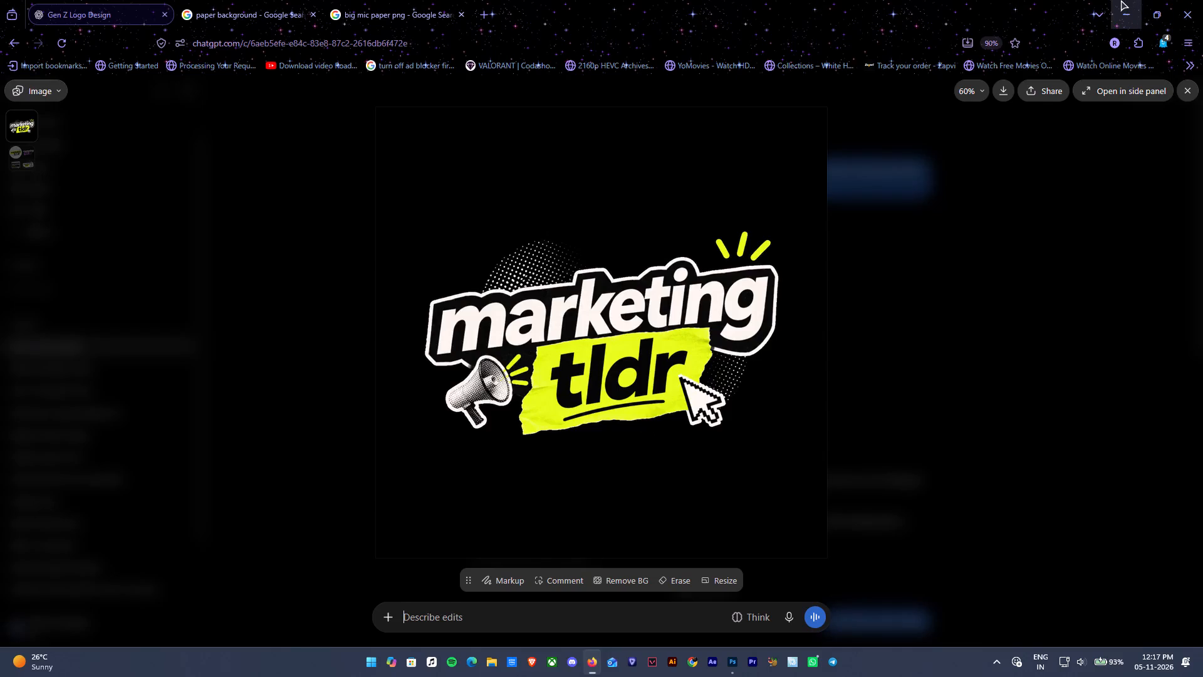
left_click(486, 0)
type("mouse cr")
key("BackSpace")
type("ursor png")
key("Return")
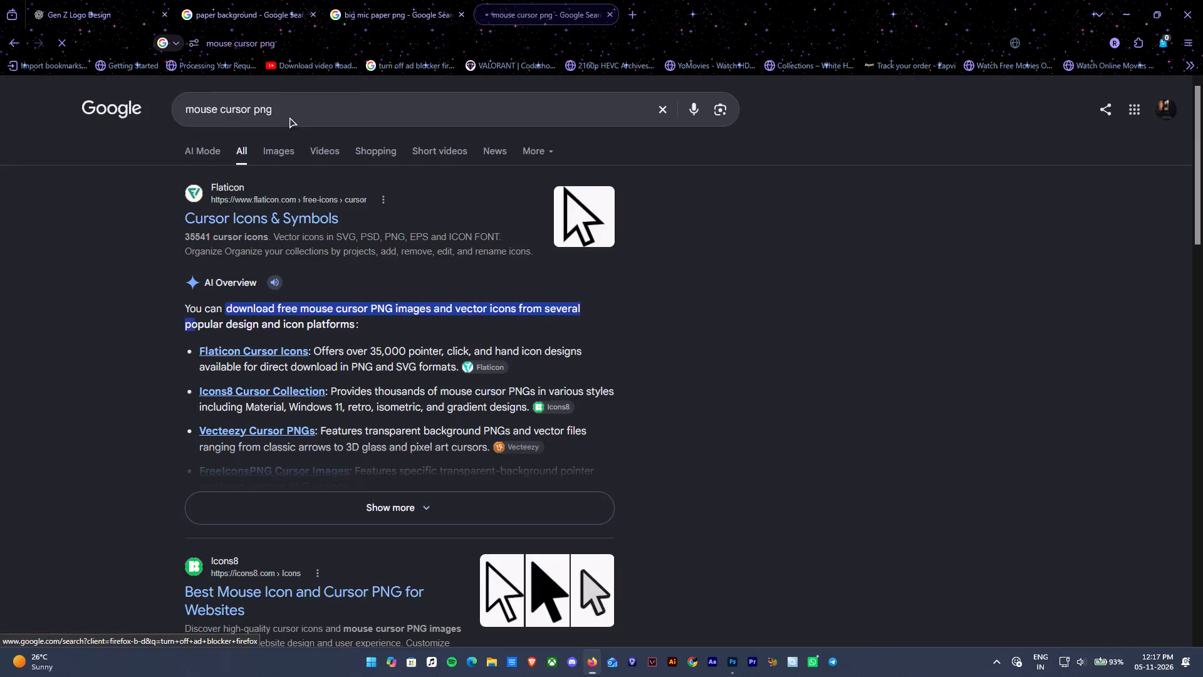
left_click(284, 152)
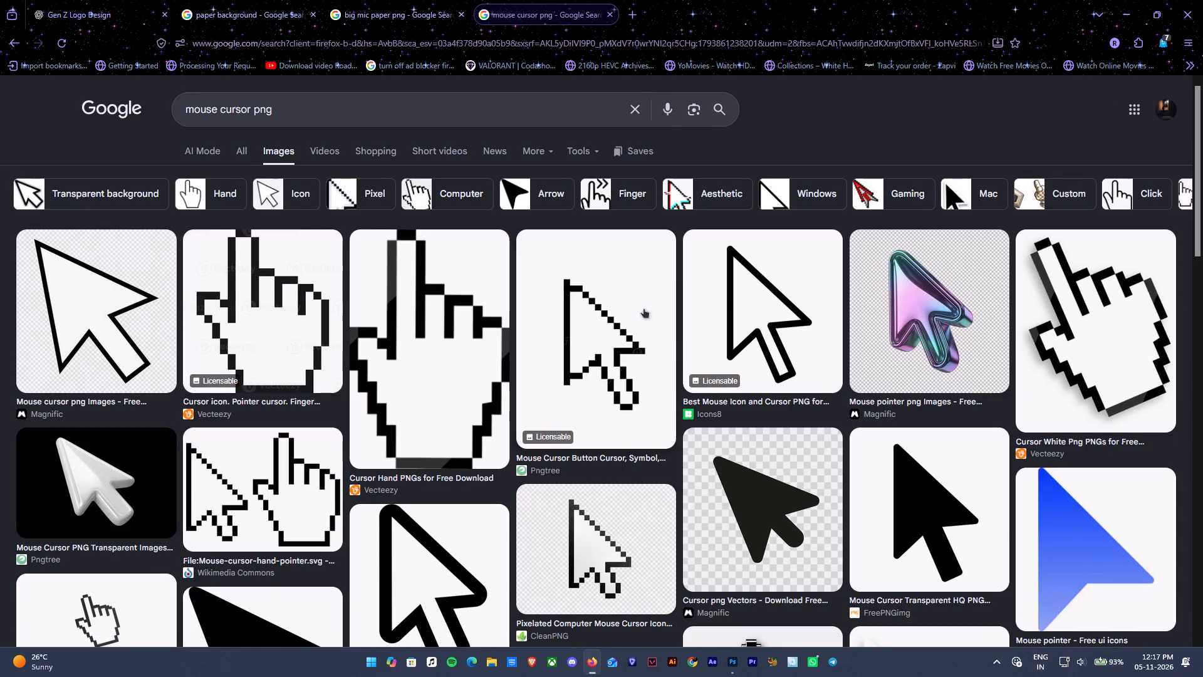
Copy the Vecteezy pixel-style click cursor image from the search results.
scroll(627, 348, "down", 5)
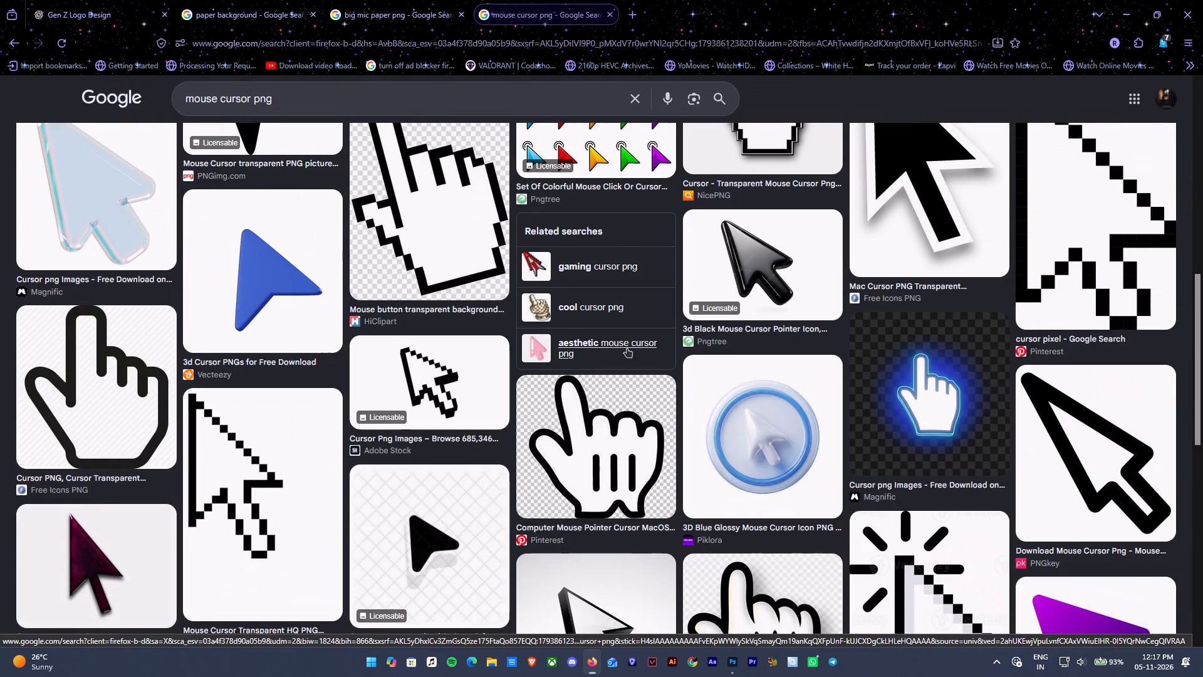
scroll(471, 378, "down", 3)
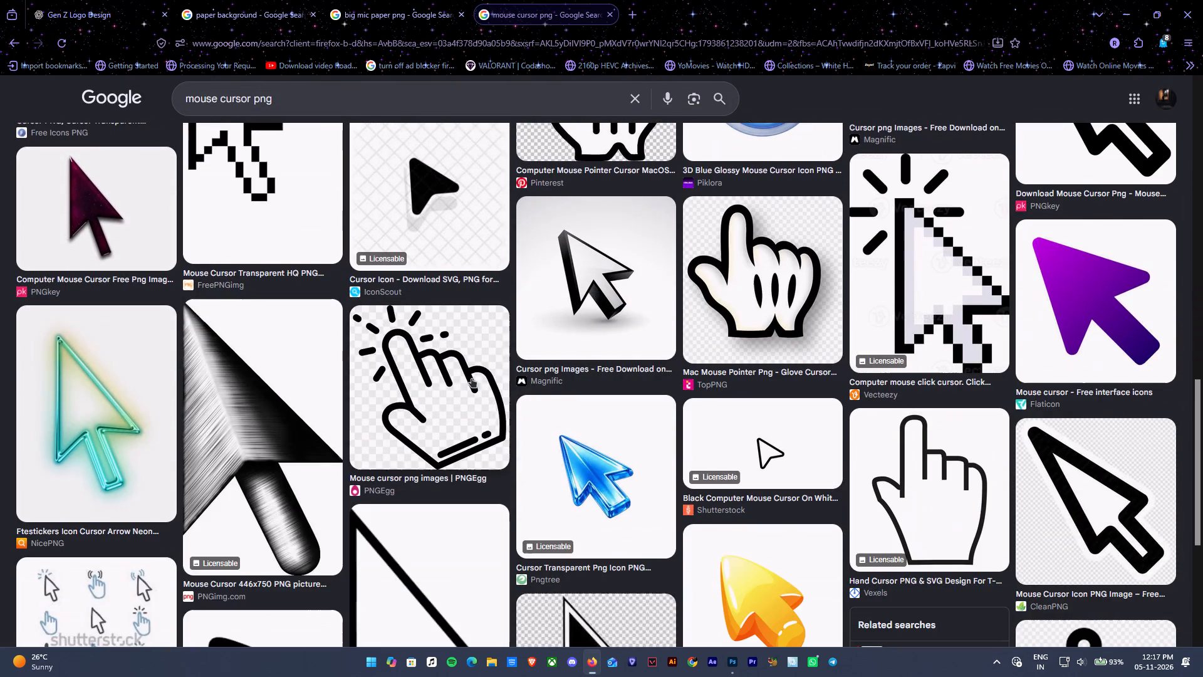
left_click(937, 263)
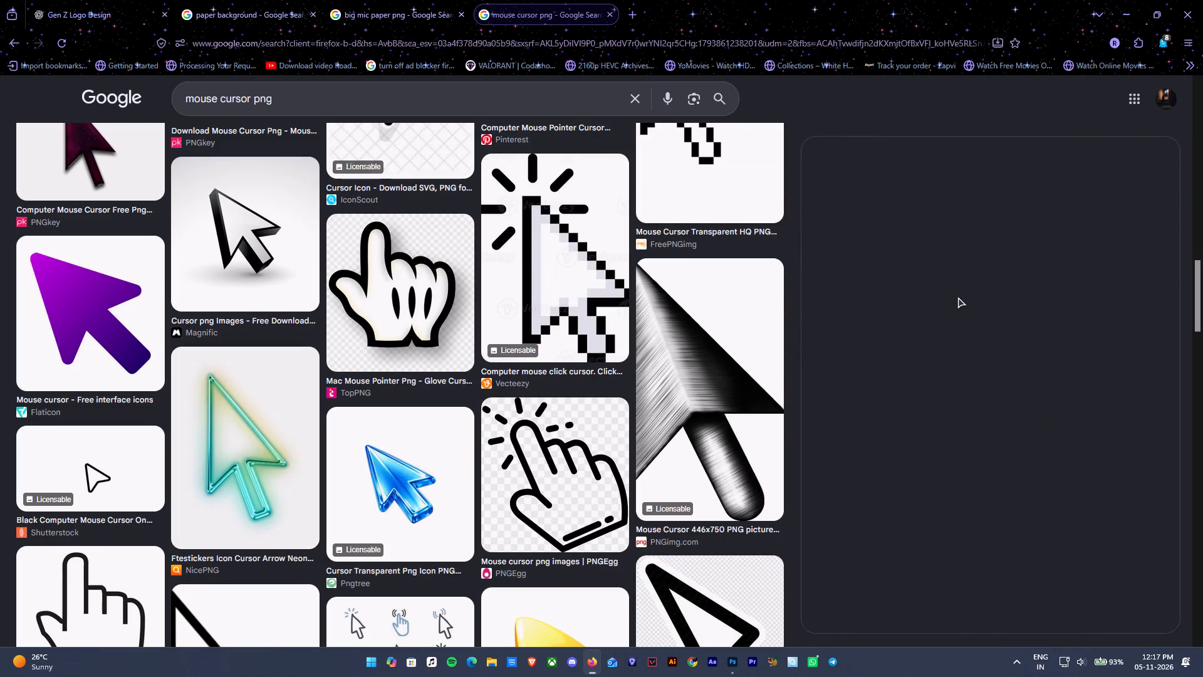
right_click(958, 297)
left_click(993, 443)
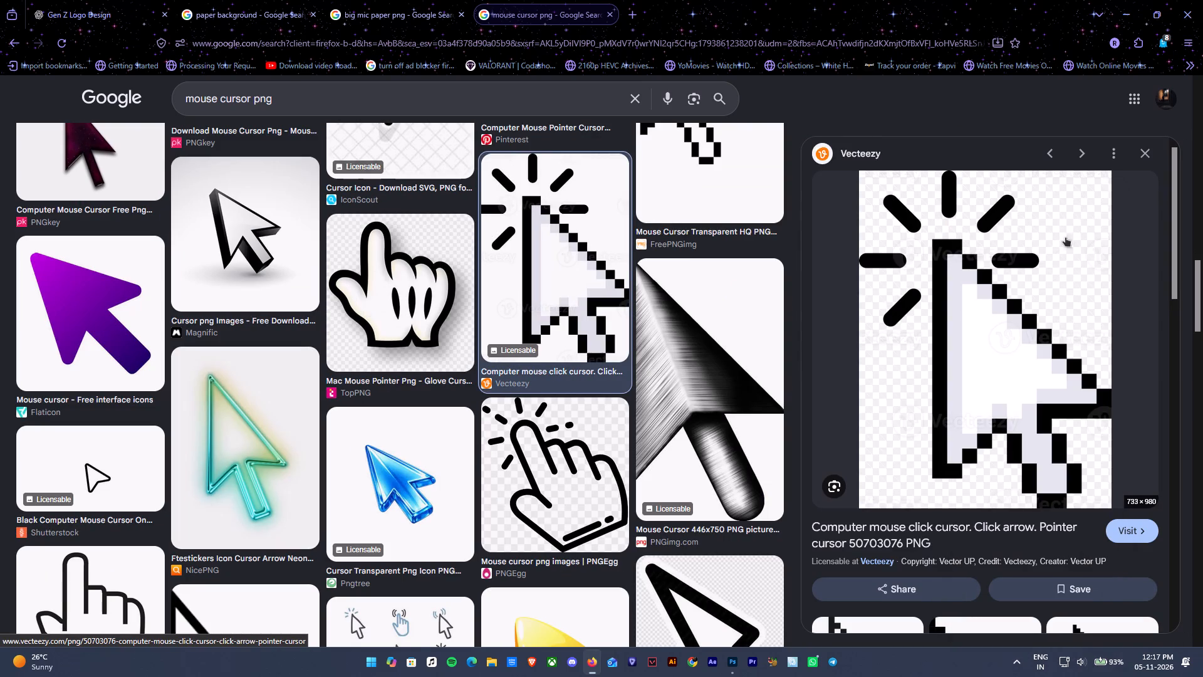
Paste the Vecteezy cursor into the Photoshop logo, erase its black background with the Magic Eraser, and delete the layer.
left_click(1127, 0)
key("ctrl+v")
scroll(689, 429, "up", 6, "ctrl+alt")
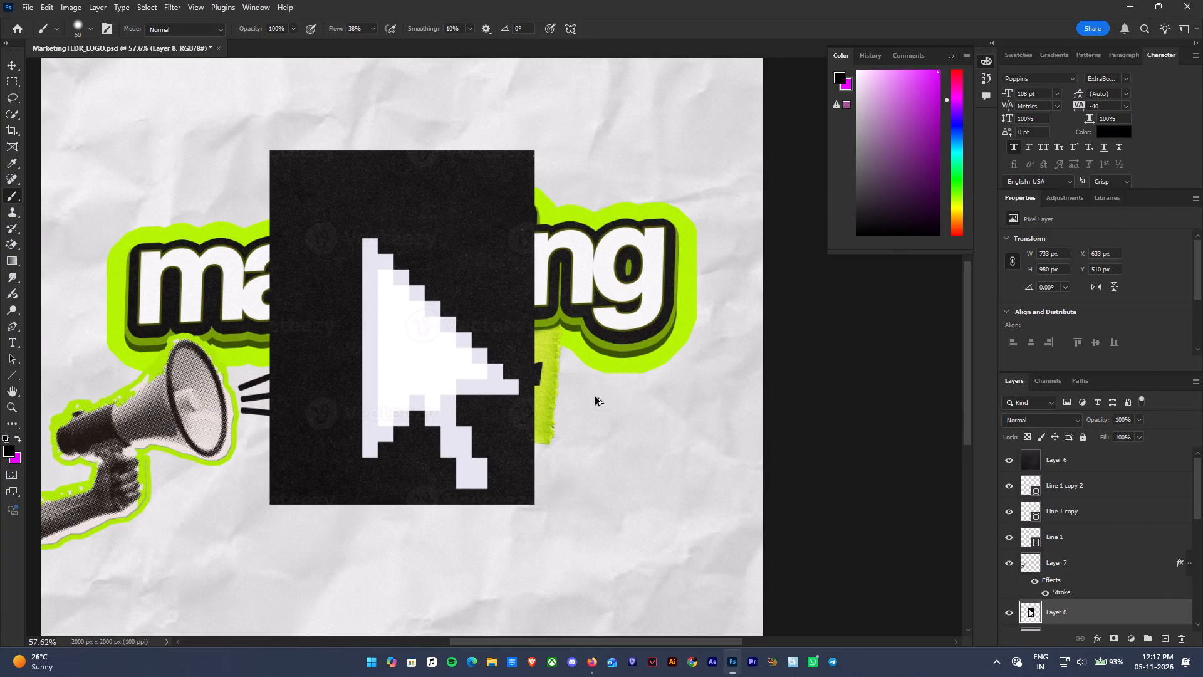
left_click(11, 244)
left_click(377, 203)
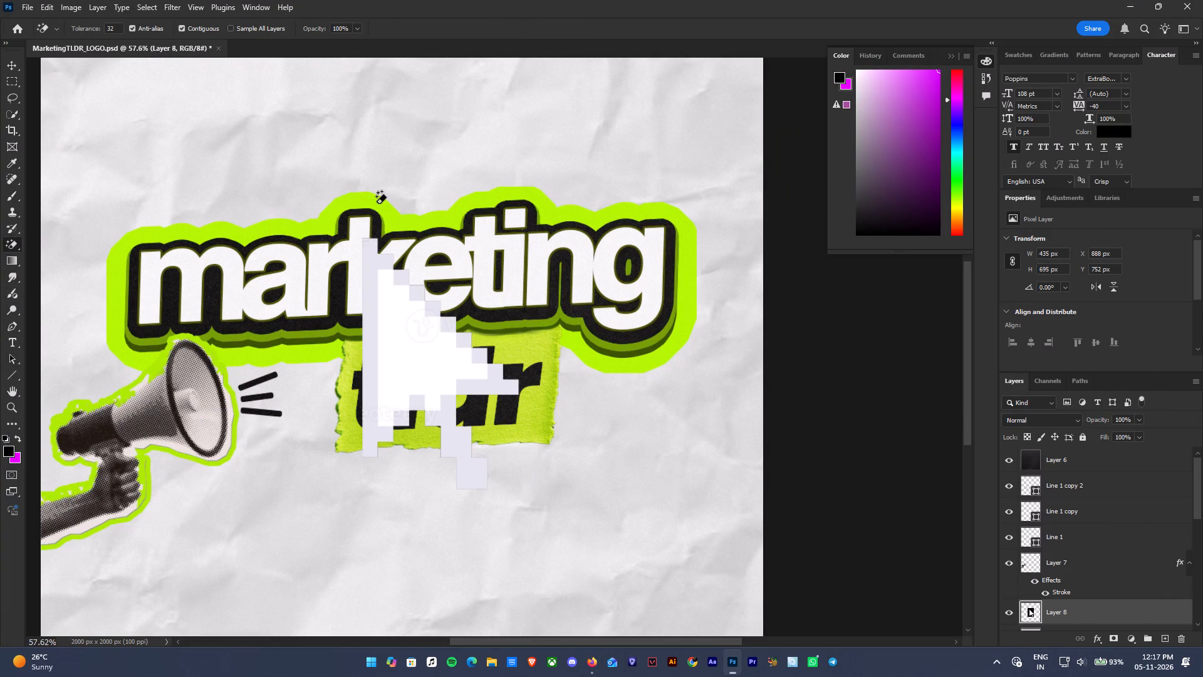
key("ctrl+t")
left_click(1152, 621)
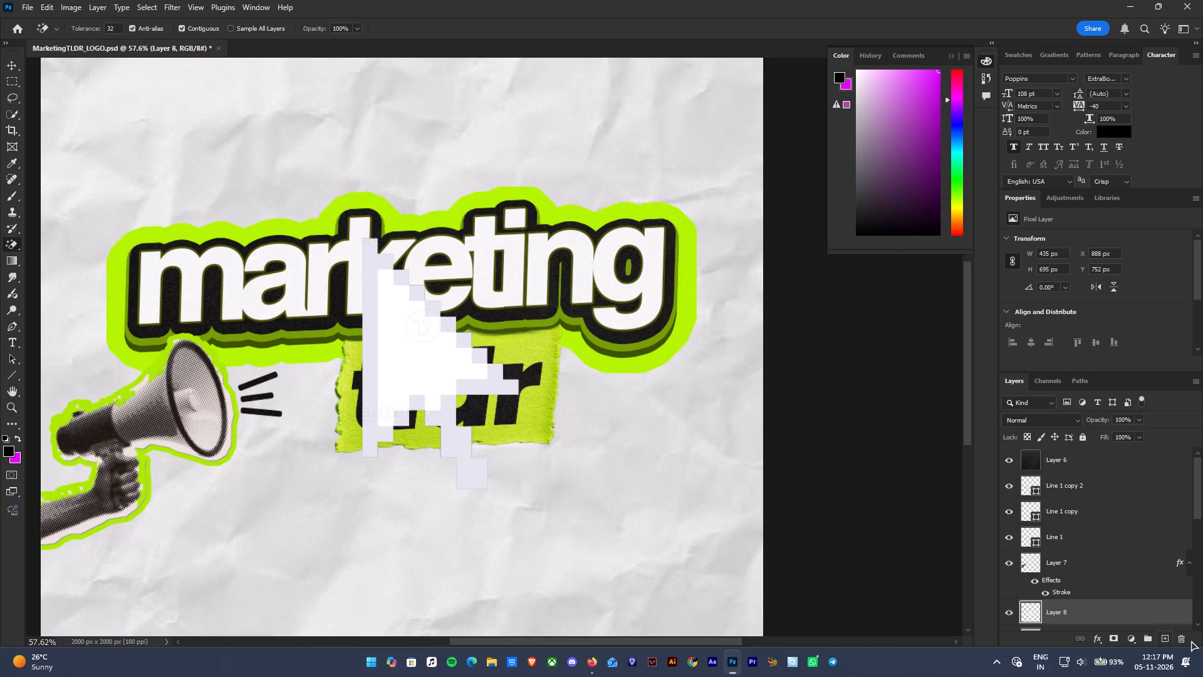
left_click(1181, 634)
Examine the mouse cursor image results in Firefox, including the Pngtree pixel cursor and its related images, for a replacement graphic.
left_click(591, 662)
scroll(883, 342, "up", 3)
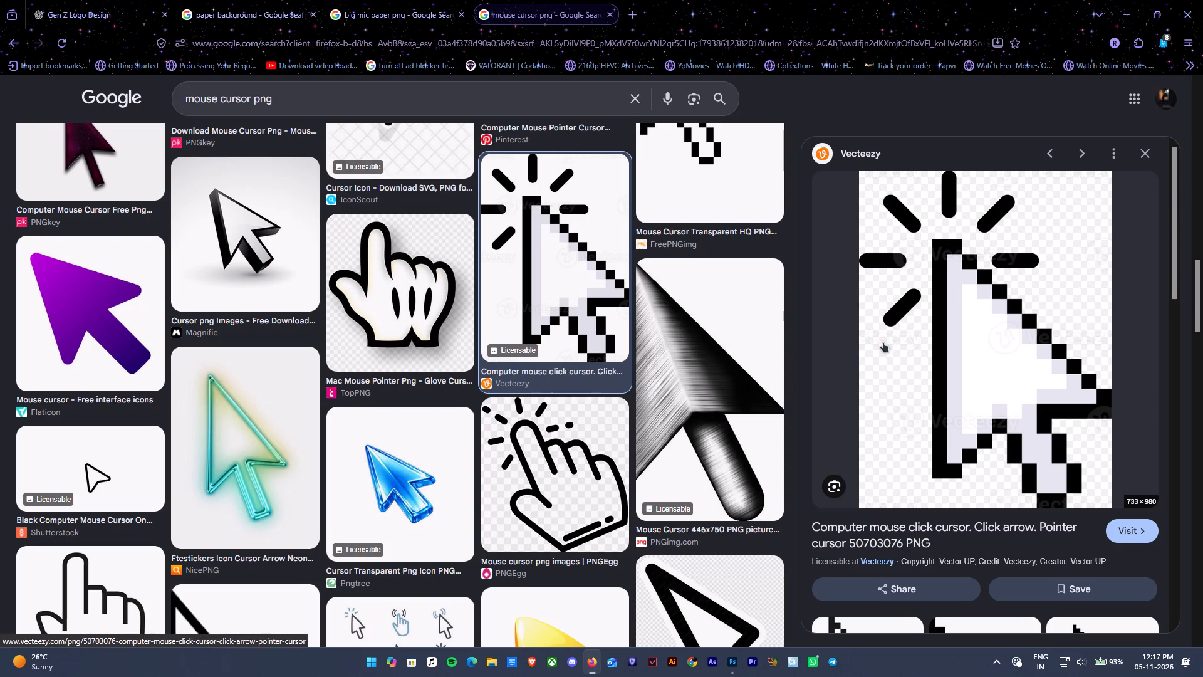
scroll(883, 342, "up", 3)
scroll(622, 360, "up", 4)
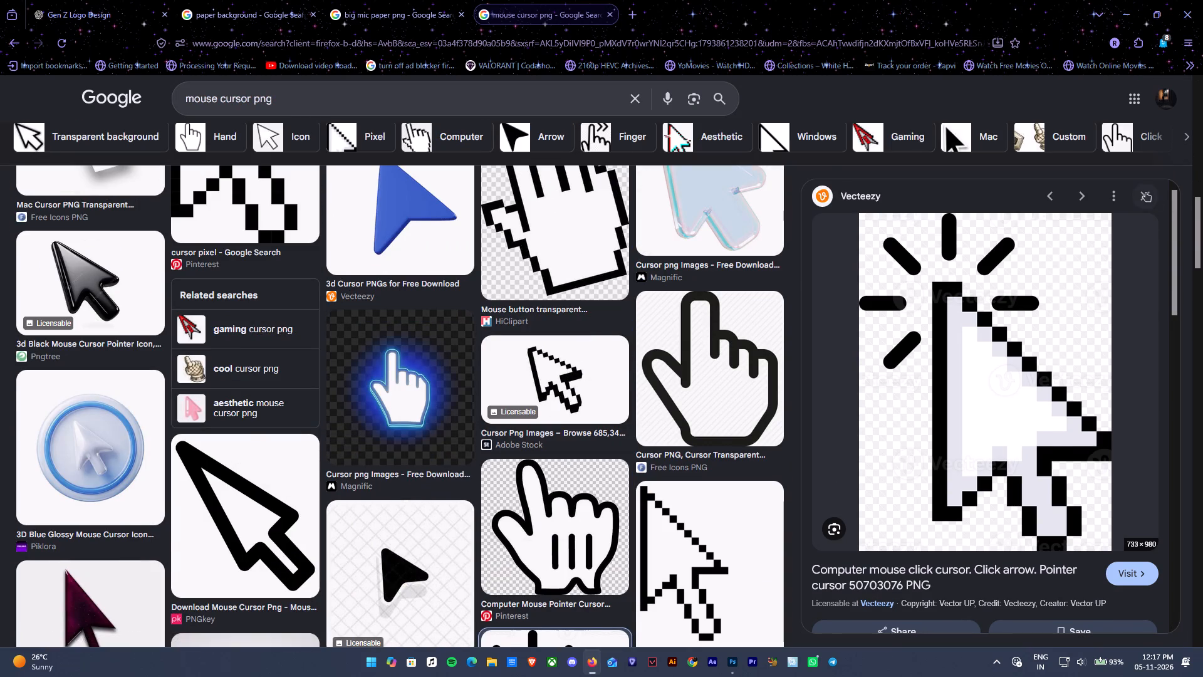
left_click(1145, 191)
scroll(1056, 331, "up", 6)
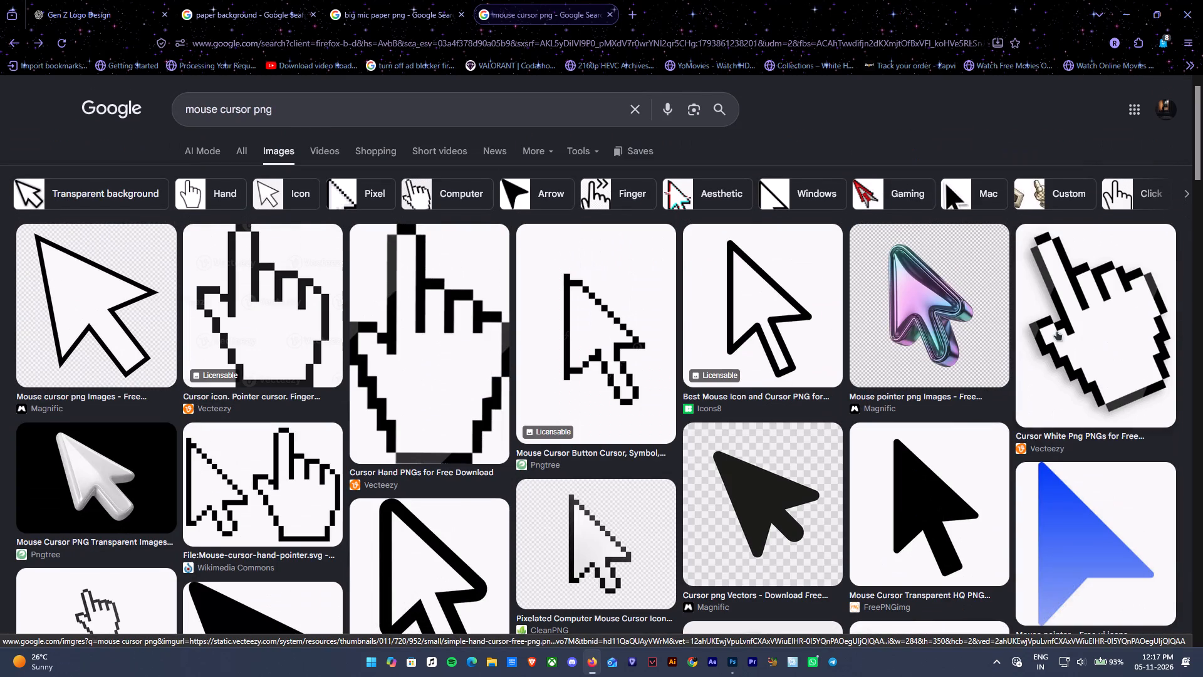
scroll(1016, 348, "down", 2)
scroll(1016, 345, "up", 1)
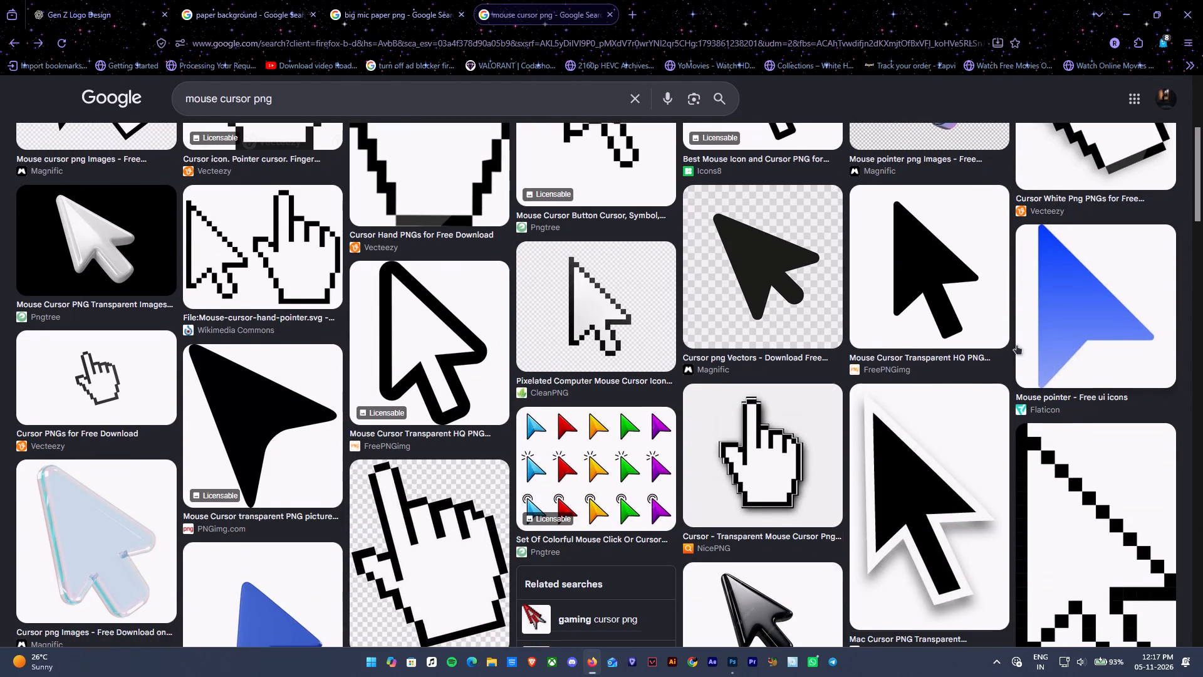
scroll(1016, 345, "up", 1)
scroll(1016, 345, "down", 6)
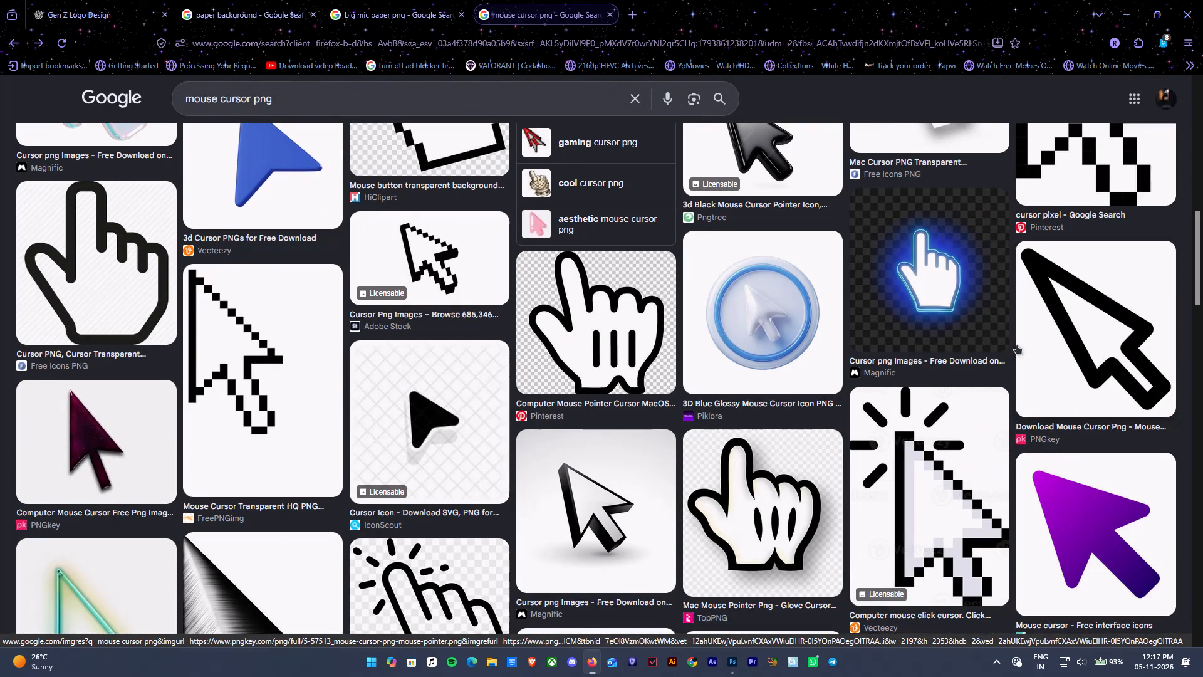
scroll(1016, 345, "down", 1)
scroll(1016, 345, "up", 5)
scroll(1016, 345, "down", 3)
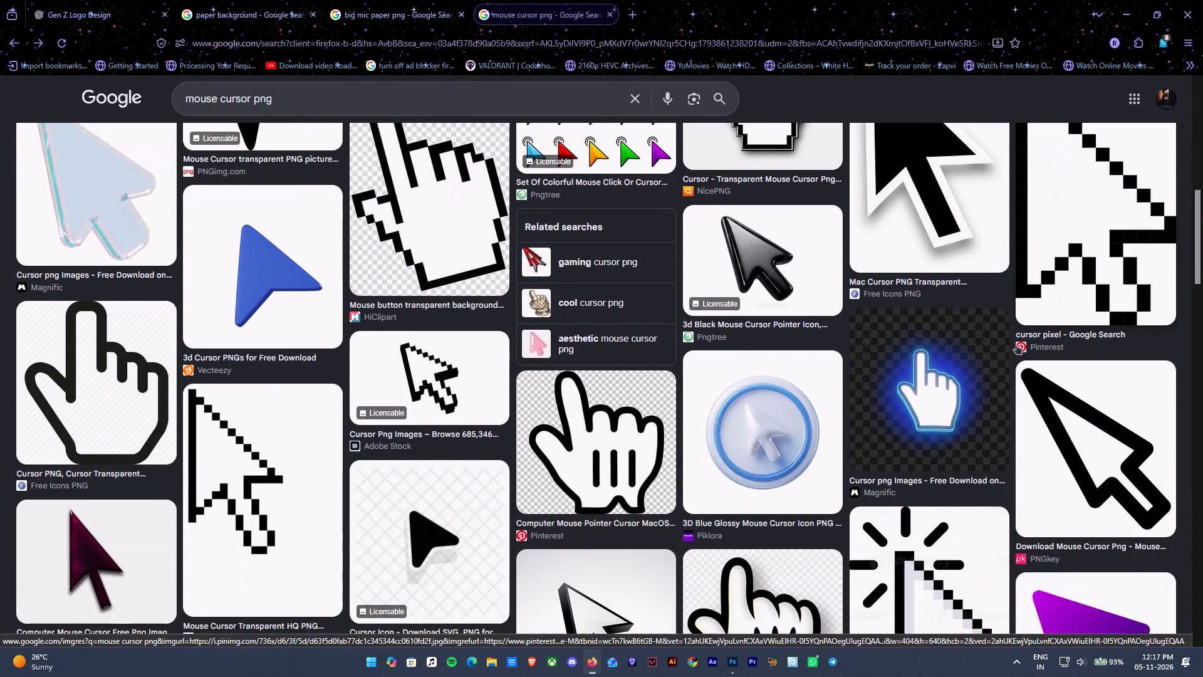
scroll(1016, 345, "down", 6)
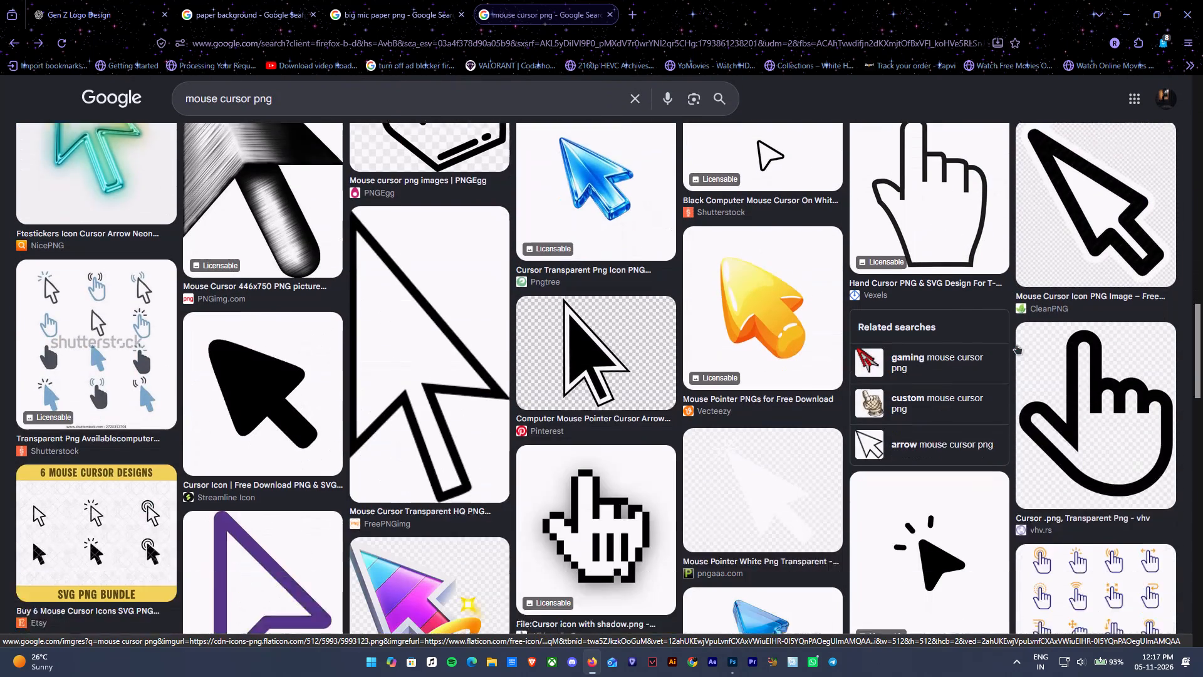
scroll(1016, 345, "down", 3)
scroll(1015, 339, "up", 17)
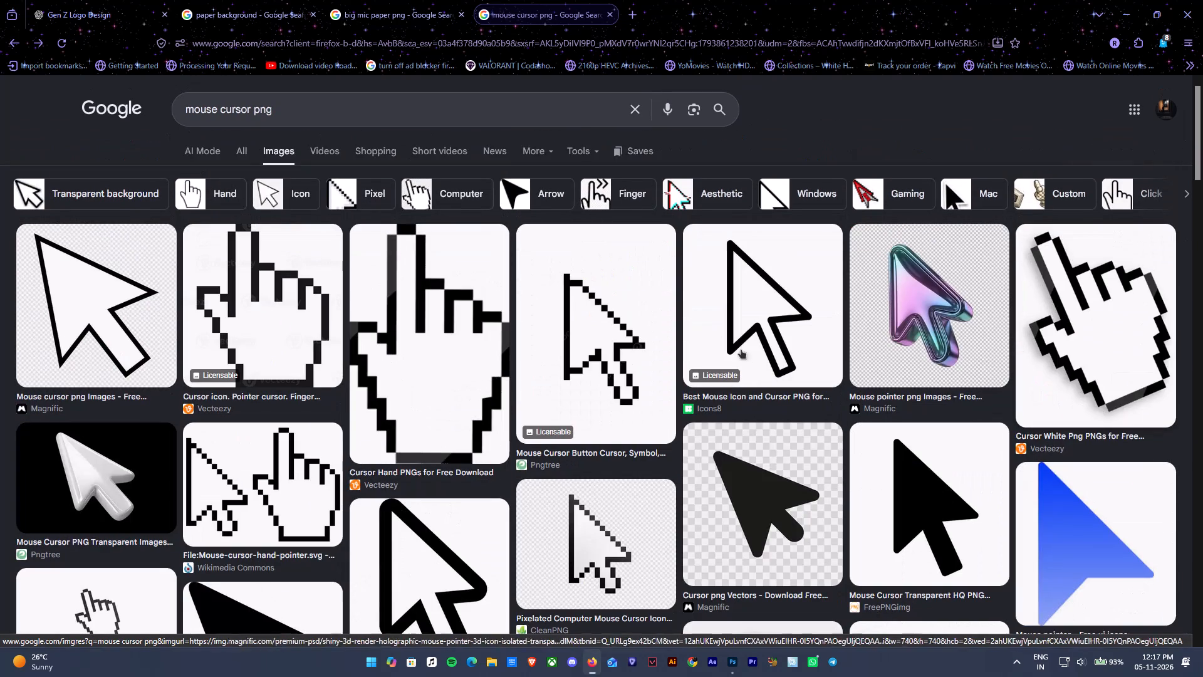
left_click(605, 297)
scroll(1002, 357, "down", 3)
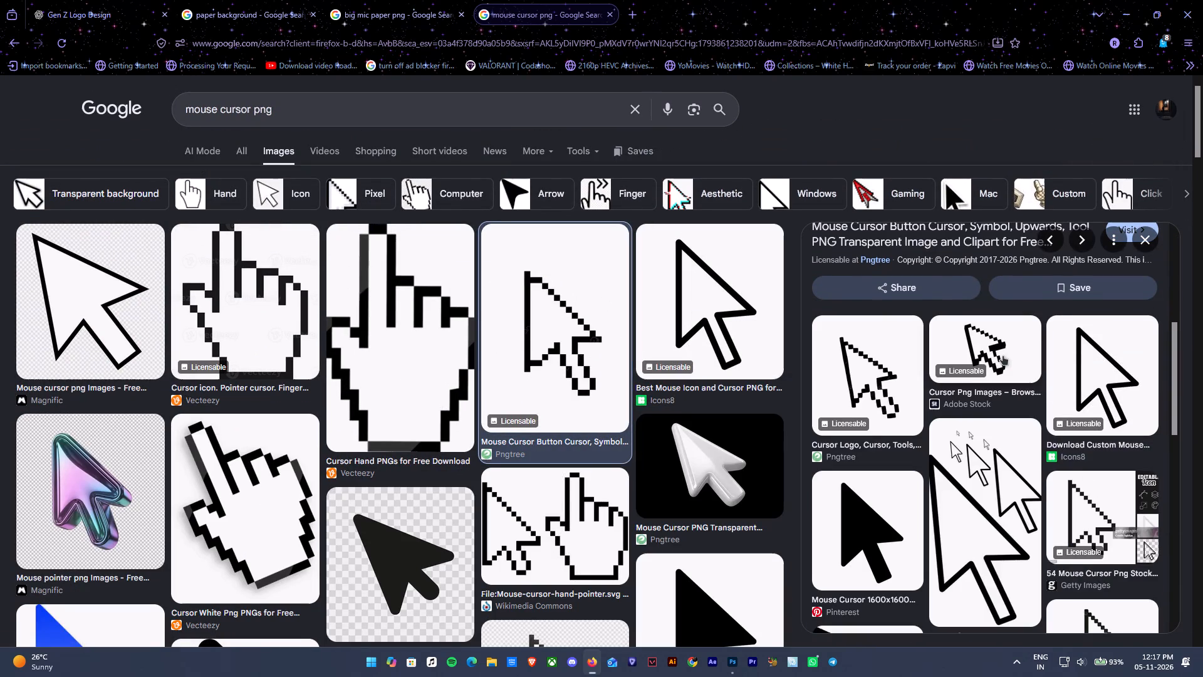
scroll(1002, 355, "down", 7)
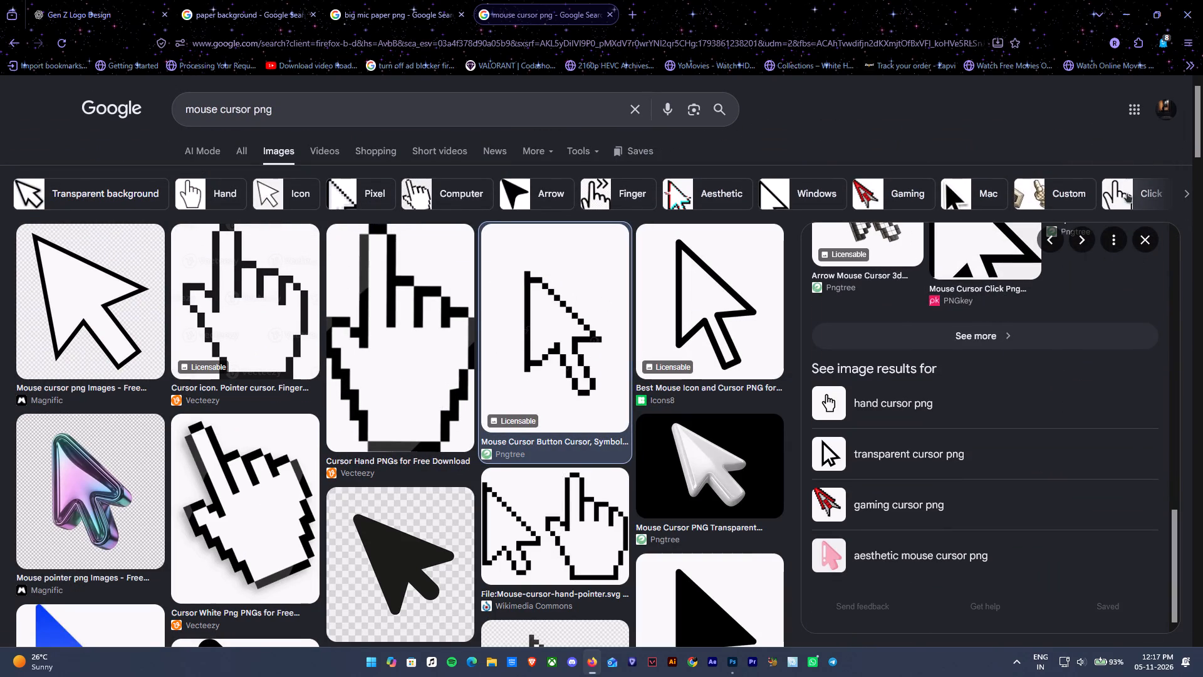
left_click(1151, 237)
Open the CleanPNG pixelated computer mouse cursor result and copy its full preview image.
scroll(704, 436, "down", 1)
left_click(580, 430)
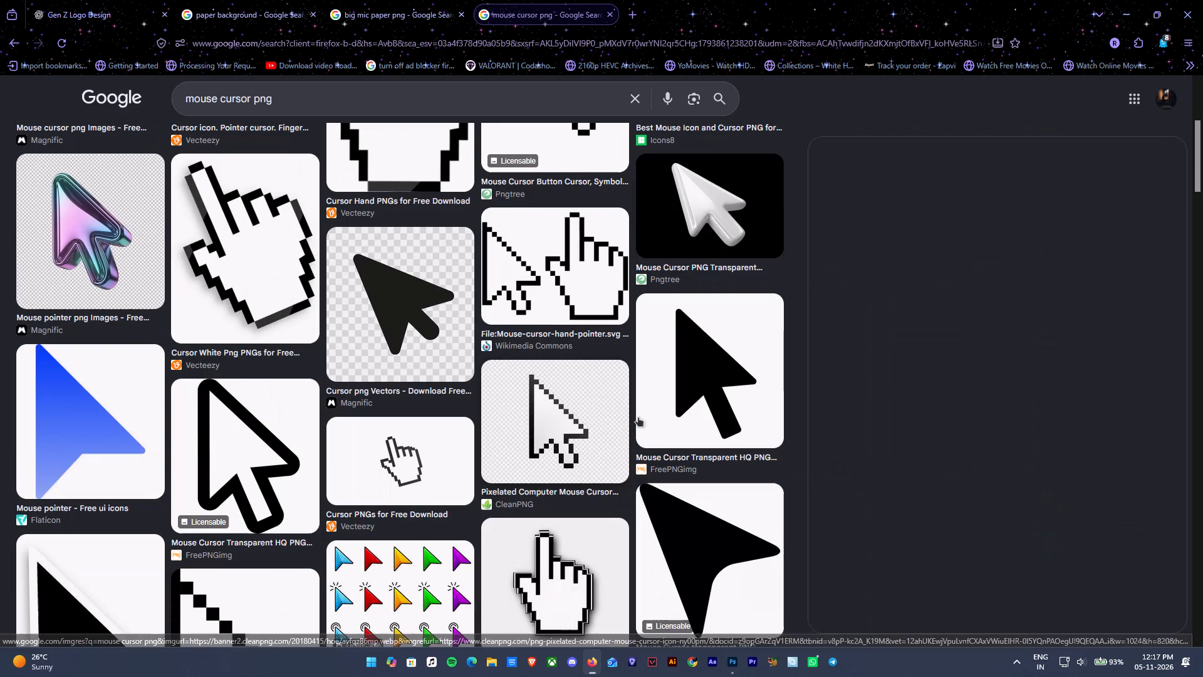
scroll(1004, 349, "down", 3)
left_click(110, 0)
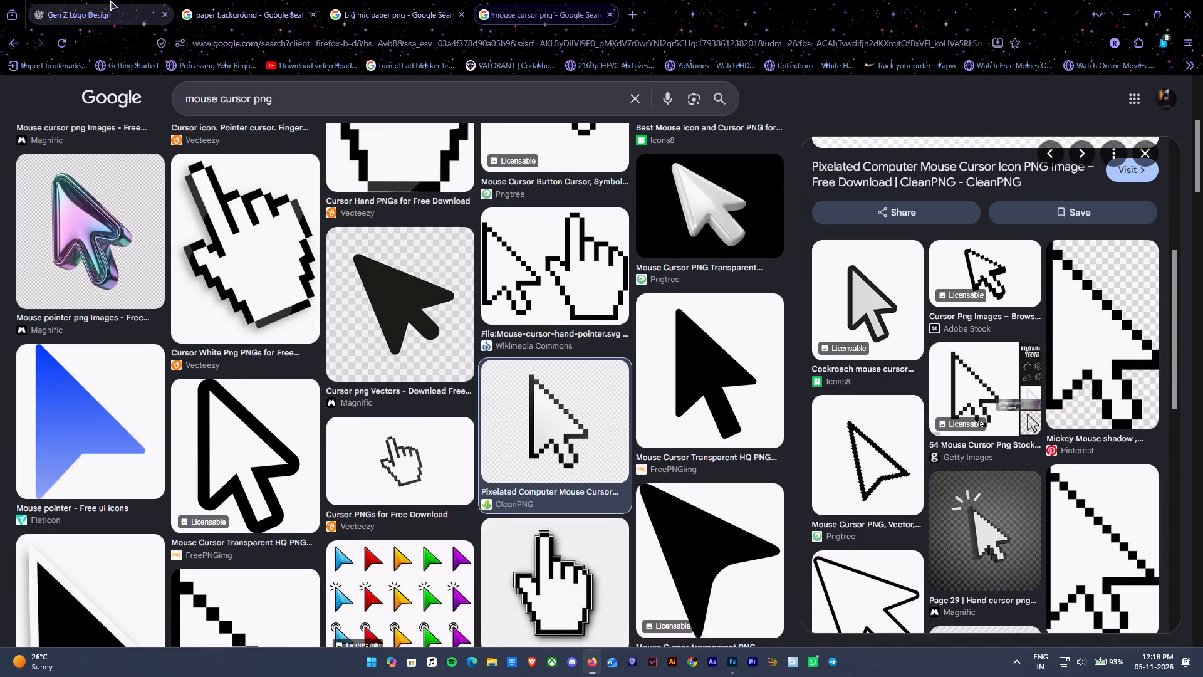
left_click(510, 0)
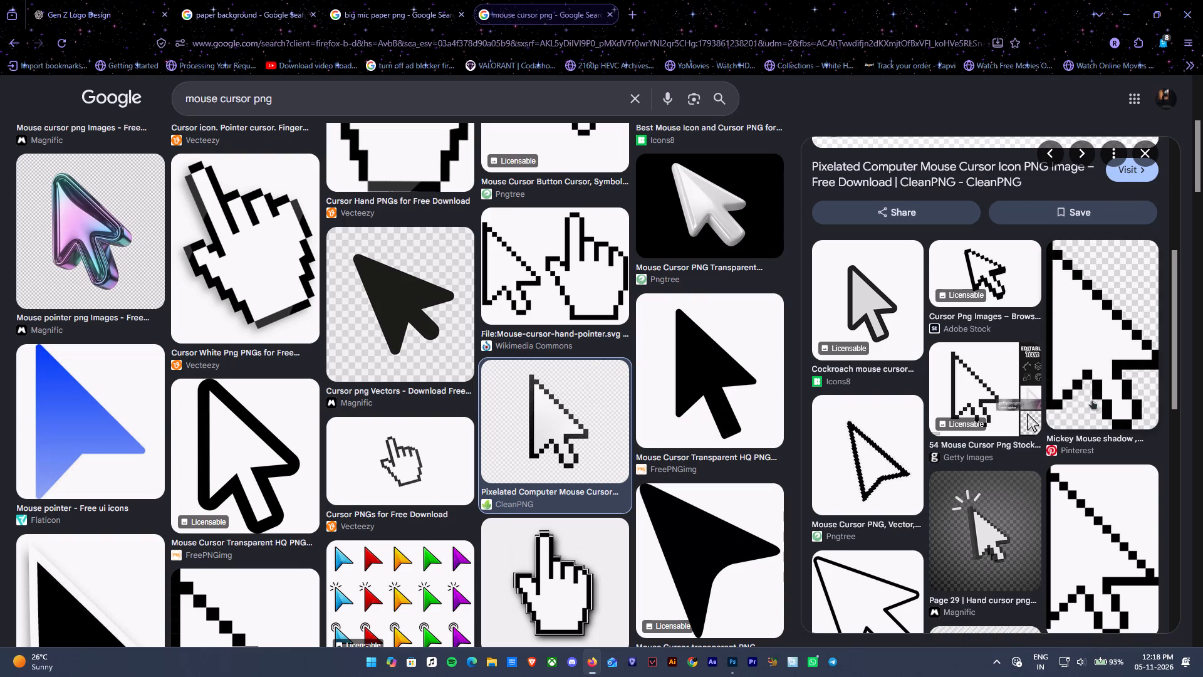
scroll(1093, 399, "up", 6)
right_click(990, 284)
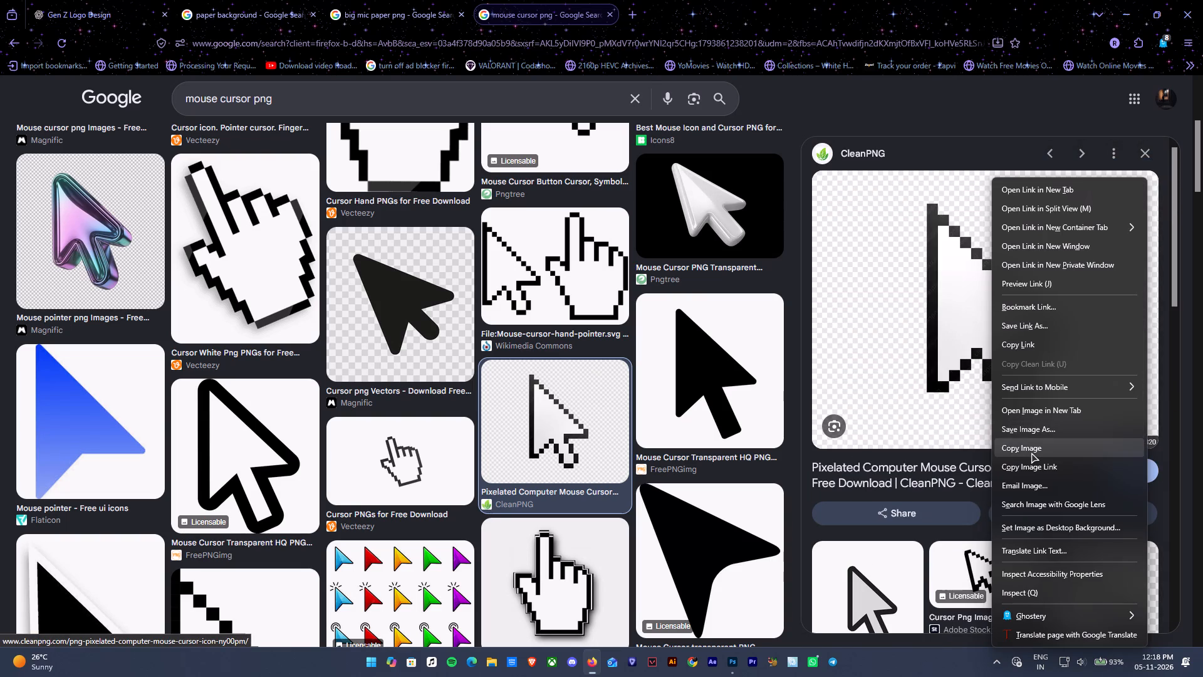
left_click(1031, 453)
Paste the CleanPNG cursor into the Photoshop logo and erase its checkered background with the Magic Eraser.
left_click(1119, 1)
key("ctrl+v")
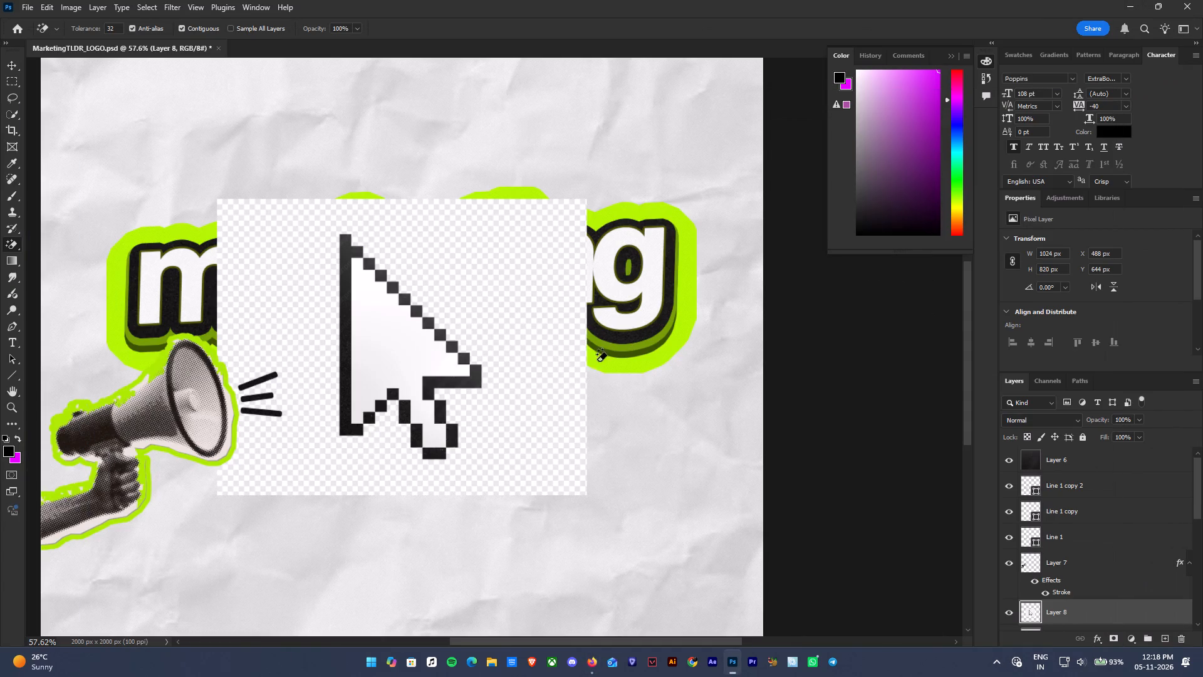
left_click(528, 281)
Transform the cursor to about 77% scale, rotate it about -7.9°, and place it just below the g of marketing.
key("ctrl+t")
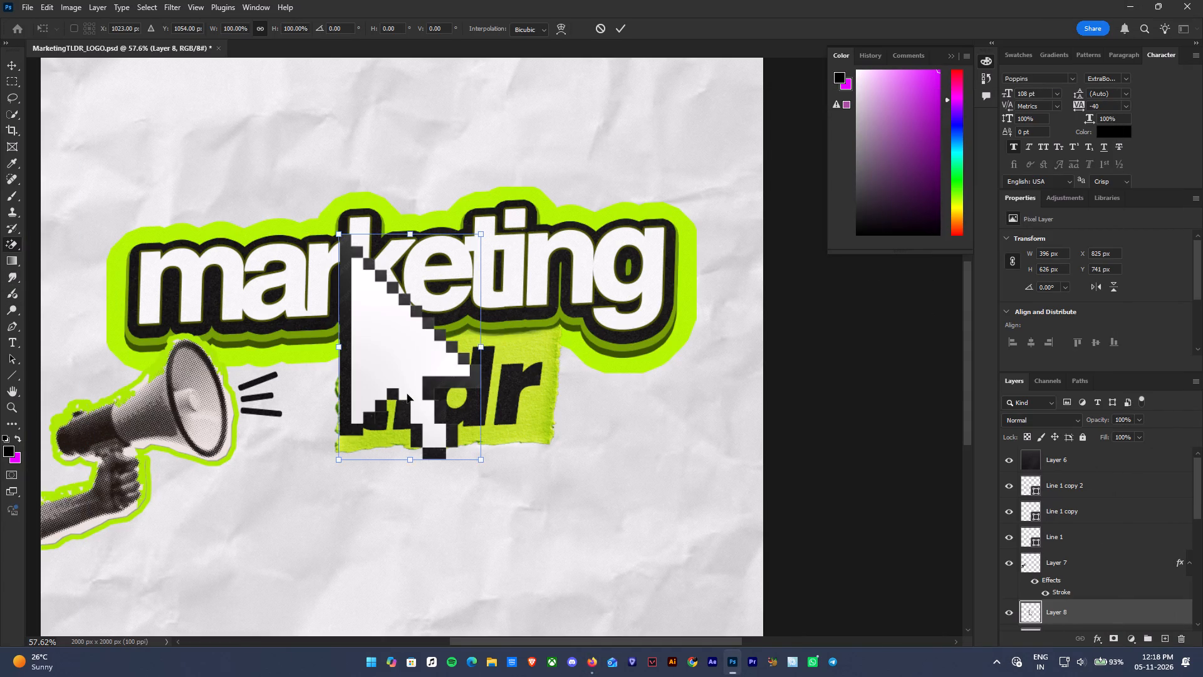
left_click_drag(397, 375, 596, 470)
left_click_drag(682, 325, 625, 449)
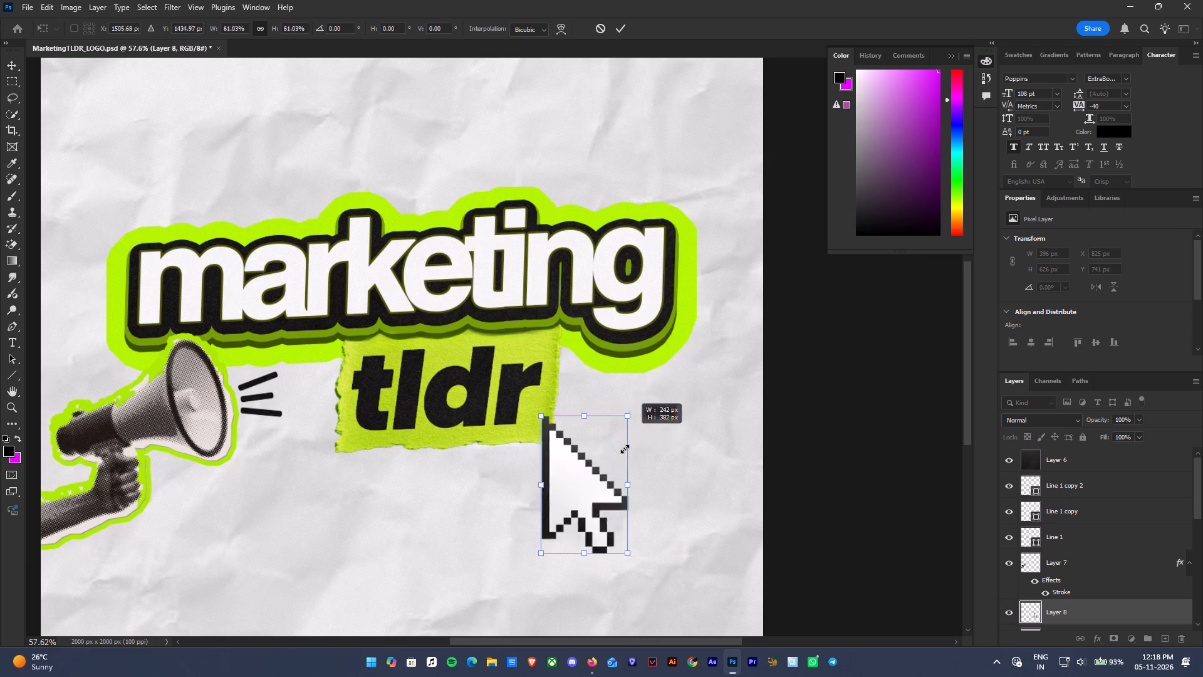
left_click_drag(625, 449, 623, 452)
left_click_drag(576, 515, 583, 444)
left_click_drag(630, 491, 637, 482)
left_click_drag(625, 481, 687, 531)
left_click_drag(591, 424, 585, 463)
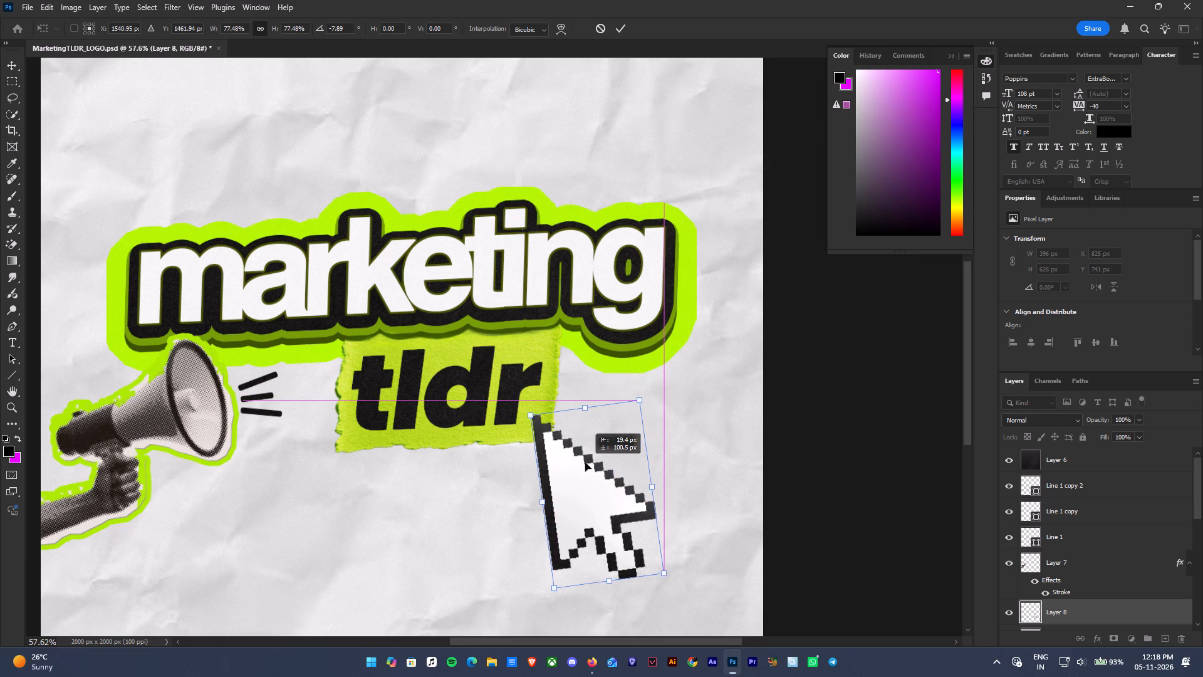
left_click_drag(585, 463, 653, 360)
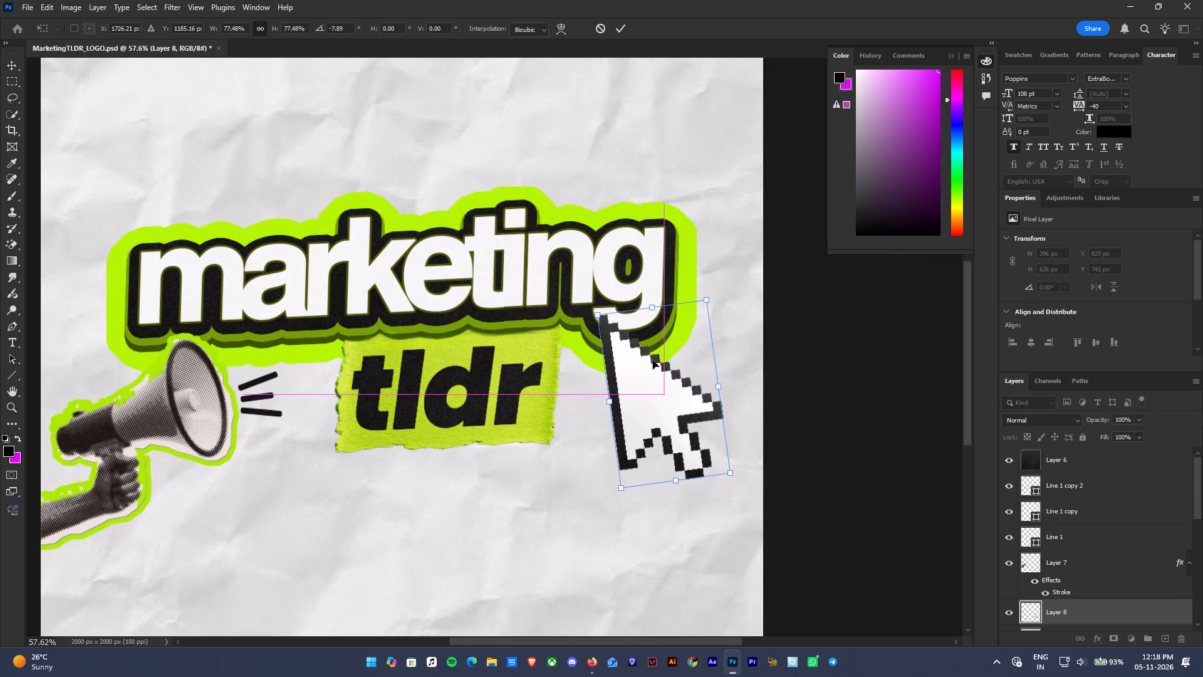
Following the reference logo in Firefox, scale the pixel cursor to about 47% and place it beside tldr, under the marketing lettering.
left_click(587, 664)
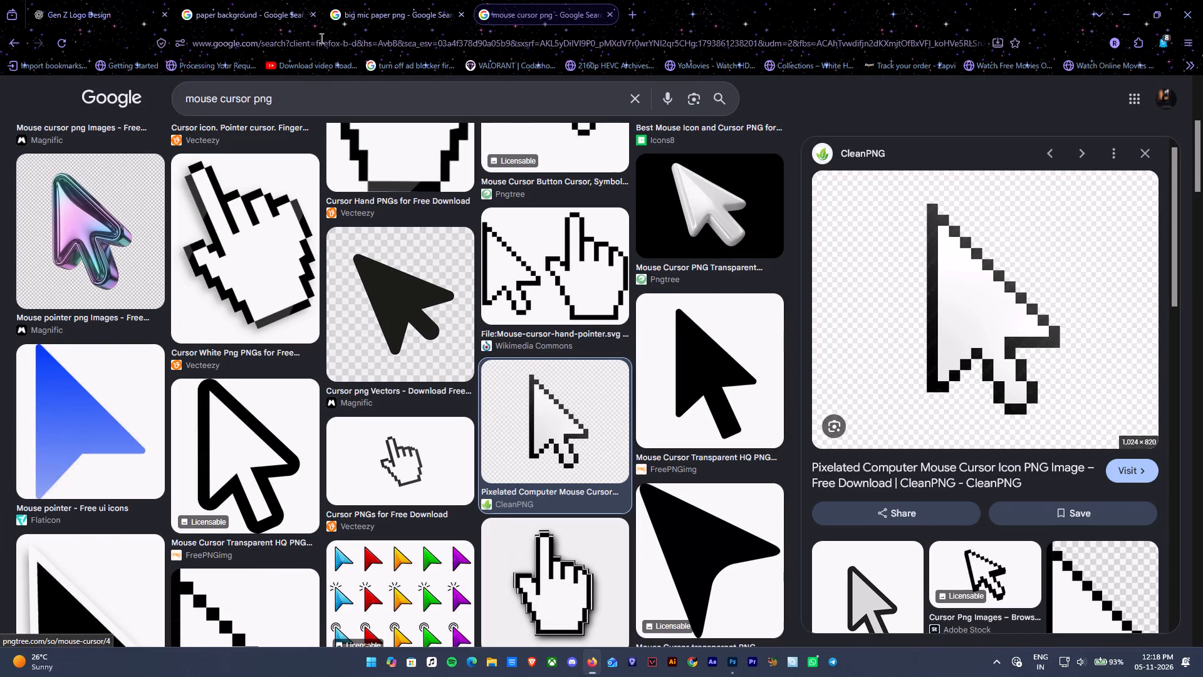
left_click(150, 0)
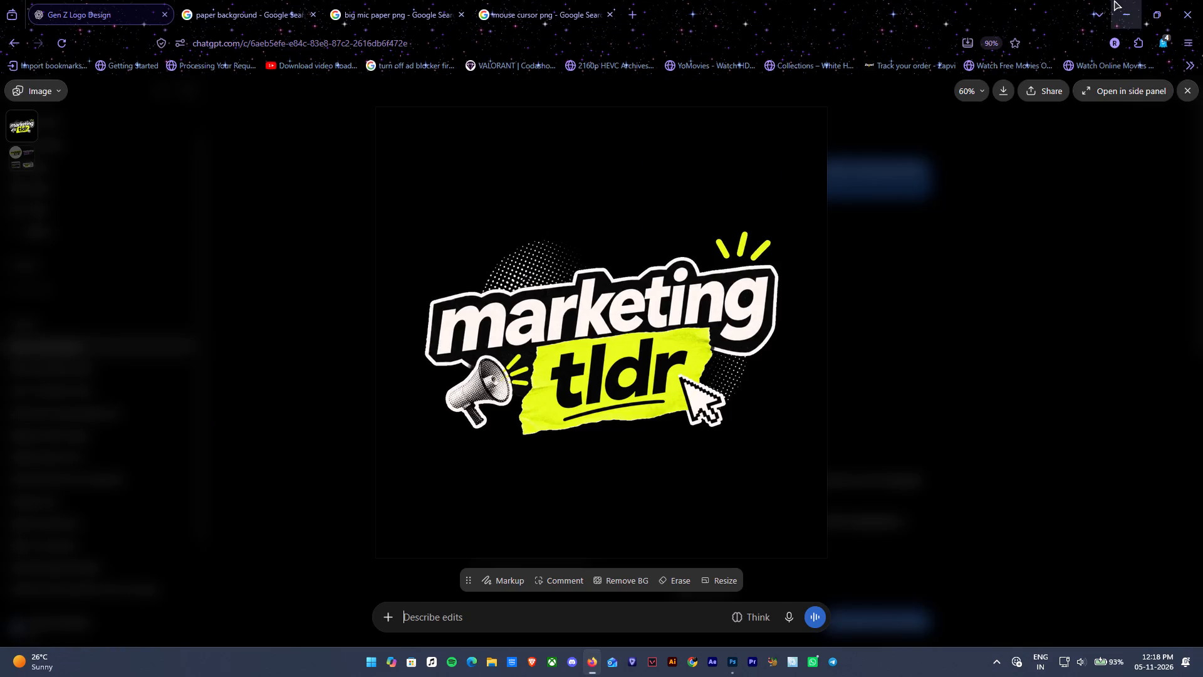
left_click(1114, 0)
key("ctrl+t")
left_click_drag(731, 478, 698, 406)
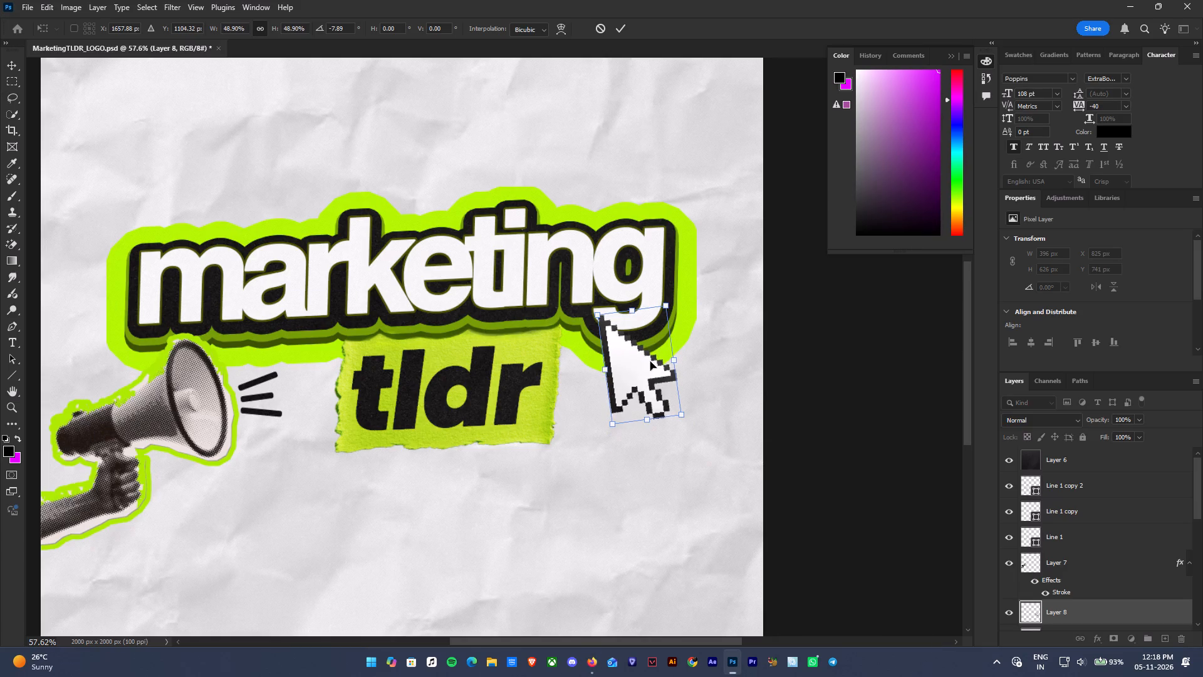
left_click_drag(650, 362, 590, 448)
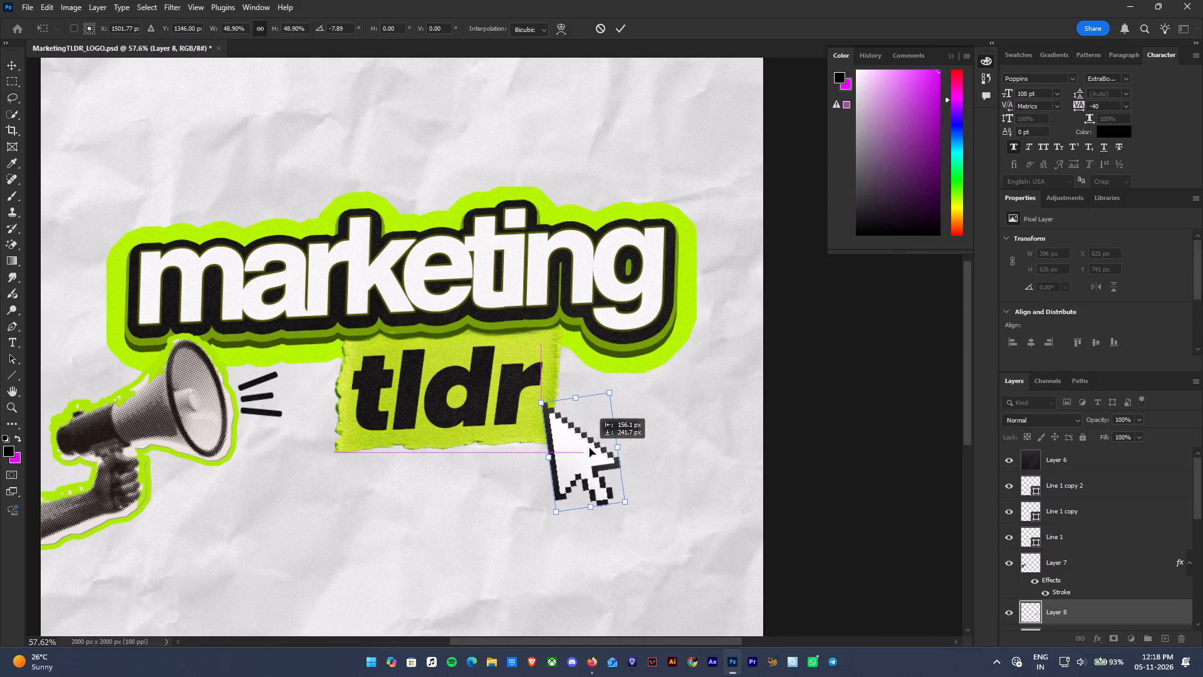
left_click_drag(590, 448, 583, 453)
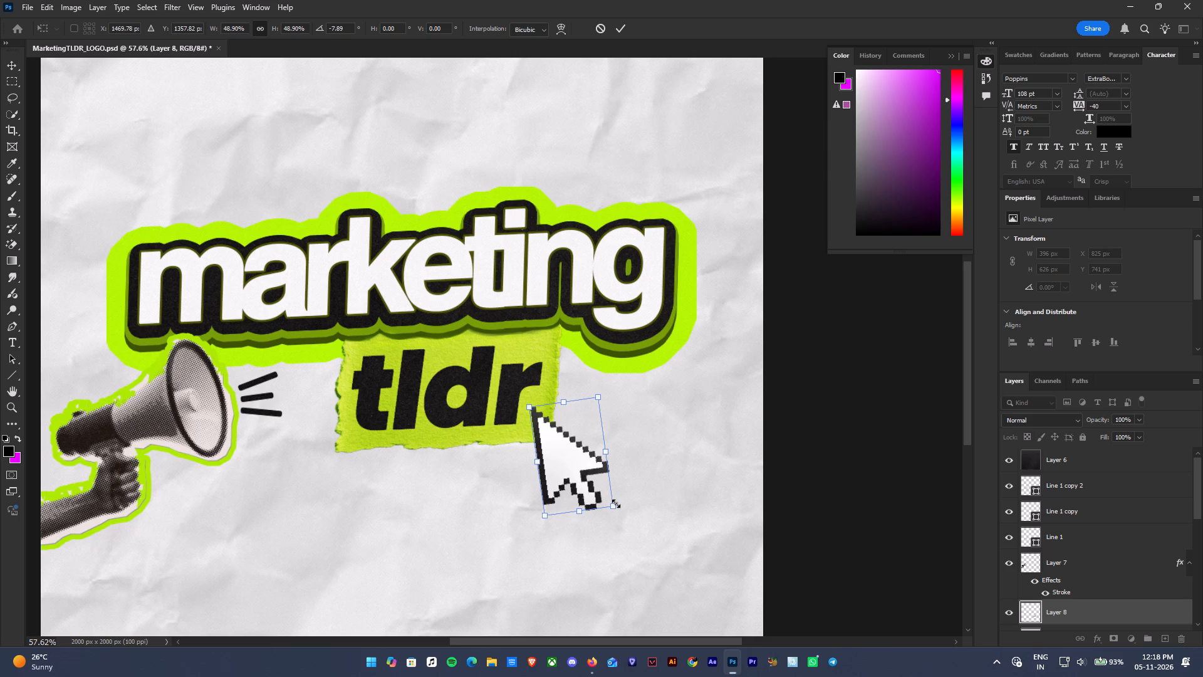
left_click(616, 503)
left_click_drag(595, 480, 611, 392)
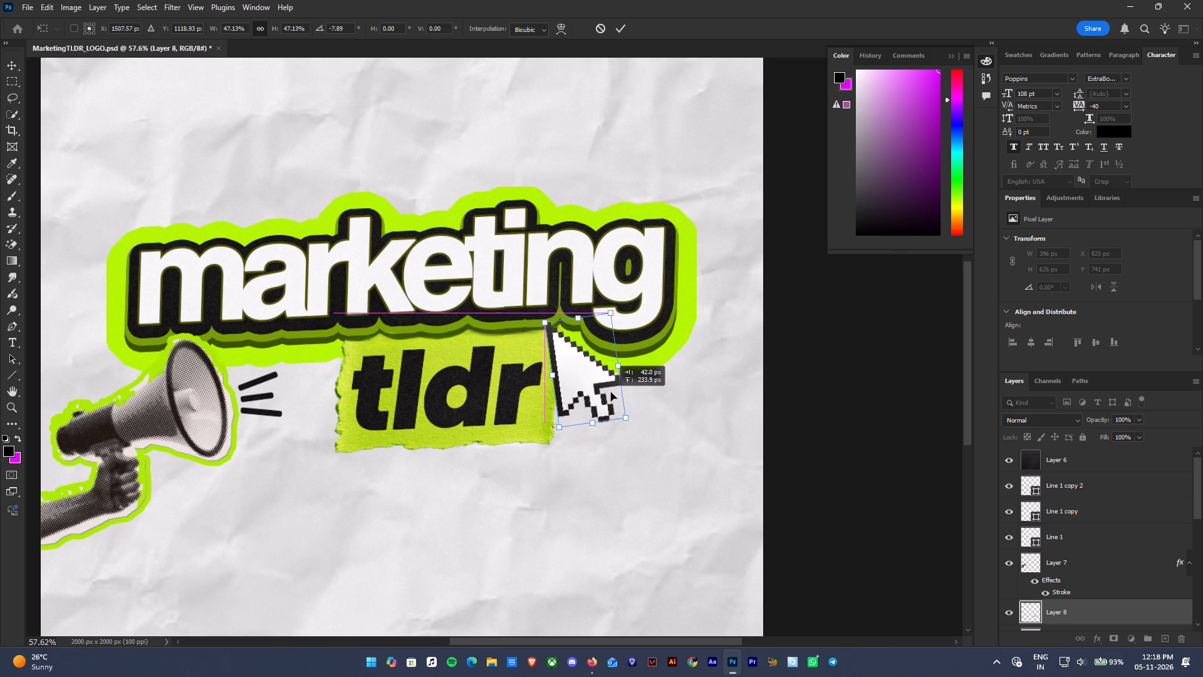
left_click_drag(611, 392, 612, 386)
key("Return")
scroll(637, 468, "down", 7, "ctrl+alt")
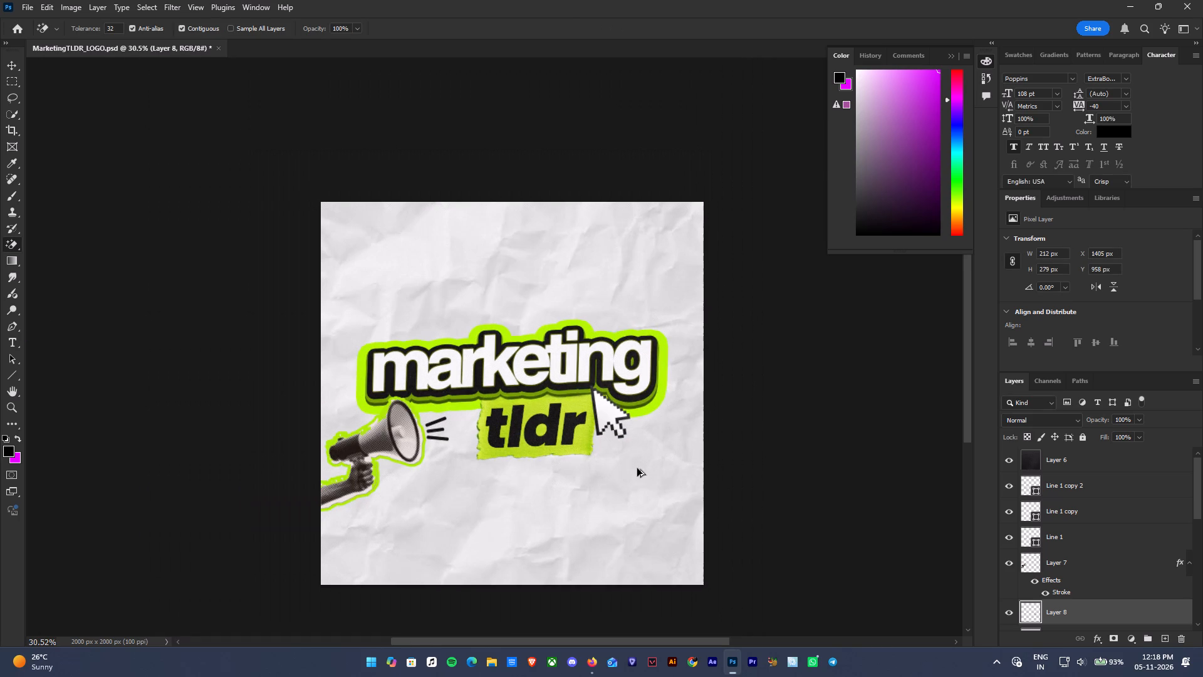
Move the pixel cursor down so its tip touches the lower-right corner of the tldr paper, at about X 1339, Y 1207 px.
key("ctrl+z")
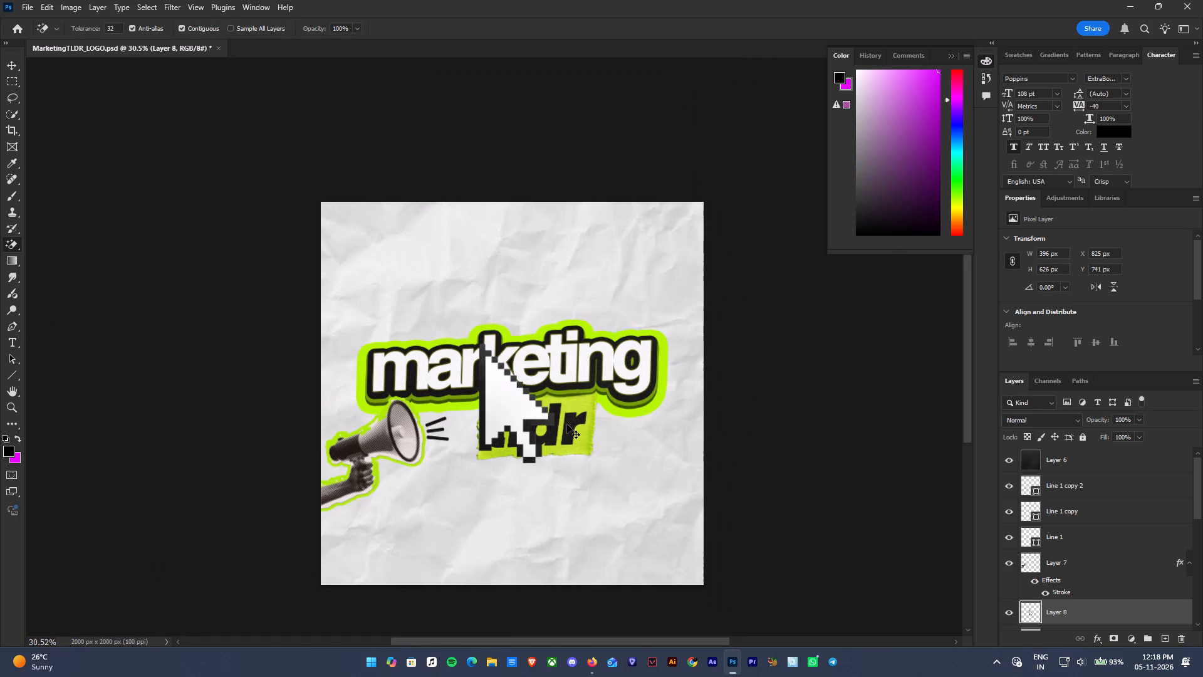
key("ctrl+shift+z")
key("ctrl+t")
left_click_drag(610, 417, 603, 468)
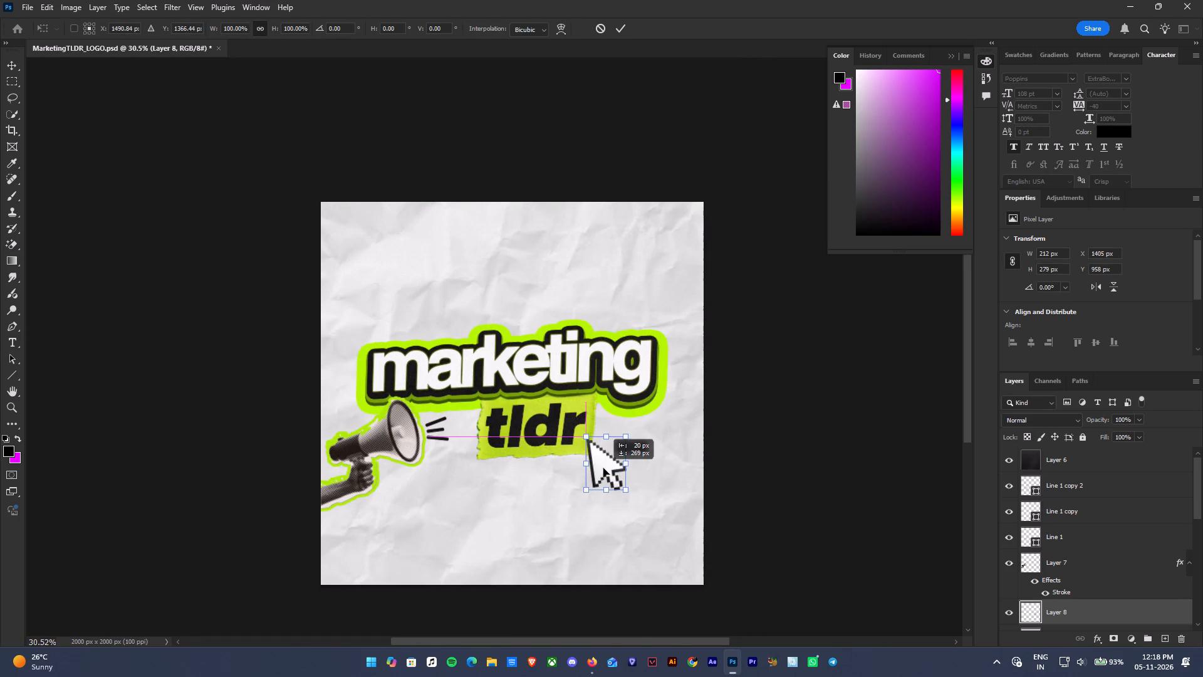
left_click_drag(603, 468, 601, 466)
key("Return")
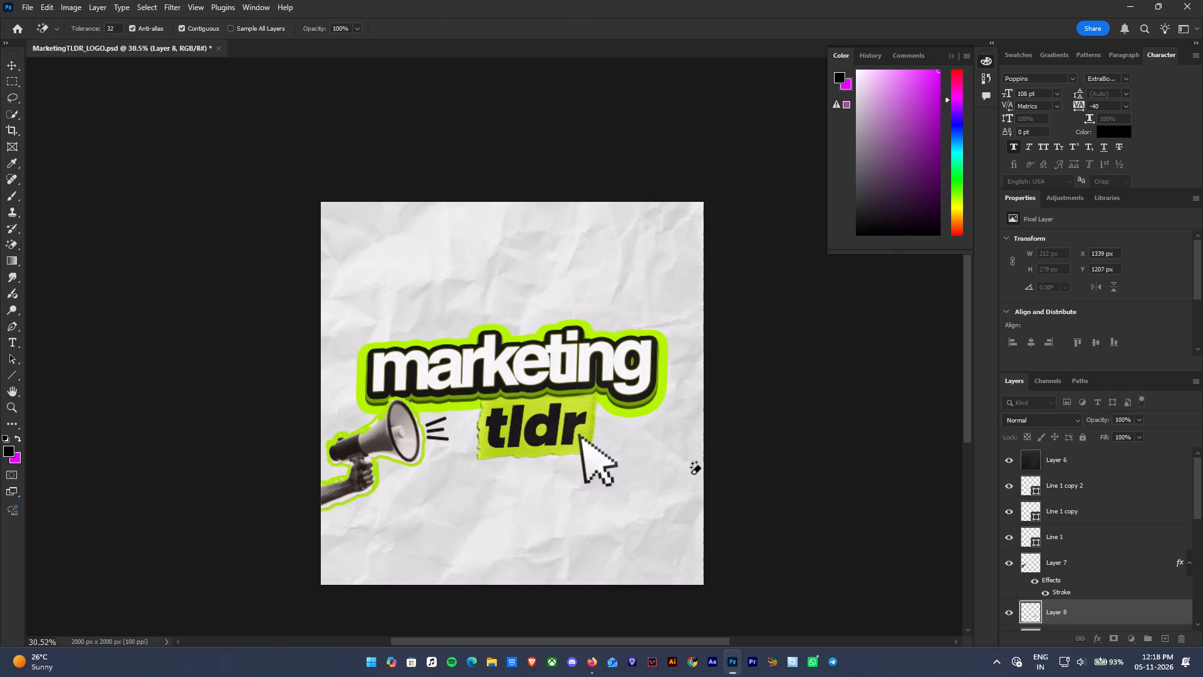
scroll(690, 472, "down", 6, "ctrl+alt")
scroll(690, 471, "up", 2, "ctrl+alt")
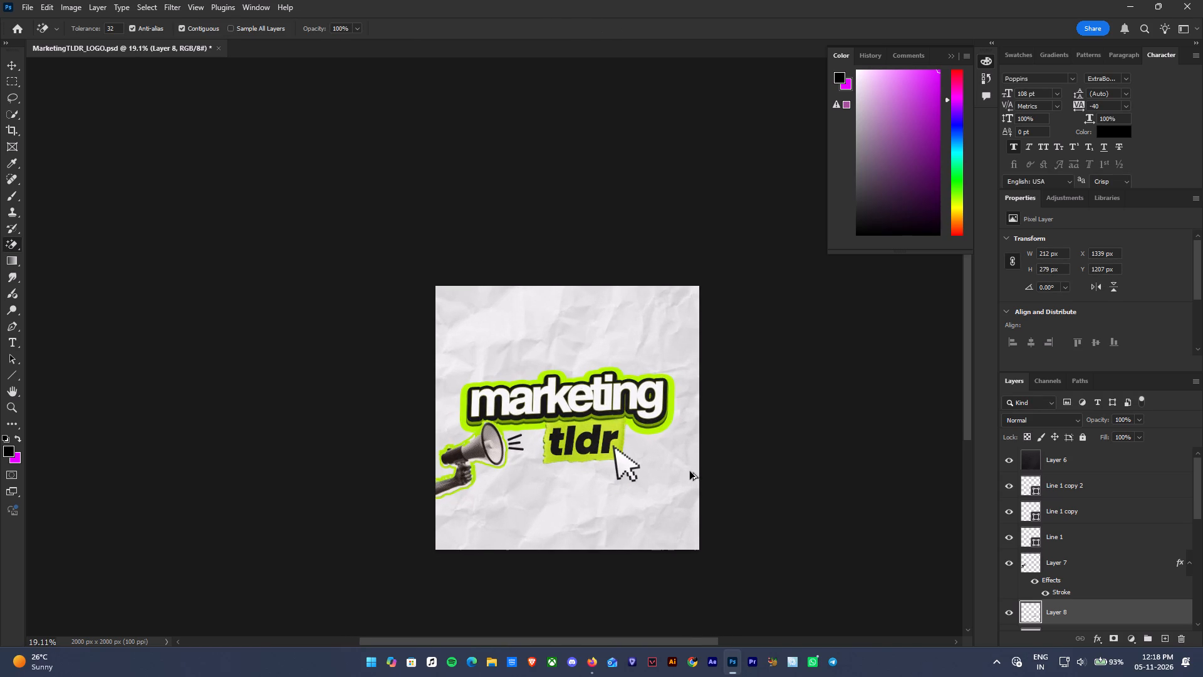
Compare with the reference logo in Firefox and rotate the pixel cursor about -6.9°, shifting it slightly away from tldr.
left_click(596, 649)
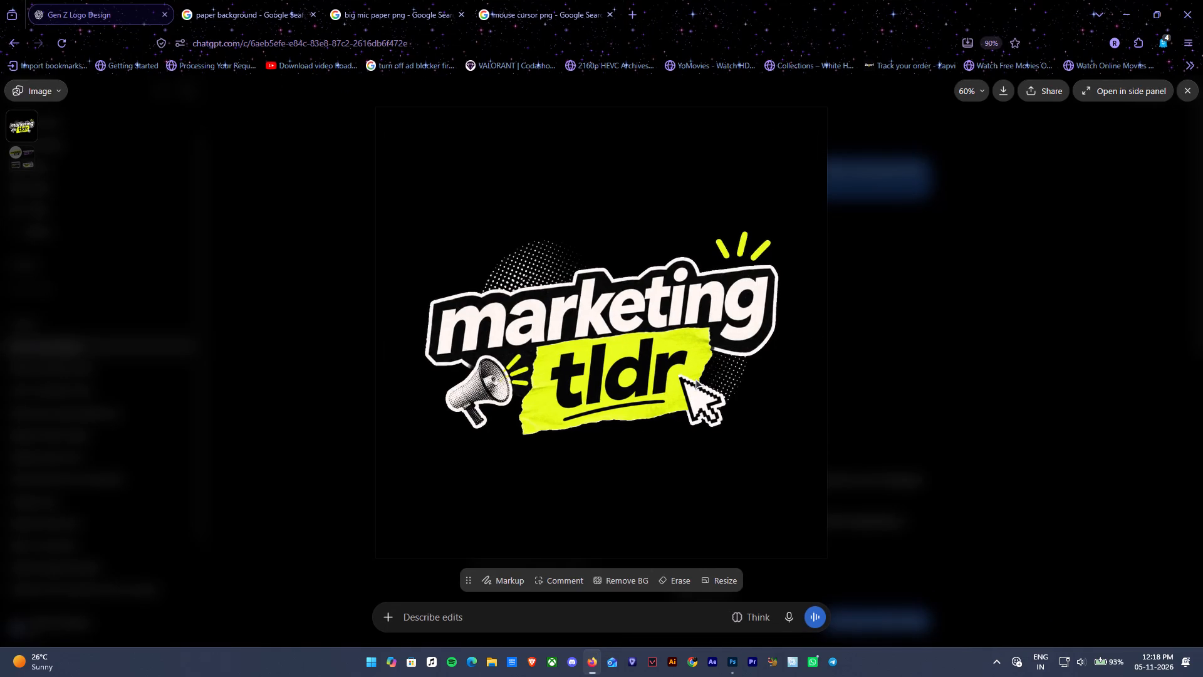
left_click(1125, 0)
key("ctrl+t")
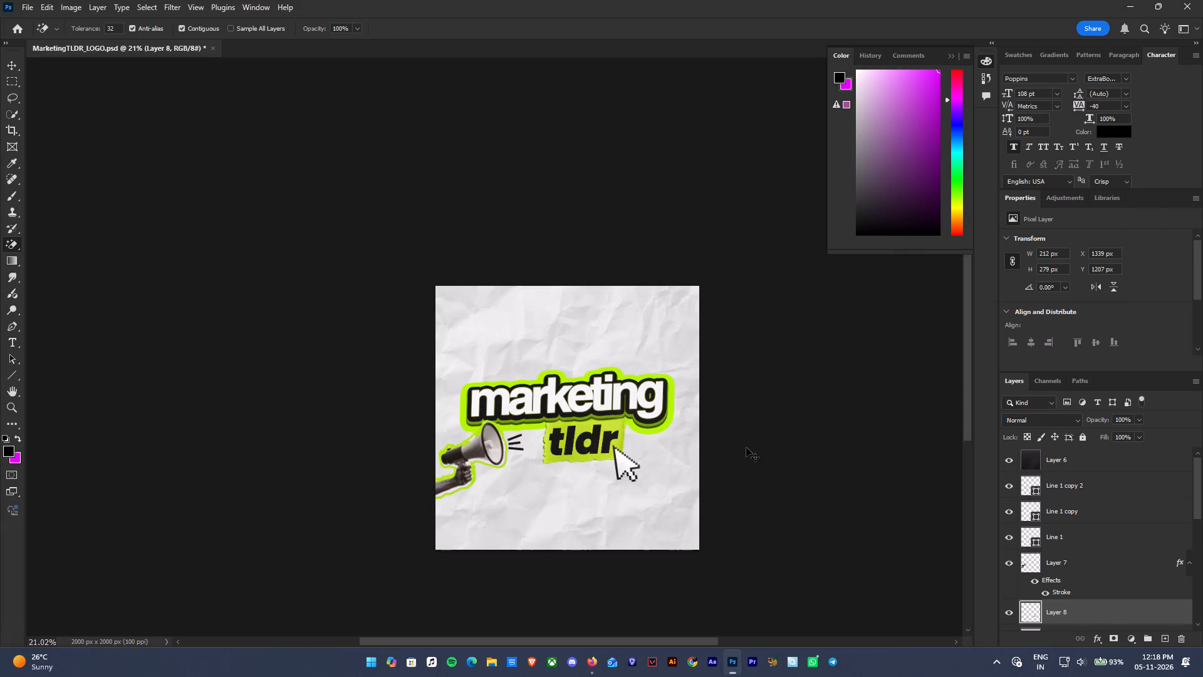
left_click(666, 494)
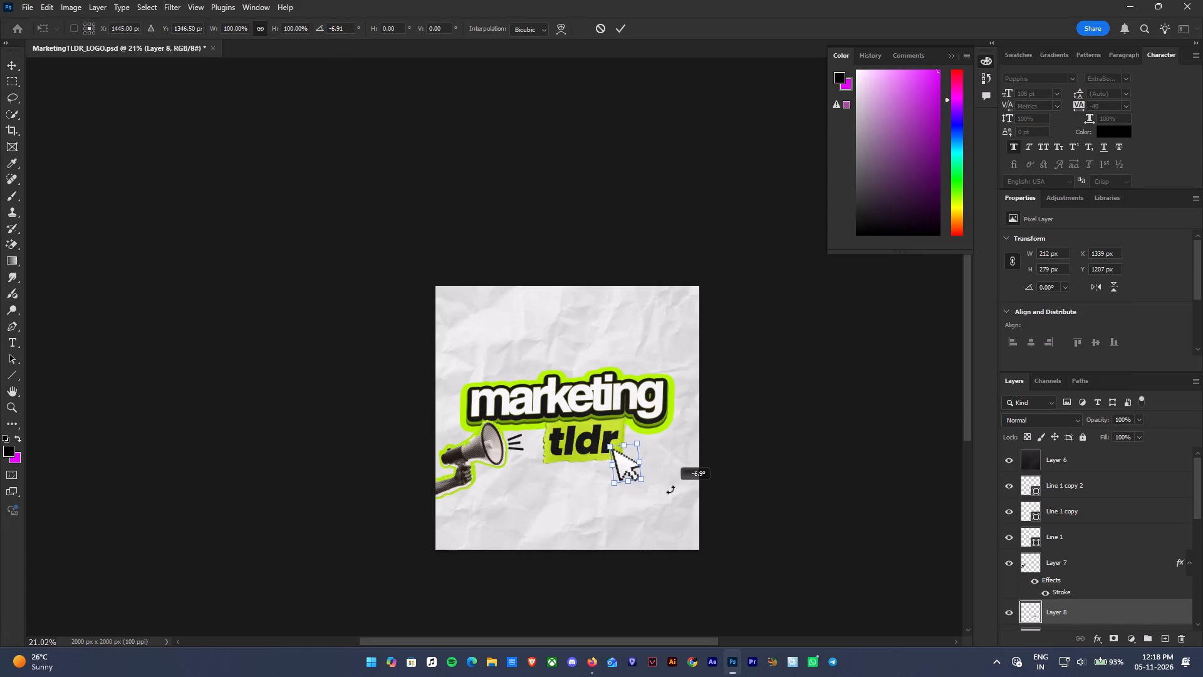
left_click(630, 467)
key("Return")
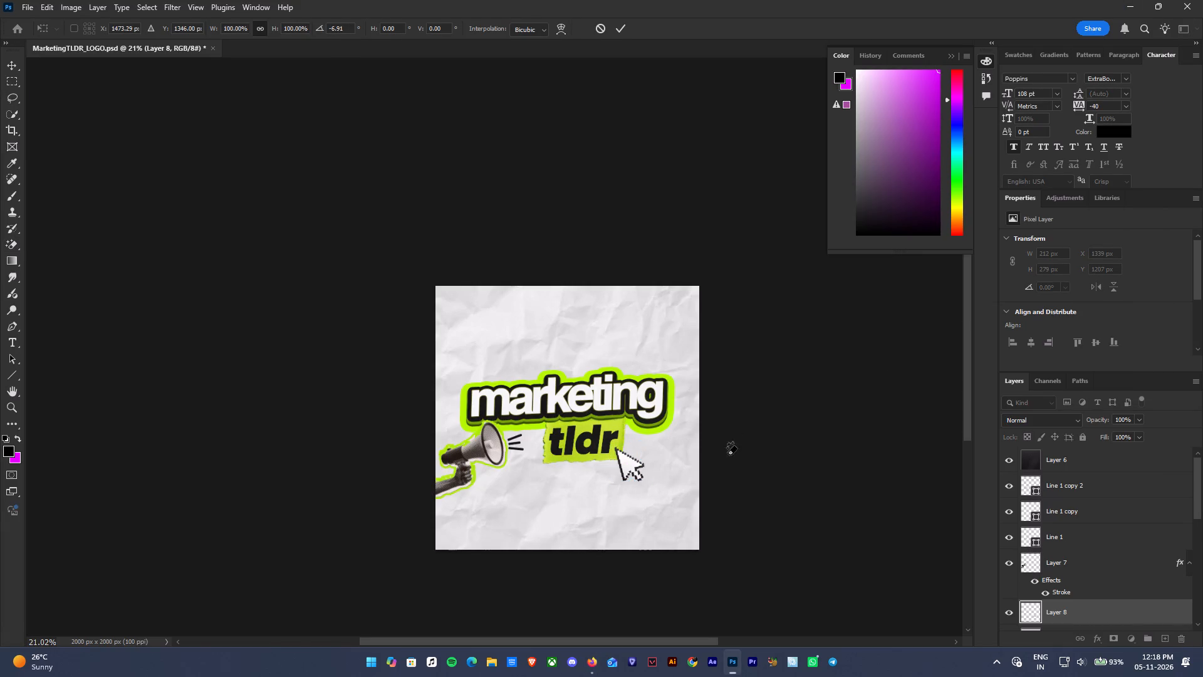
Duplicate the megaphone's three sound lines, rotate the copies about -68.4°, and place them above the g of marketing.
scroll(721, 411, "up", 8, "ctrl+alt")
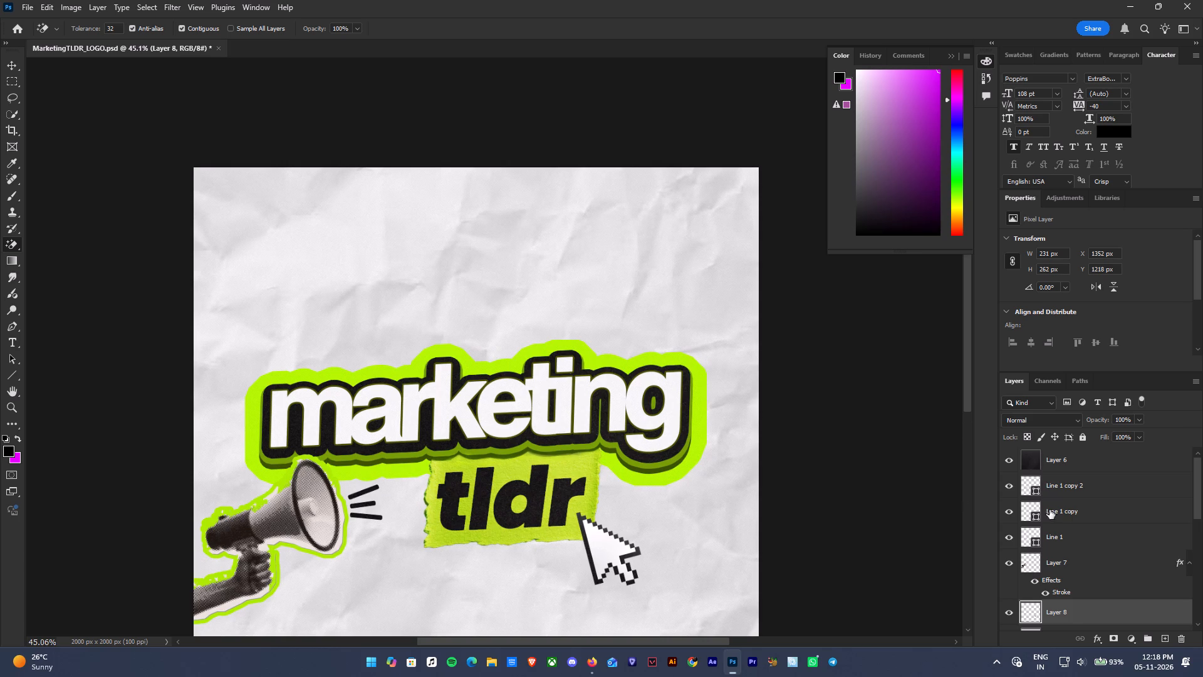
scroll(1082, 523, "down", 4)
scroll(1083, 518, "up", 3)
left_click(1075, 504)
left_click(1091, 486, "ctrl")
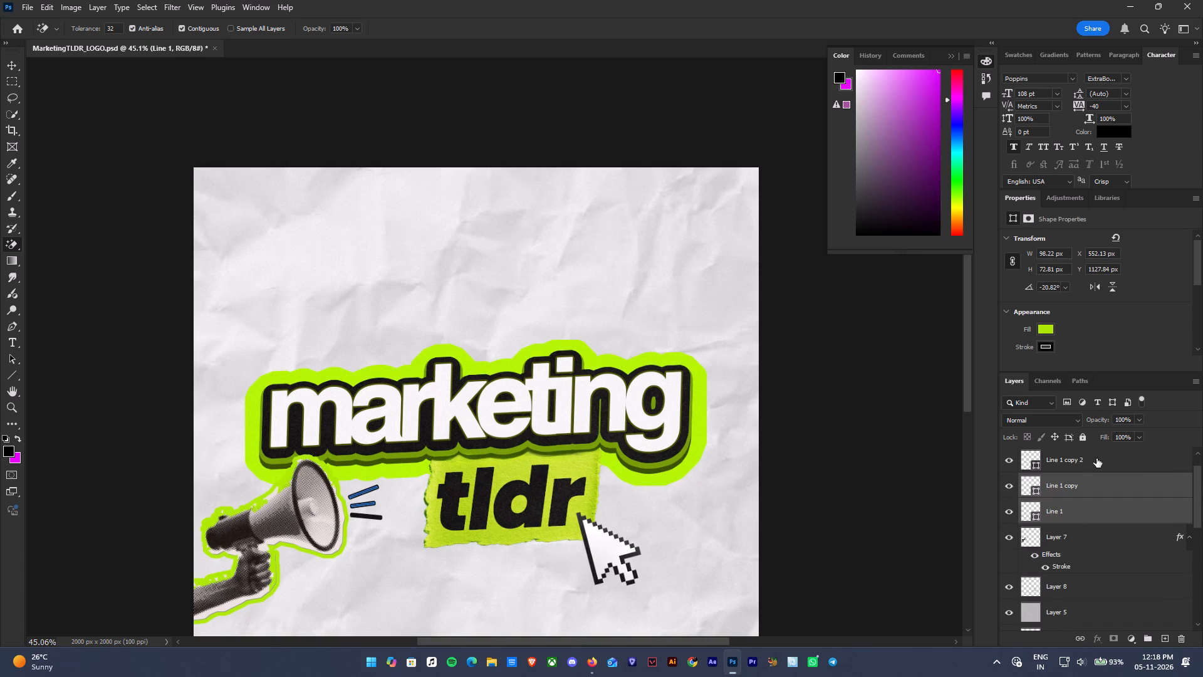
left_click(1096, 458, "ctrl")
key("ctrl+j")
key("ctrl+t")
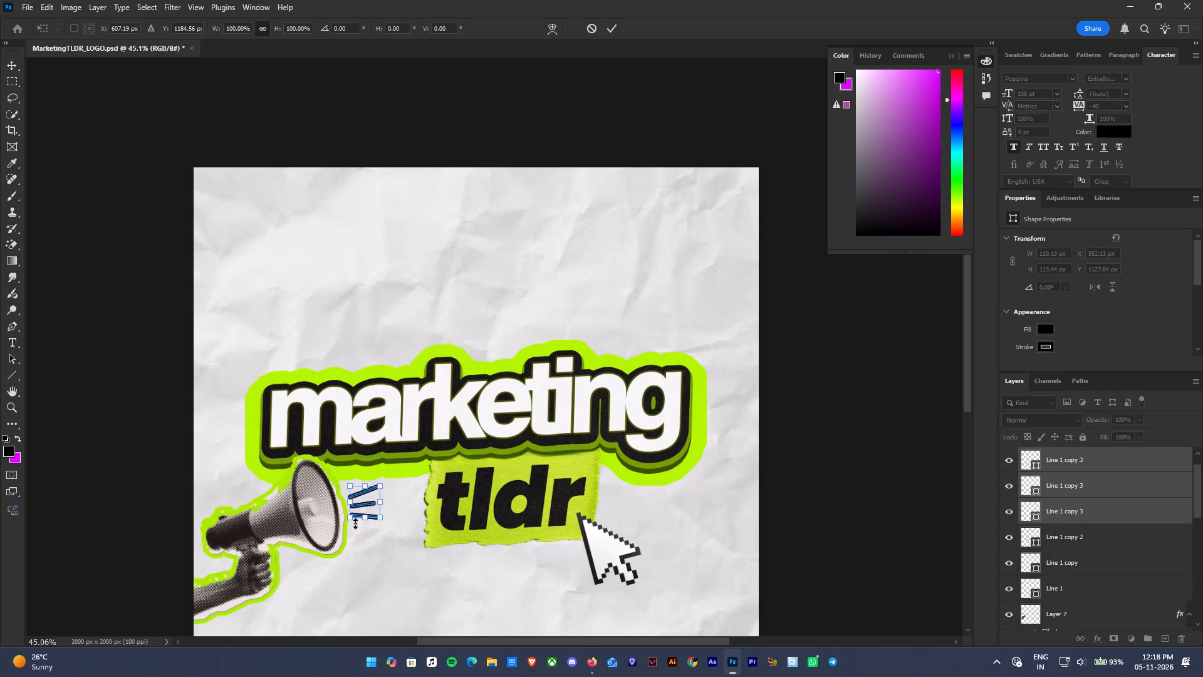
left_click_drag(363, 530, 391, 515)
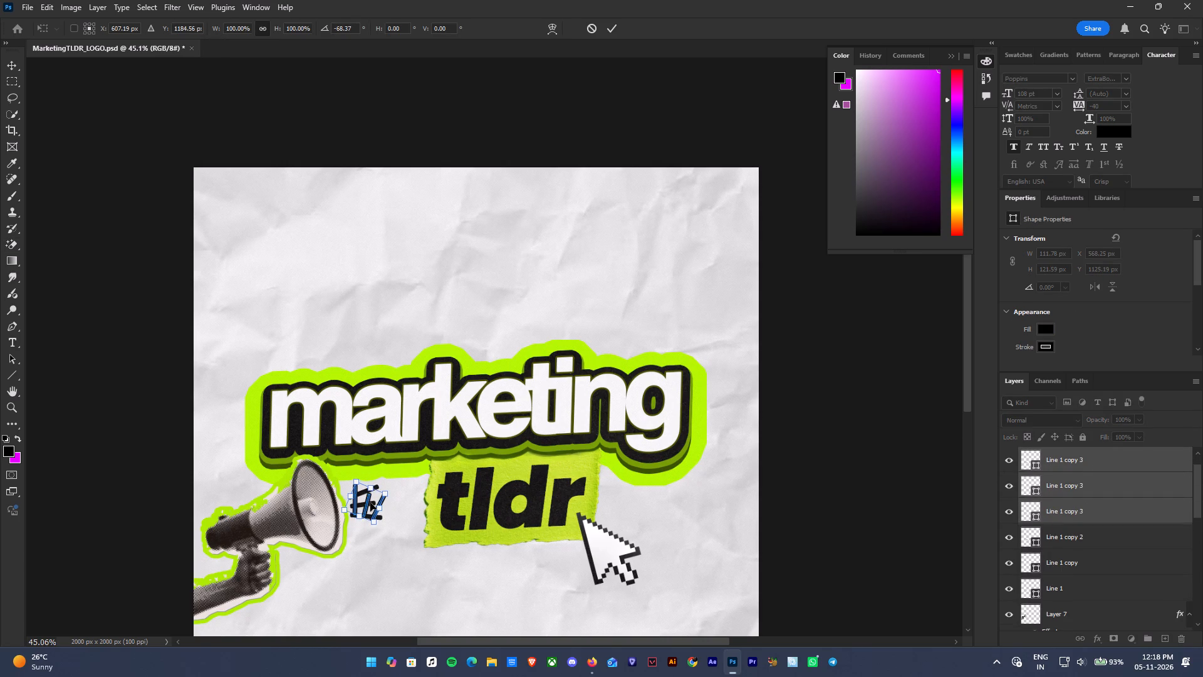
left_click_drag(370, 503, 698, 330)
Move the leftmost duplicated line above the g farther from the other two and rotate it about -4.2°.
left_click(1162, 523)
scroll(863, 389, "up", 11, "ctrl+alt")
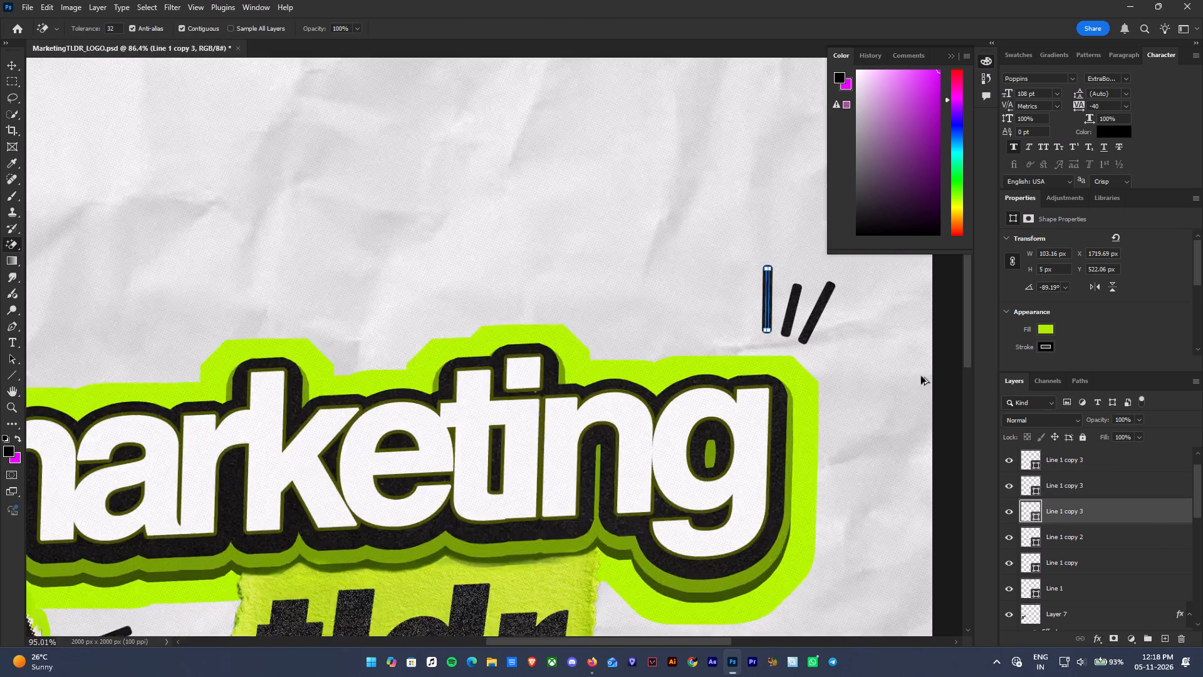
key("ctrl+t")
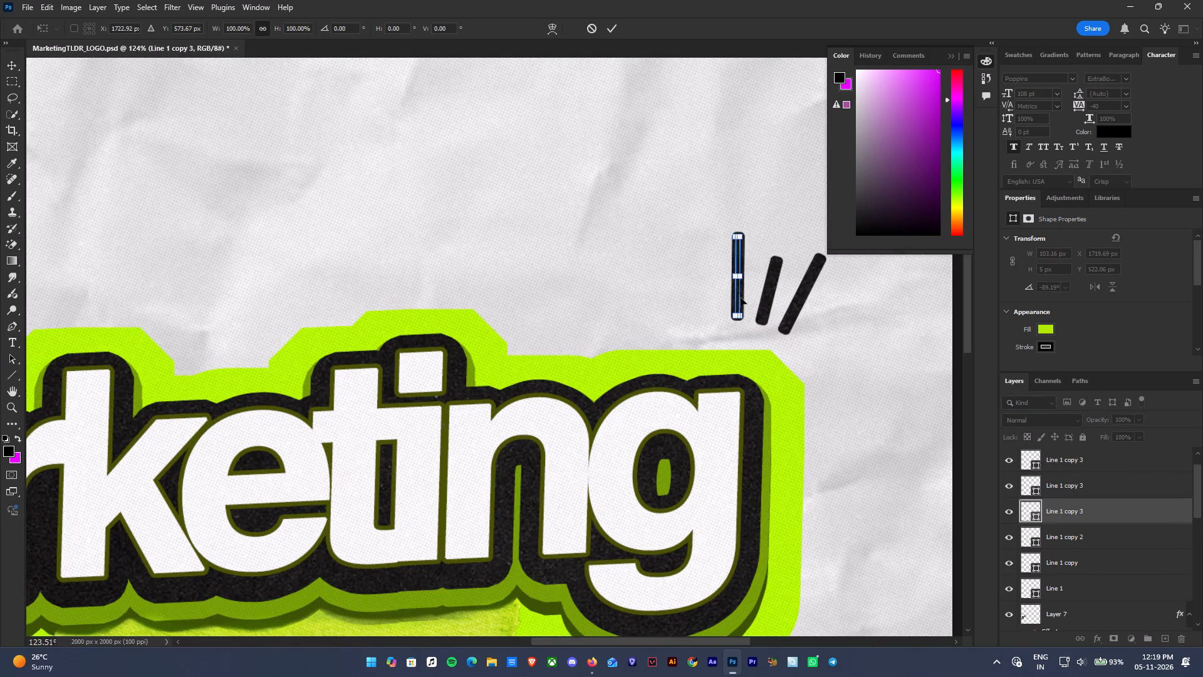
left_click_drag(738, 298, 694, 298)
left_click_drag(695, 340, 701, 340)
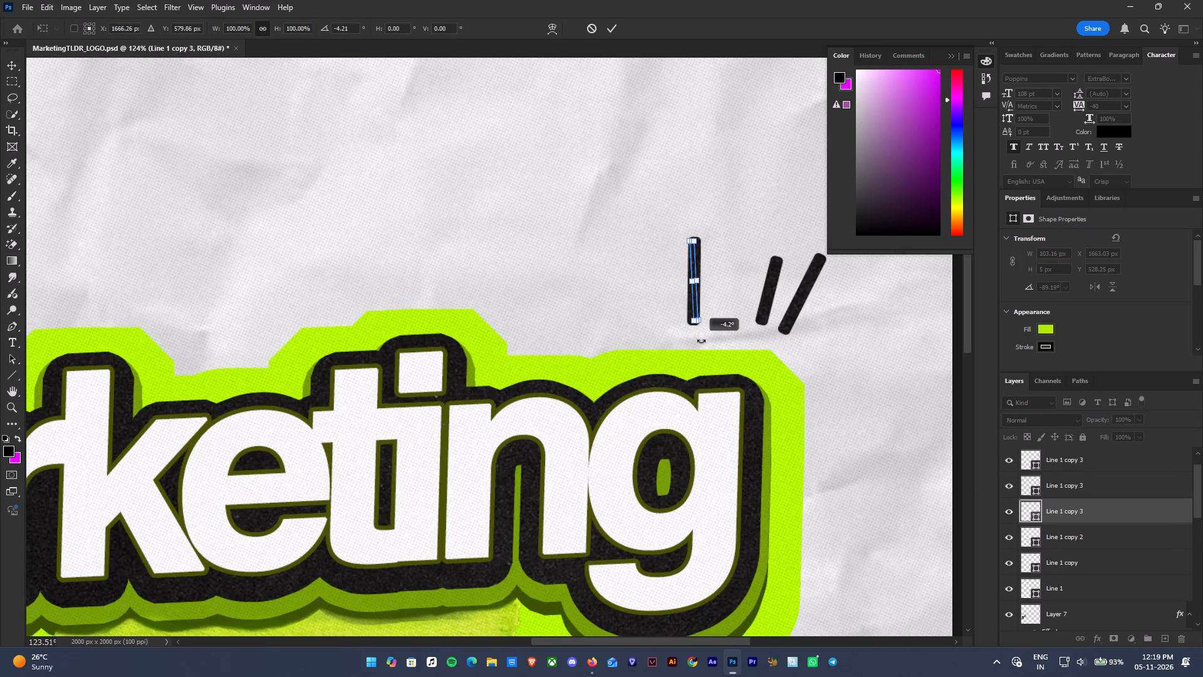
left_click_drag(701, 340, 702, 340)
Shift the middle duplicated line left to center it between the outer lines and rotate it about -4.1°.
left_click(1103, 488)
key("ctrl+t")
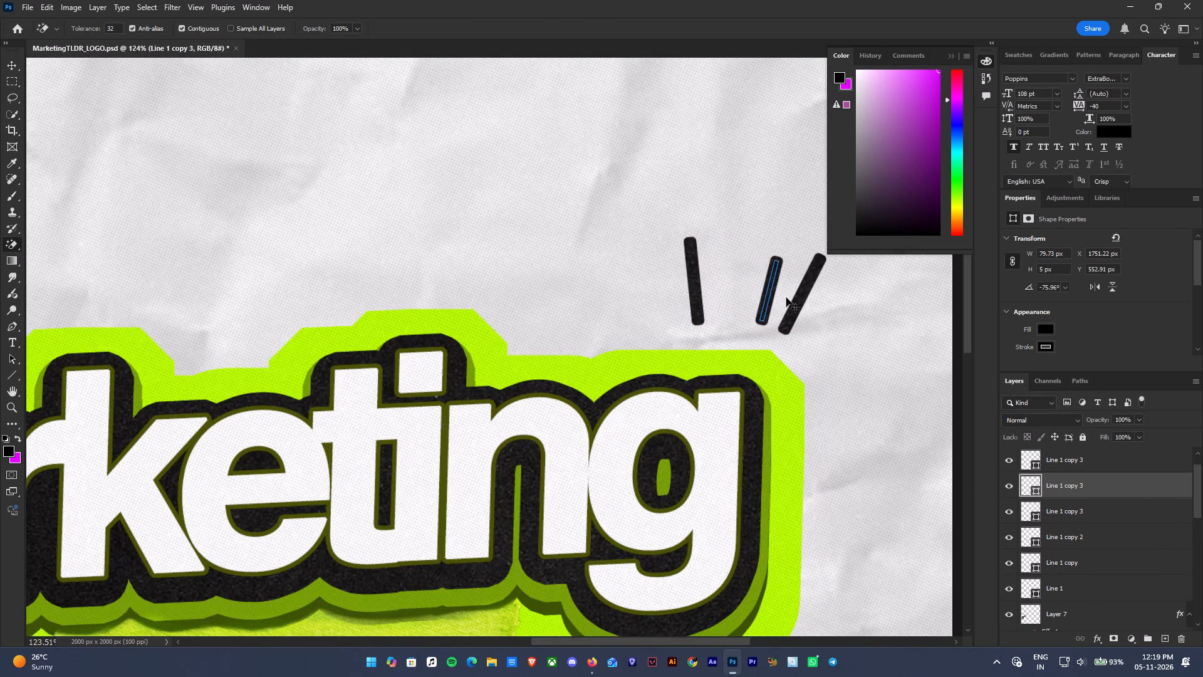
left_click_drag(767, 296, 747, 293)
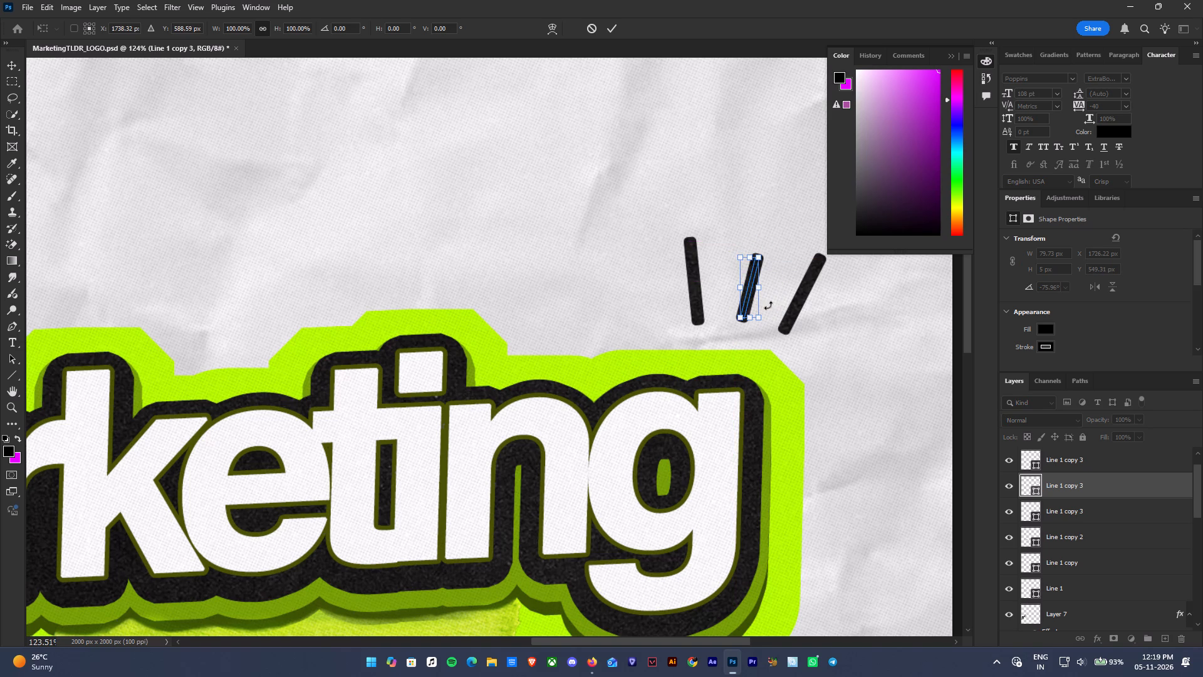
left_click(744, 341)
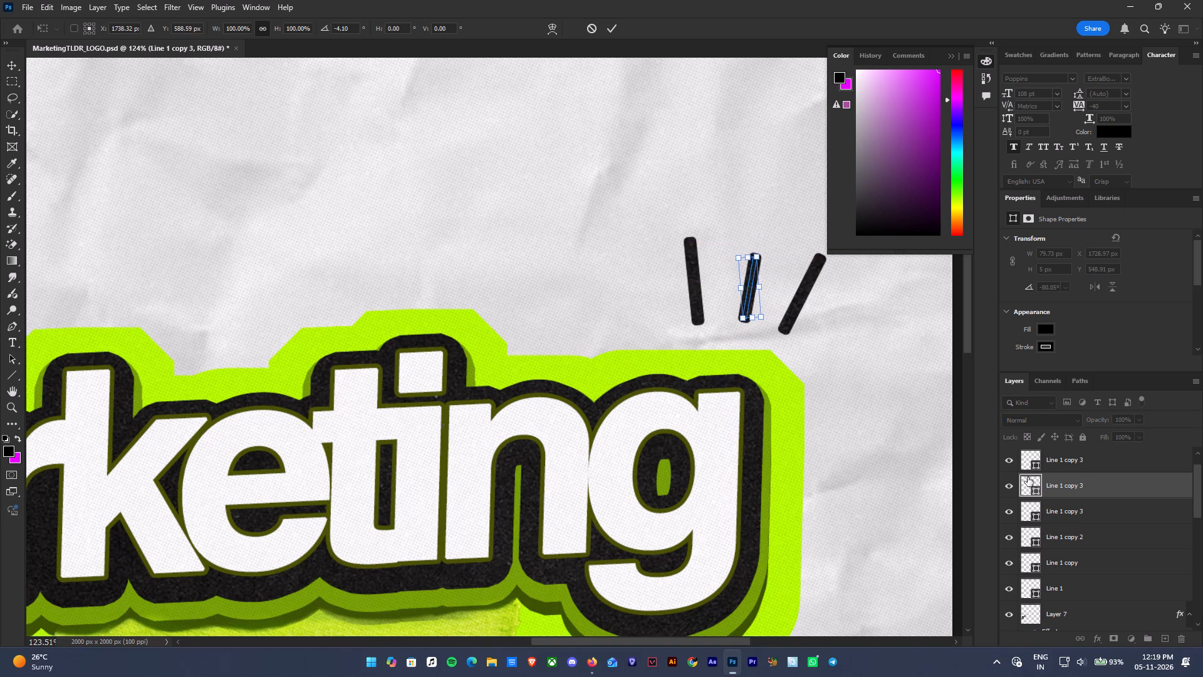
Rotate the leftmost duplicated line about another -8° so it fans outward.
left_click(1090, 515)
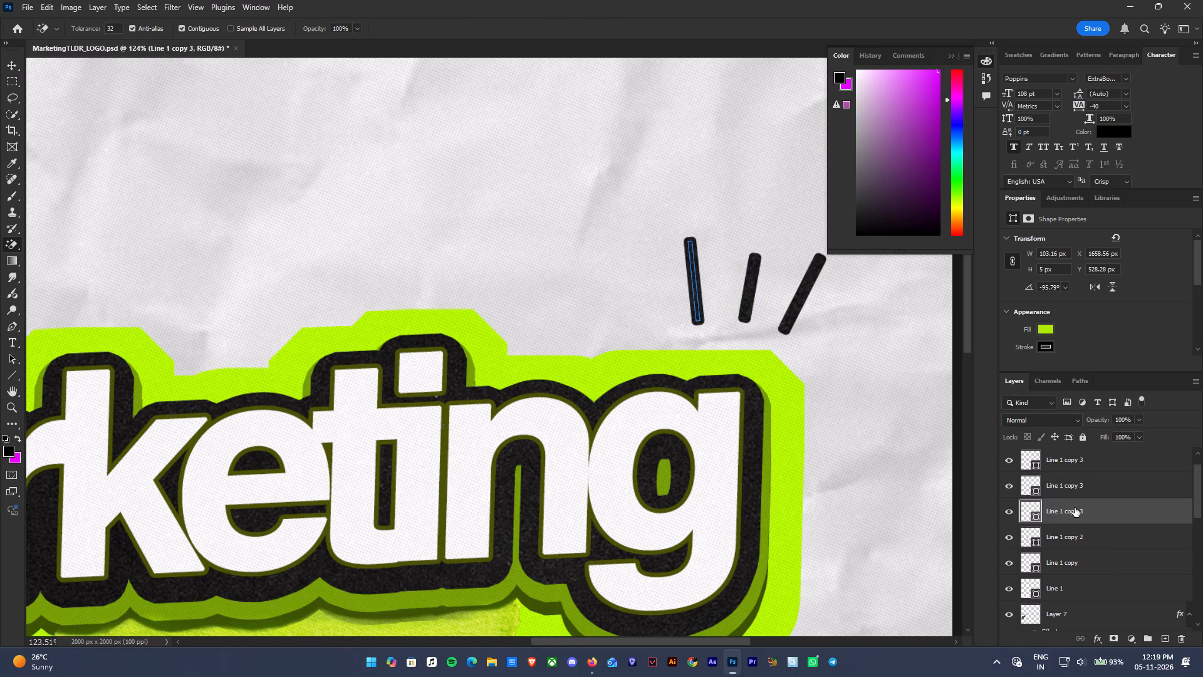
key("ctrl+t")
left_click_drag(707, 329, 716, 330)
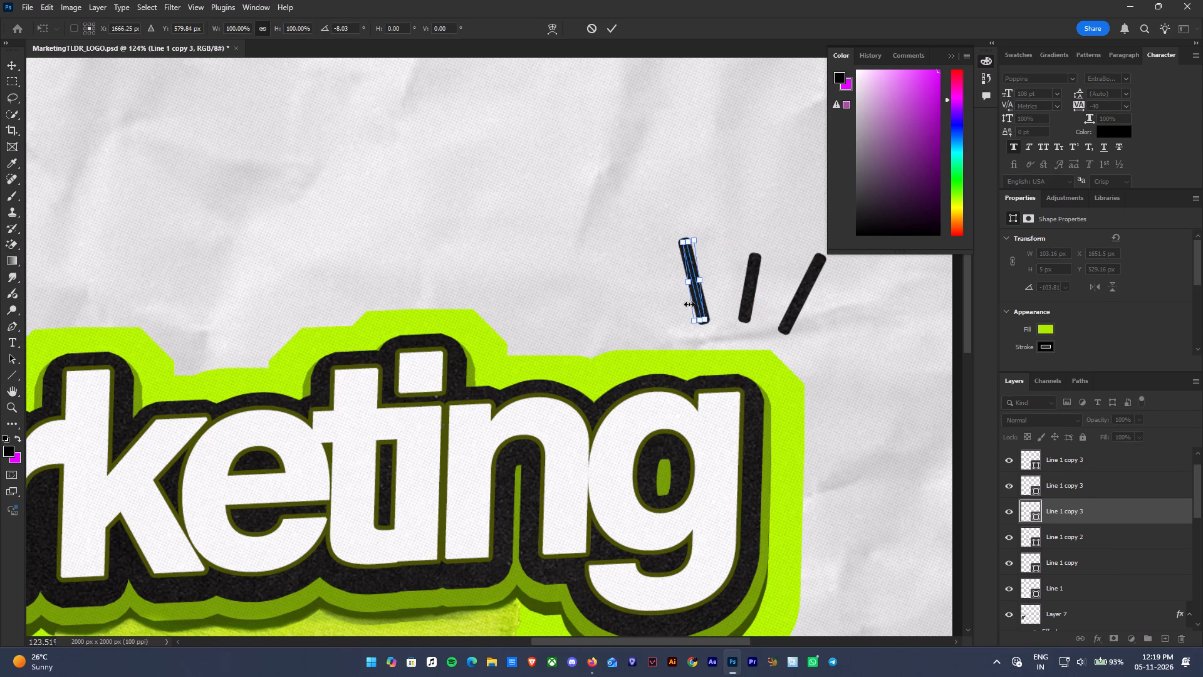
left_click(1090, 608)
Examine the whole logo composition with the new accent lines and its layer stack down to the Background layer.
scroll(761, 473, "down", 15, "ctrl+alt")
scroll(746, 459, "down", 5)
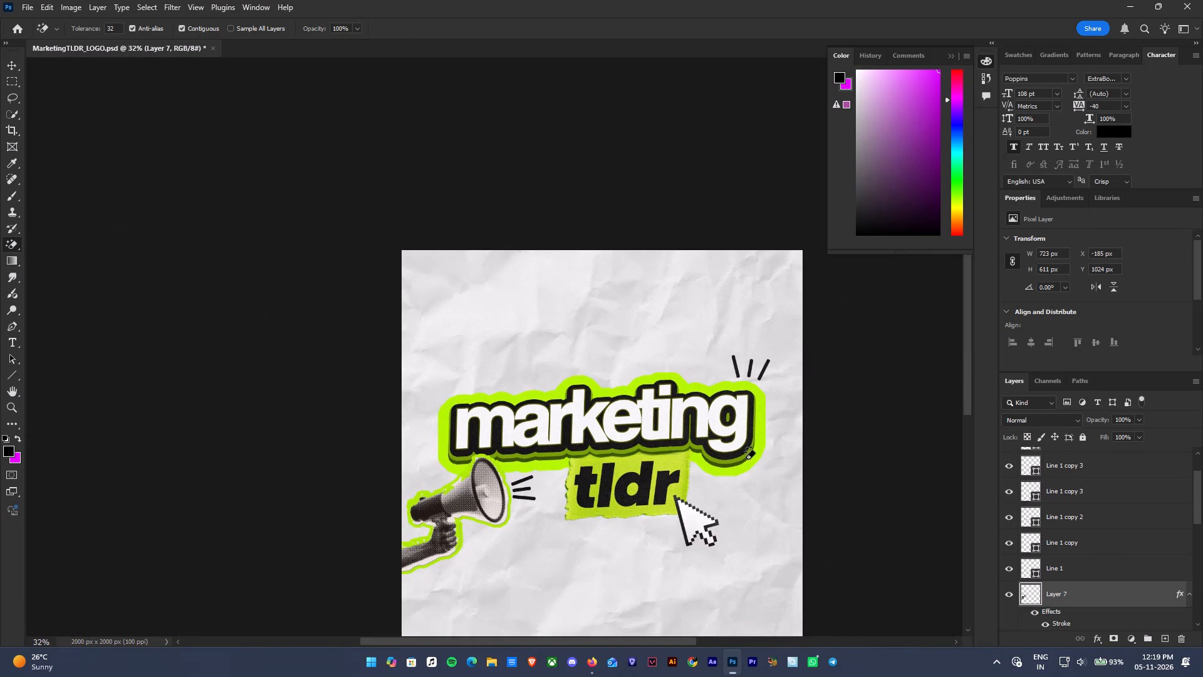
scroll(761, 448, "down", 1, "ctrl+alt")
scroll(803, 493, "down", 5, "ctrl+alt")
scroll(717, 471, "up", 4, "ctrl+alt")
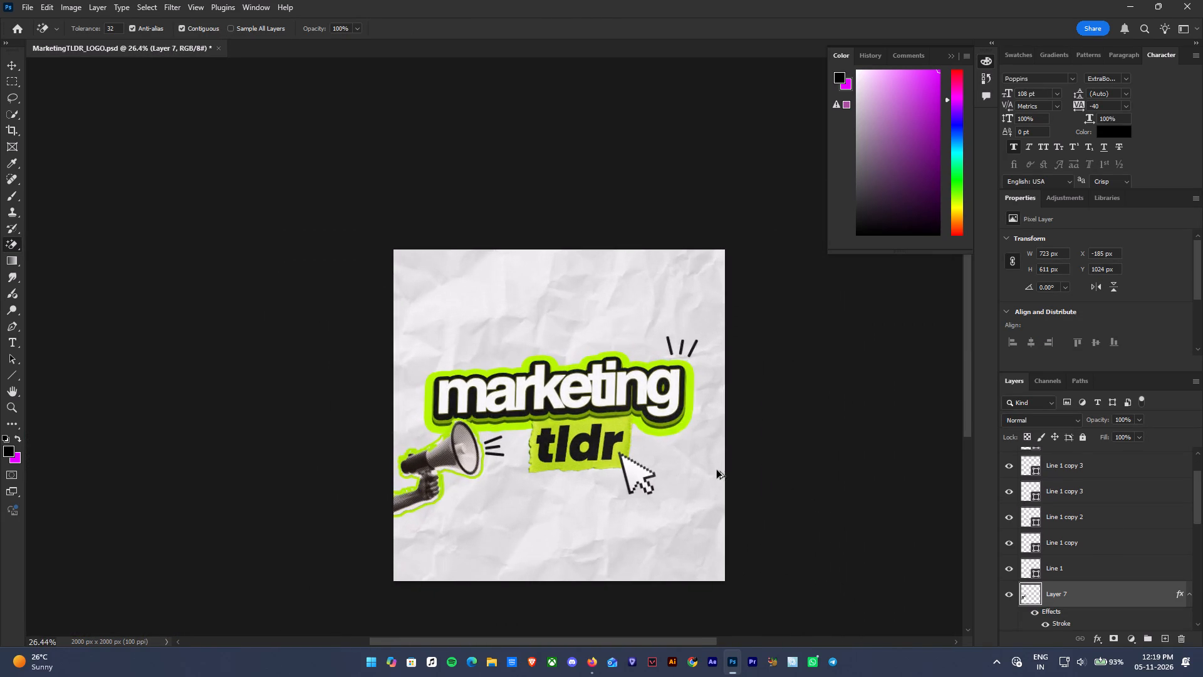
scroll(727, 459, "up", 3, "ctrl+alt")
scroll(727, 459, "down", 5)
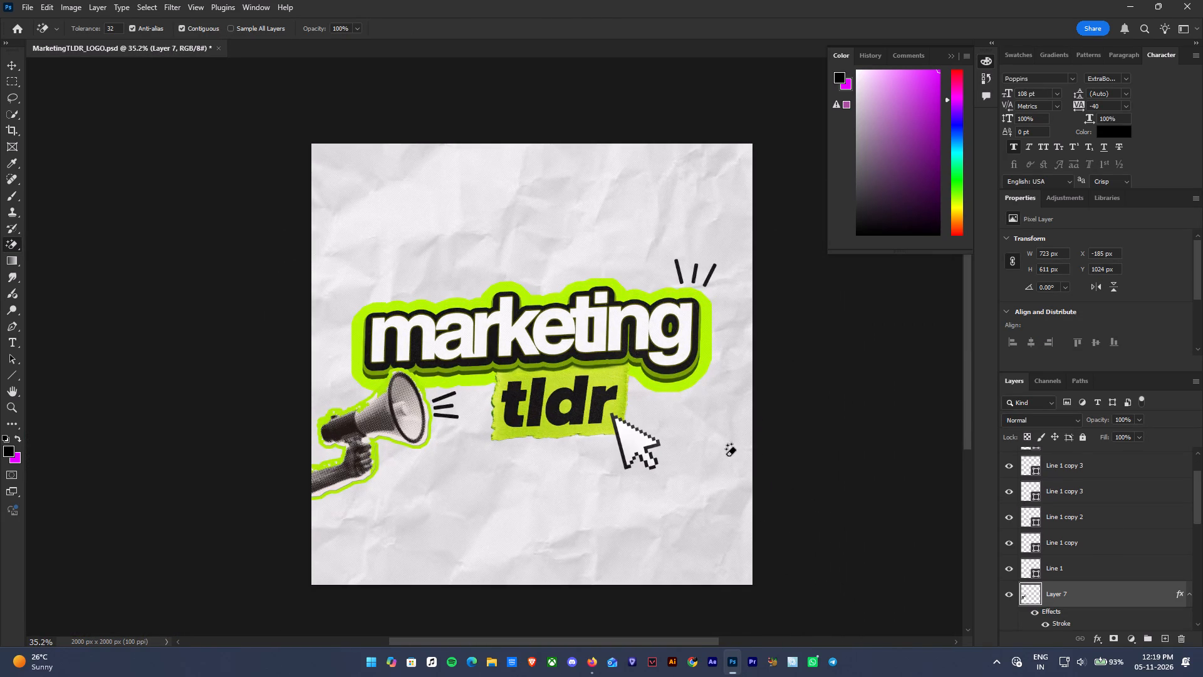
scroll(1081, 533, "down", 16)
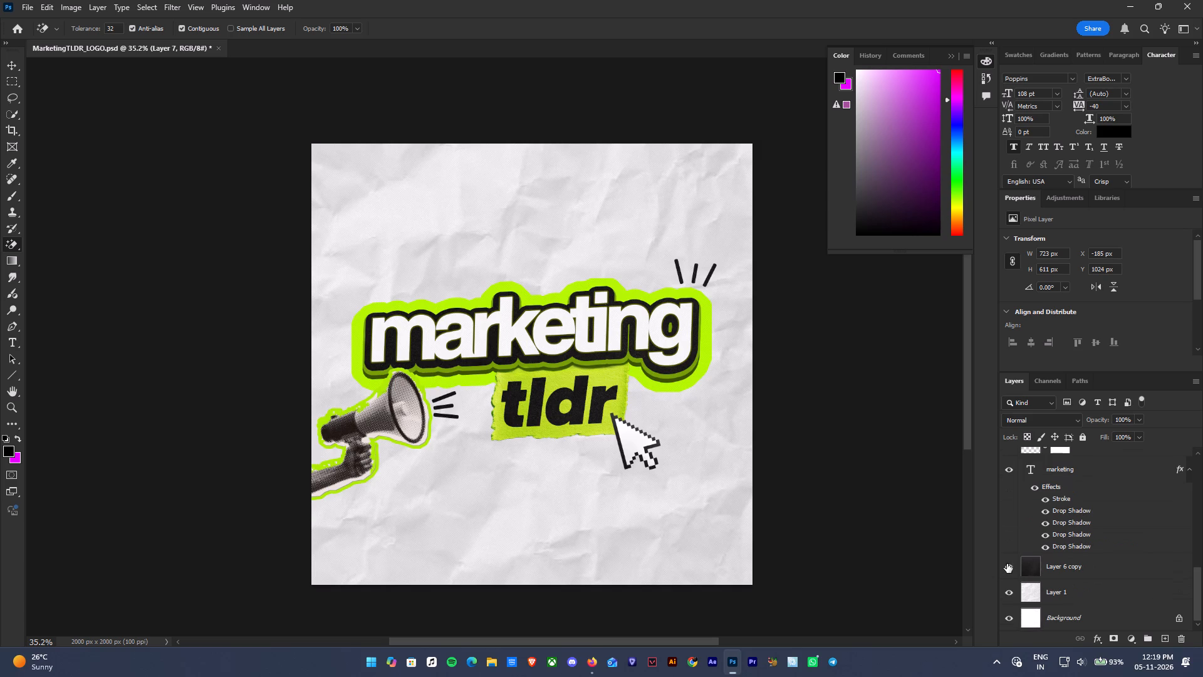
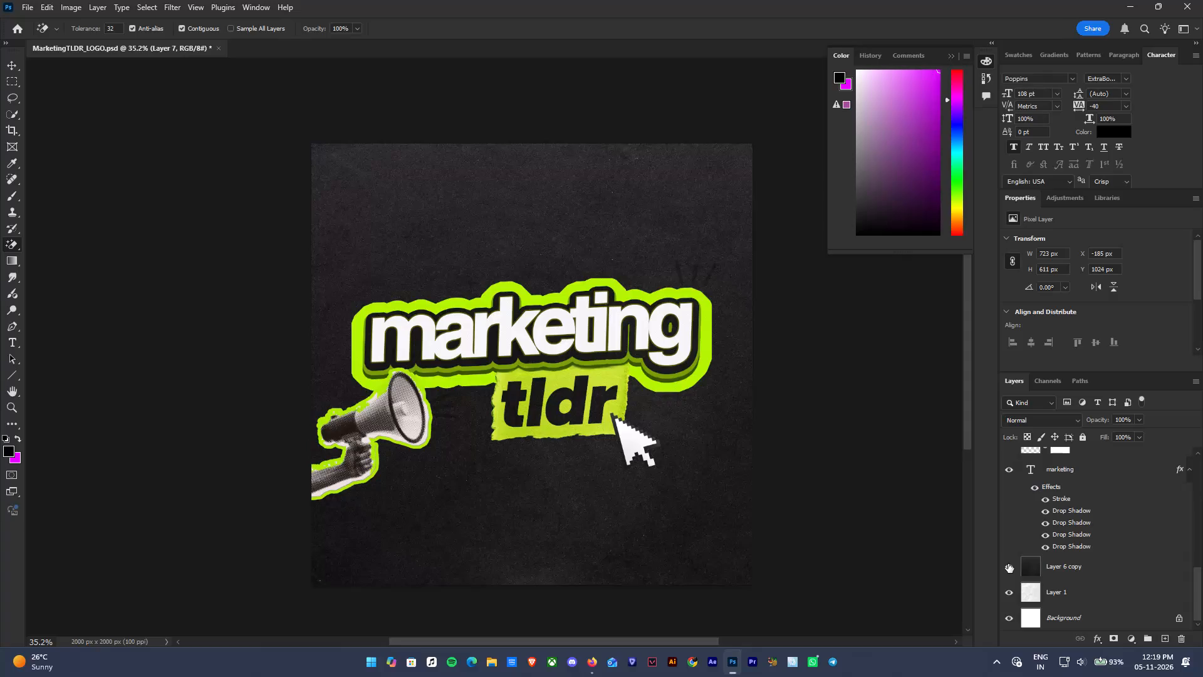
Toggle the dark texture layer, Layer 6 copy, and leave it hidden so the white crumpled paper background shows.
double_click(1008, 564)
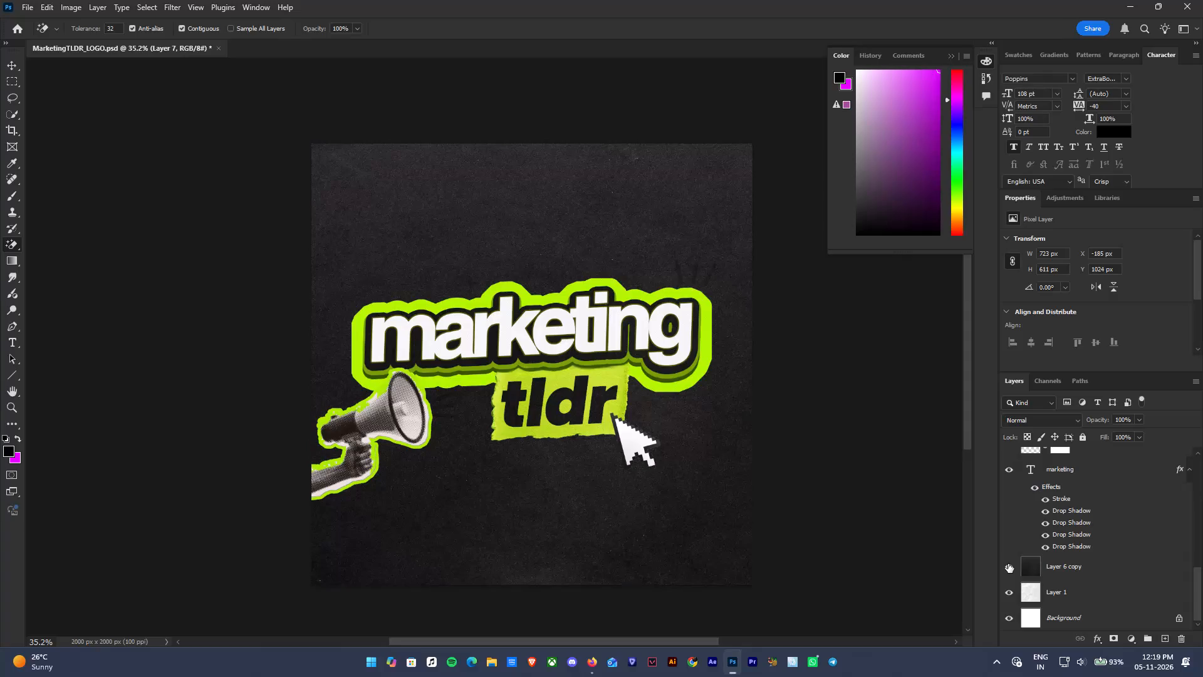
left_click(1008, 564)
left_click(1008, 564)
left_click(1008, 564)
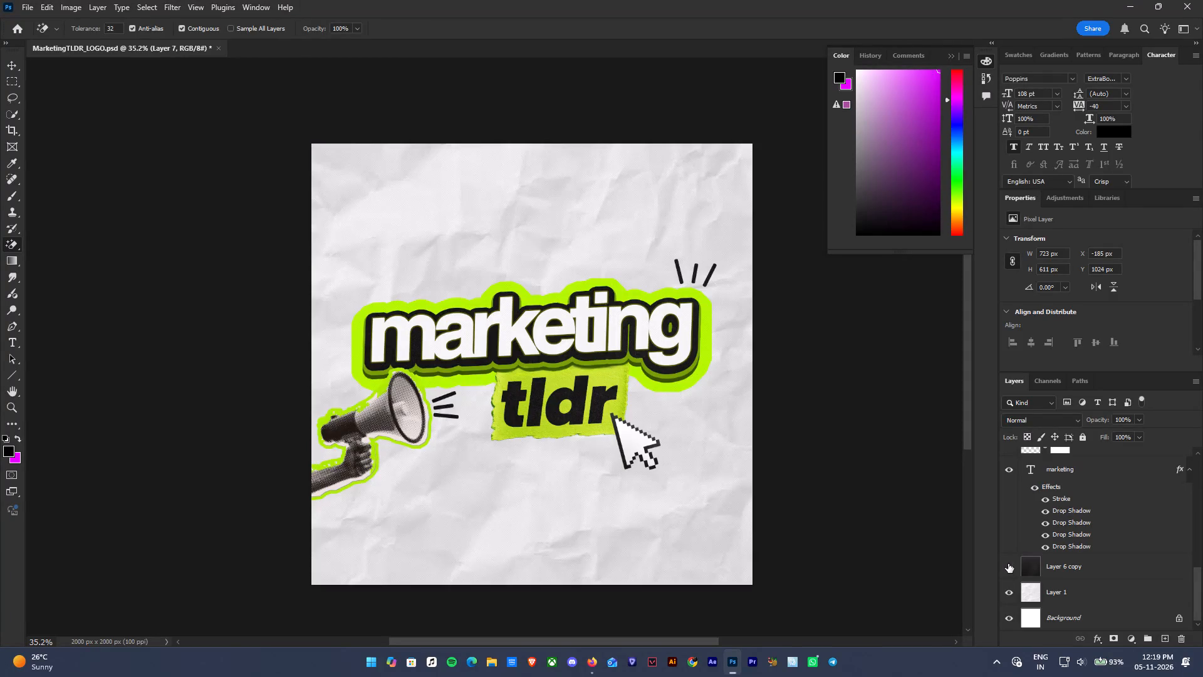
Export the white-background logo as a PNG to Downloads, adding "white" to the MarketingTLDR_LOGO file name.
left_click(31, 0)
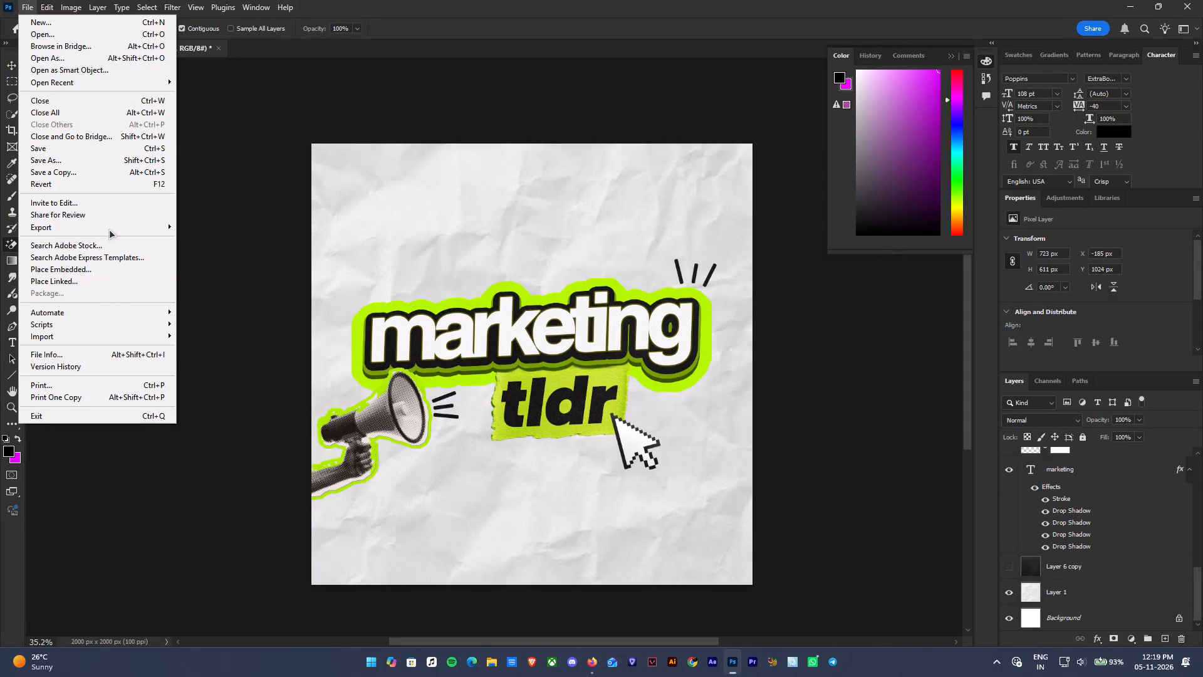
left_click(234, 222)
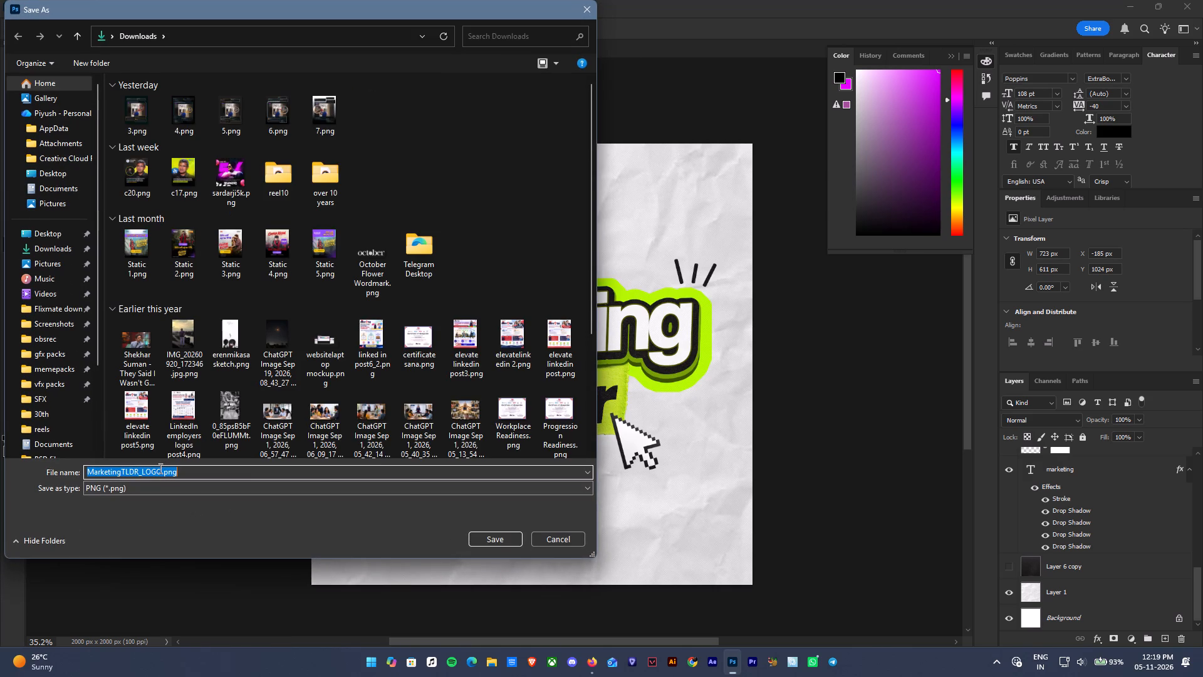
left_click(164, 470)
left_click(161, 472)
type("white")
left_click(491, 536)
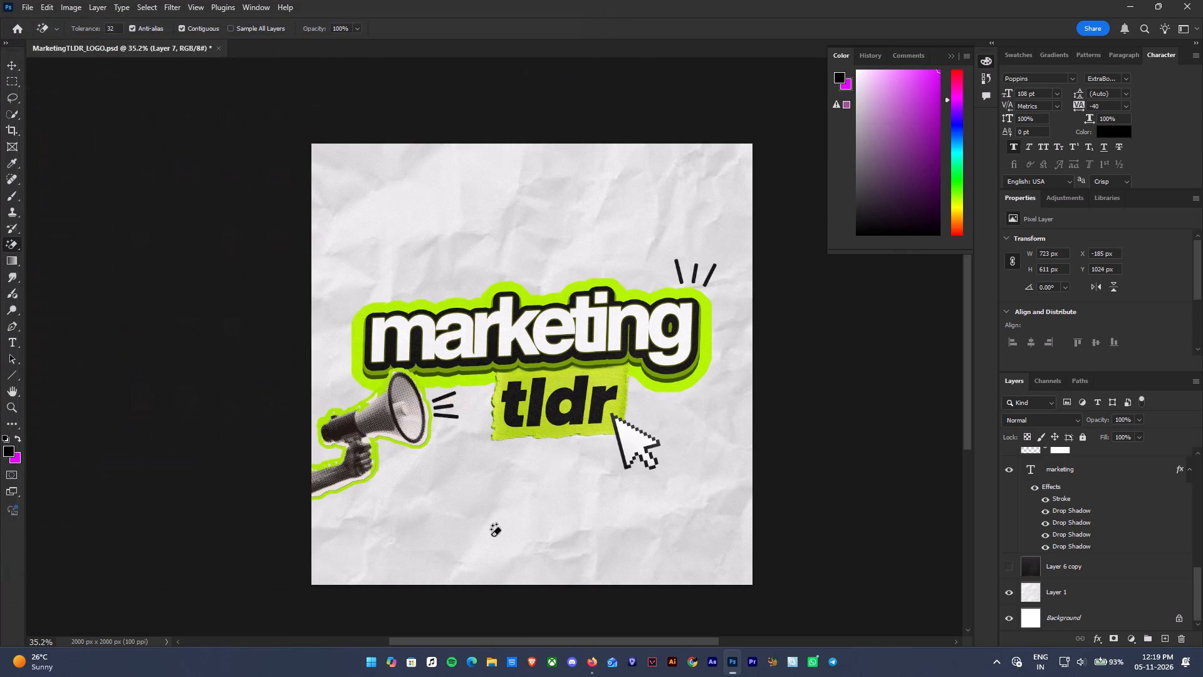
Show the dark texture layer, Layer 6 copy, again.
left_click(1003, 568)
Change the stroke of all six accent line shapes, from Line 1 to the topmost Line 1 copy 3, to the recently used lime green.
scroll(1068, 506, "up", 6)
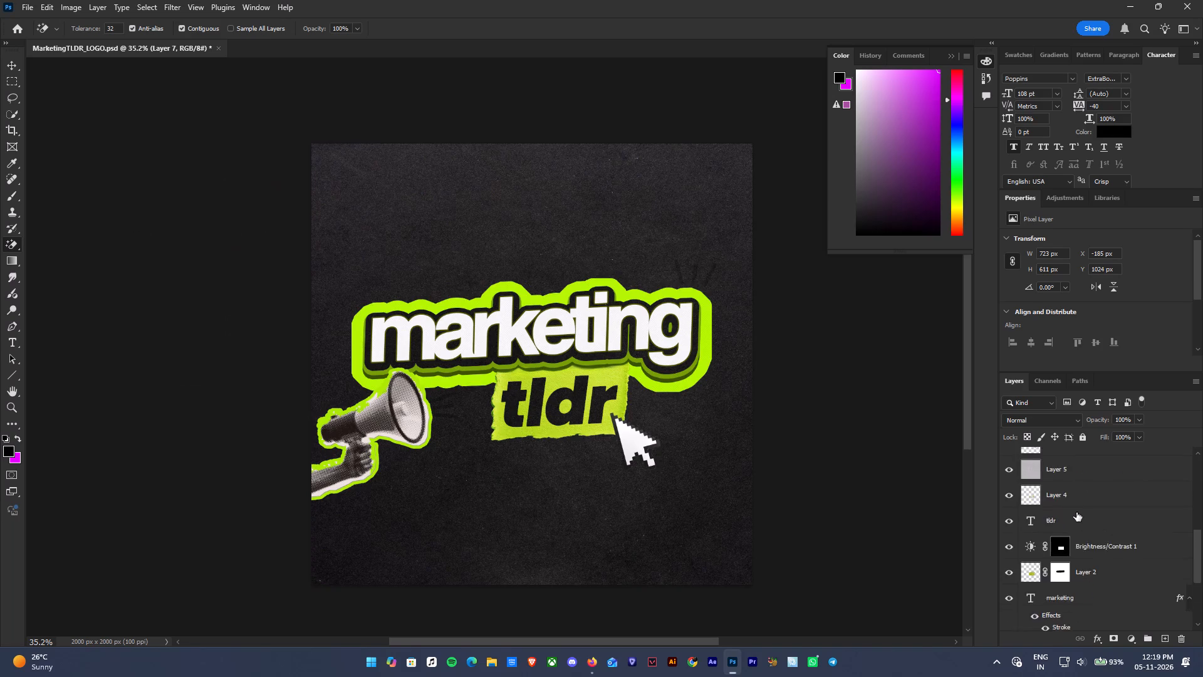
scroll(1076, 512, "up", 10)
scroll(1083, 517, "down", 1)
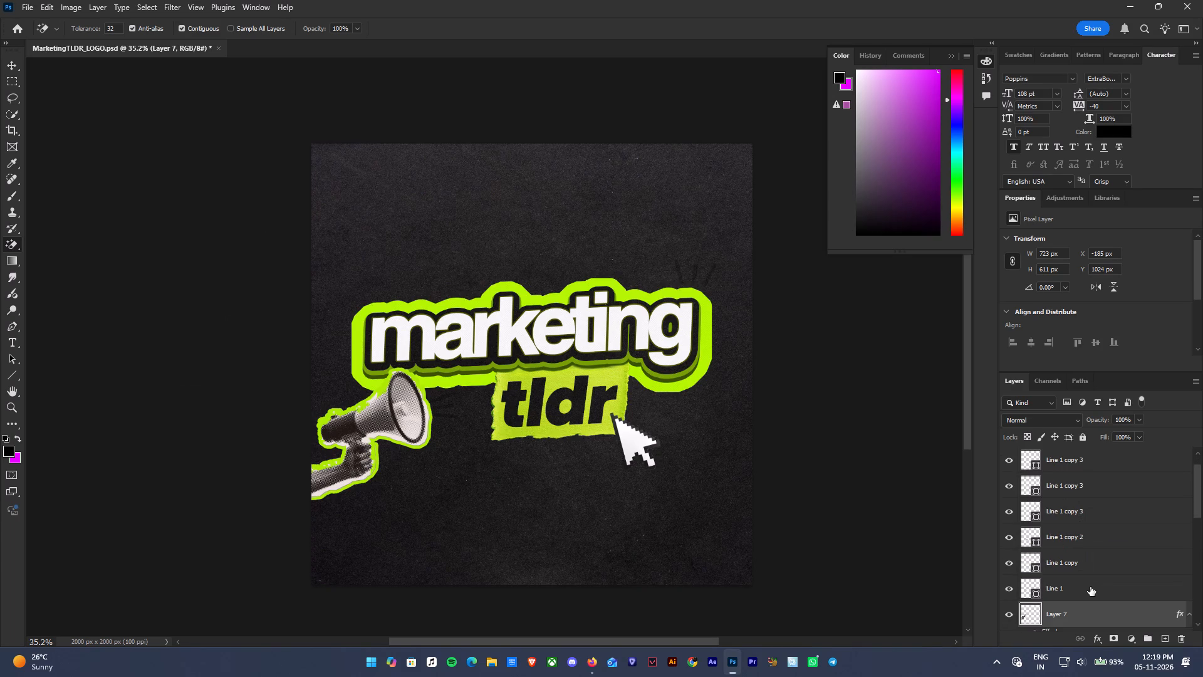
left_click(1090, 587)
left_click(1100, 473, "shift")
left_click(1048, 345)
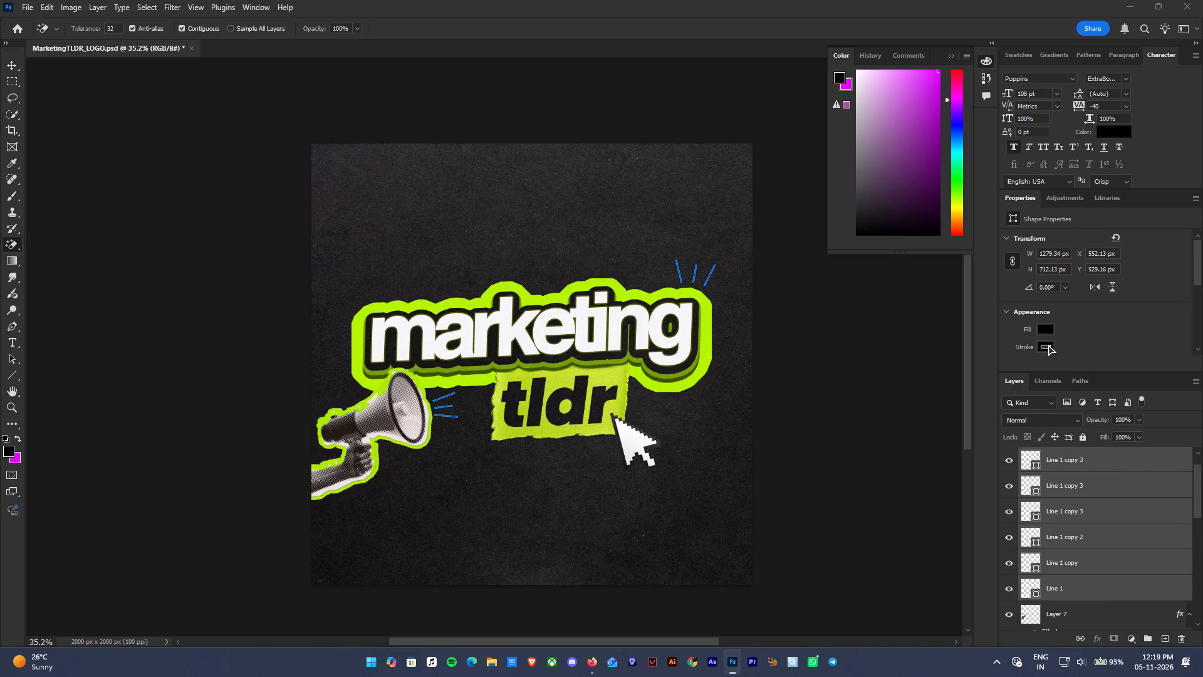
left_click(1018, 414)
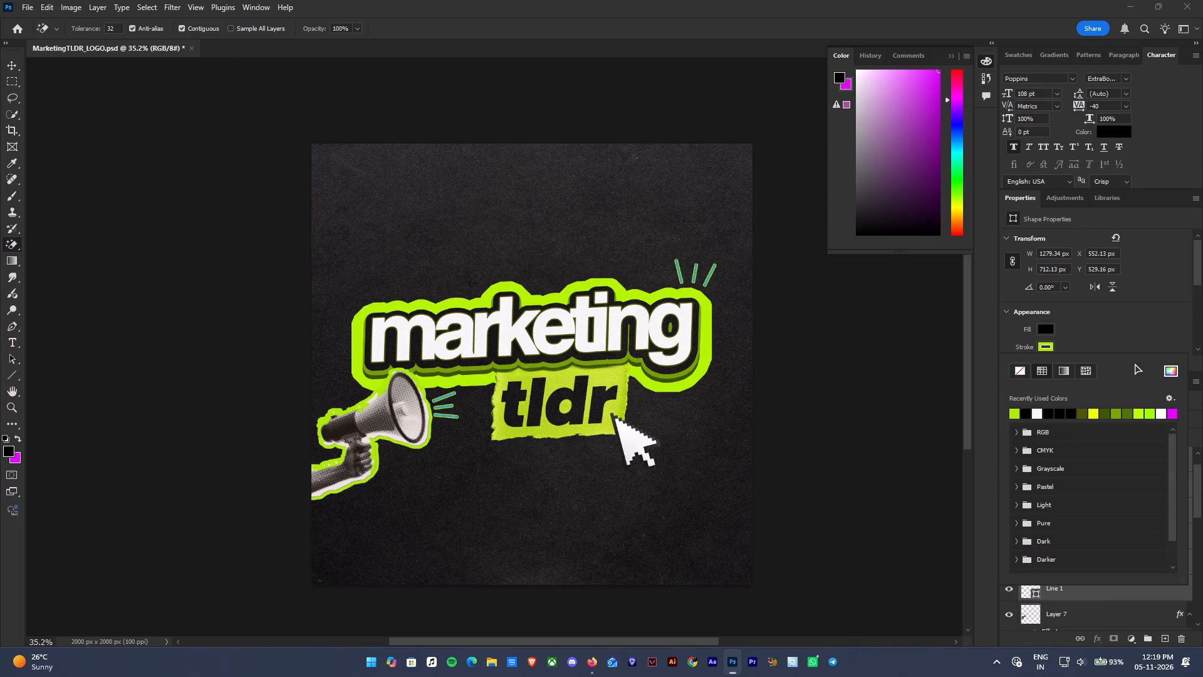
left_click(1135, 362)
left_click(1138, 594)
left_click(1132, 619)
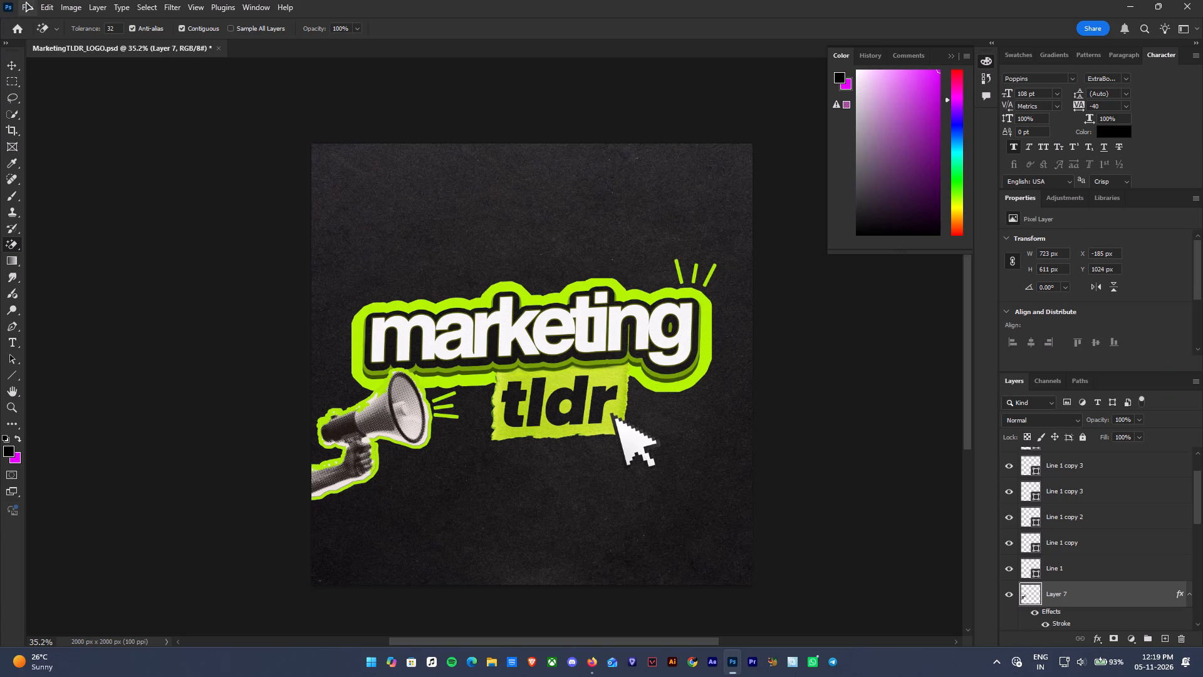
Start exporting the dark-background version of the logo.
left_click(33, 0)
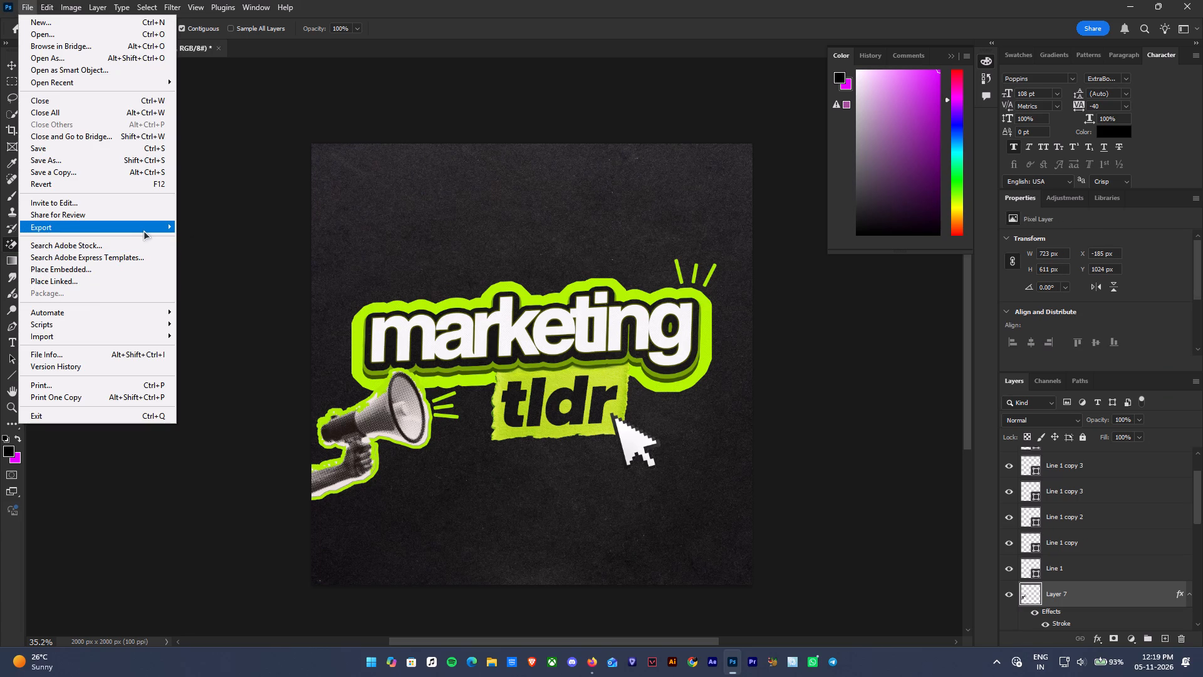
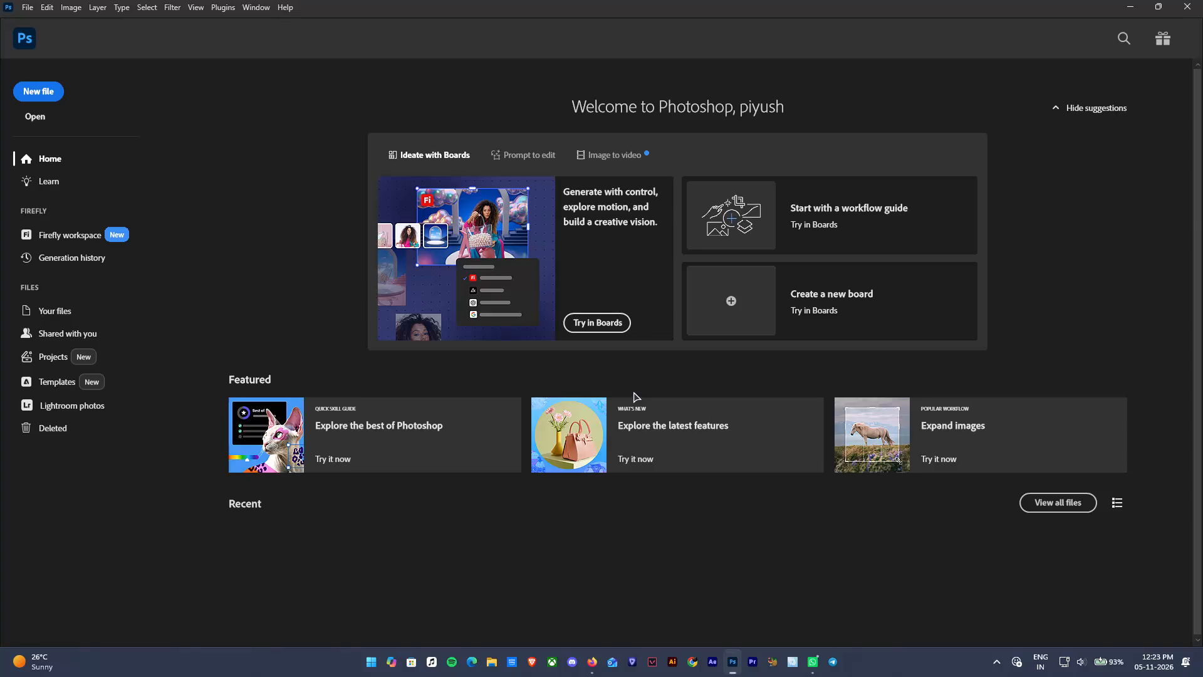
Reopen the MarketingTLDR_LOGO PSD from the recent files.
scroll(633, 392, "down", 4)
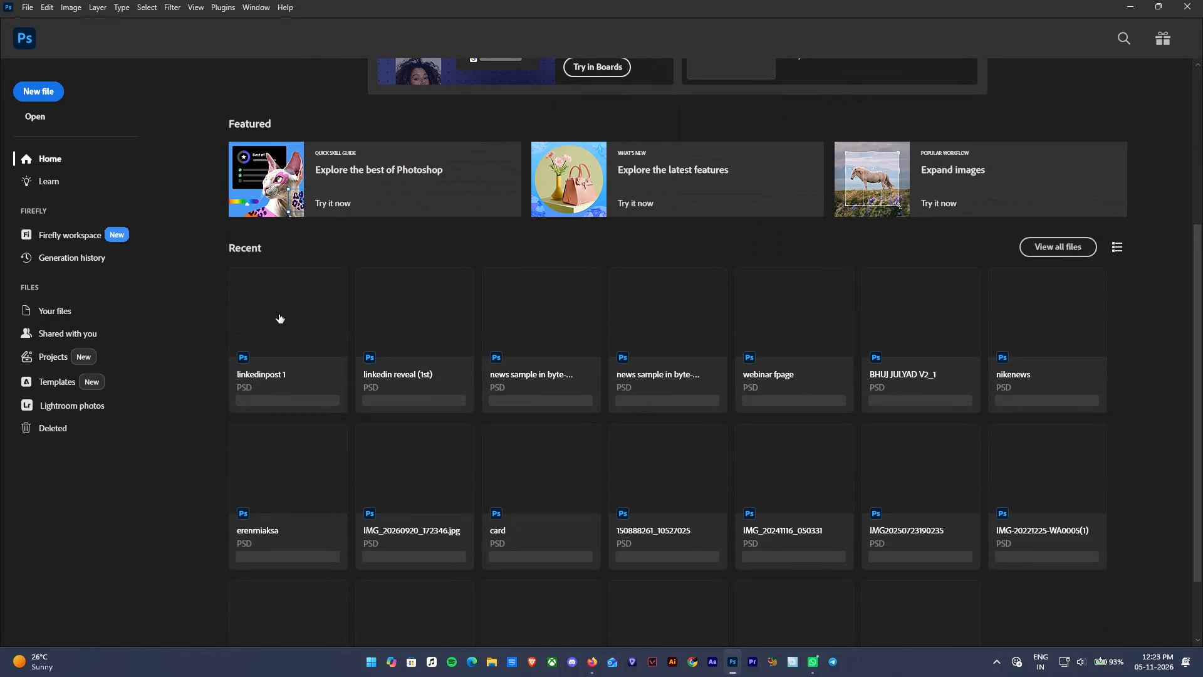
scroll(671, 481, "down", 6)
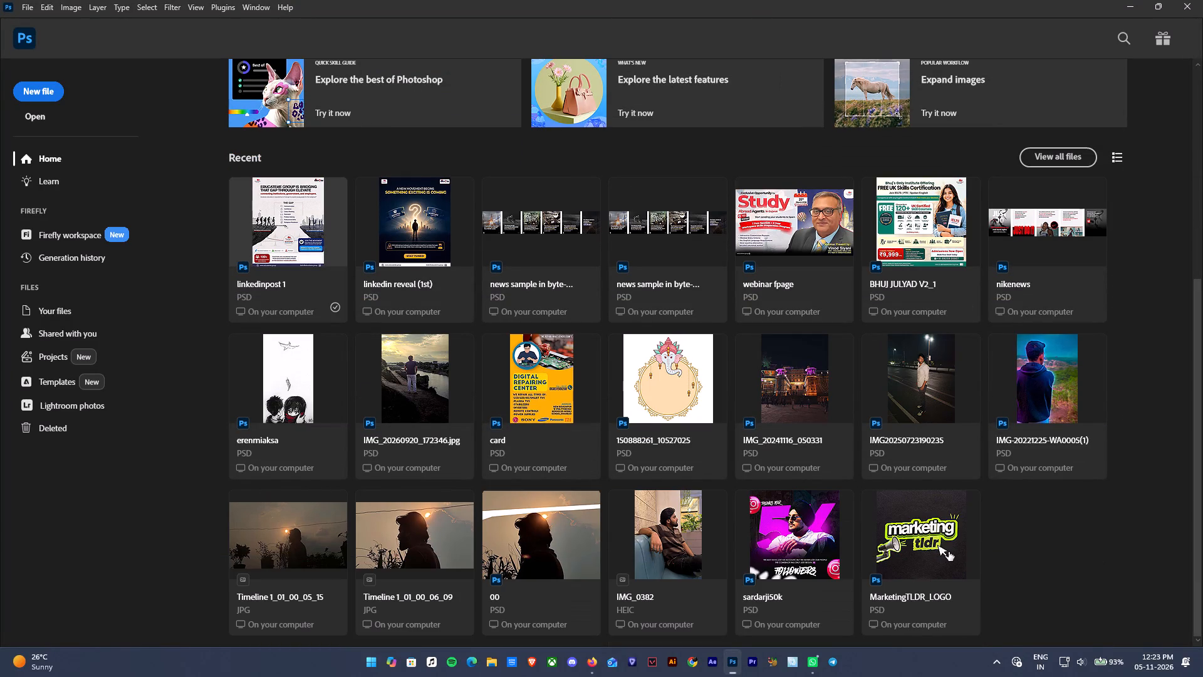
left_click(949, 551)
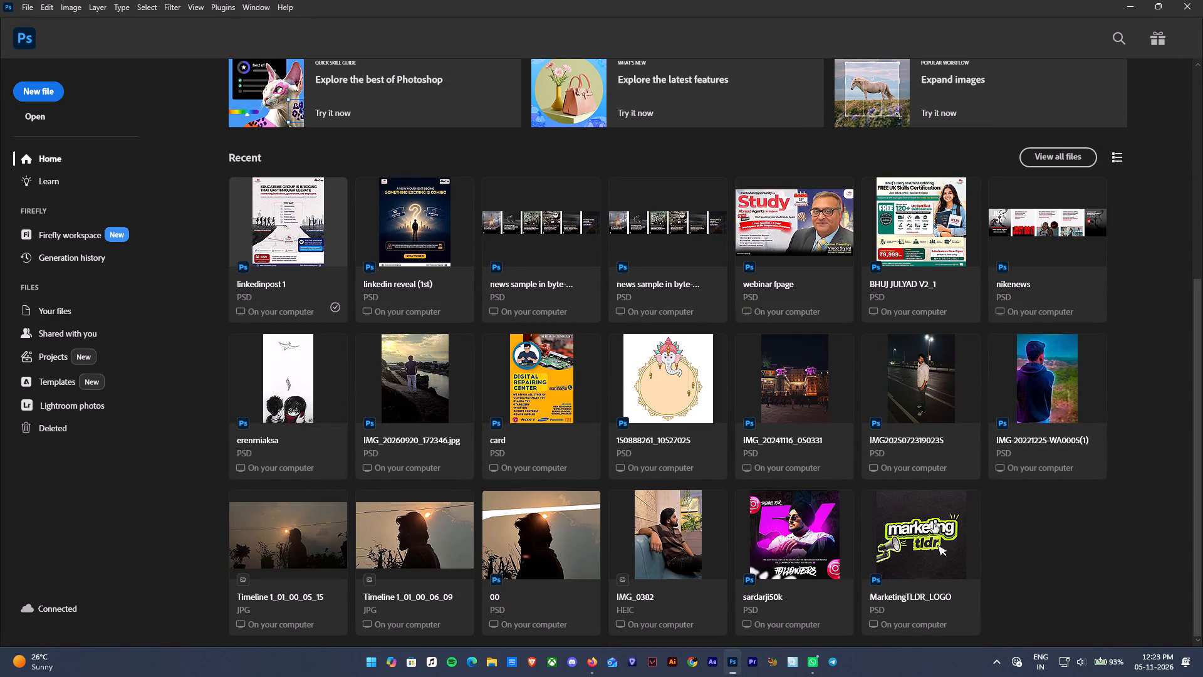
left_click(924, 528)
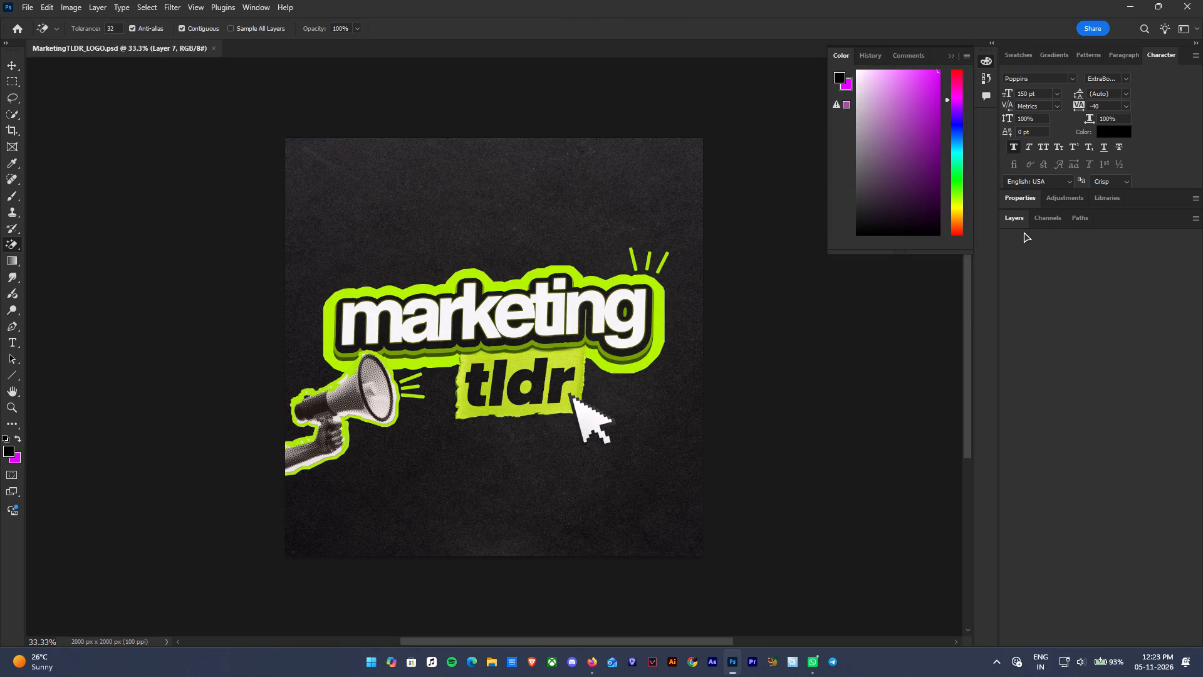
Bring up the logo document's layer list and look through the layers below the accent lines.
left_click(1021, 222)
scroll(1058, 519, "down", 3)
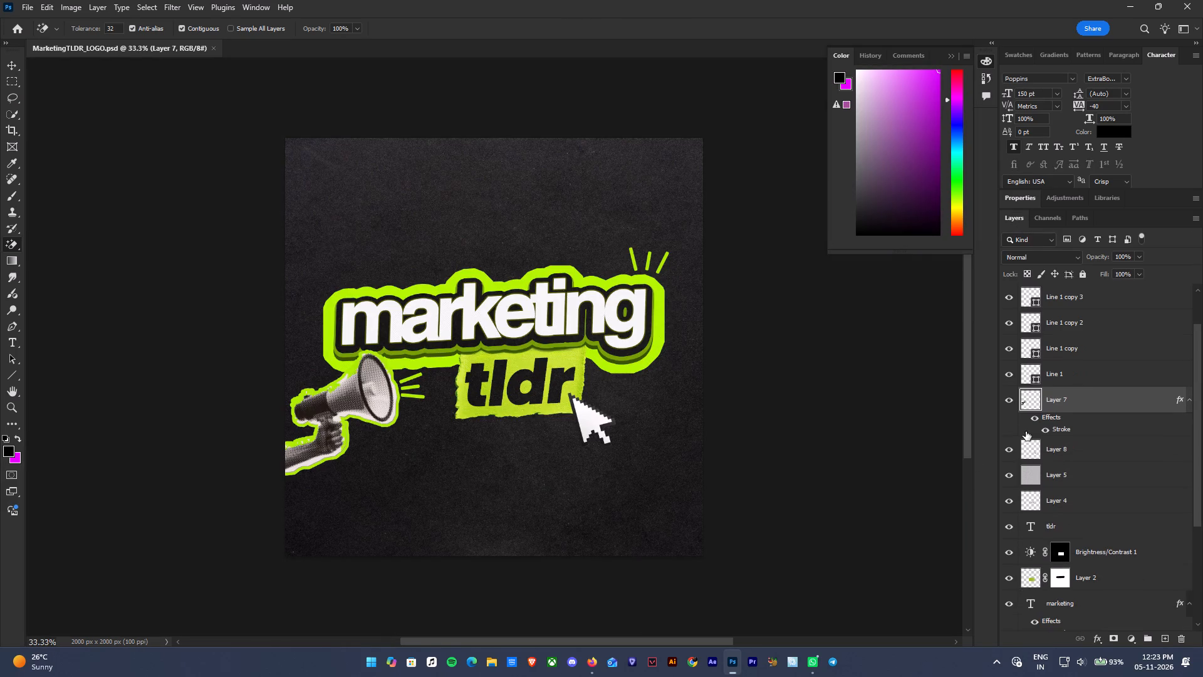
Retype the tldr text on the torn paper in capitals as TLDR.
left_click(1053, 528)
double_click(1034, 525)
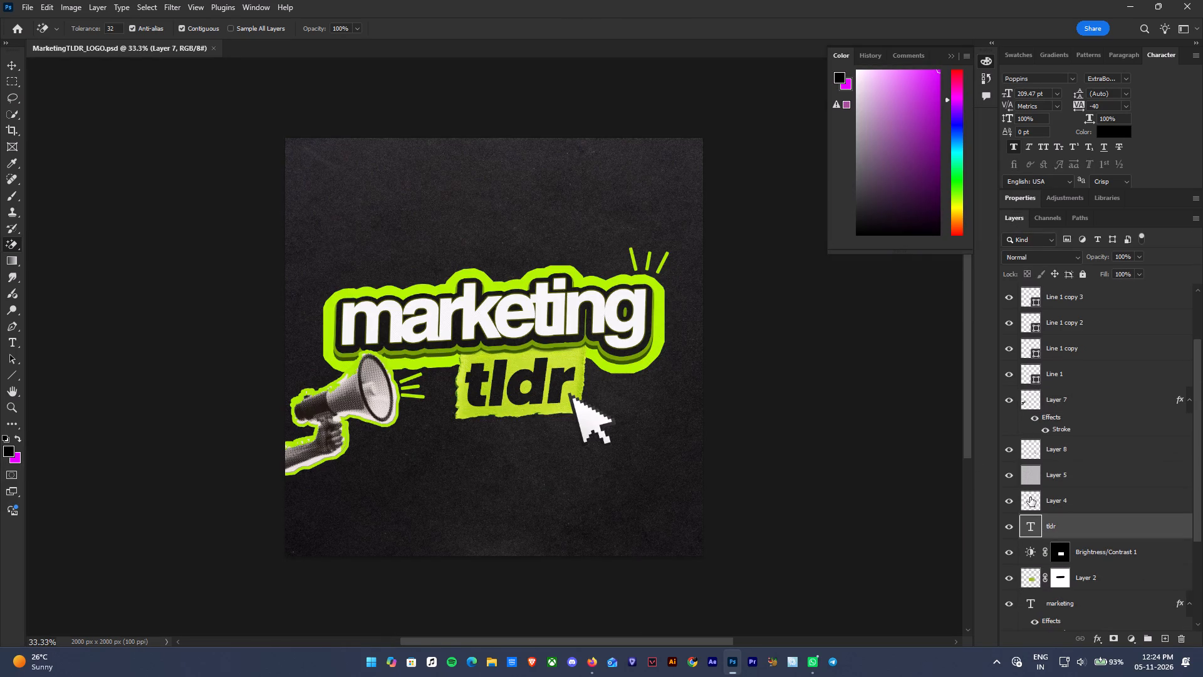
key("shift+t")
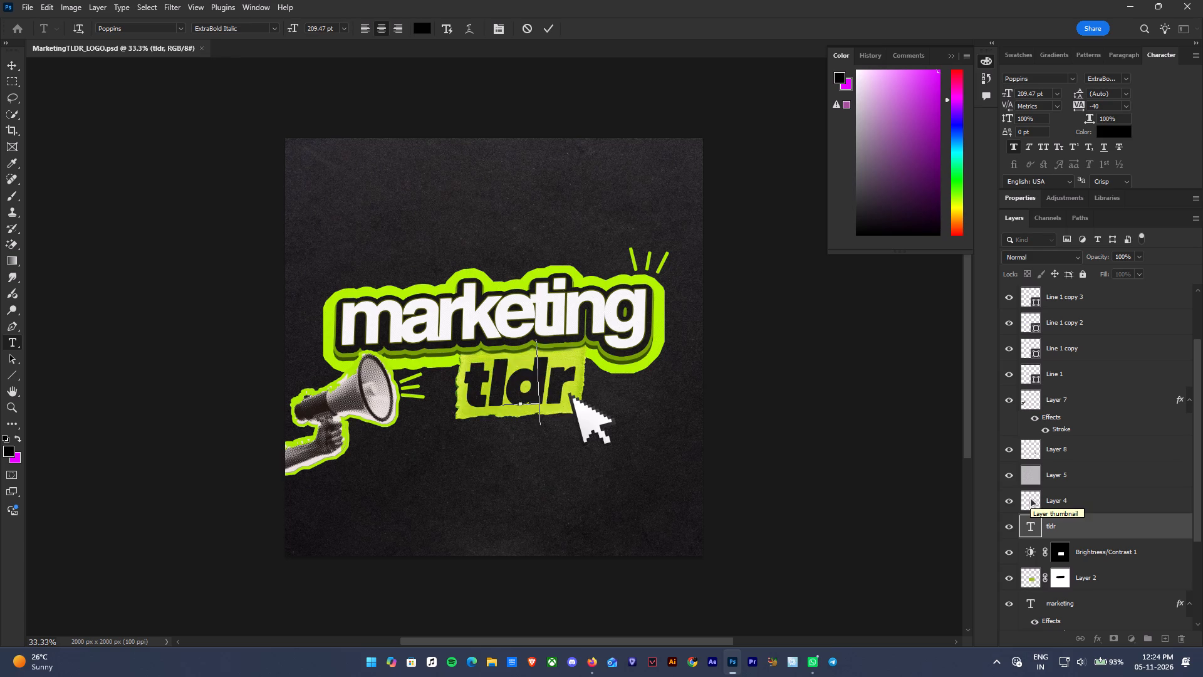
key("shift+d")
key("shift+BackSpace")
type("LDR")
left_click(1055, 530)
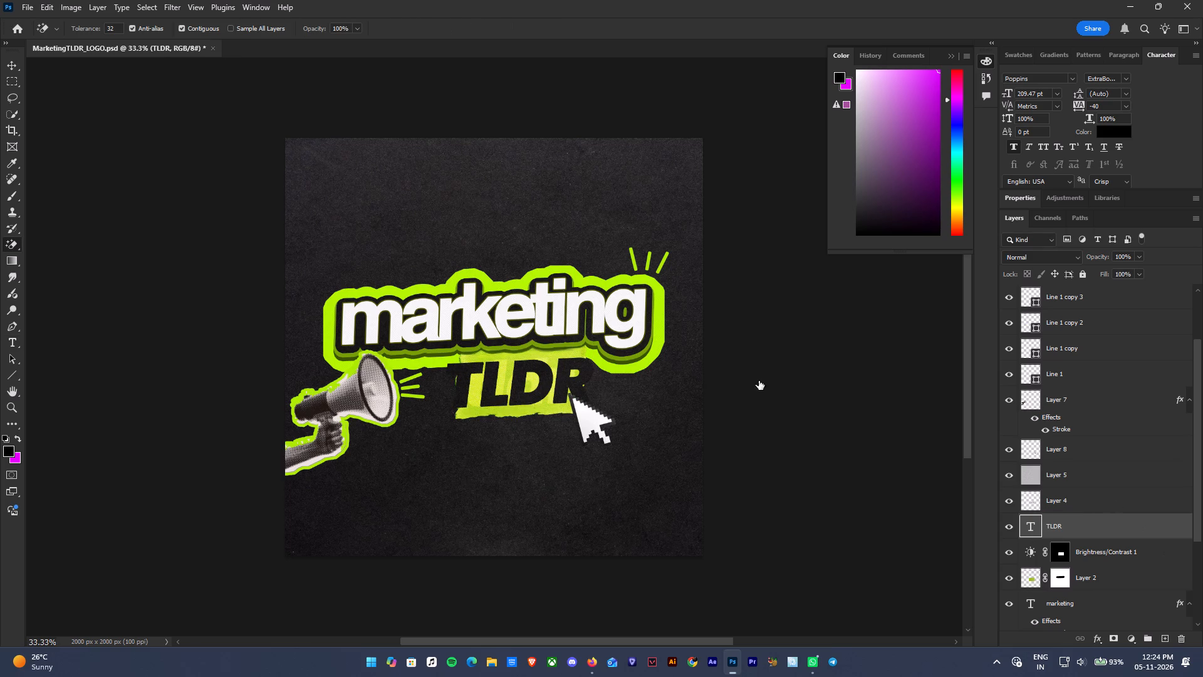
Scale the TLDR text down to about 77% and centre it on the torn green paper.
scroll(573, 352, "up", 3, "ctrl+alt")
key("ctrl+t")
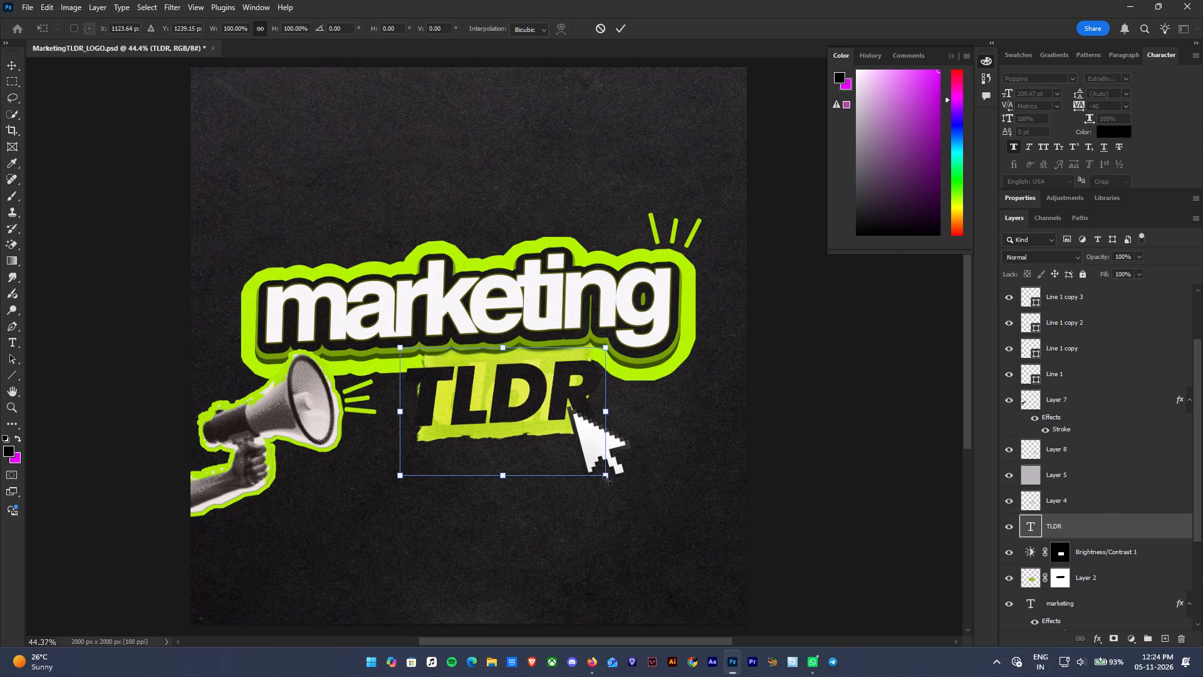
left_click_drag(607, 480, 564, 436)
left_click_drag(502, 409, 525, 419)
left_click(575, 453)
left_click(541, 421)
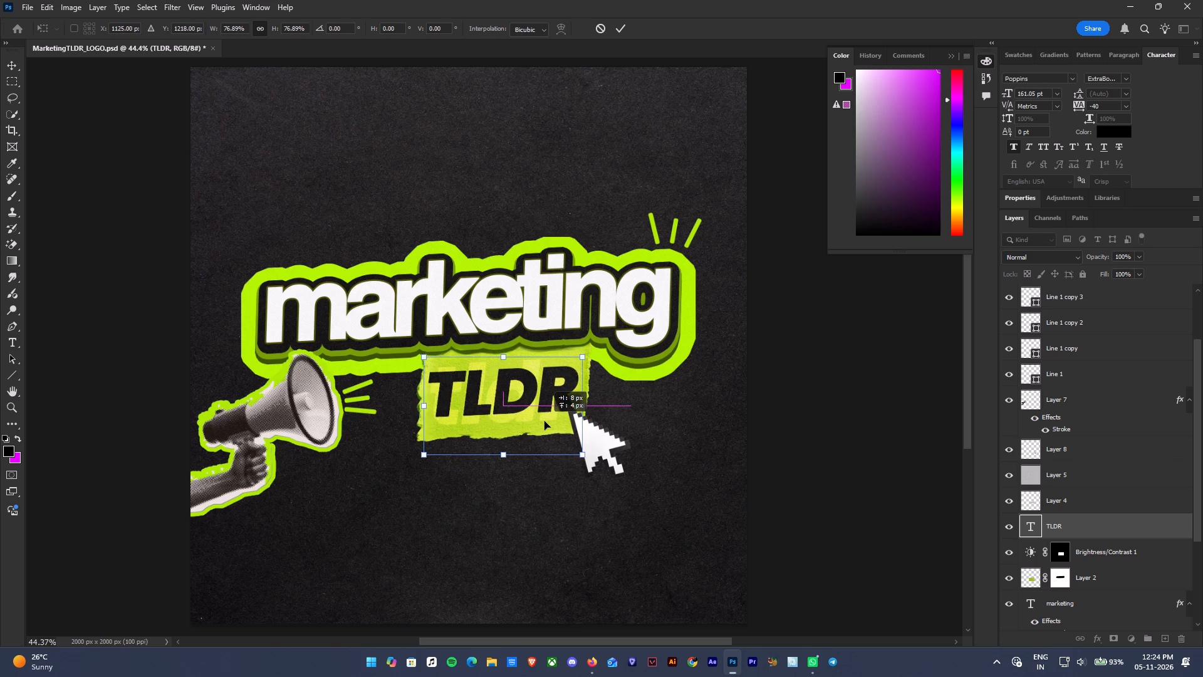
left_click(1117, 529)
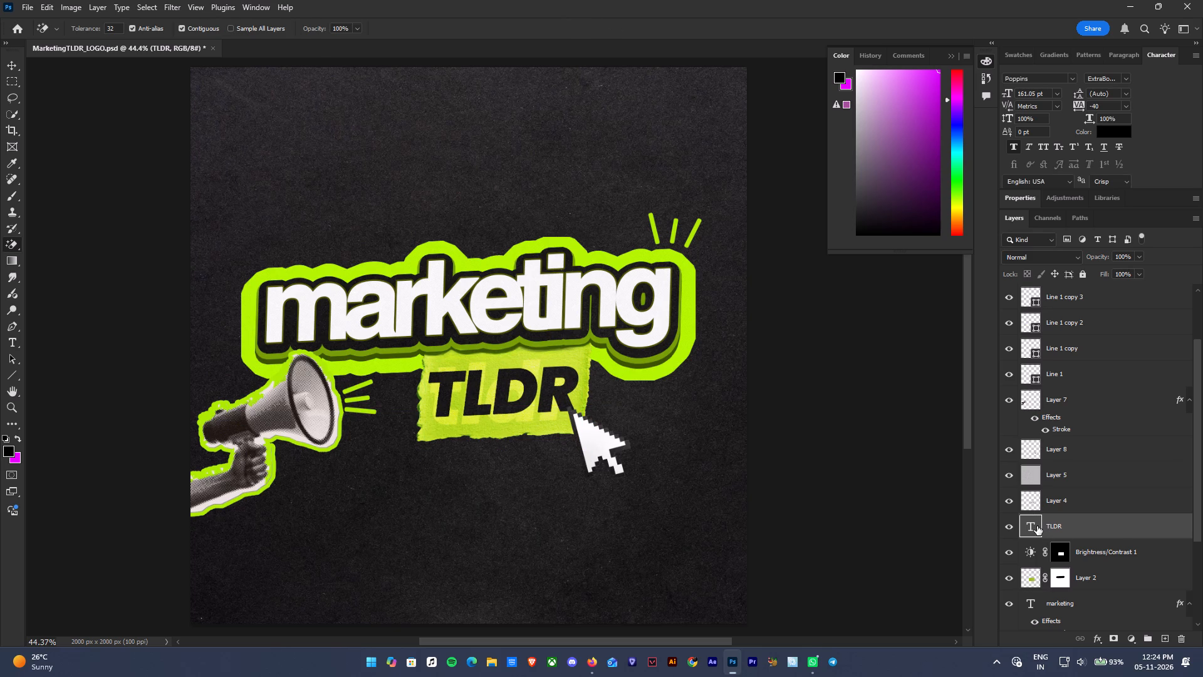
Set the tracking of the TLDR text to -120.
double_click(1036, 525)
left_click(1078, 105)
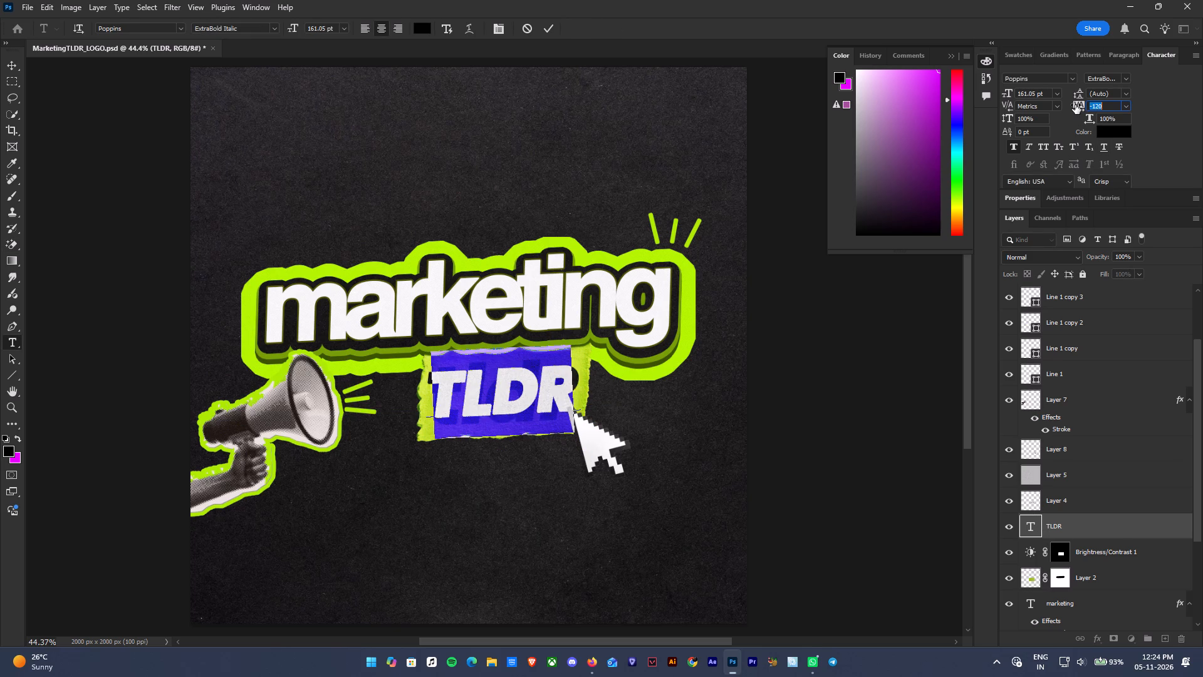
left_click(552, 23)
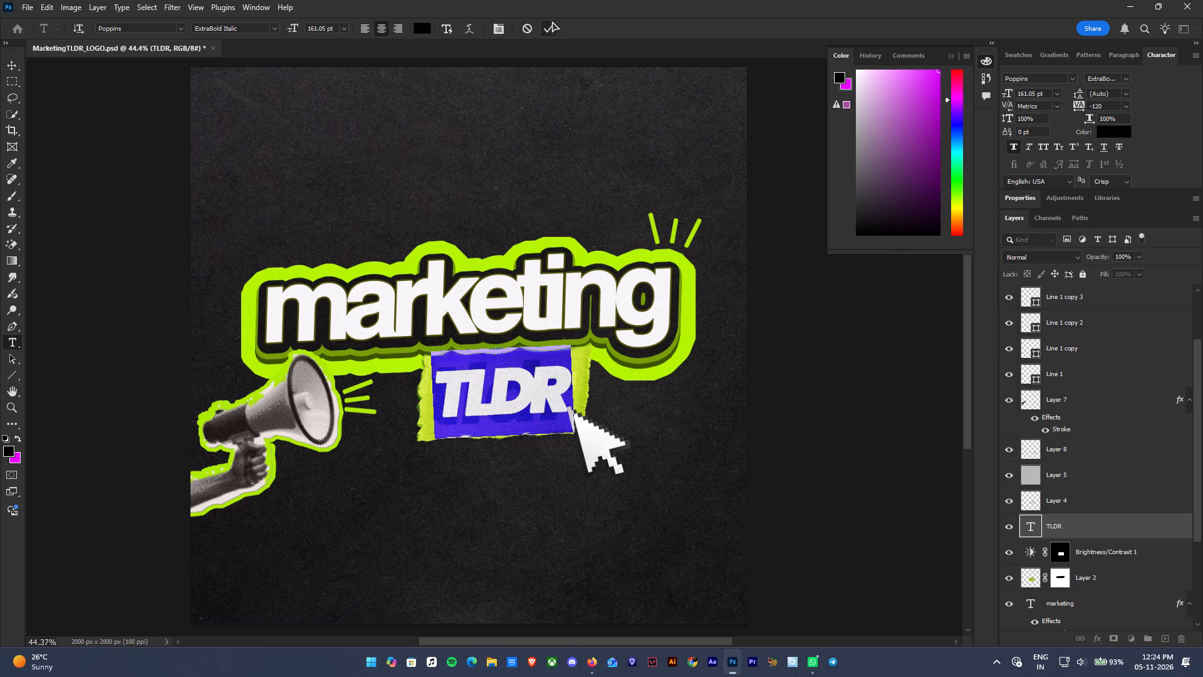
Enlarge the TLDR text to about 112% and recentre it on the green paper.
scroll(555, 364, "up", 6, "ctrl+alt")
key("ctrl+t")
left_click_drag(590, 518, 591, 519)
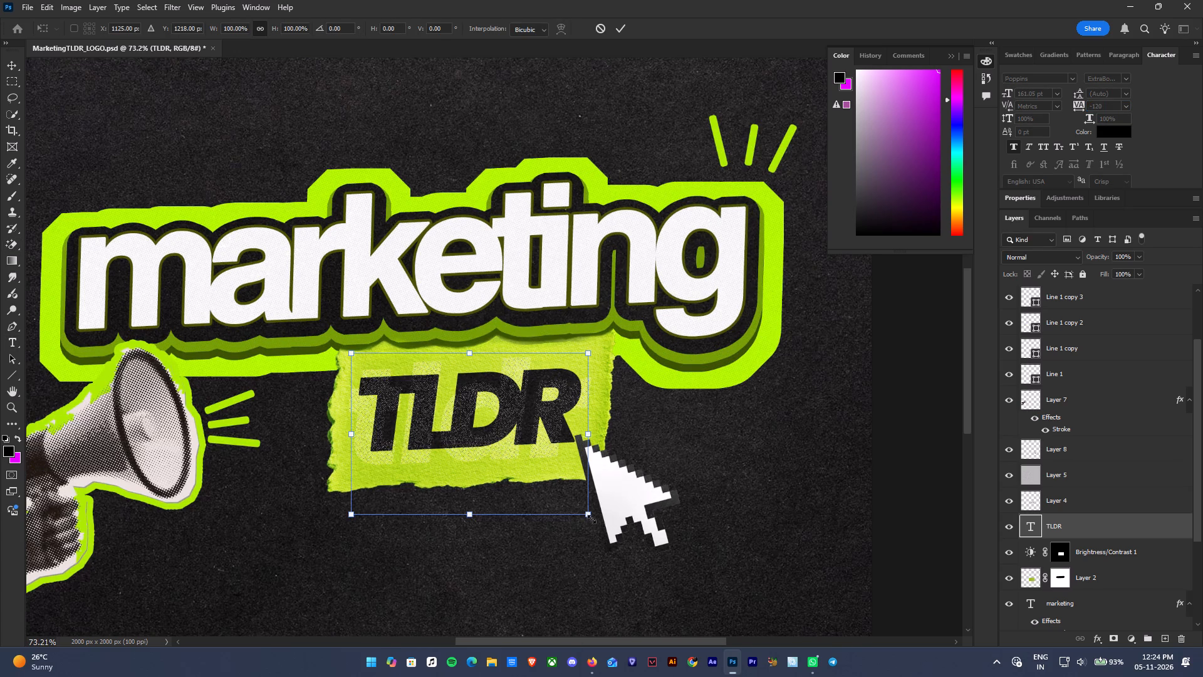
left_click_drag(591, 519, 618, 536)
left_click_drag(563, 464, 548, 463)
key("Return")
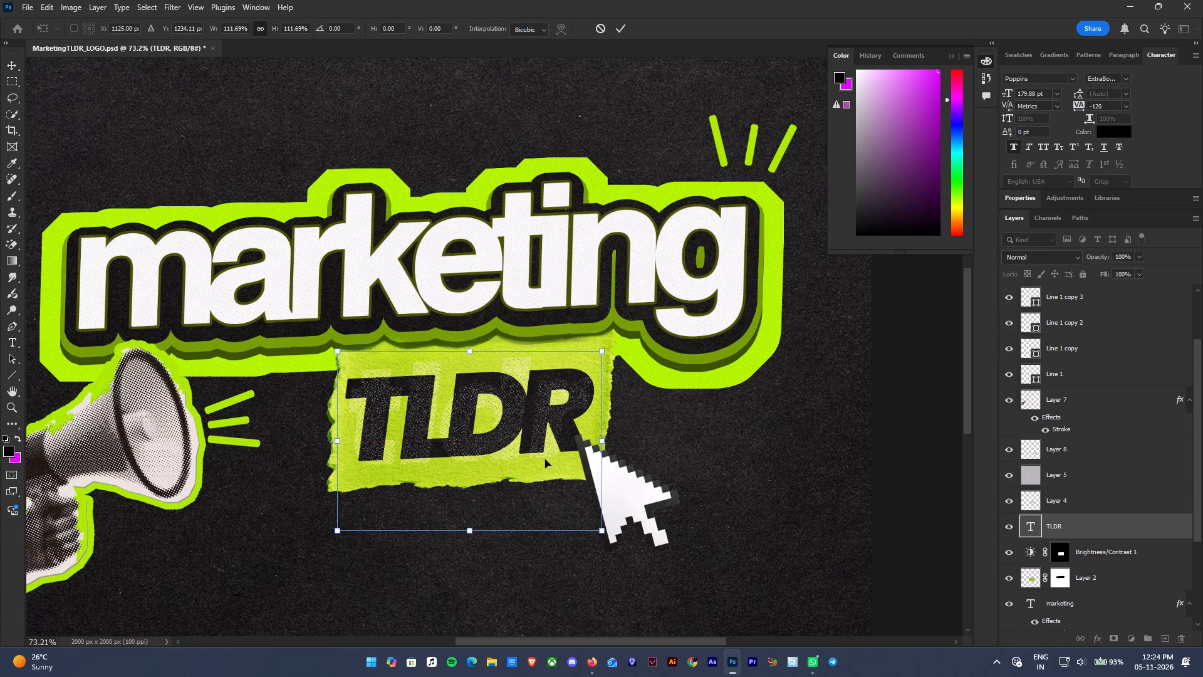
Toggle Layer 4's visibility to check its old lowercase highlight over the paper, and delete that layer.
left_click(1122, 507)
left_click(1013, 502)
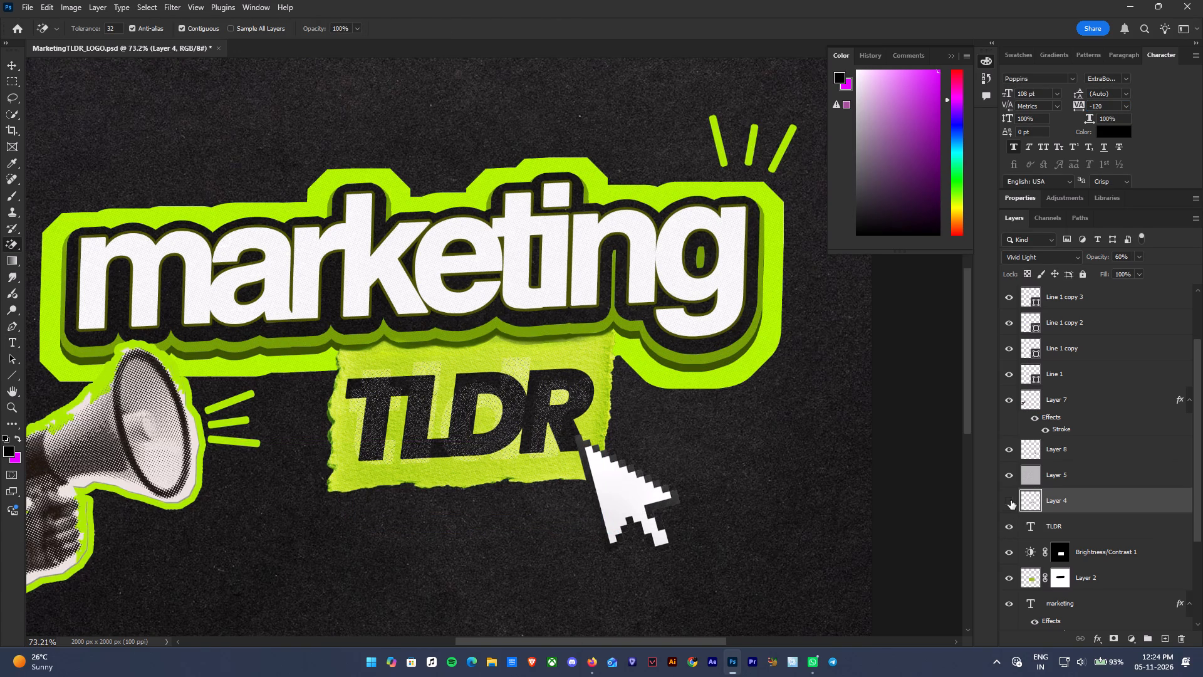
left_click(1009, 499)
left_click(1090, 497)
left_click(1184, 636)
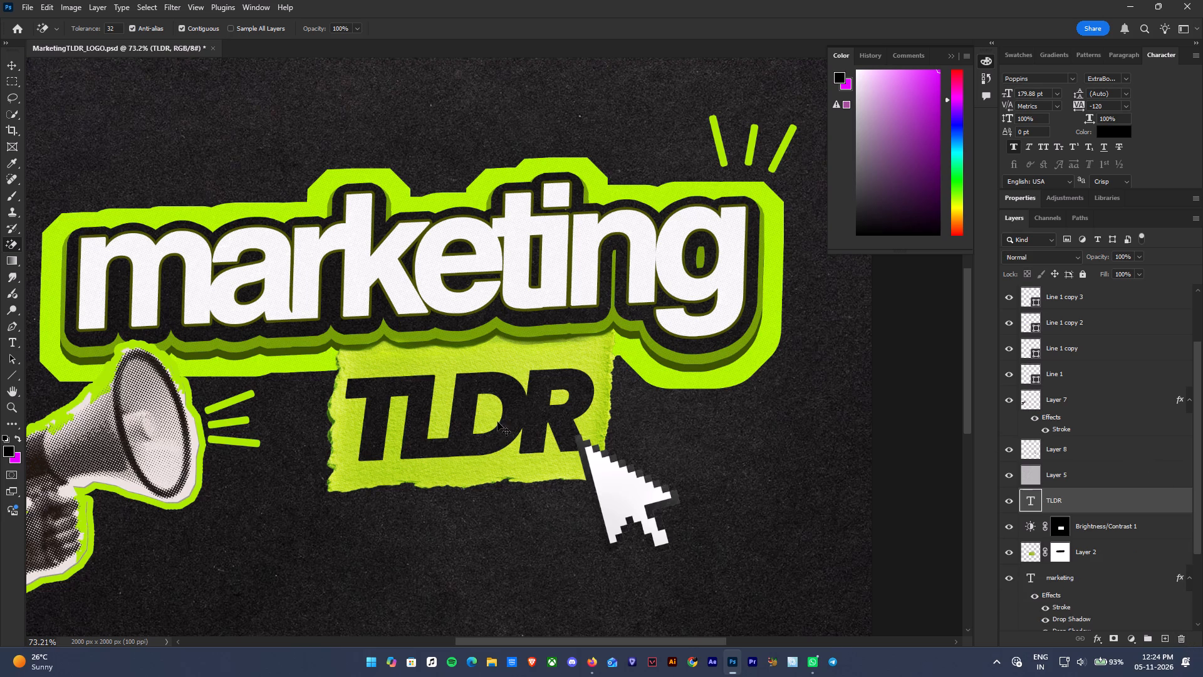
Enlarge the TLDR text slightly to about 102% and realign it on the paper.
key("ctrl+t")
left_click_drag(599, 534, 607, 536)
left_click(572, 491)
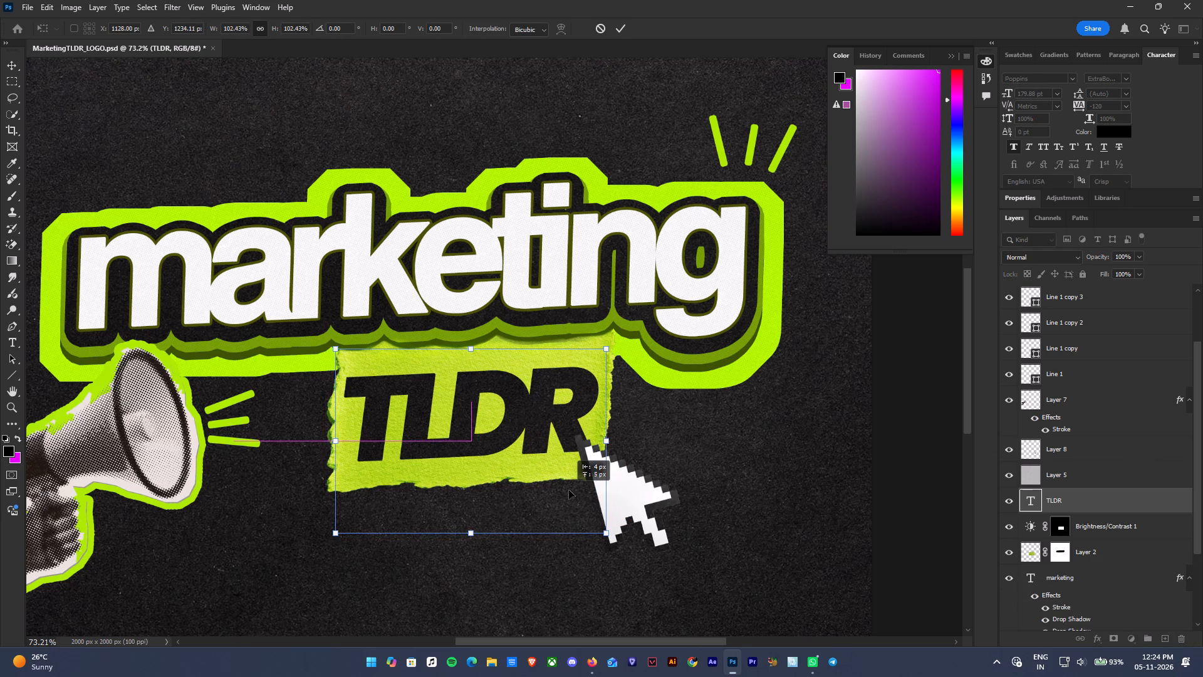
key("Return")
Set the tracking of the TLDR text to -80.
scroll(577, 486, "down", 9, "ctrl+alt")
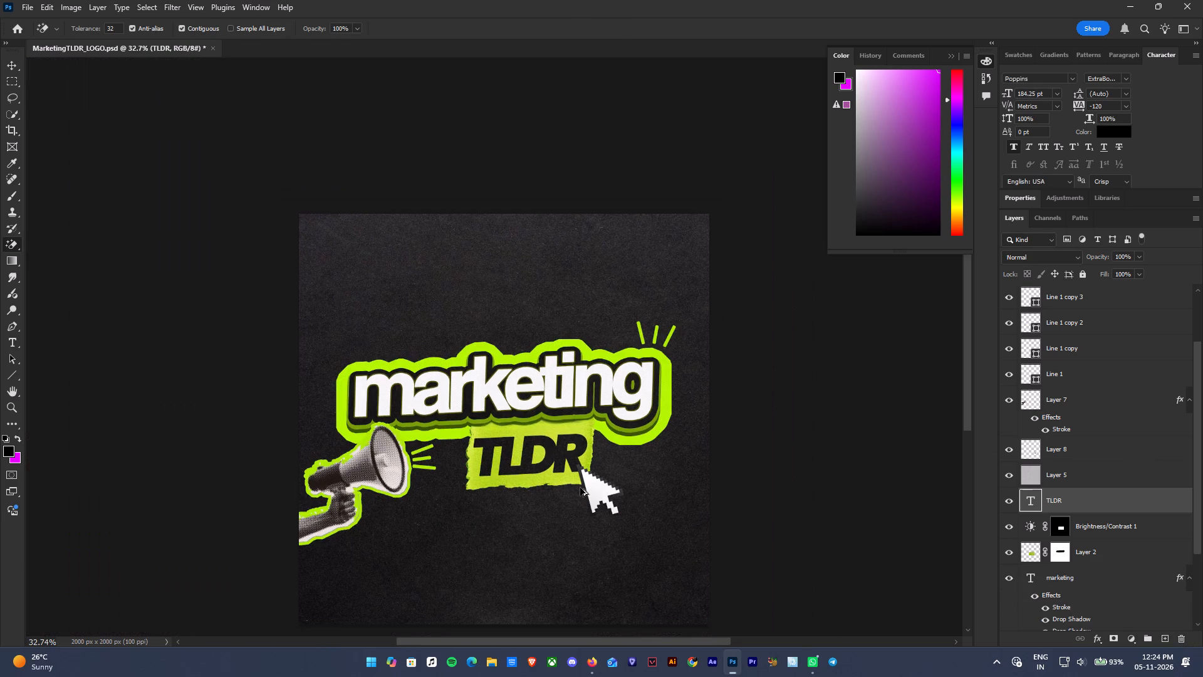
scroll(580, 488, "up", 9, "ctrl+alt")
double_click(1033, 500)
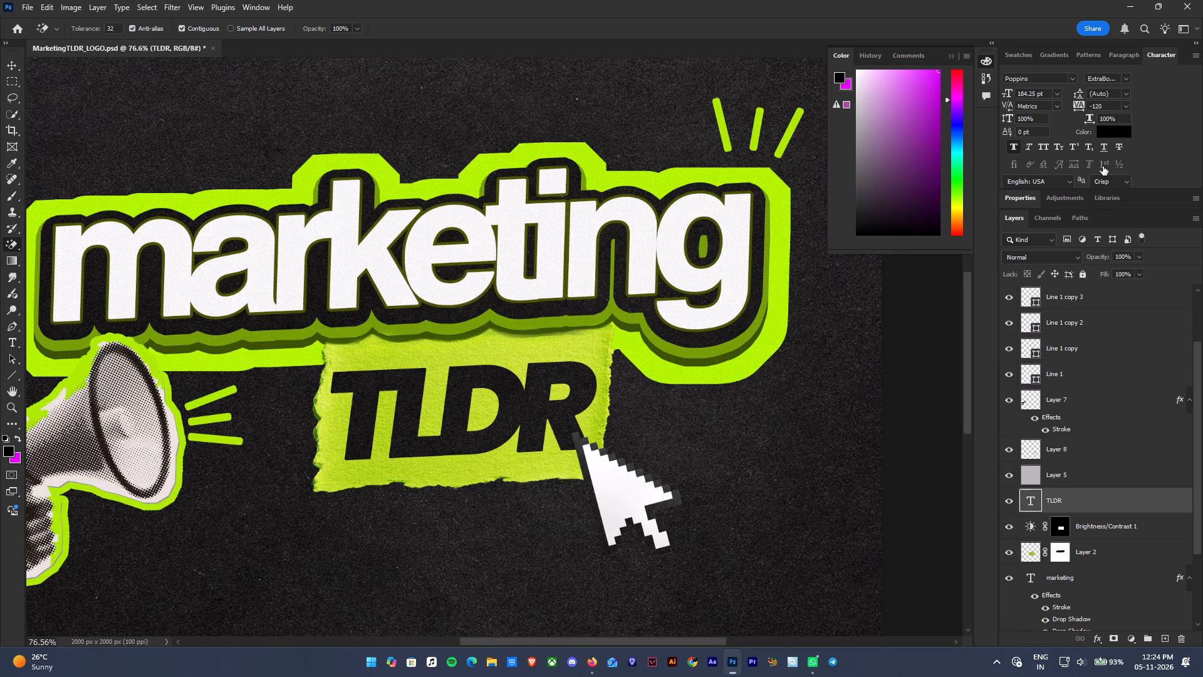
left_click(1080, 107)
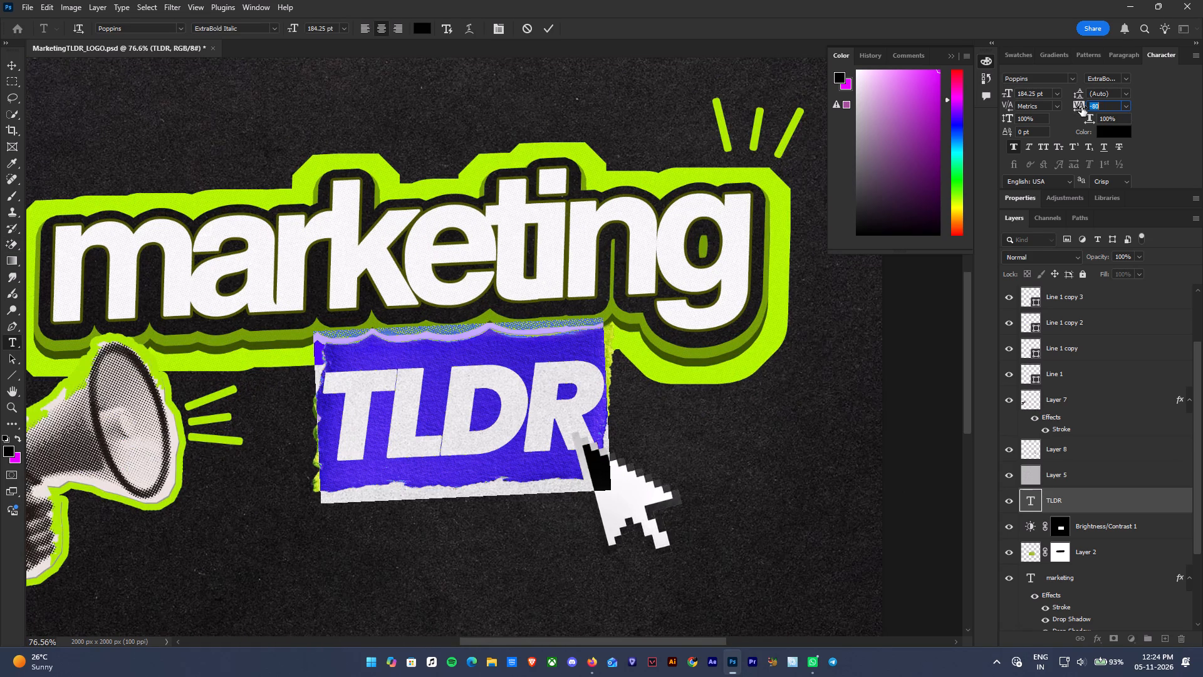
left_click(548, 25)
Scale the TLDR text down to about 95% and nudge it left to sit centred on the green paper.
key("ctrl+t")
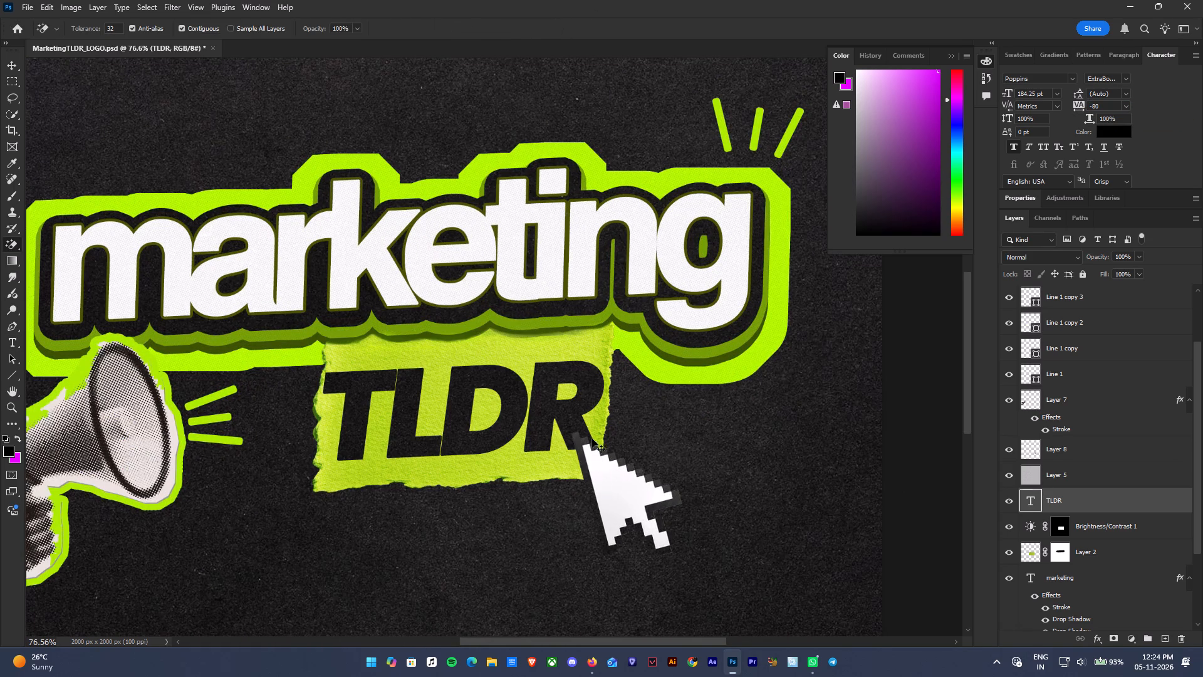
left_click_drag(610, 543, 600, 530)
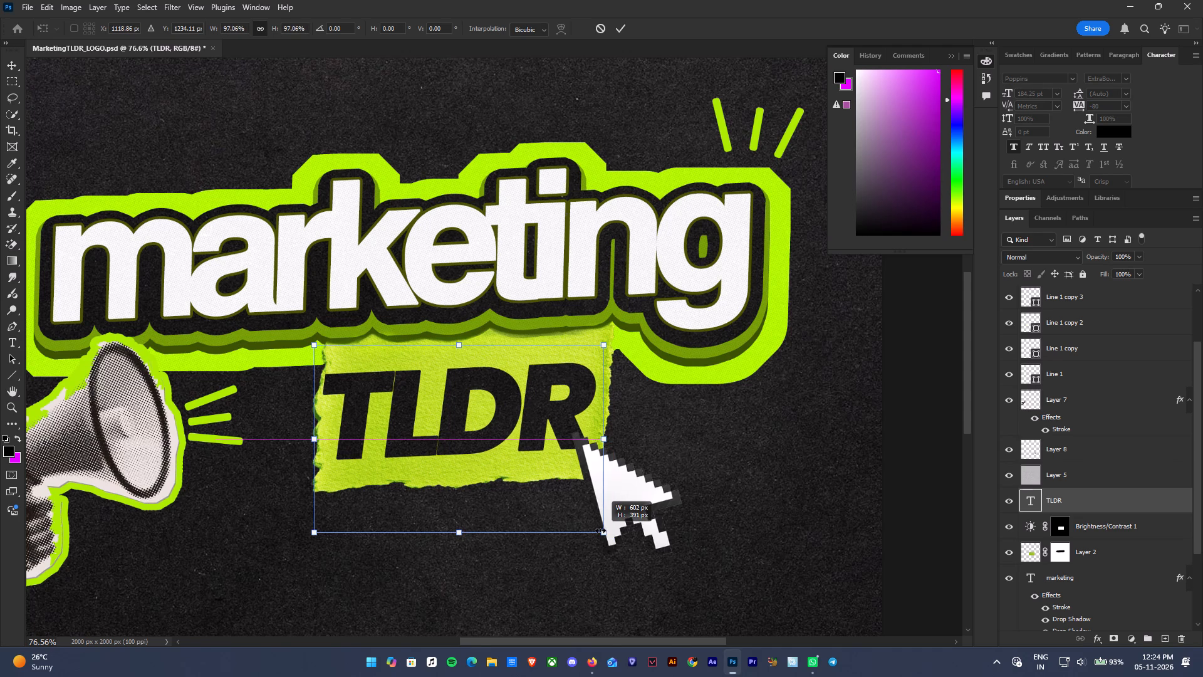
left_click_drag(600, 530, 600, 530)
left_click_drag(563, 512, 568, 505)
left_click_drag(605, 524, 597, 512)
left_click_drag(549, 477, 553, 487)
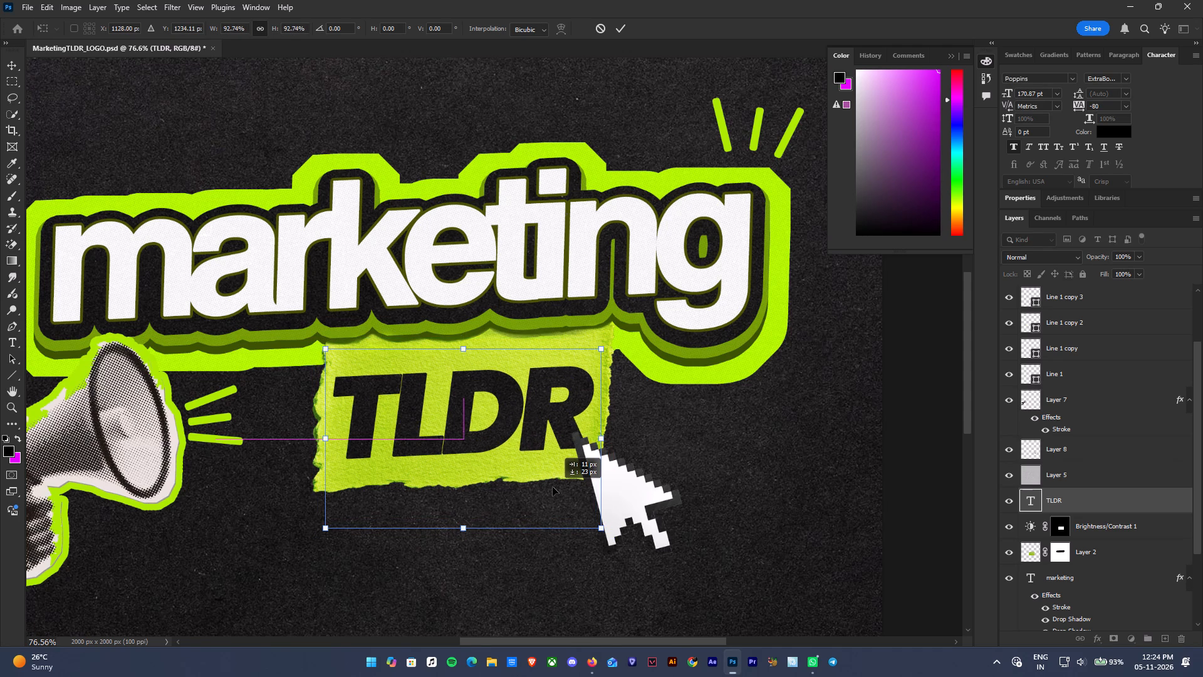
left_click_drag(553, 487, 551, 487)
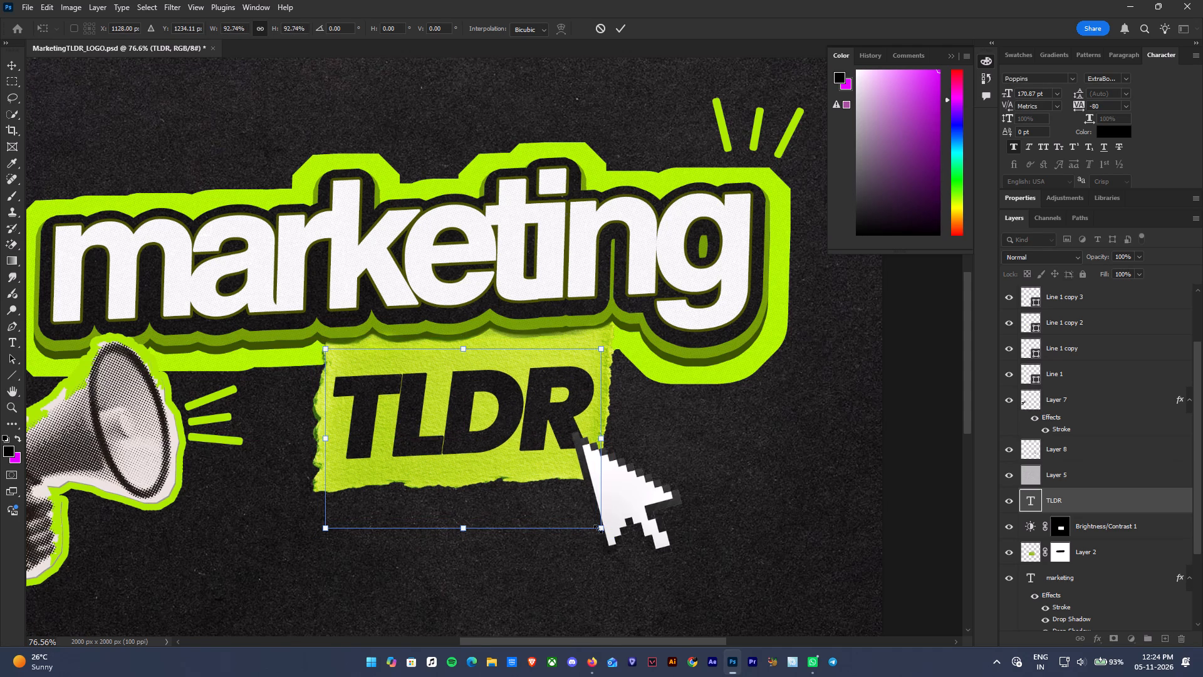
left_click_drag(598, 528, 605, 531)
left_click_drag(588, 502, 581, 499)
key("Left")
key("Left")
key("Left")
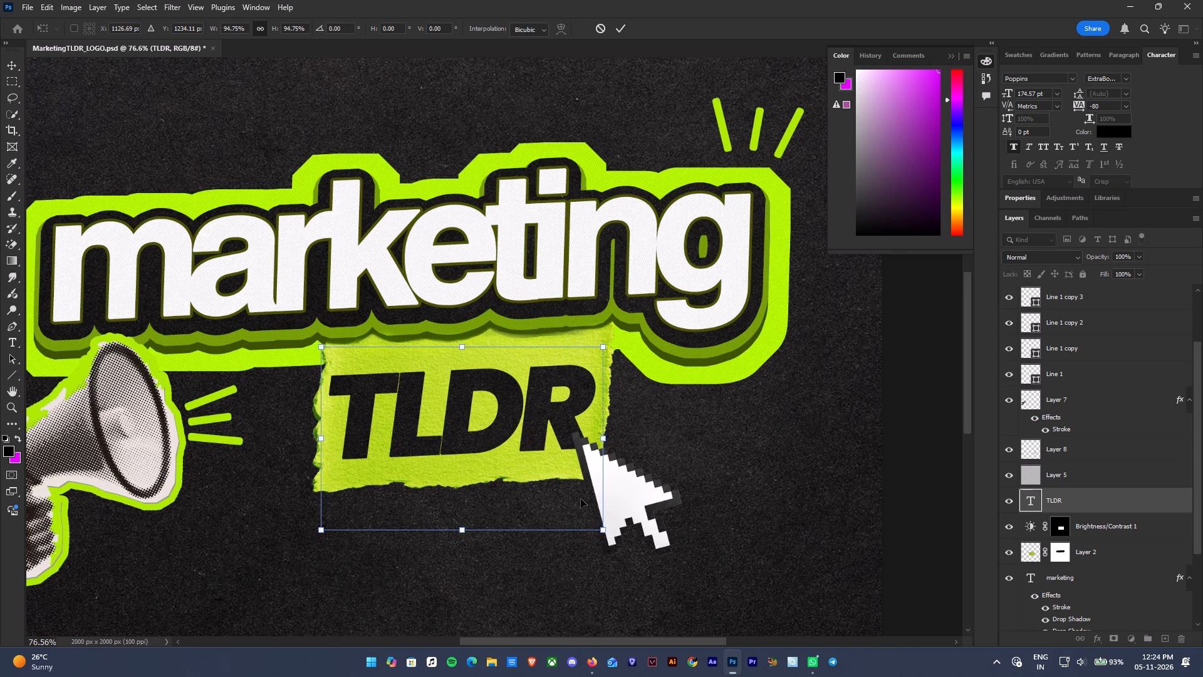
key("Left")
key("Right")
key("Return")
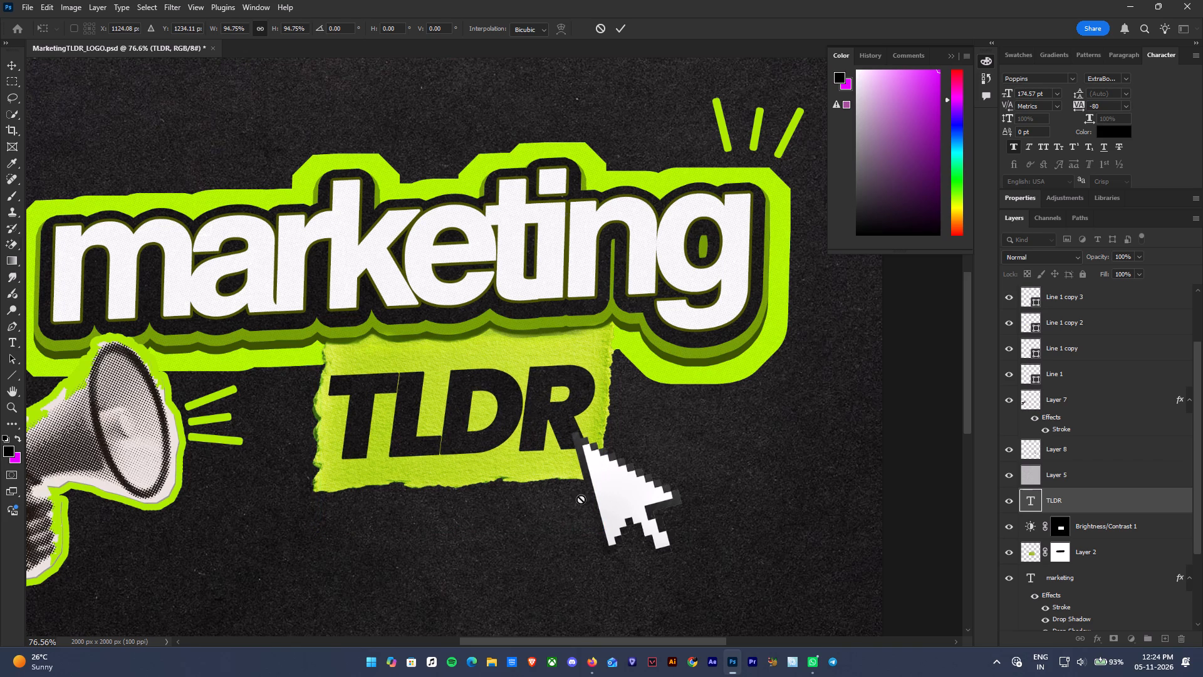
Rotate the TLDR text about -0.8°, scale it to about 98% and recentre it on the paper.
scroll(739, 393, "down", 8, "ctrl+alt")
scroll(740, 393, "up", 1, "ctrl+alt")
scroll(740, 393, "down", 2, "ctrl+alt")
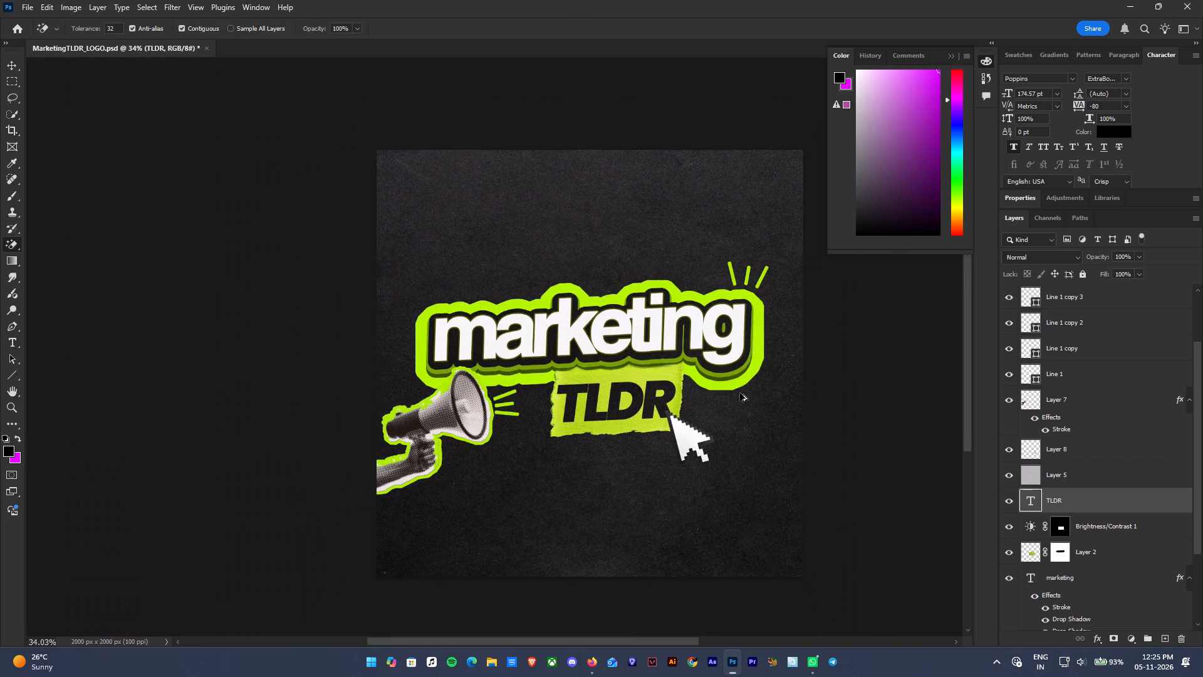
scroll(740, 393, "down", 1, "ctrl+alt")
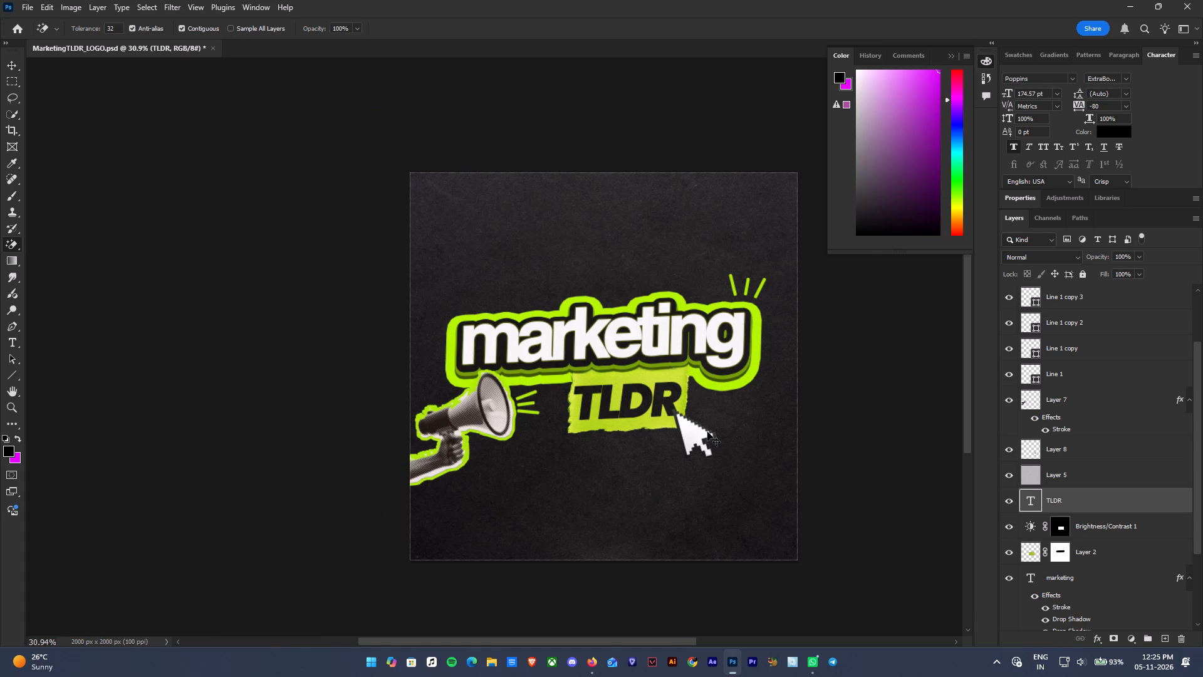
scroll(707, 432, "up", 11, "ctrl")
key("ctrl+t")
left_click_drag(726, 392, 734, 390)
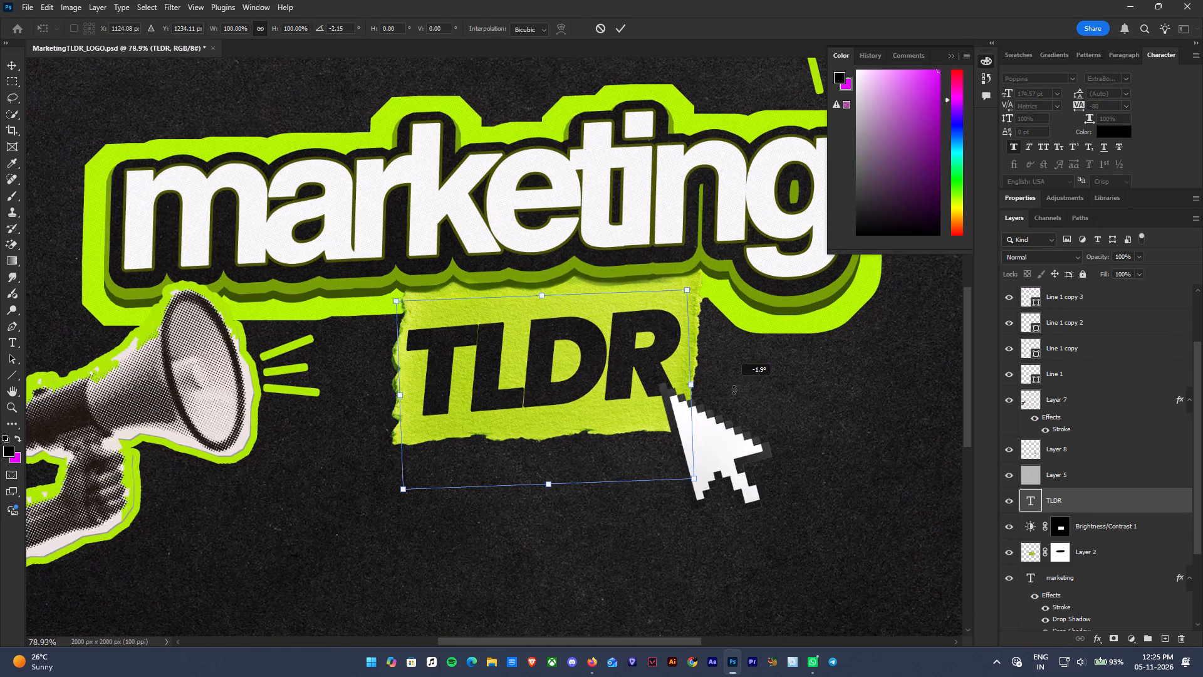
left_click_drag(734, 390, 734, 390)
left_click_drag(689, 483, 683, 478)
left_click(659, 450)
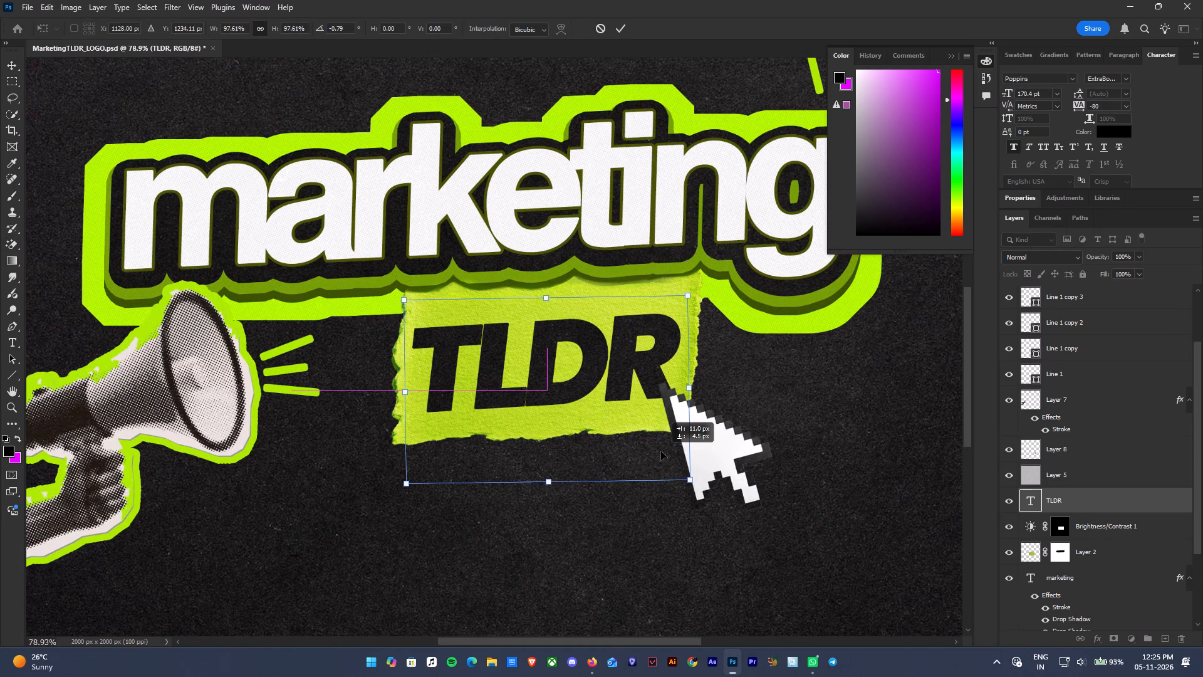
key("Return")
Start exporting the updated dark-background logo as a PNG to the Downloads folder.
scroll(659, 451, "down", 9, "ctrl+alt")
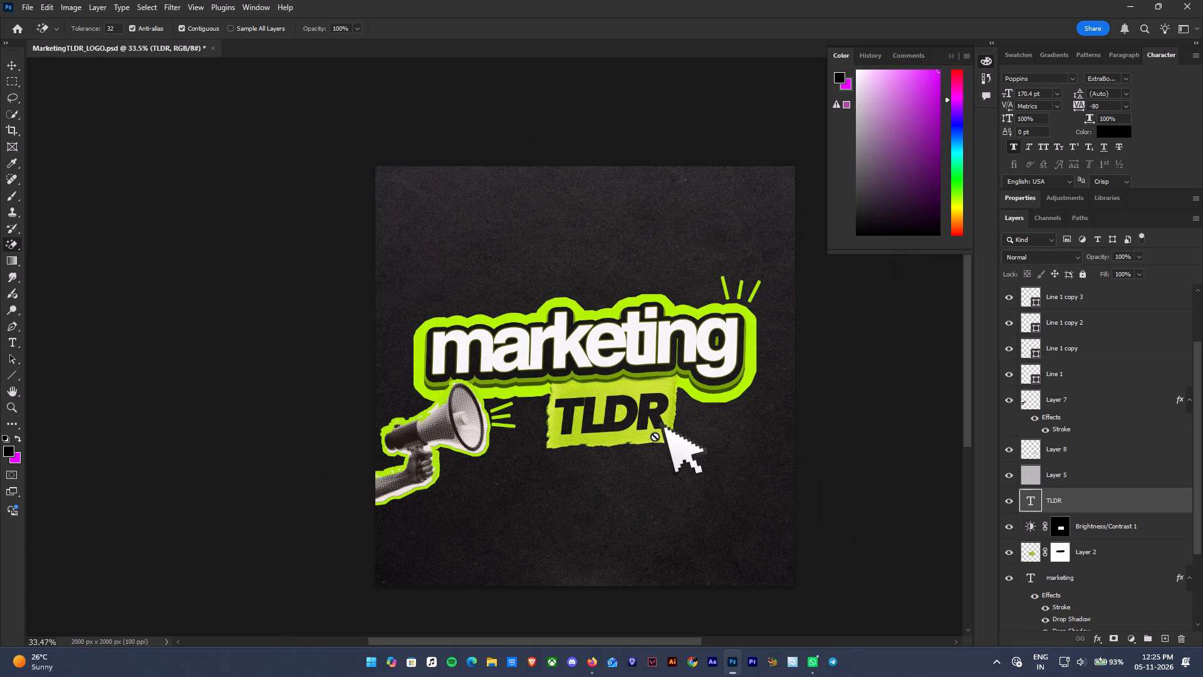
left_click(26, 0)
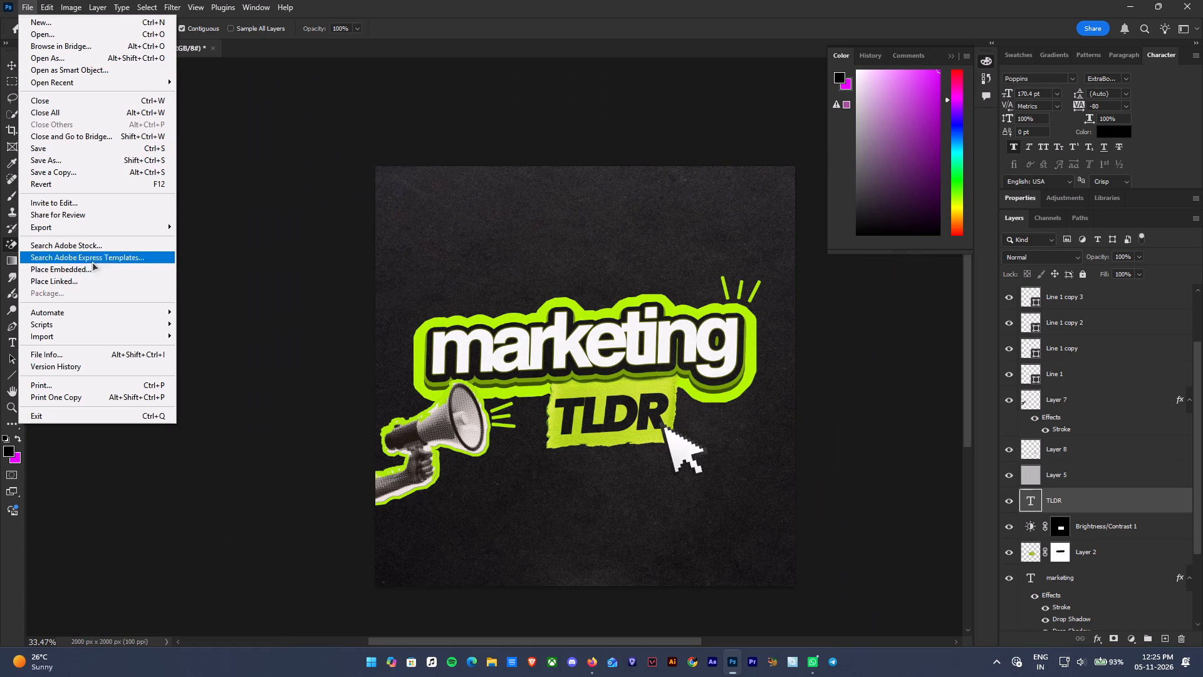
left_click(220, 222)
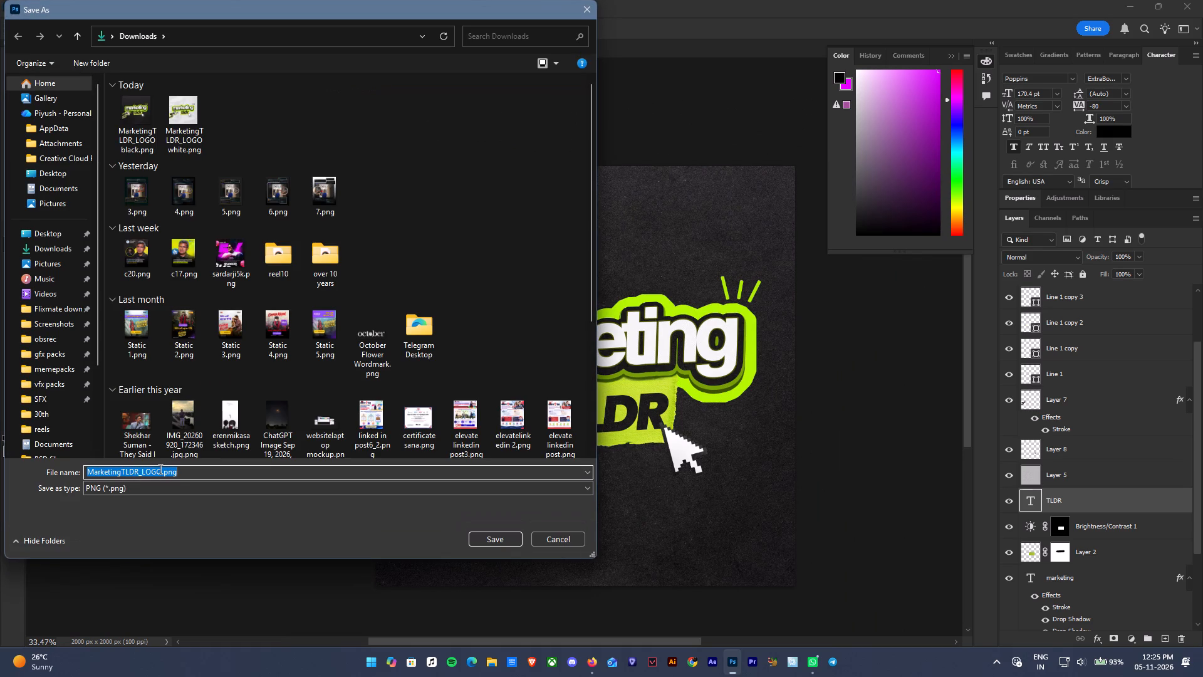
Save the dark-background PNG export in Downloads with "capsblack" added to the end of its file name.
left_click(160, 469)
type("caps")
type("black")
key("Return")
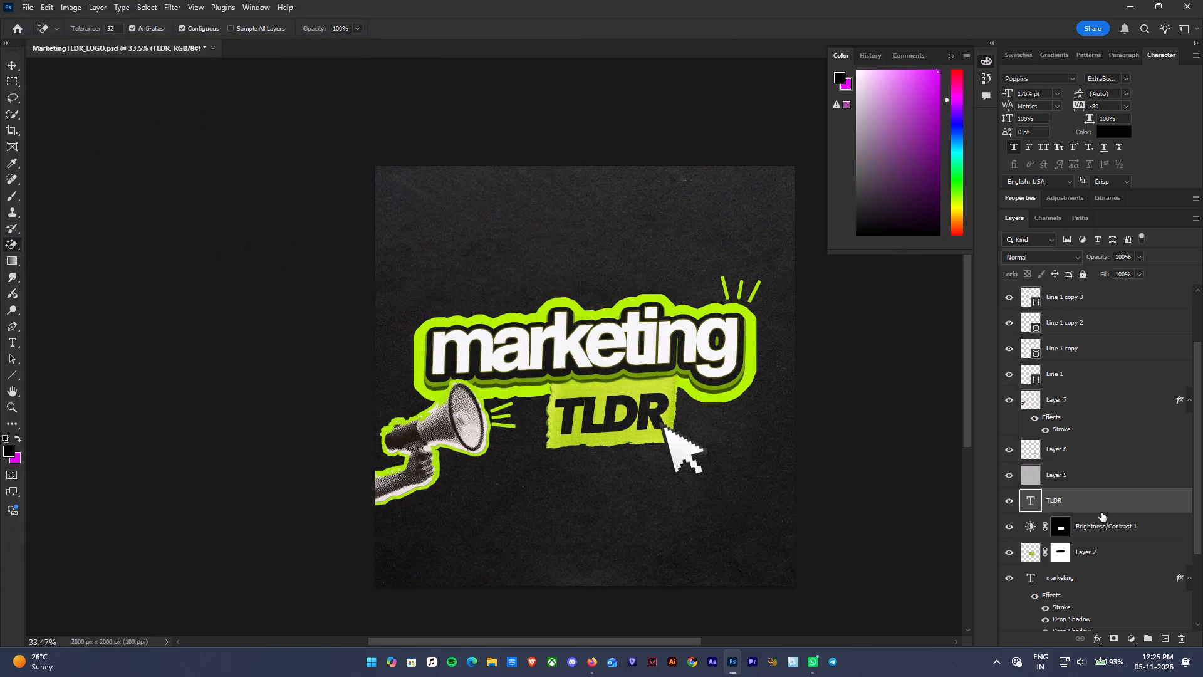
Hide the dark background layer, Layer 6 copy, to switch the logo to the white paper background.
scroll(1034, 567, "down", 10)
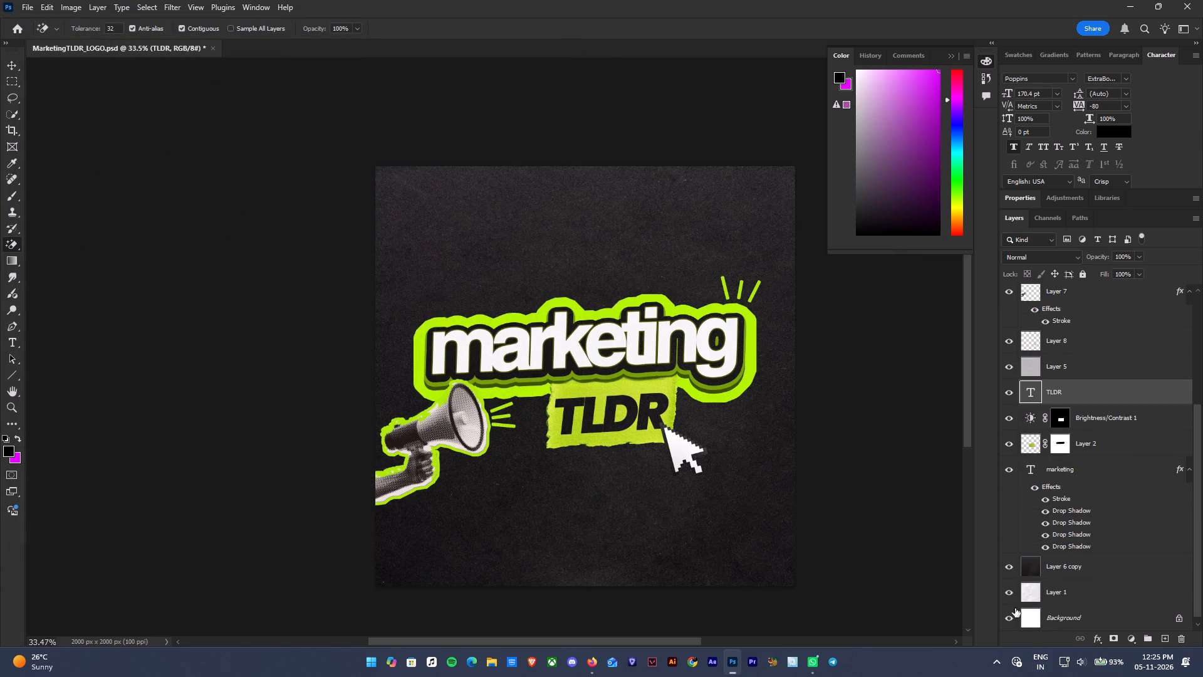
left_click(1008, 565)
Change the stroke colour of all the Line 1 accent line layers, from Line 1 up to the topmost Line 1 copy 3, to black.
scroll(1084, 490, "up", 14)
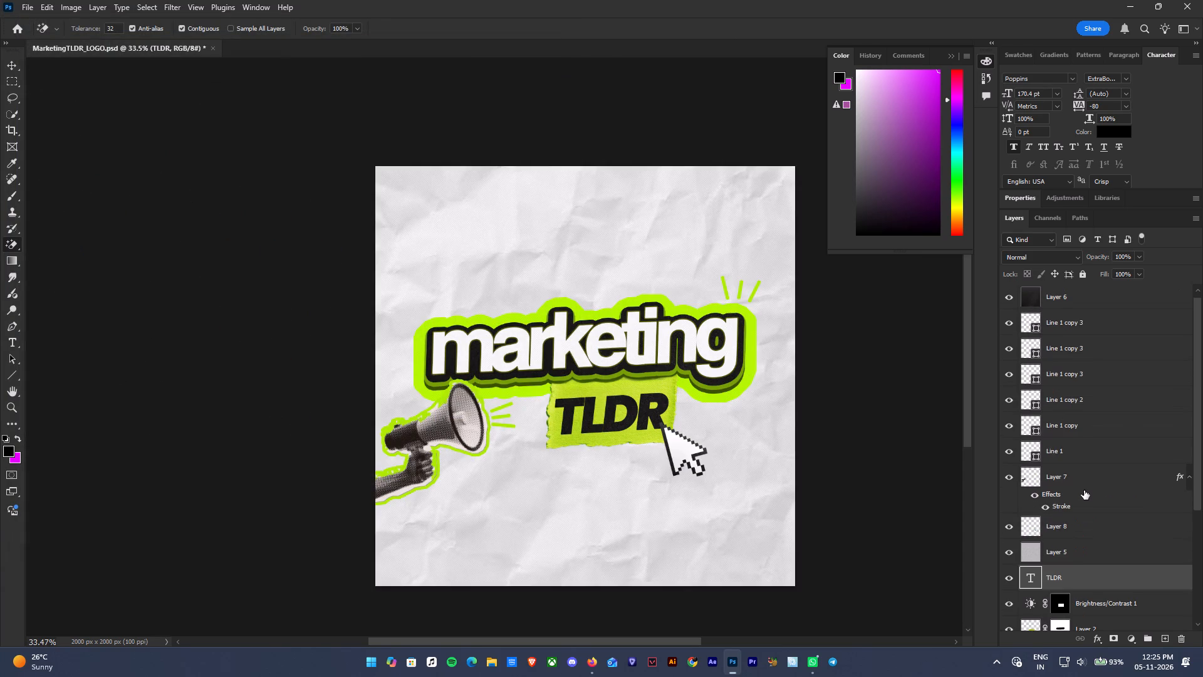
left_click(1043, 450)
left_click(1083, 314, "ctrl+shift")
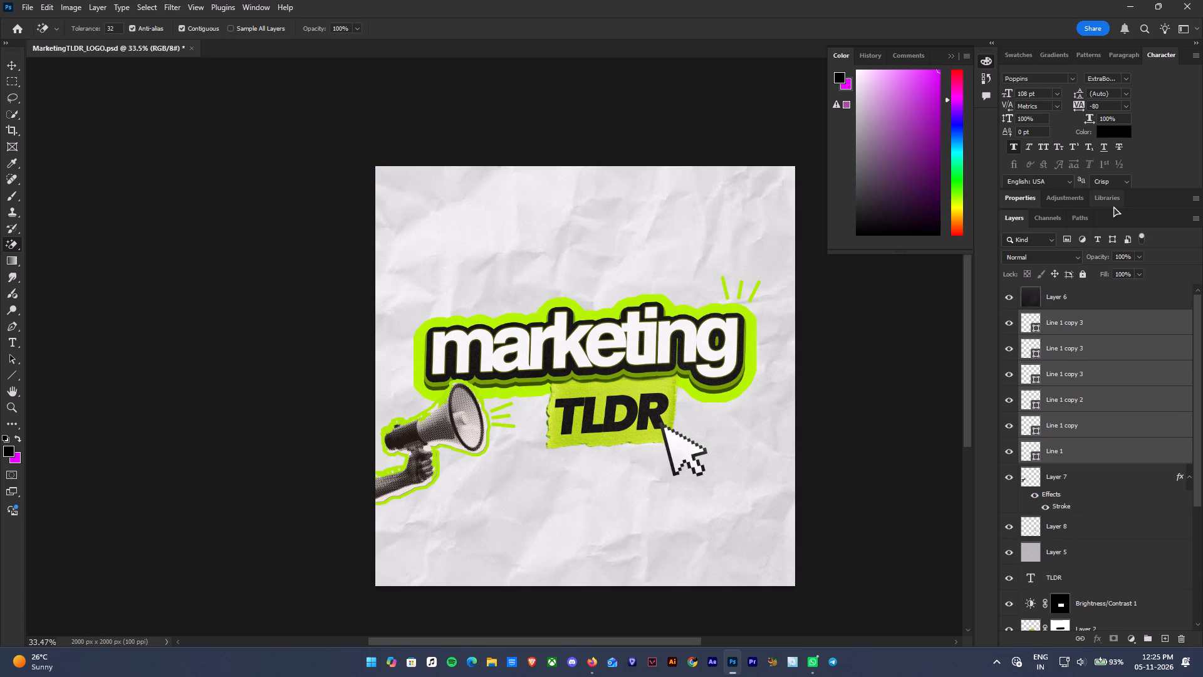
left_click(14, 374)
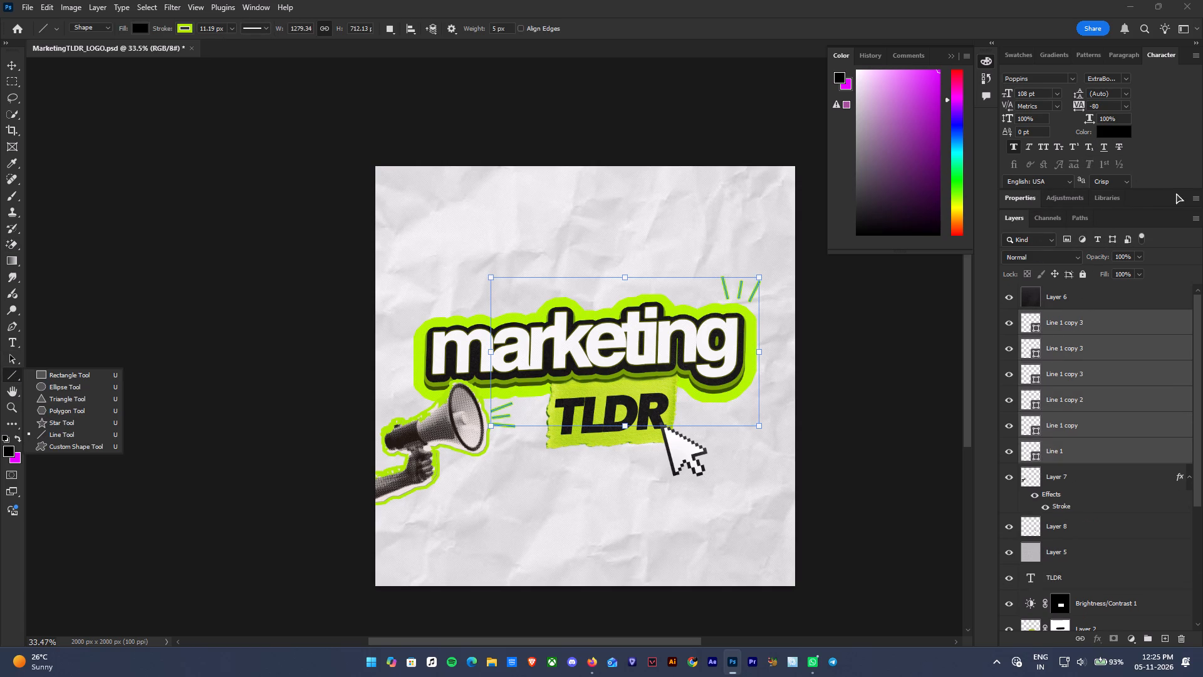
left_click(1047, 195)
left_click(1026, 198)
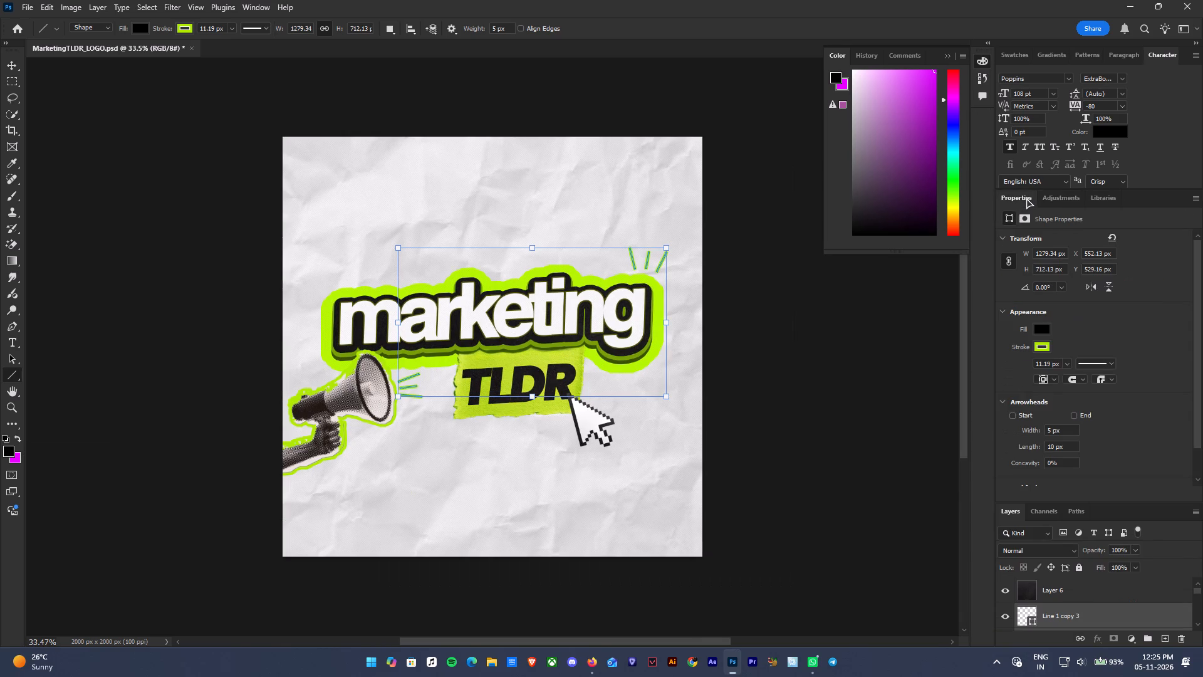
left_click(1042, 344)
left_click(1023, 414)
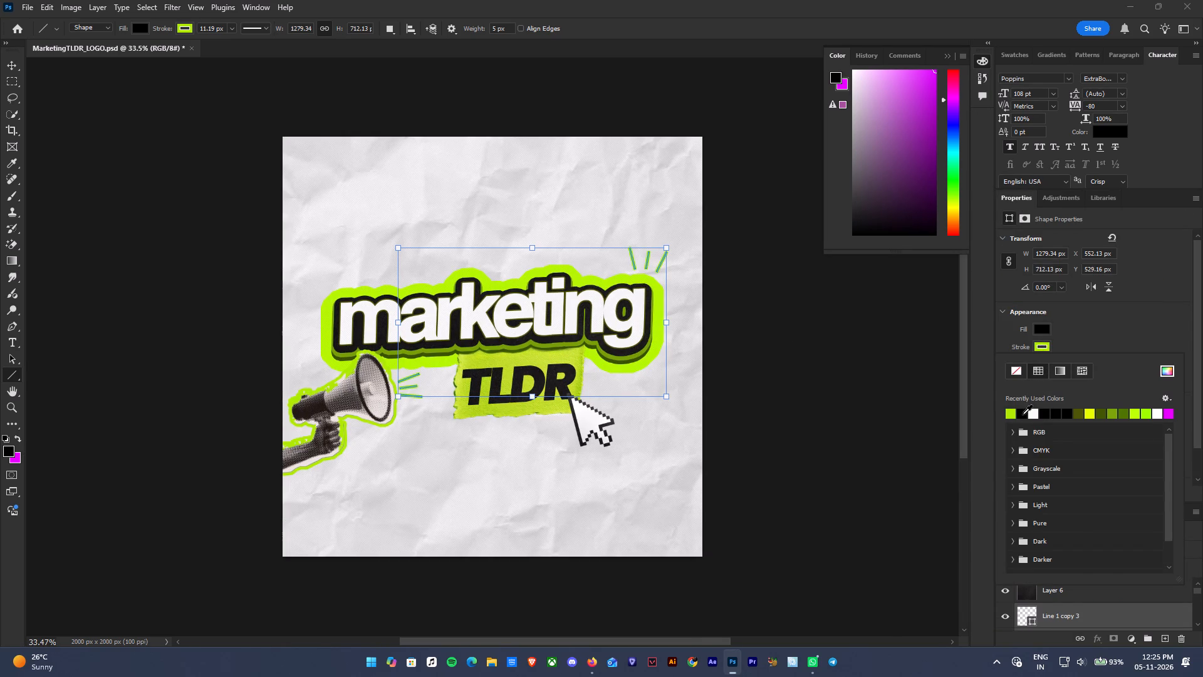
left_click(1159, 323)
left_click(1112, 587)
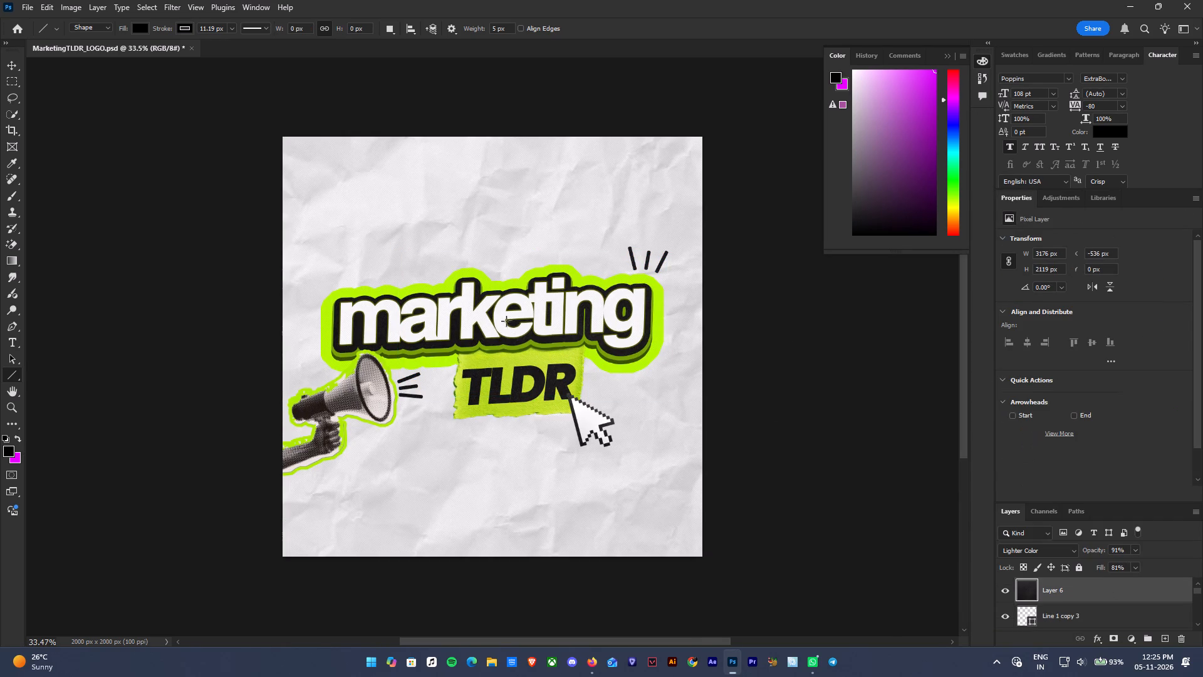
Export the white-background logo as a PNG to Downloads with "capswhite" added to the end of its file name.
left_click(31, 0)
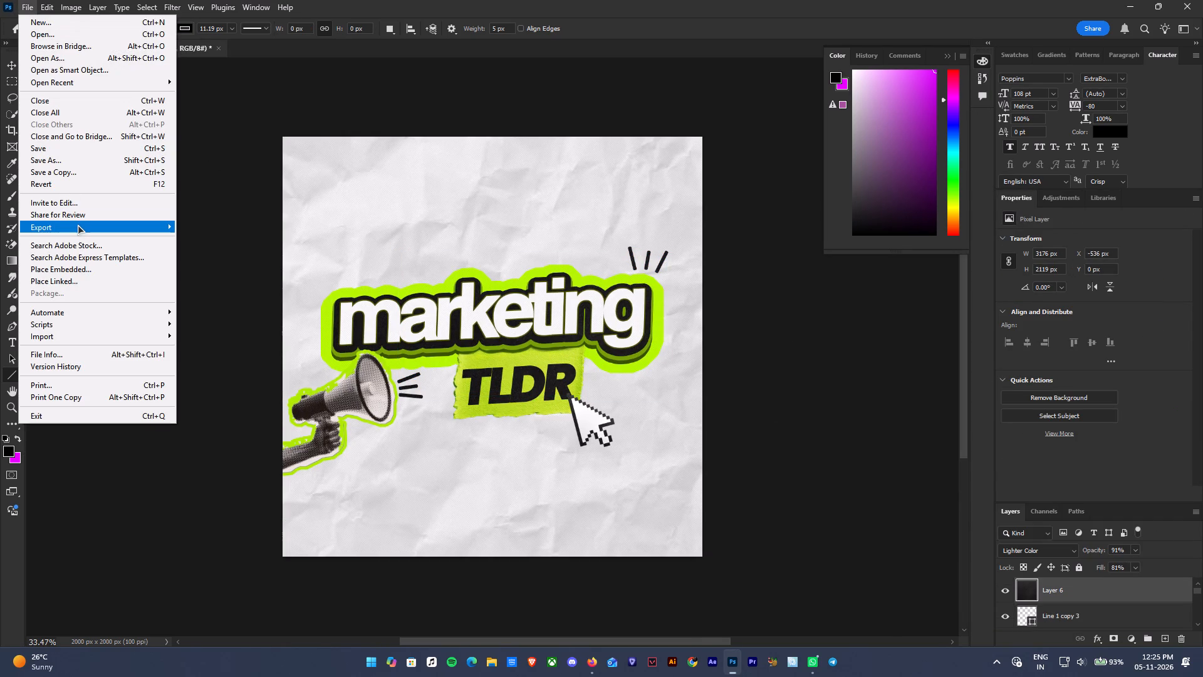
left_click(226, 227)
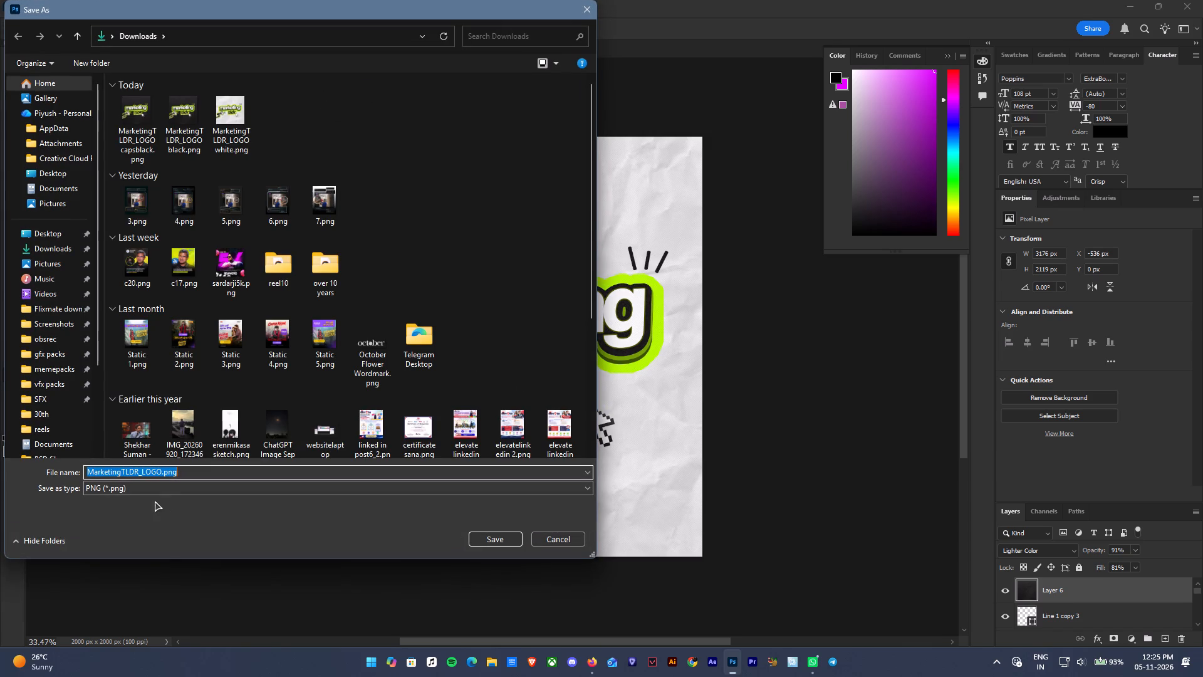
left_click(161, 472)
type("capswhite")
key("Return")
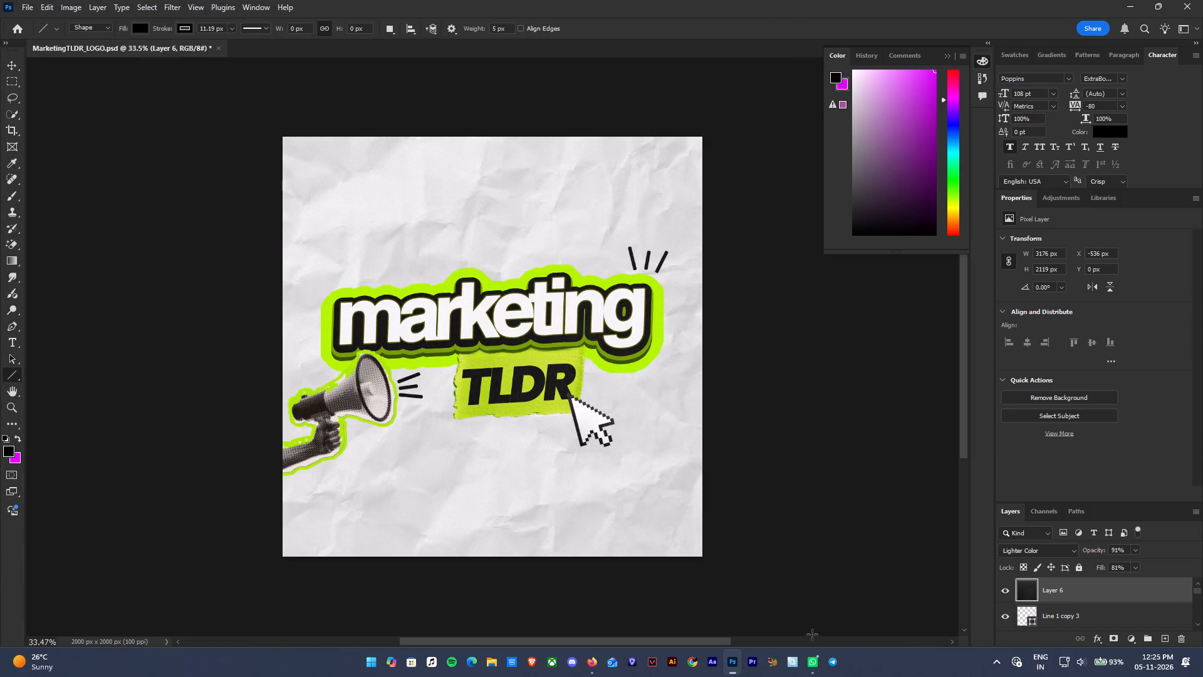